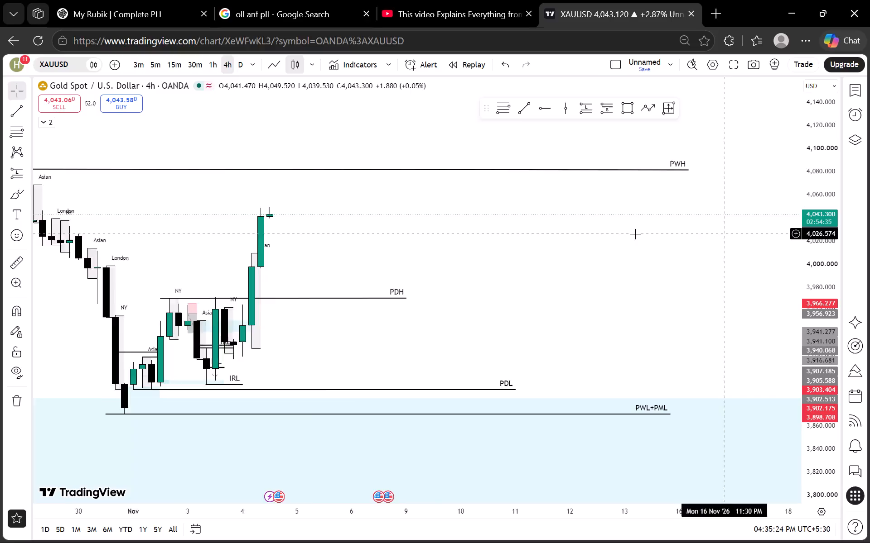
Examine the 4-hour gold chart around the latest rally between the PDH and PWH levels.
{"action": "scroll", "coordinate": [623, 234], "scroll_direction": "up", "scroll_amount": 2}
{"action": "scroll", "coordinate": [514, 239], "scroll_direction": "down", "scroll_amount": 7}
{"action": "scroll", "coordinate": [797, 248], "scroll_direction": "up", "scroll_amount": 6}
{"action": "scroll", "coordinate": [804, 235], "scroll_direction": "down", "scroll_amount": 2}
{"action": "scroll", "coordinate": [821, 234], "scroll_direction": "up", "scroll_amount": 5}
{"action": "scroll", "coordinate": [652, 238], "scroll_direction": "down", "scroll_amount": 5}
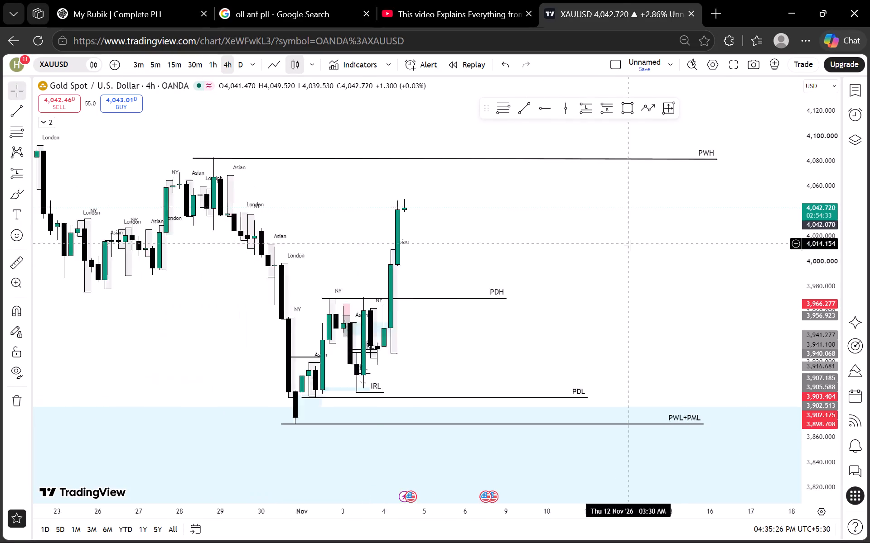
{"action": "left_click_drag", "start_coordinate": [658, 241], "coordinate": [574, 263]}
{"action": "scroll", "coordinate": [567, 262], "scroll_direction": "up", "scroll_amount": 3}
Switch the chart to the 1-hour timeframe and examine the price swings since late October.
{"action": "left_click", "coordinate": [209, 64]}
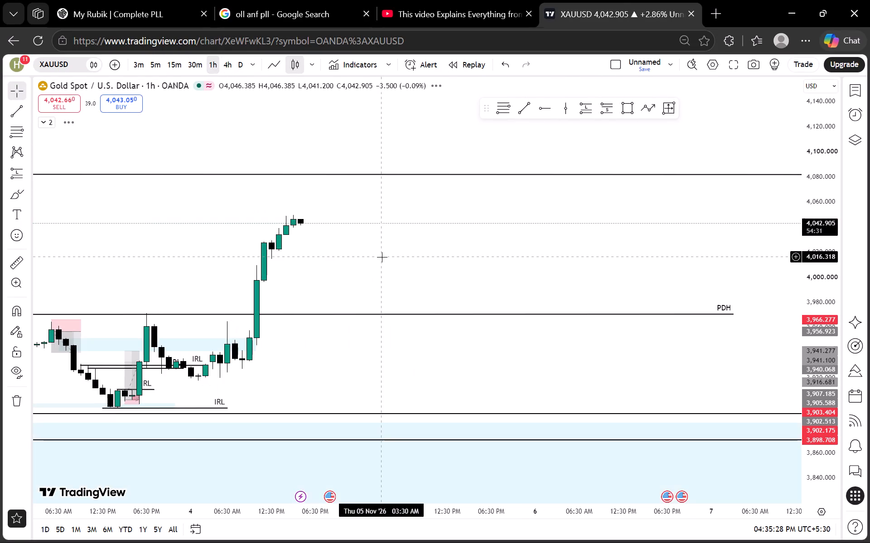
{"action": "scroll", "coordinate": [376, 261], "scroll_direction": "down", "scroll_amount": 7}
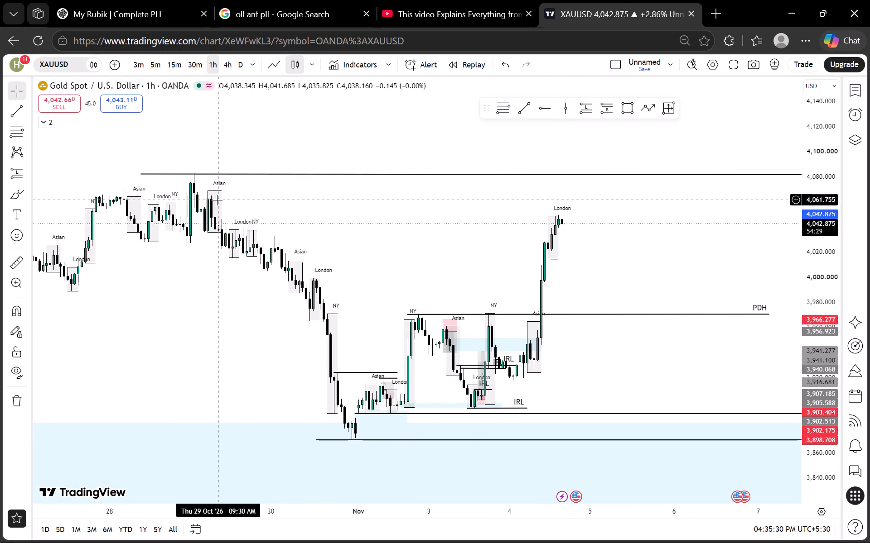
{"action": "scroll", "coordinate": [312, 200], "scroll_direction": "down", "scroll_amount": 3}
{"action": "left_click_drag", "start_coordinate": [479, 203], "coordinate": [300, 204]}
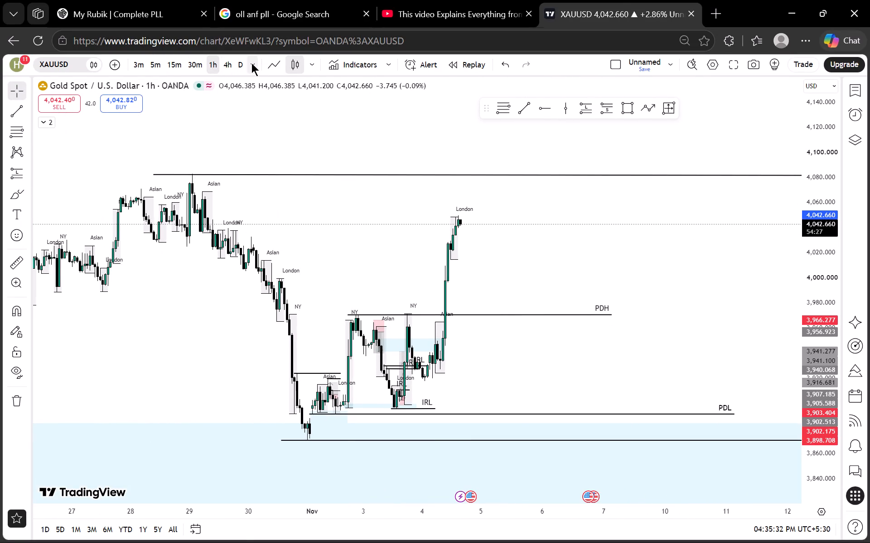
Switch the chart to the 1-week timeframe and examine the candles around the FVG (Week + Month) zone and marked levels.
{"action": "left_click", "coordinate": [250, 63]}
{"action": "scroll", "coordinate": [309, 294], "scroll_direction": "down", "scroll_amount": 4}
{"action": "left_click", "coordinate": [274, 371]}
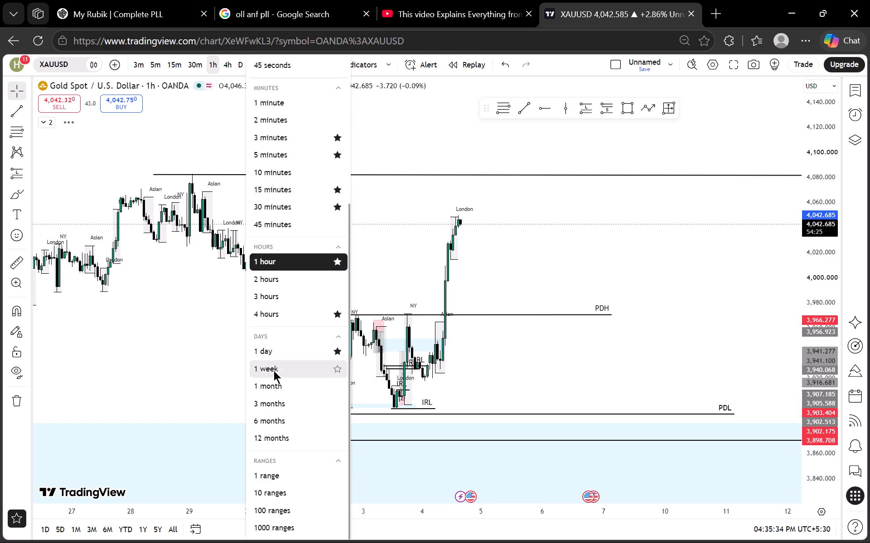
{"action": "scroll", "coordinate": [812, 260], "scroll_direction": "down", "scroll_amount": 20}
{"action": "scroll", "coordinate": [812, 260], "scroll_direction": "down", "scroll_amount": 6}
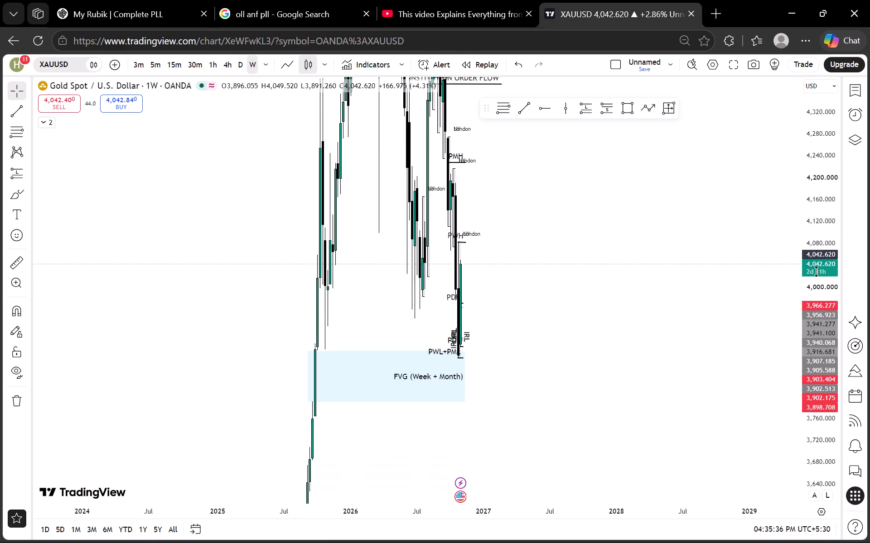
{"action": "scroll", "coordinate": [817, 271], "scroll_direction": "down", "scroll_amount": 8}
{"action": "scroll", "coordinate": [705, 280], "scroll_direction": "up", "scroll_amount": 15}
{"action": "left_click_drag", "start_coordinate": [379, 332], "coordinate": [582, 340]}
{"action": "left_click_drag", "start_coordinate": [434, 354], "coordinate": [674, 340]}
{"action": "scroll", "coordinate": [850, 285], "scroll_direction": "down", "scroll_amount": 3}
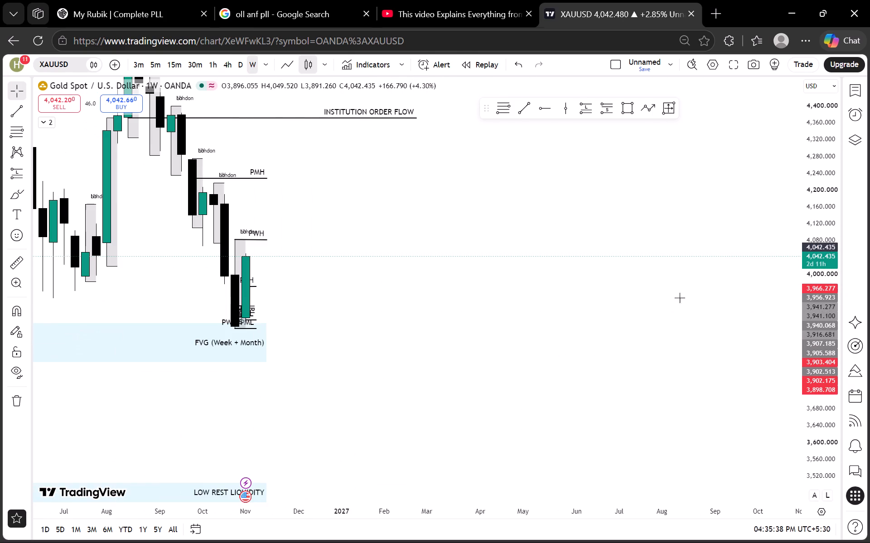
Hide all drawings and examine the bare weekly candles back to autumn 2025.
{"action": "left_click", "coordinate": [23, 369]}
{"action": "scroll", "coordinate": [63, 350], "scroll_direction": "down", "scroll_amount": 4}
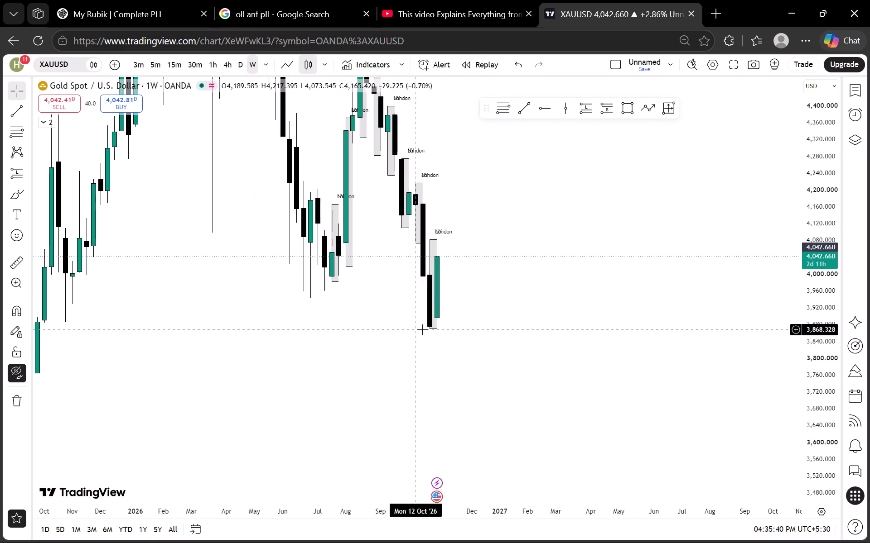
{"action": "left_click_drag", "start_coordinate": [528, 282], "coordinate": [518, 327]}
{"action": "scroll", "coordinate": [301, 360], "scroll_direction": "down", "scroll_amount": 3}
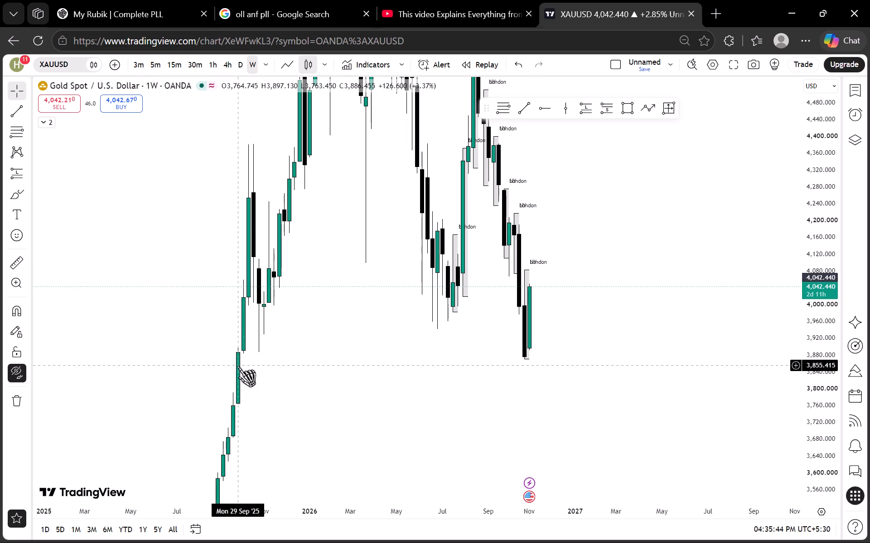
Switch the chart to the 1-day timeframe and examine the price history back to September 2025.
{"action": "left_click", "coordinate": [241, 63]}
{"action": "scroll", "coordinate": [312, 224], "scroll_direction": "down", "scroll_amount": 3}
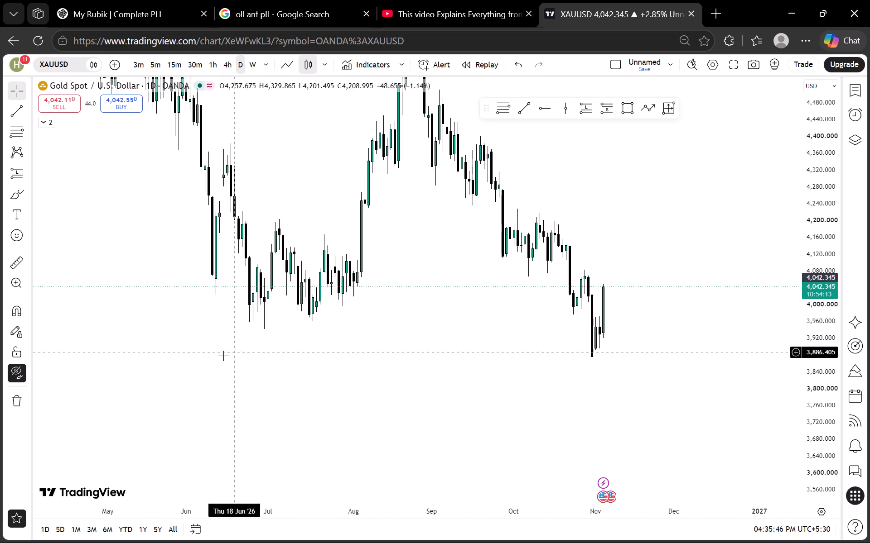
{"action": "scroll", "coordinate": [219, 358], "scroll_direction": "down", "scroll_amount": 6}
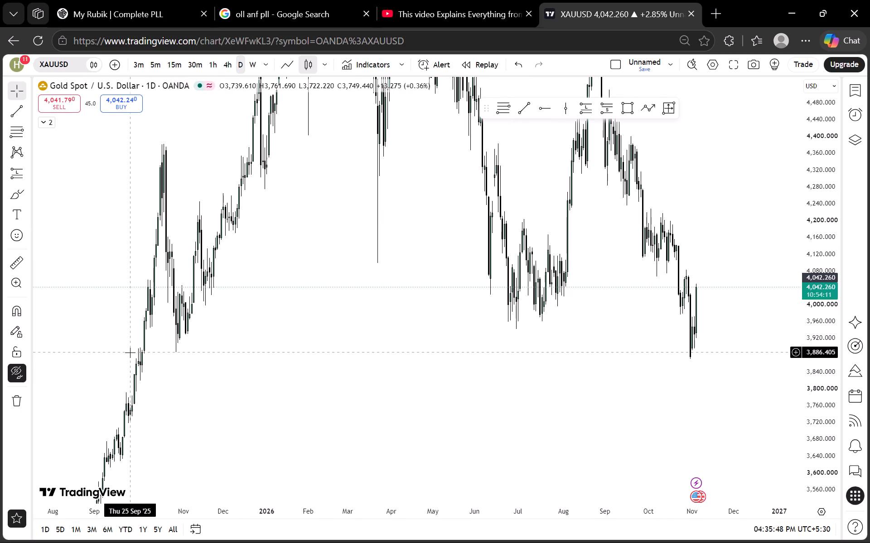
{"action": "scroll", "coordinate": [238, 336], "scroll_direction": "up", "scroll_amount": 2}
Switch the chart to the 4-hour timeframe and examine the long-term price history without drawings.
{"action": "left_click", "coordinate": [230, 62]}
{"action": "scroll", "coordinate": [332, 213], "scroll_direction": "down", "scroll_amount": 2}
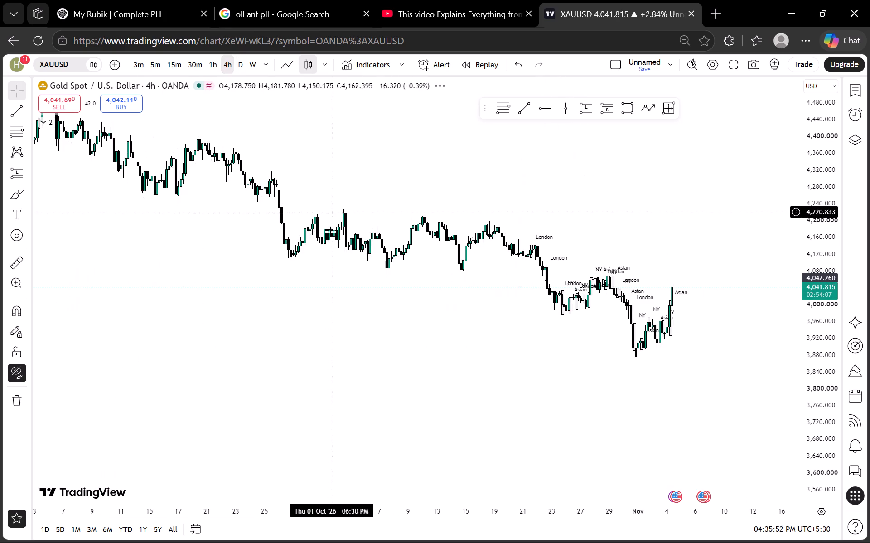
{"action": "scroll", "coordinate": [330, 232], "scroll_direction": "down", "scroll_amount": 11}
{"action": "scroll", "coordinate": [292, 353], "scroll_direction": "down", "scroll_amount": 4}
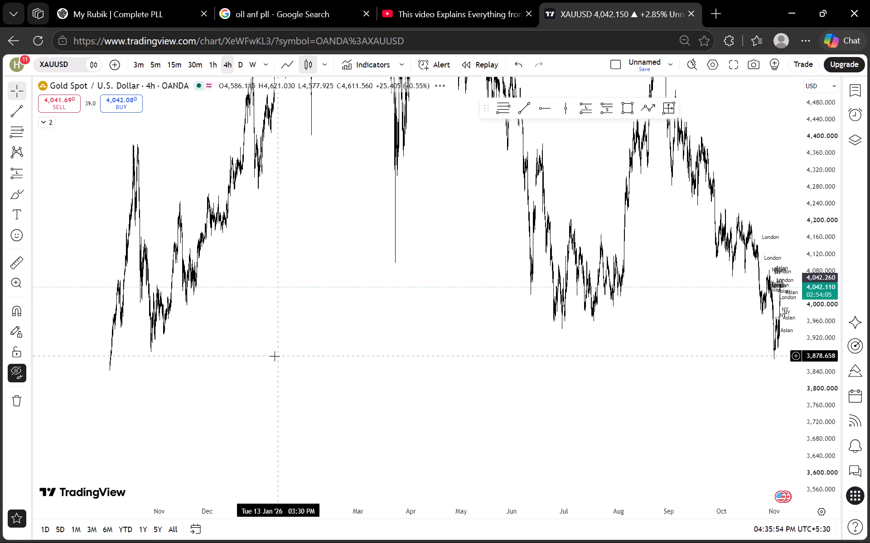
{"action": "scroll", "coordinate": [304, 315], "scroll_direction": "up", "scroll_amount": 5}
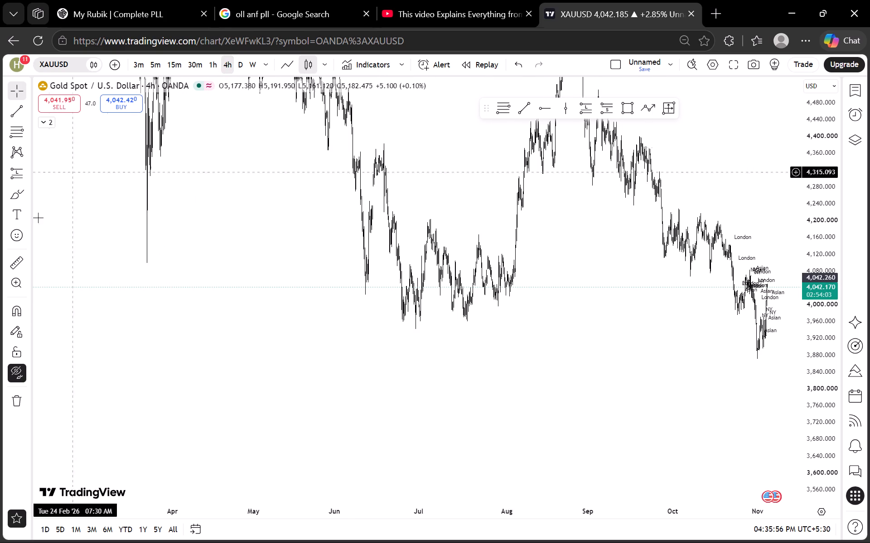
Show all drawings again and examine the 4-hour price action around the PMH, PWH, PDH and PDL levels.
{"action": "left_click", "coordinate": [10, 374]}
{"action": "scroll", "coordinate": [329, 341], "scroll_direction": "up", "scroll_amount": 12}
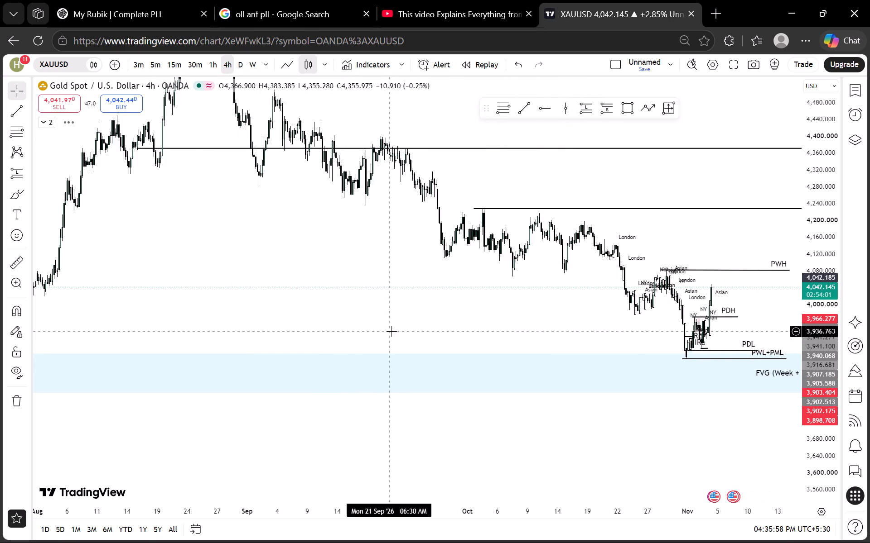
{"action": "scroll", "coordinate": [391, 331], "scroll_direction": "up", "scroll_amount": 2}
{"action": "left_click_drag", "start_coordinate": [392, 325], "coordinate": [218, 319]}
{"action": "scroll", "coordinate": [847, 308], "scroll_direction": "up", "scroll_amount": 16}
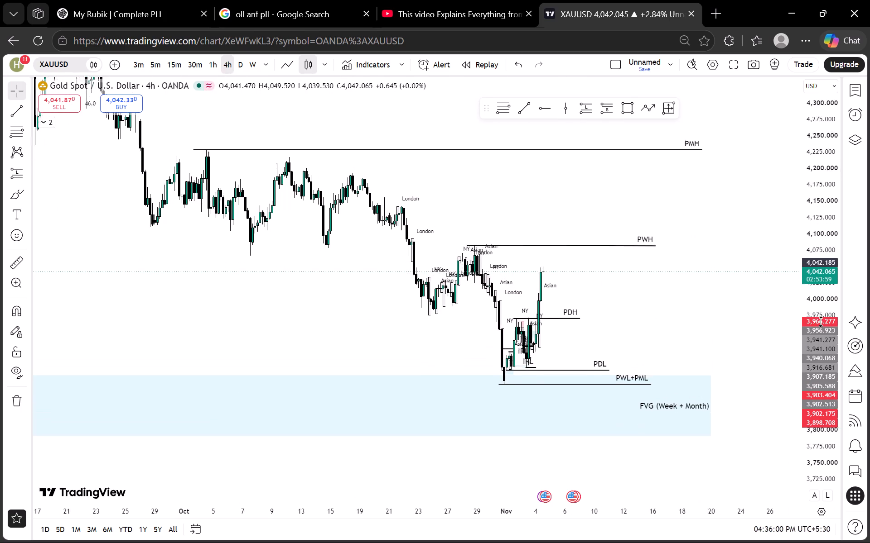
{"action": "scroll", "coordinate": [821, 322], "scroll_direction": "up", "scroll_amount": 11}
{"action": "scroll", "coordinate": [813, 301], "scroll_direction": "up", "scroll_amount": 17}
{"action": "left_click_drag", "start_coordinate": [459, 324], "coordinate": [479, 324]}
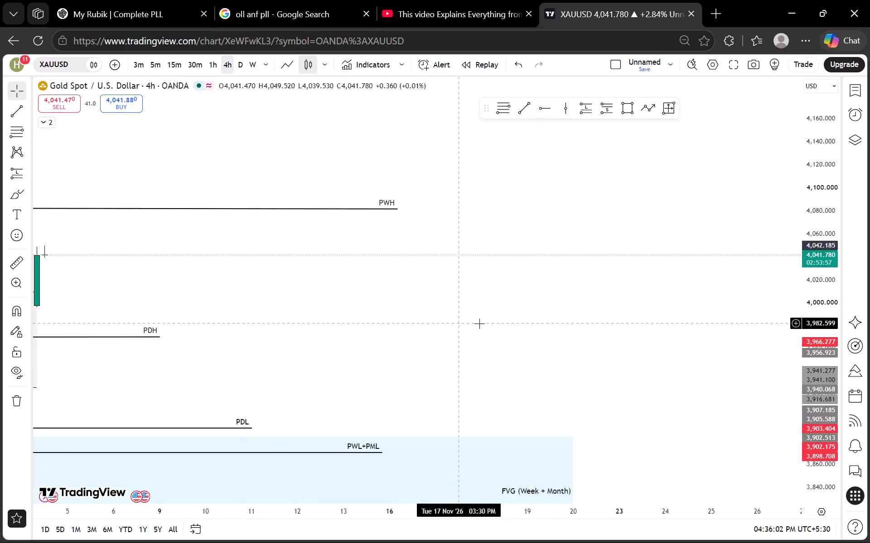
{"action": "left_click_drag", "start_coordinate": [479, 324], "coordinate": [623, 297]}
Switch the chart to the 1-hour timeframe and examine the rally above PDH along with the early November sessions.
{"action": "left_click", "coordinate": [207, 55]}
{"action": "scroll", "coordinate": [324, 187], "scroll_direction": "down", "scroll_amount": 7}
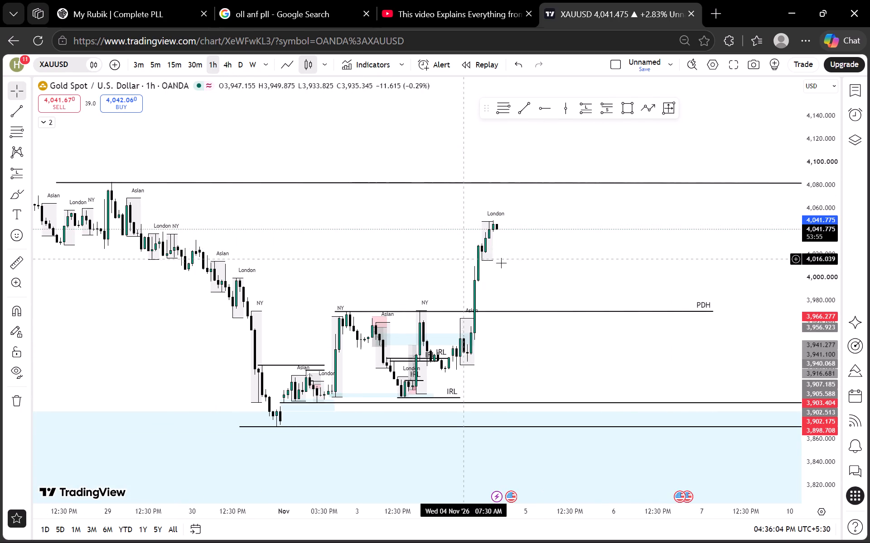
{"action": "left_click_drag", "start_coordinate": [558, 254], "coordinate": [554, 248]}
{"action": "scroll", "coordinate": [826, 294], "scroll_direction": "up", "scroll_amount": 17}
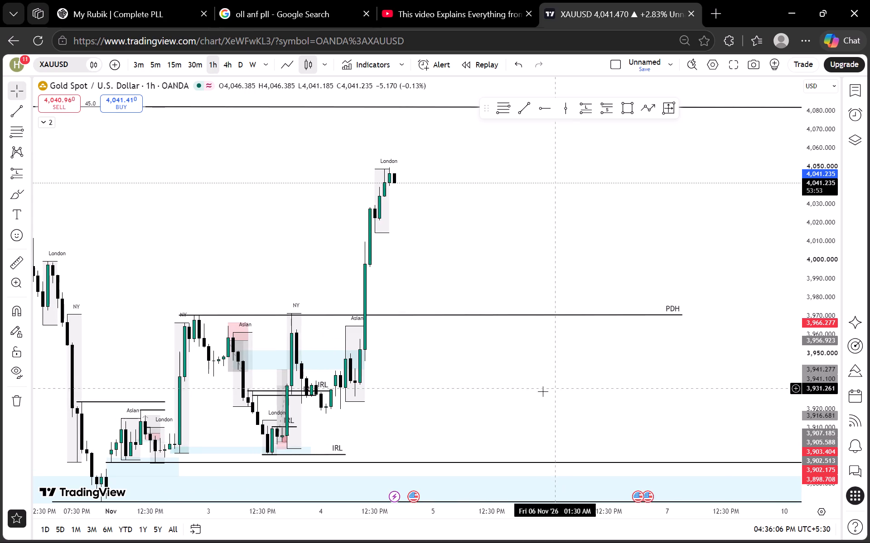
{"action": "left_click_drag", "start_coordinate": [497, 400], "coordinate": [584, 314]}
{"action": "scroll", "coordinate": [559, 314], "scroll_direction": "up", "scroll_amount": 2}
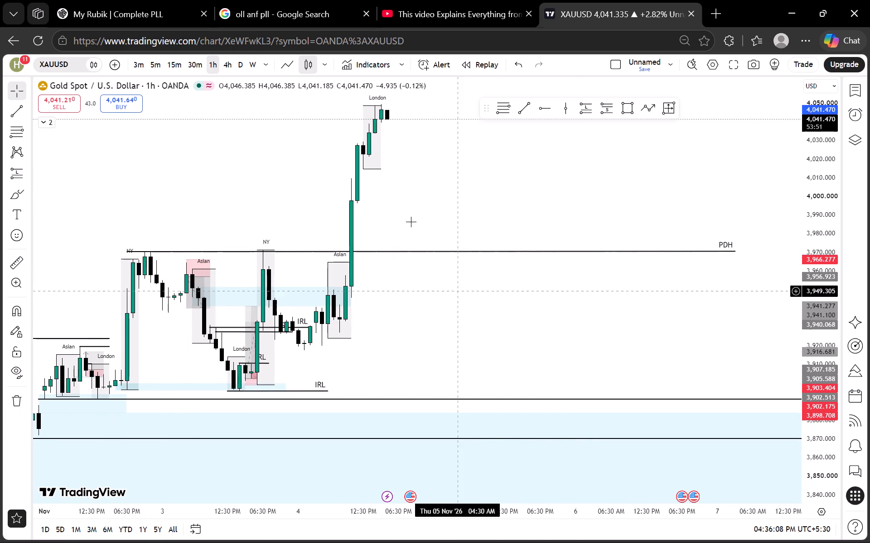
Reload the XAUUSD chart page.
{"action": "left_click", "coordinate": [42, 38]}
{"action": "left_click", "coordinate": [512, 136]}
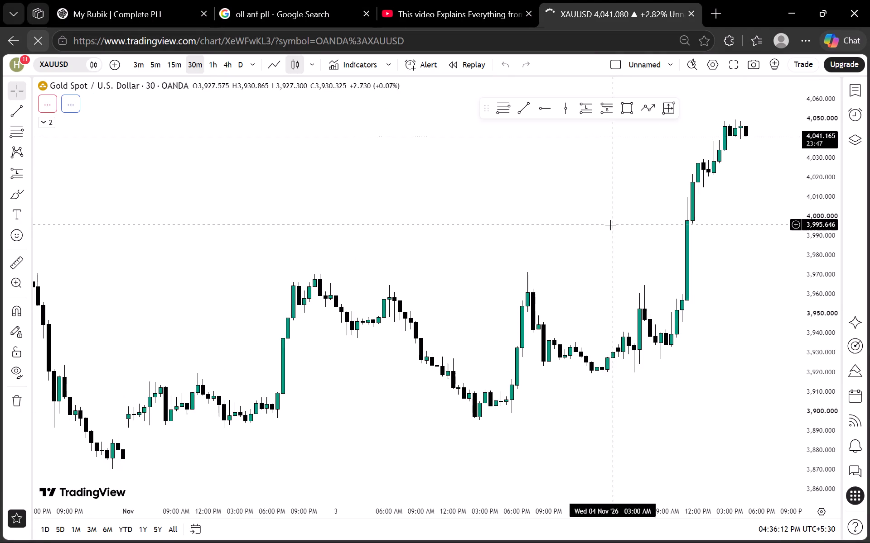
Examine the 30-minute chart from the late October decline through the 4 November Asian and London sessions.
{"action": "scroll", "coordinate": [610, 222], "scroll_direction": "down", "scroll_amount": 5}
{"action": "left_click_drag", "start_coordinate": [620, 192], "coordinate": [420, 189]}
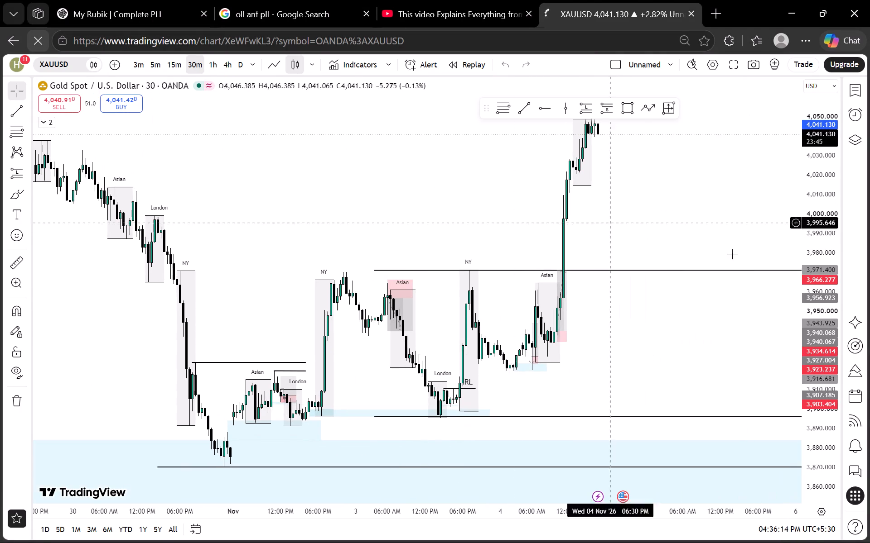
{"action": "scroll", "coordinate": [841, 255], "scroll_direction": "up", "scroll_amount": 20}
{"action": "scroll", "coordinate": [841, 255], "scroll_direction": "up", "scroll_amount": 2}
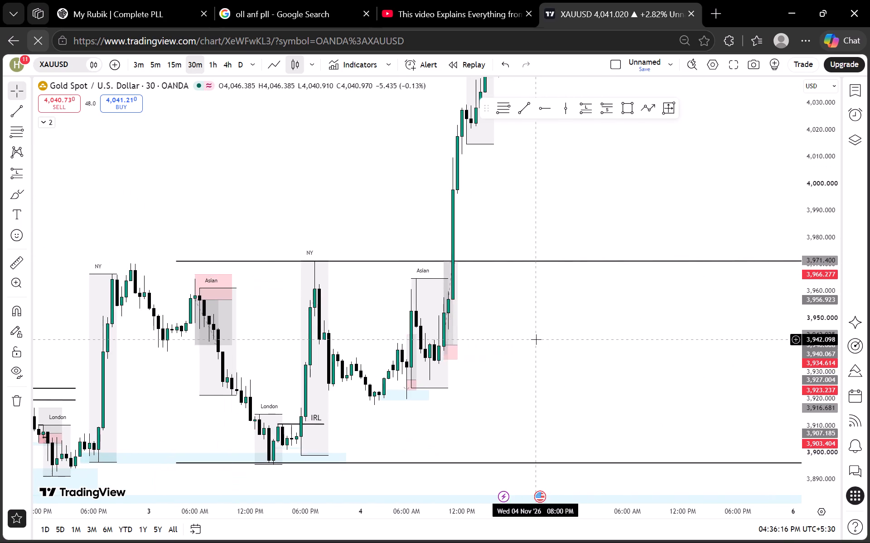
{"action": "scroll", "coordinate": [531, 339], "scroll_direction": "up", "scroll_amount": 3}
{"action": "left_click_drag", "start_coordinate": [426, 314], "coordinate": [445, 364]}
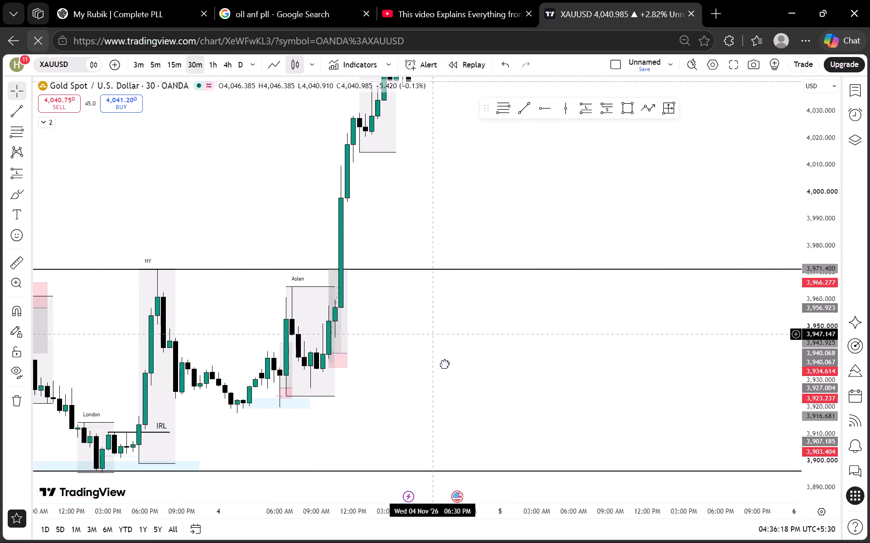
{"action": "left_click_drag", "start_coordinate": [445, 364], "coordinate": [448, 373]}
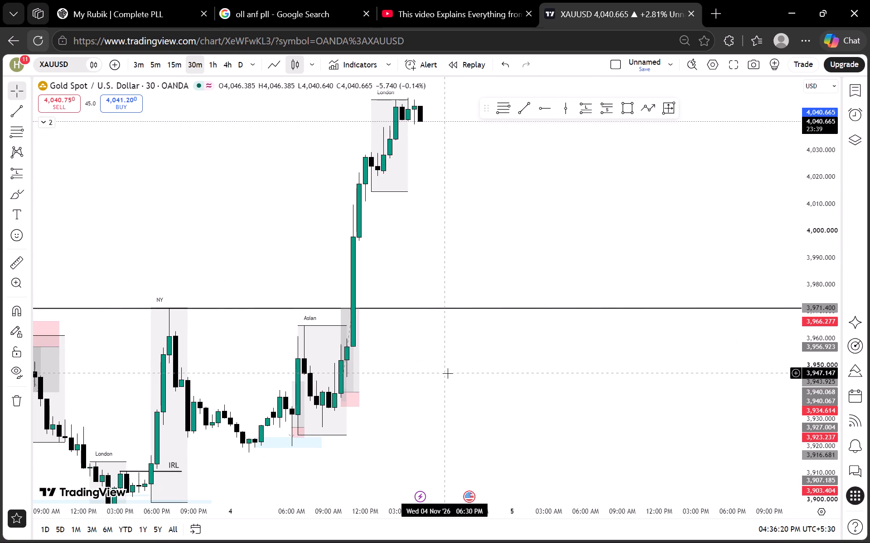
{"action": "left_click_drag", "start_coordinate": [422, 411], "coordinate": [468, 339]}
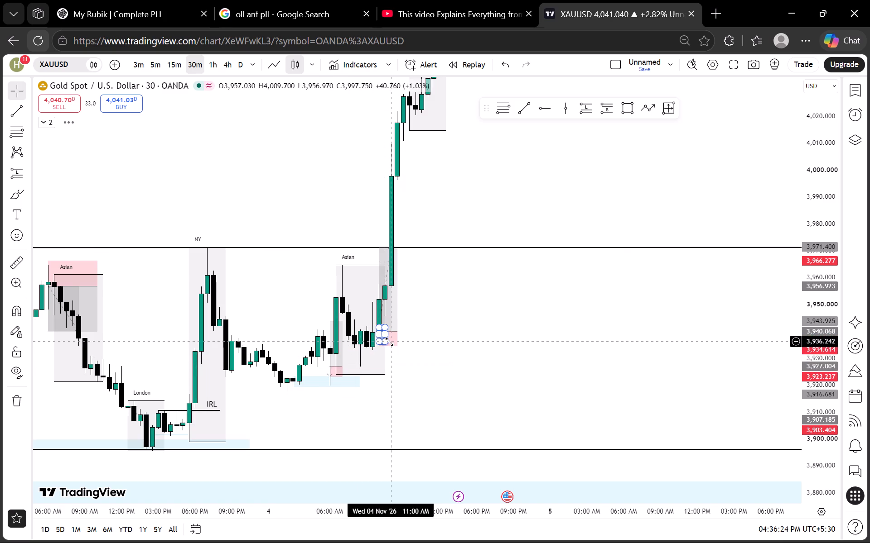
{"action": "scroll", "coordinate": [478, 314], "scroll_direction": "down", "scroll_amount": 5}
{"action": "left_click_drag", "start_coordinate": [589, 324], "coordinate": [481, 439]}
{"action": "left_click_drag", "start_coordinate": [581, 224], "coordinate": [522, 334]}
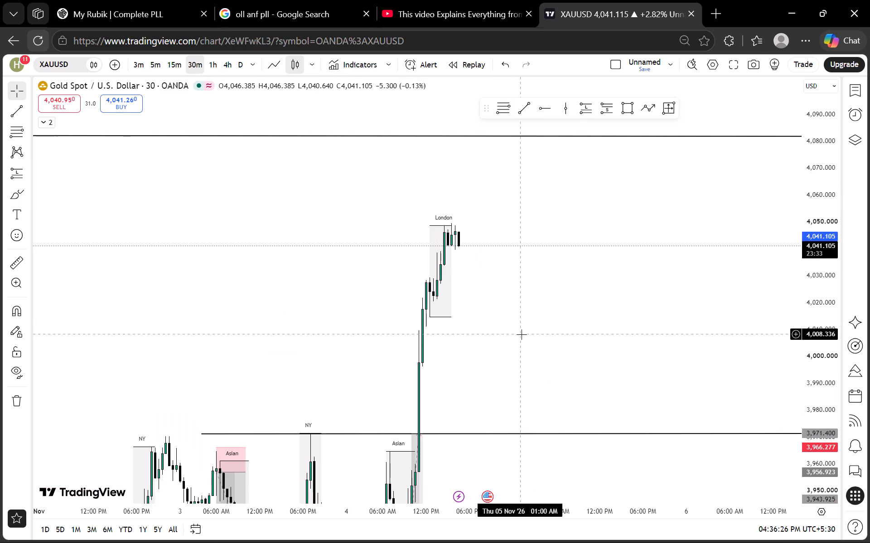
{"action": "scroll", "coordinate": [807, 256], "scroll_direction": "down", "scroll_amount": 14}
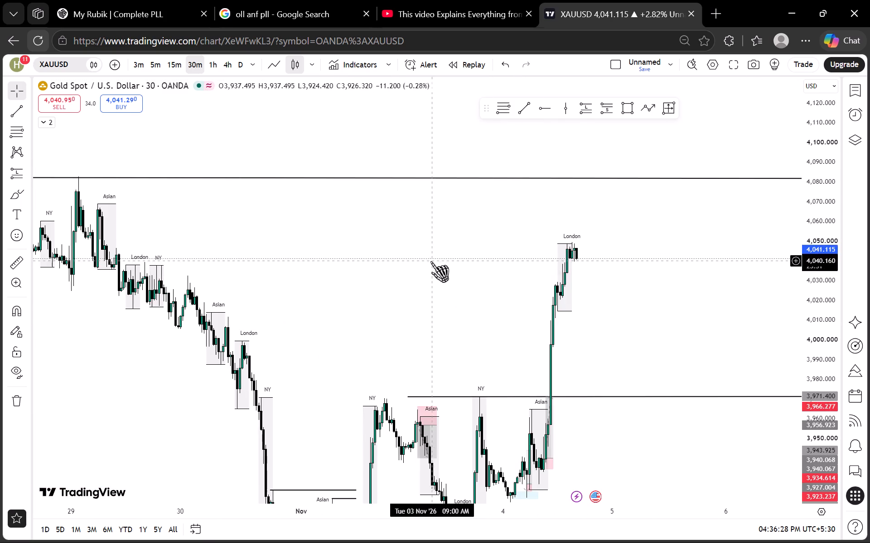
{"action": "left_click_drag", "start_coordinate": [431, 261], "coordinate": [511, 216]}
{"action": "scroll", "coordinate": [475, 225], "scroll_direction": "up", "scroll_amount": 1}
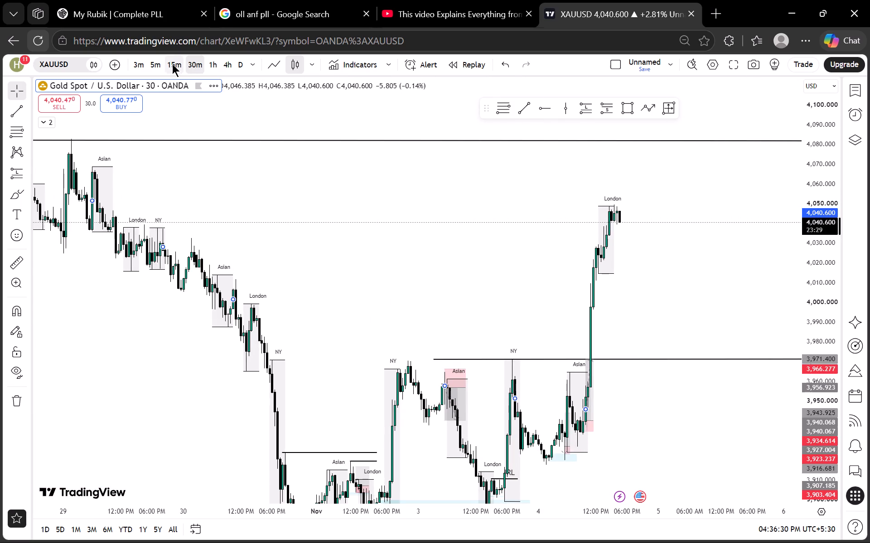
Switch the chart to the 15-minute timeframe and examine the late October sessions and the decline that follows.
{"action": "left_click", "coordinate": [172, 64]}
{"action": "scroll", "coordinate": [420, 224], "scroll_direction": "down", "scroll_amount": 8}
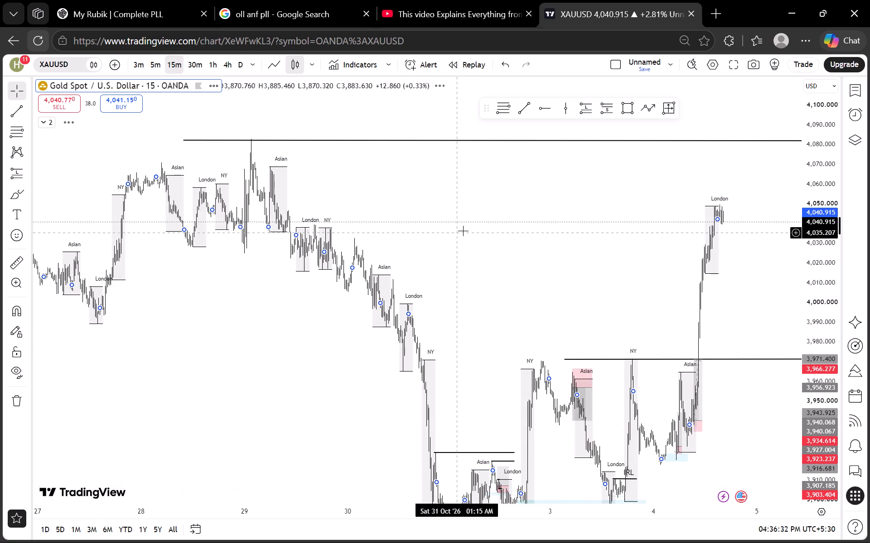
{"action": "scroll", "coordinate": [434, 198], "scroll_direction": "up", "scroll_amount": 4}
{"action": "left_click_drag", "start_coordinate": [343, 198], "coordinate": [541, 198]}
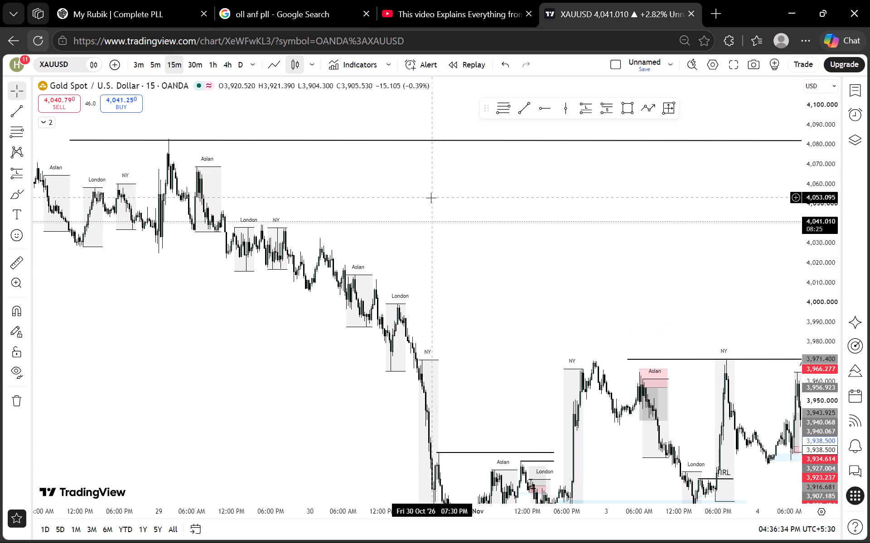
Switch the chart to the 5-minute timeframe and examine the late October sessions and the decline on 30 October.
{"action": "left_click", "coordinate": [156, 53]}
{"action": "left_click", "coordinate": [156, 57]}
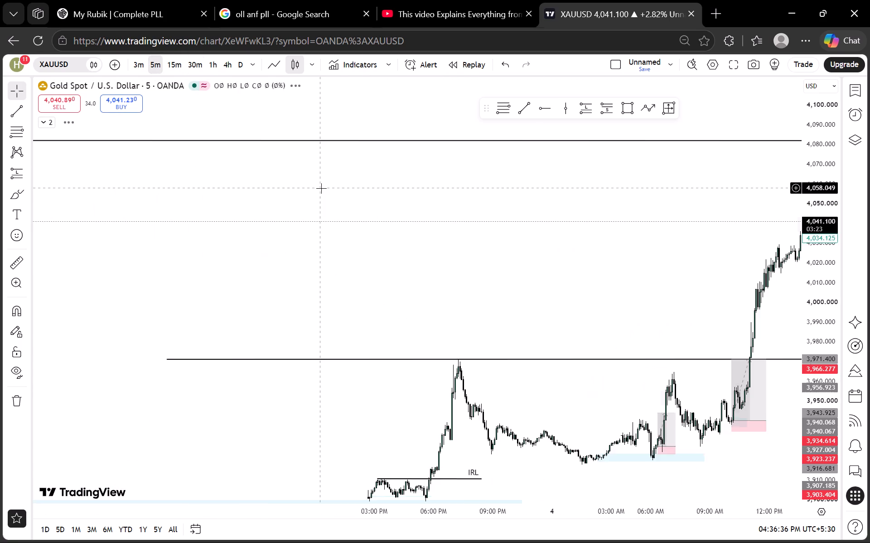
{"action": "scroll", "coordinate": [317, 202], "scroll_direction": "down", "scroll_amount": 9}
{"action": "scroll", "coordinate": [415, 241], "scroll_direction": "down", "scroll_amount": 1}
{"action": "left_click_drag", "start_coordinate": [382, 245], "coordinate": [600, 247]}
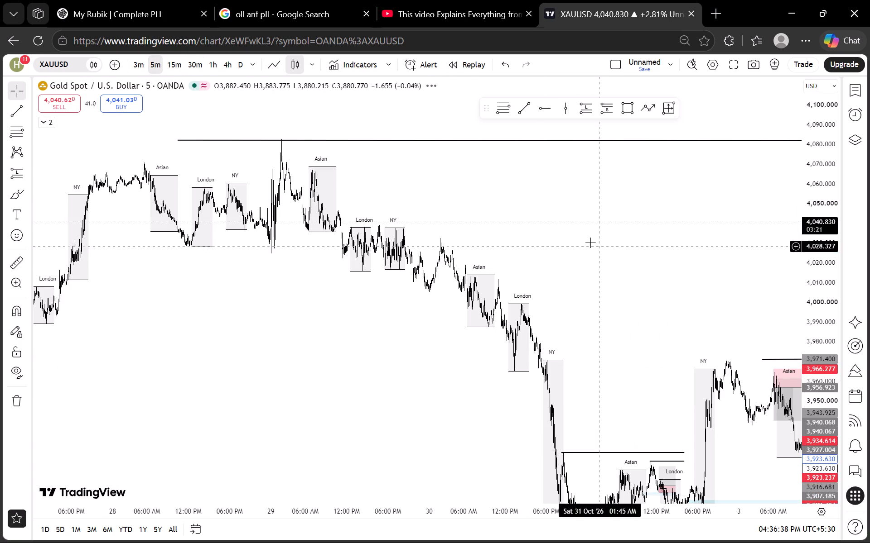
{"action": "scroll", "coordinate": [341, 178], "scroll_direction": "up", "scroll_amount": 4}
{"action": "left_click_drag", "start_coordinate": [283, 192], "coordinate": [501, 243]}
{"action": "scroll", "coordinate": [517, 248], "scroll_direction": "up", "scroll_amount": 6}
{"action": "left_click_drag", "start_coordinate": [320, 255], "coordinate": [694, 266]}
{"action": "scroll", "coordinate": [817, 294], "scroll_direction": "up", "scroll_amount": 6}
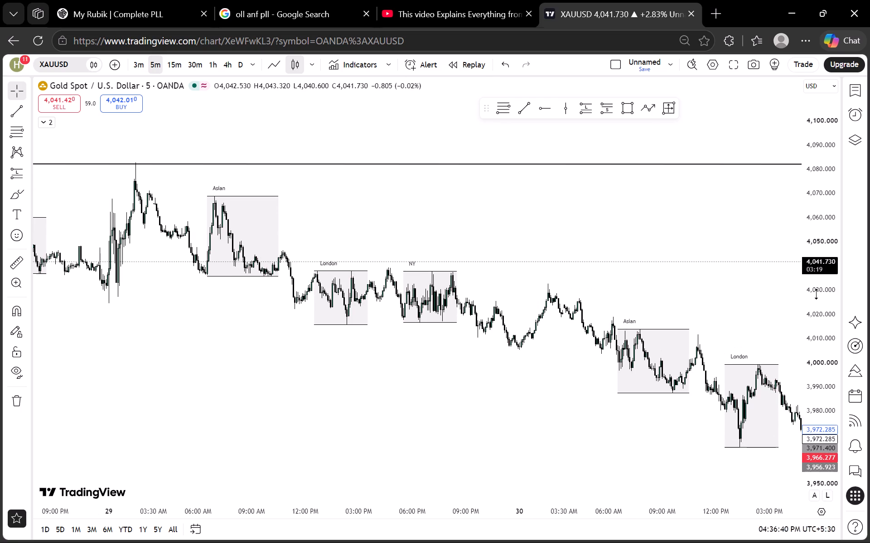
{"action": "scroll", "coordinate": [579, 257], "scroll_direction": "down", "scroll_amount": 3}
{"action": "left_click_drag", "start_coordinate": [650, 245], "coordinate": [443, 213]}
{"action": "left_click_drag", "start_coordinate": [530, 229], "coordinate": [407, 199]}
{"action": "left_click_drag", "start_coordinate": [538, 288], "coordinate": [358, 226]}
{"action": "left_click_drag", "start_coordinate": [519, 276], "coordinate": [370, 208]}
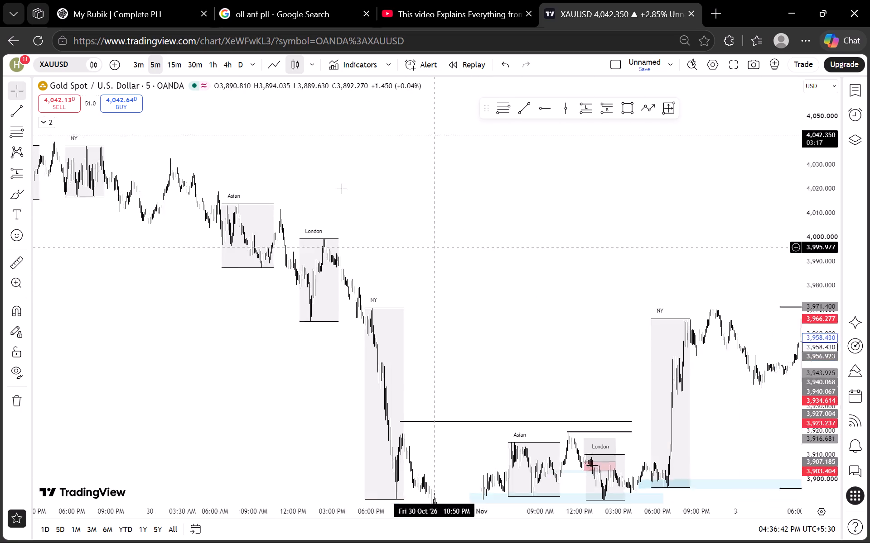
Examine the early November sessions on the 5-minute chart, from the 2 November NY range to the 4 November London range.
{"action": "left_click_drag", "start_coordinate": [441, 229], "coordinate": [277, 181]}
{"action": "left_click_drag", "start_coordinate": [550, 337], "coordinate": [339, 289]}
{"action": "left_click_drag", "start_coordinate": [538, 220], "coordinate": [291, 220]}
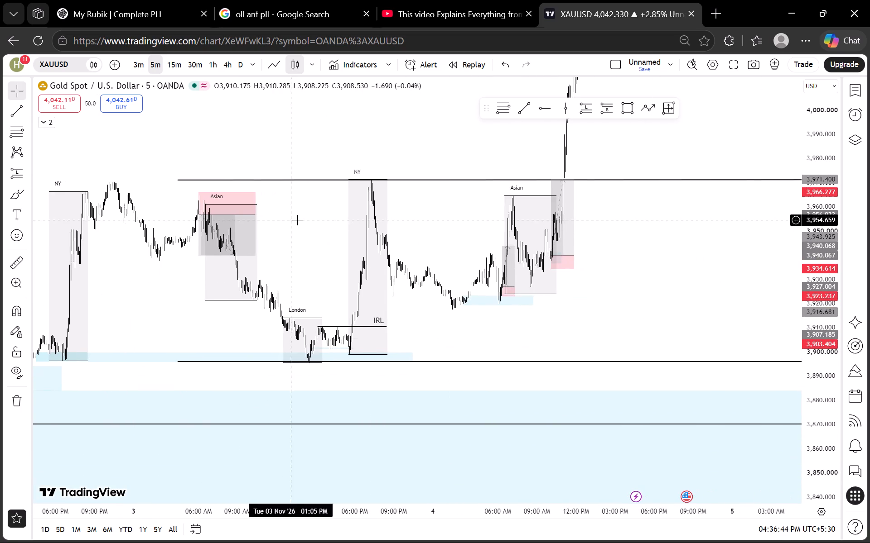
{"action": "left_click_drag", "start_coordinate": [641, 256], "coordinate": [601, 275]}
{"action": "scroll", "coordinate": [599, 276], "scroll_direction": "up", "scroll_amount": 3}
{"action": "left_click_drag", "start_coordinate": [507, 304], "coordinate": [598, 287]}
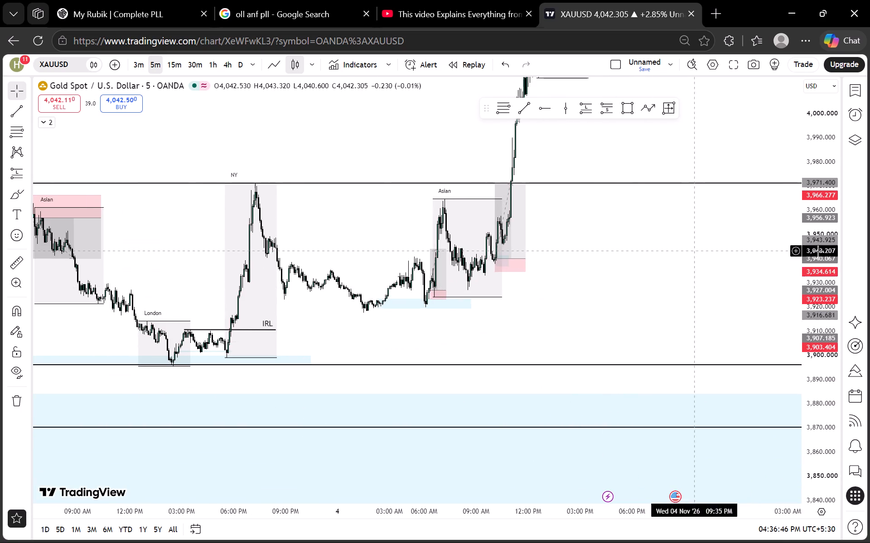
{"action": "scroll", "coordinate": [855, 257], "scroll_direction": "up", "scroll_amount": 12}
{"action": "left_click_drag", "start_coordinate": [688, 251], "coordinate": [595, 391]}
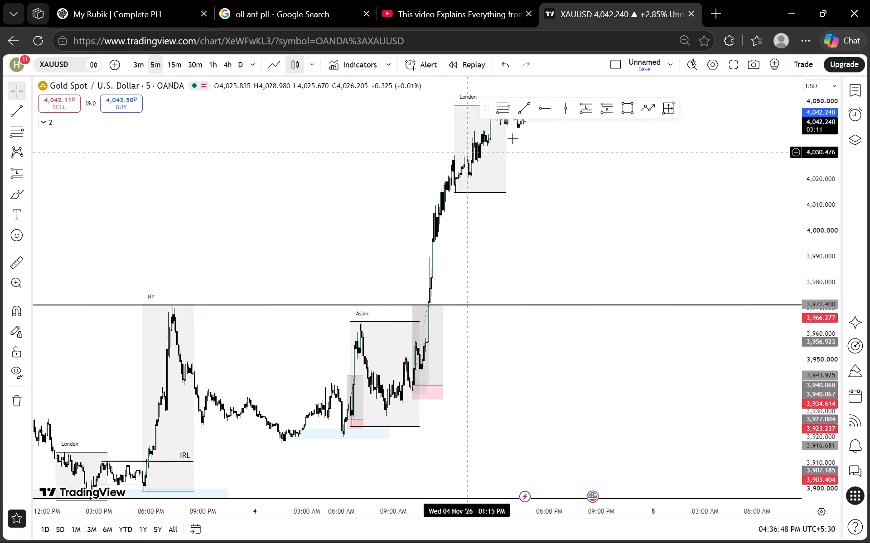
{"action": "left_click_drag", "start_coordinate": [604, 156], "coordinate": [650, 143]}
{"action": "left_click_drag", "start_coordinate": [585, 356], "coordinate": [623, 257]}
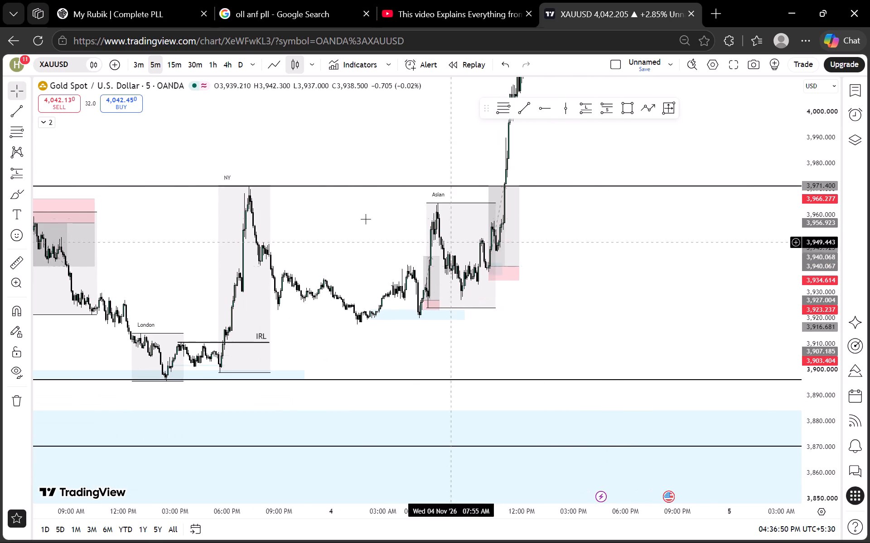
{"action": "scroll", "coordinate": [360, 219], "scroll_direction": "down", "scroll_amount": 3}
{"action": "scroll", "coordinate": [454, 249], "scroll_direction": "up", "scroll_amount": 2}
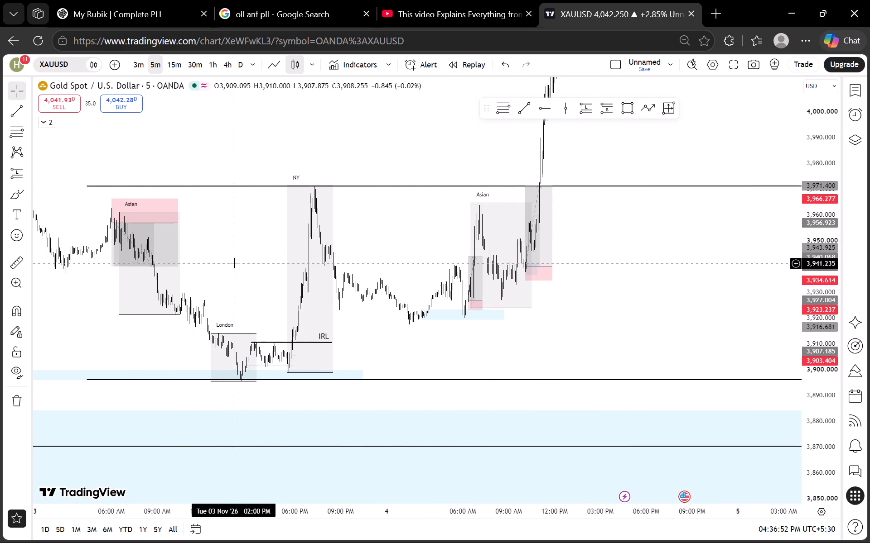
{"action": "left_click_drag", "start_coordinate": [245, 251], "coordinate": [350, 248]}
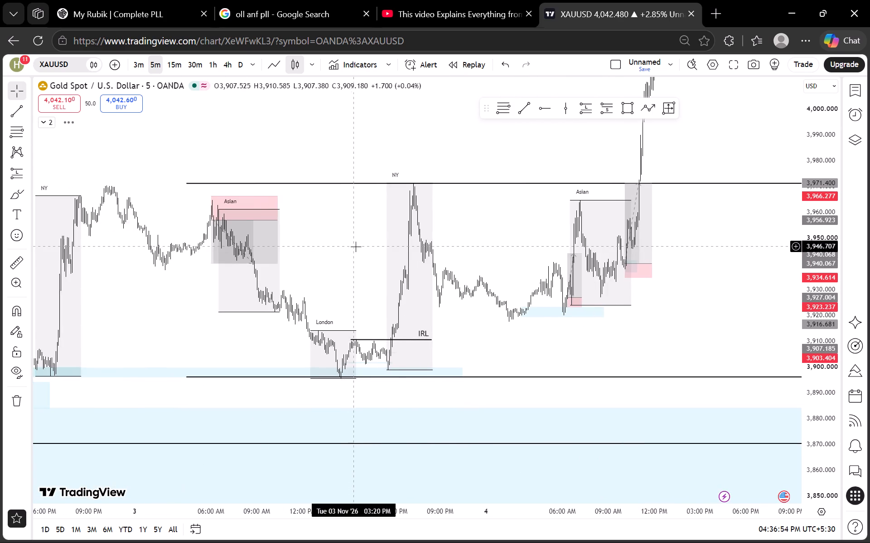
Delete the IRL line drawn between the 3 November London and NY sessions.
{"action": "scroll", "coordinate": [362, 255], "scroll_direction": "up", "scroll_amount": 3}
{"action": "left_click", "coordinate": [284, 339]}
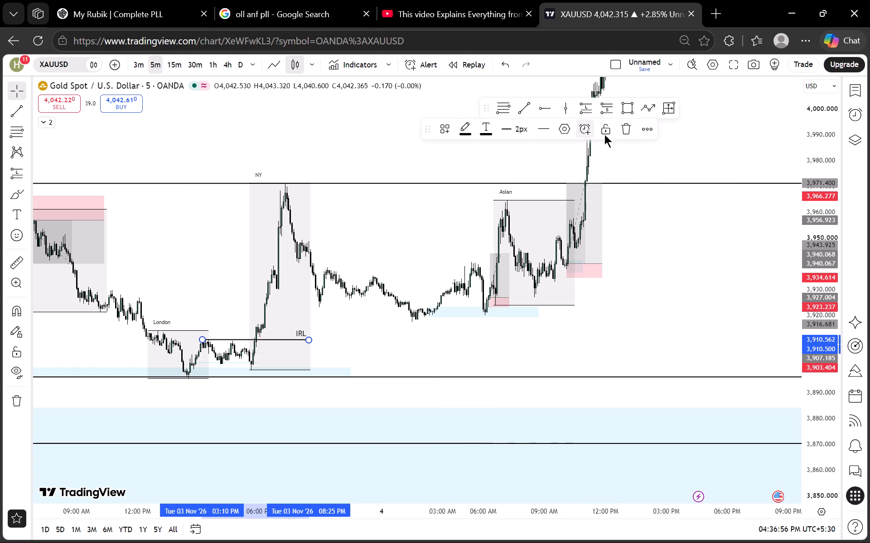
{"action": "left_click", "coordinate": [628, 130]}
Switch the chart to the daily timeframe and delete the PDH line crossed by the latest rally candle.
{"action": "scroll", "coordinate": [843, 226], "scroll_direction": "down", "scroll_amount": 10}
{"action": "left_click_drag", "start_coordinate": [552, 143], "coordinate": [367, 143]}
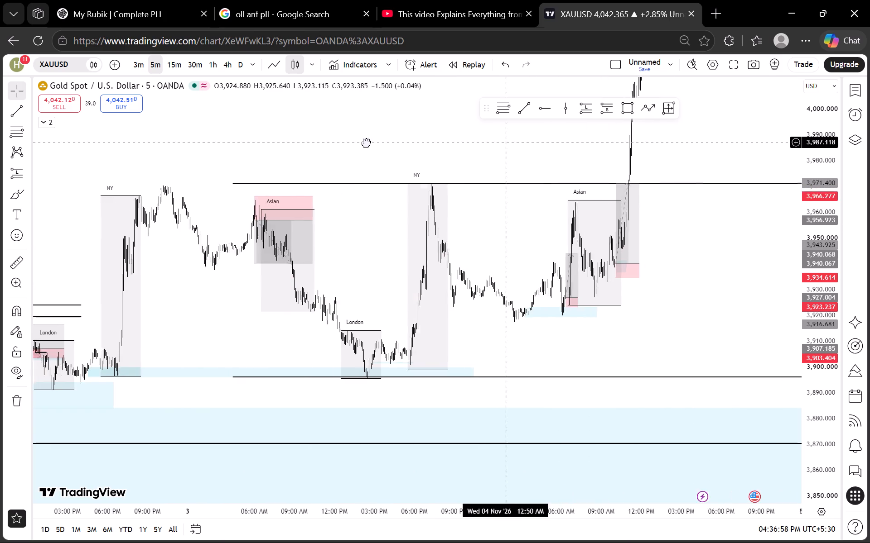
{"action": "left_click_drag", "start_coordinate": [367, 143], "coordinate": [187, 143]}
{"action": "scroll", "coordinate": [222, 149], "scroll_direction": "down", "scroll_amount": 4}
{"action": "left_click_drag", "start_coordinate": [605, 245], "coordinate": [208, 245]}
{"action": "left_click_drag", "start_coordinate": [507, 242], "coordinate": [122, 271]}
{"action": "scroll", "coordinate": [320, 241], "scroll_direction": "down", "scroll_amount": 5}
{"action": "left_click_drag", "start_coordinate": [357, 282], "coordinate": [481, 246]}
{"action": "left_click", "coordinate": [237, 63]}
{"action": "scroll", "coordinate": [526, 224], "scroll_direction": "up", "scroll_amount": 6}
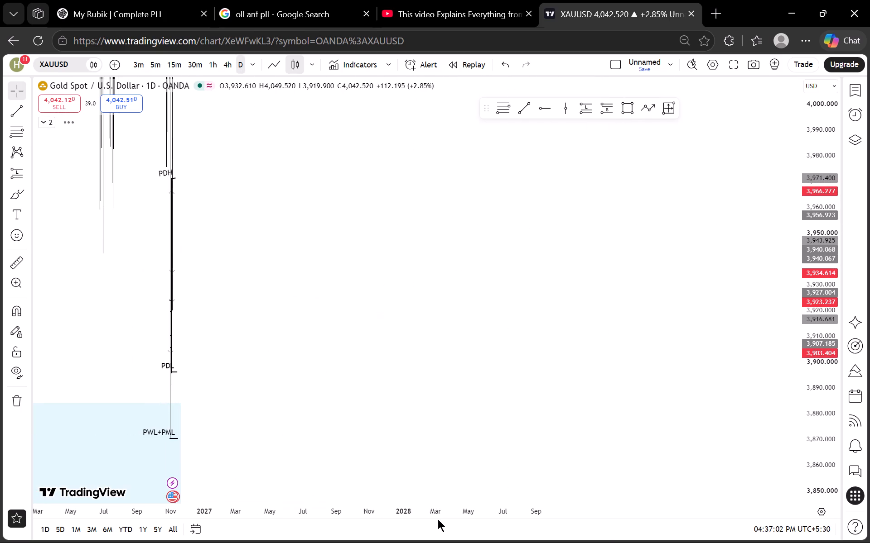
{"action": "left_click", "coordinate": [466, 476]}
{"action": "scroll", "coordinate": [466, 349], "scroll_direction": "up", "scroll_amount": 6}
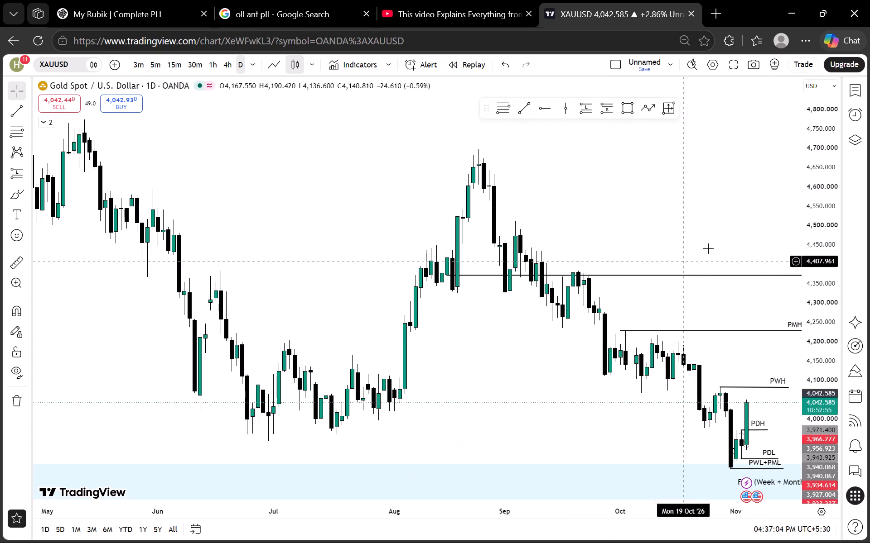
{"action": "left_click_drag", "start_coordinate": [712, 223], "coordinate": [422, 208]}
{"action": "scroll", "coordinate": [822, 346], "scroll_direction": "up", "scroll_amount": 7}
{"action": "left_click_drag", "start_coordinate": [671, 444], "coordinate": [646, 263]}
{"action": "scroll", "coordinate": [623, 332], "scroll_direction": "up", "scroll_amount": 4}
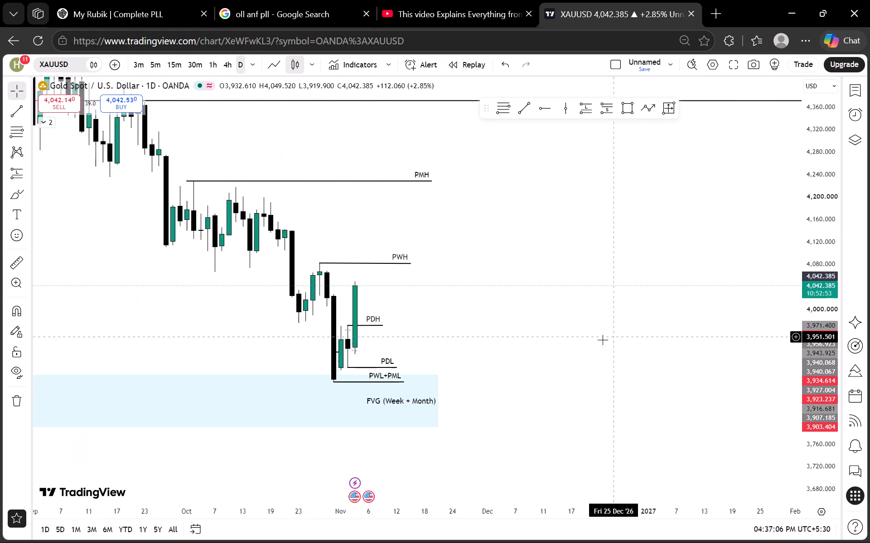
{"action": "scroll", "coordinate": [464, 324], "scroll_direction": "up", "scroll_amount": 2}
{"action": "left_click_drag", "start_coordinate": [406, 334], "coordinate": [589, 334]}
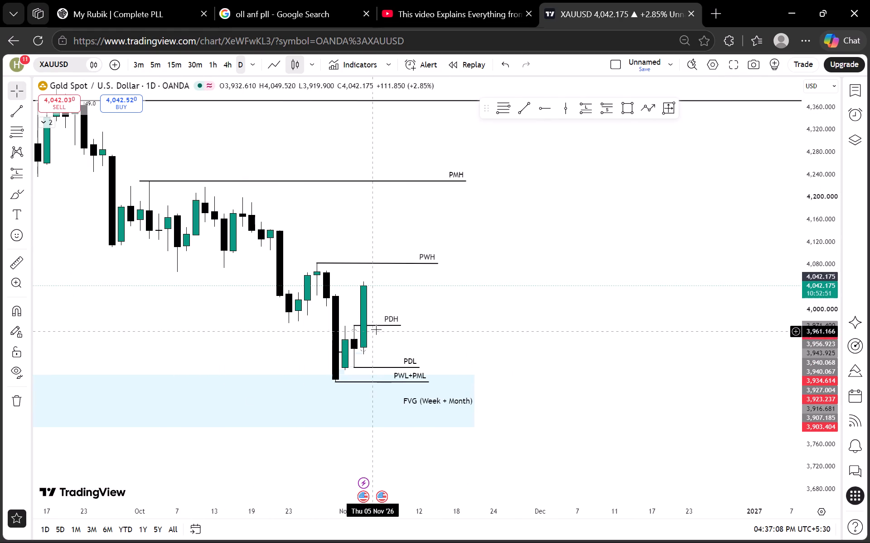
{"action": "left_click", "coordinate": [376, 326]}
{"action": "left_click", "coordinate": [620, 128]}
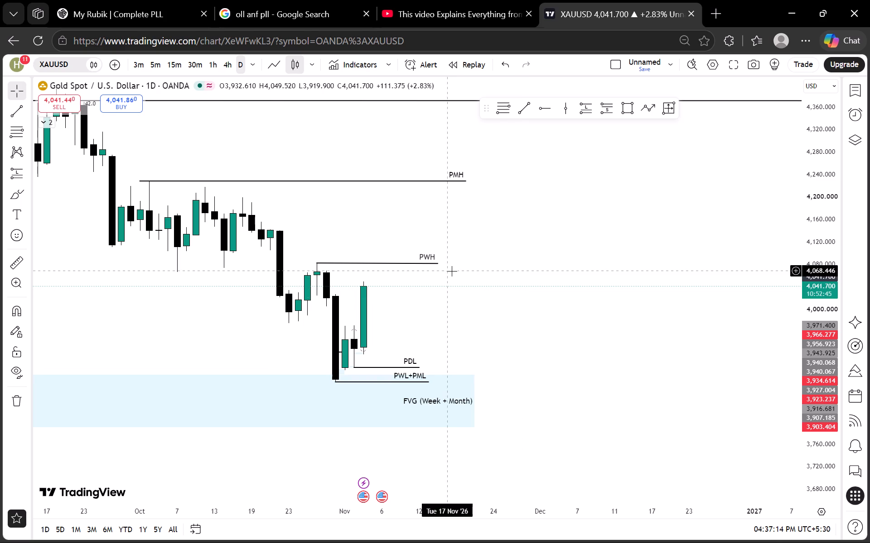
Examine the rally toward PWH and the levels below it on the 4-hour and 1-hour timeframes.
{"action": "left_click", "coordinate": [231, 58]}
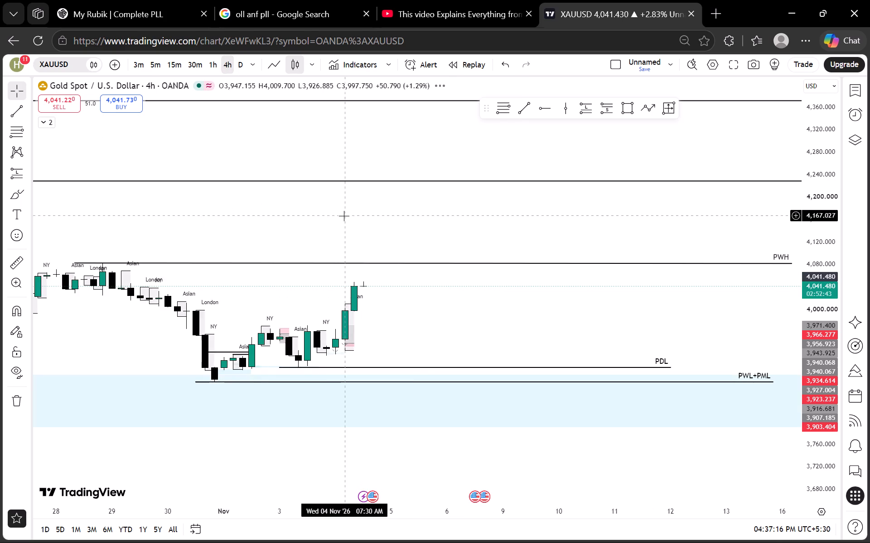
{"action": "scroll", "coordinate": [344, 218], "scroll_direction": "down", "scroll_amount": 4}
{"action": "left_click_drag", "start_coordinate": [625, 317], "coordinate": [494, 317]}
{"action": "scroll", "coordinate": [810, 297], "scroll_direction": "up", "scroll_amount": 10}
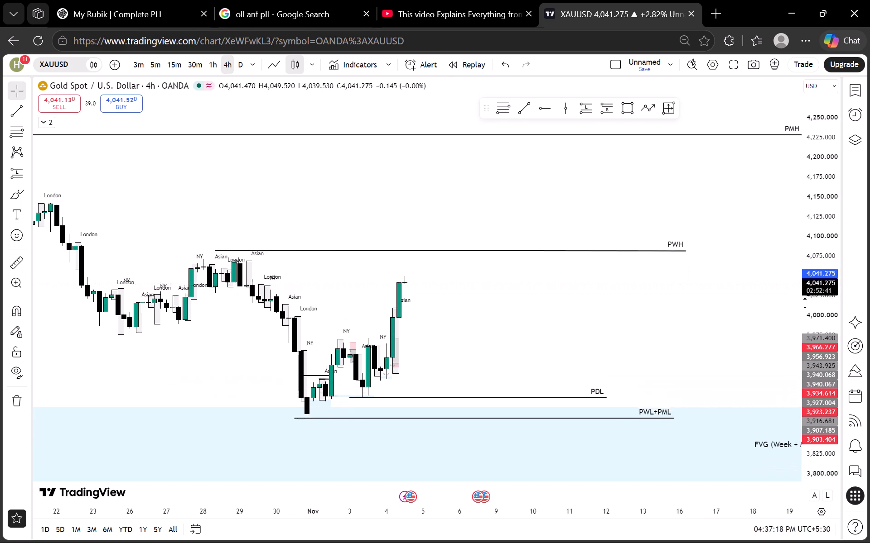
{"action": "scroll", "coordinate": [805, 303], "scroll_direction": "up", "scroll_amount": 3}
{"action": "scroll", "coordinate": [579, 279], "scroll_direction": "down", "scroll_amount": 2}
{"action": "left_click_drag", "start_coordinate": [616, 305], "coordinate": [488, 312]}
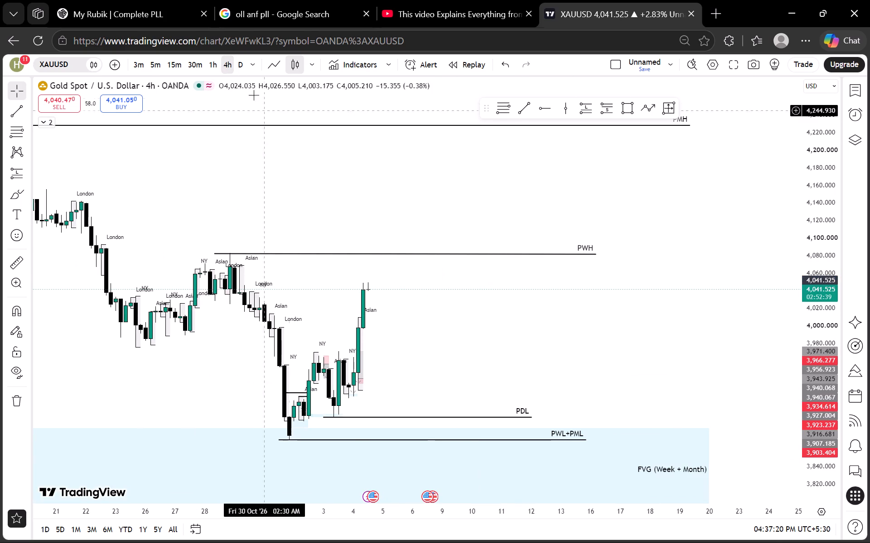
{"action": "left_click", "coordinate": [213, 63]}
{"action": "scroll", "coordinate": [405, 273], "scroll_direction": "down", "scroll_amount": 4}
{"action": "left_click_drag", "start_coordinate": [590, 335], "coordinate": [540, 334]}
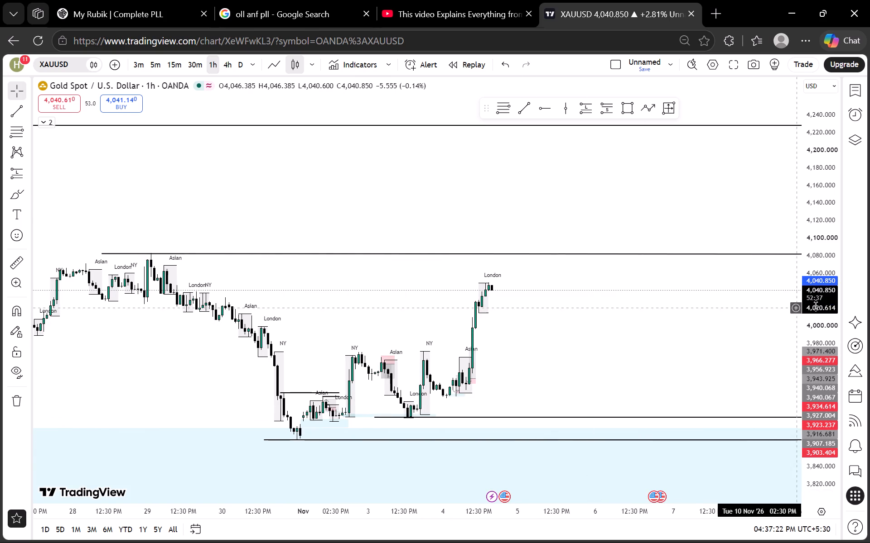
{"action": "scroll", "coordinate": [822, 305], "scroll_direction": "up", "scroll_amount": 11}
{"action": "scroll", "coordinate": [699, 317], "scroll_direction": "down", "scroll_amount": 5}
{"action": "left_click_drag", "start_coordinate": [703, 338], "coordinate": [584, 338]}
{"action": "scroll", "coordinate": [584, 338], "scroll_direction": "up", "scroll_amount": 4}
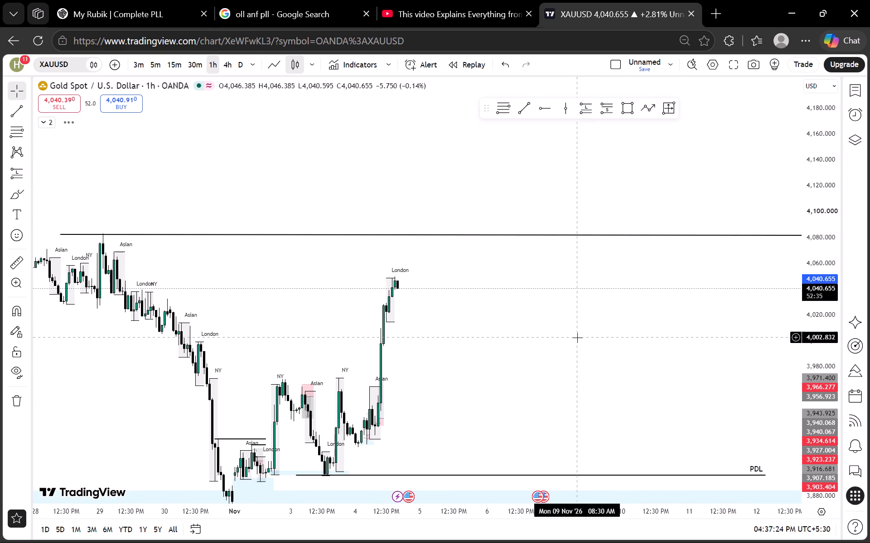
Step down through the 30-, 15- and 5-minute timeframes and examine price around the 4 November London session.
{"action": "left_click", "coordinate": [190, 62]}
{"action": "scroll", "coordinate": [378, 273], "scroll_direction": "down", "scroll_amount": 4}
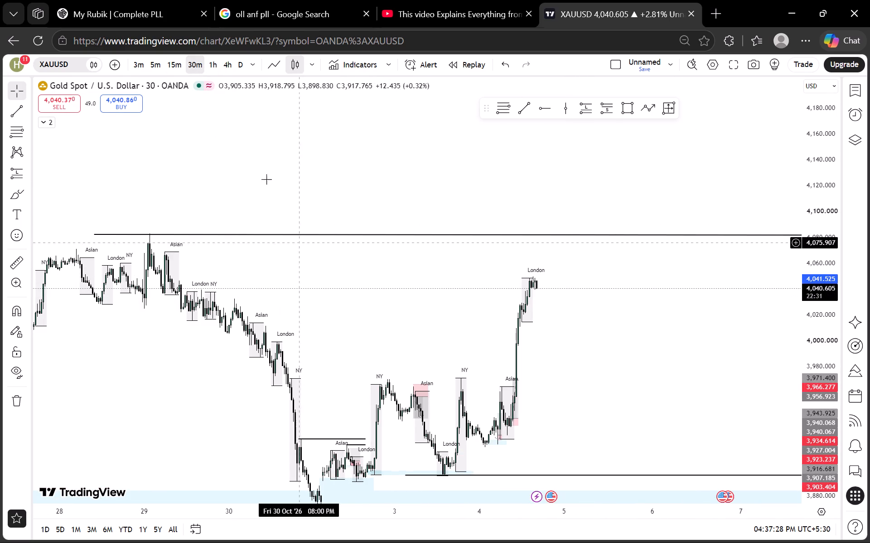
{"action": "left_click", "coordinate": [176, 56]}
{"action": "scroll", "coordinate": [318, 222], "scroll_direction": "down", "scroll_amount": 7}
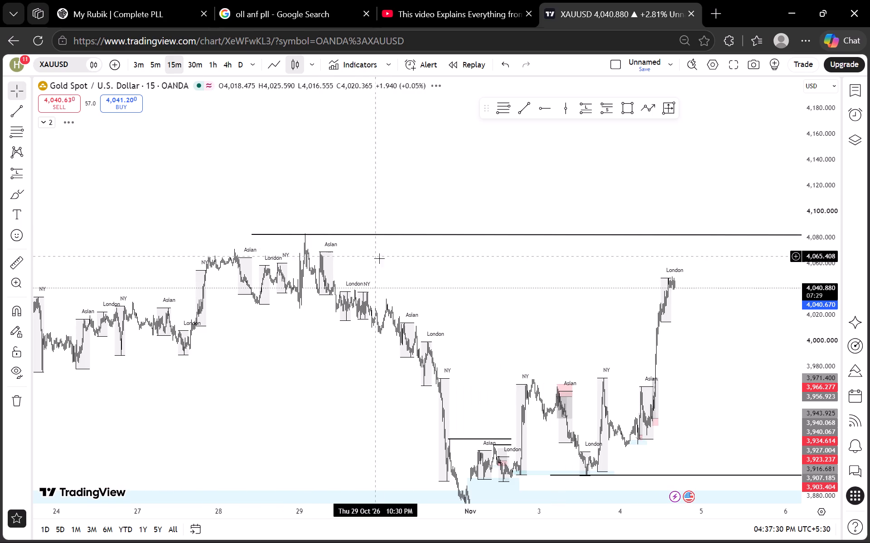
{"action": "scroll", "coordinate": [383, 261], "scroll_direction": "up", "scroll_amount": 7}
{"action": "left_click_drag", "start_coordinate": [631, 344], "coordinate": [551, 344]}
{"action": "scroll", "coordinate": [807, 325], "scroll_direction": "up", "scroll_amount": 5}
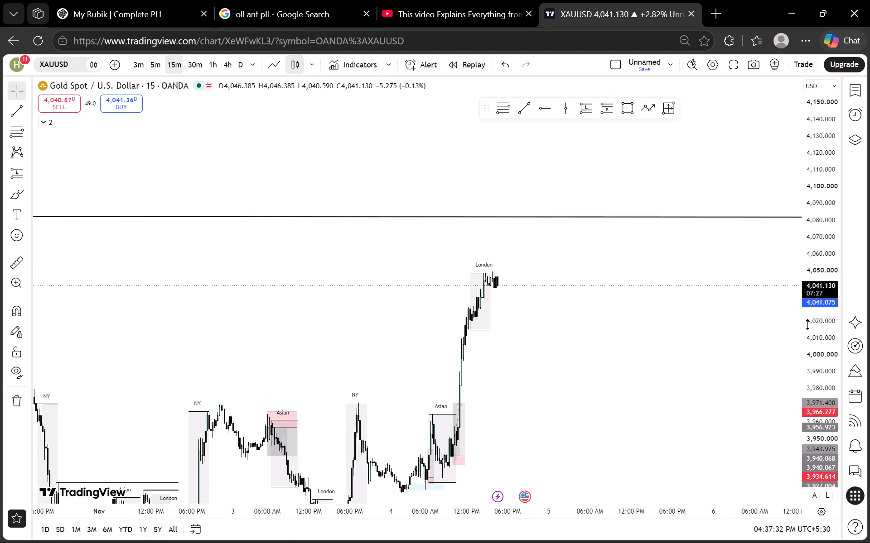
{"action": "scroll", "coordinate": [808, 324], "scroll_direction": "up", "scroll_amount": 13}
{"action": "left_click", "coordinate": [162, 65]}
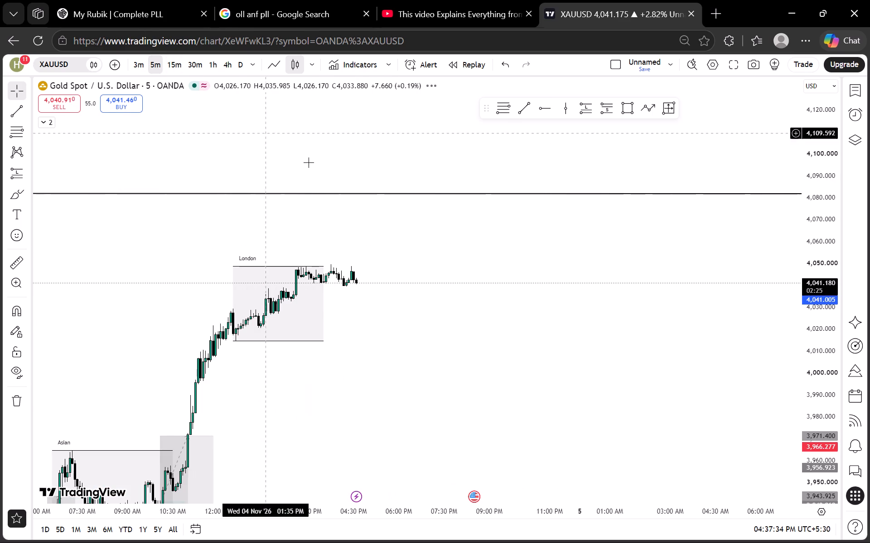
{"action": "scroll", "coordinate": [813, 274], "scroll_direction": "up", "scroll_amount": 17}
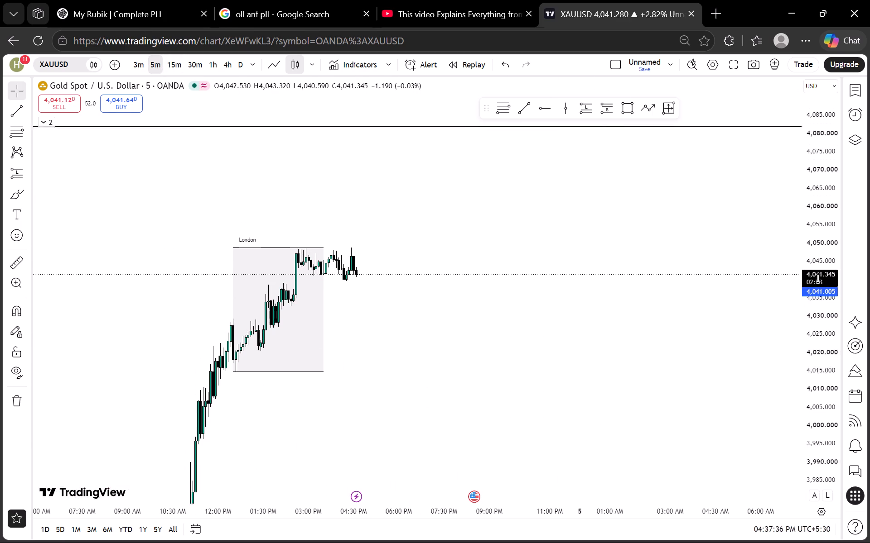
{"action": "scroll", "coordinate": [818, 278], "scroll_direction": "up", "scroll_amount": 5}
{"action": "scroll", "coordinate": [678, 292], "scroll_direction": "down", "scroll_amount": 6}
{"action": "scroll", "coordinate": [825, 247], "scroll_direction": "down", "scroll_amount": 12}
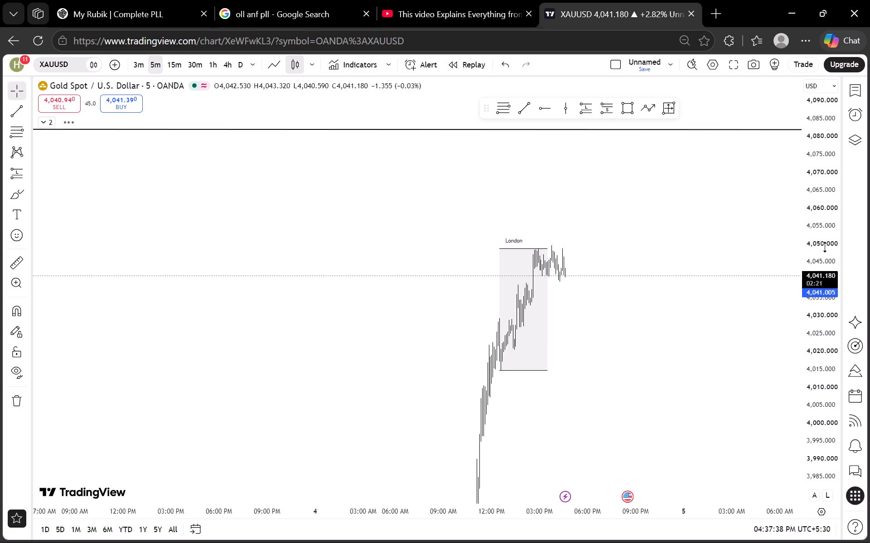
Return to the 1-hour timeframe and examine the 3 and 4 November sessions leading into the rally.
{"action": "left_click", "coordinate": [210, 62]}
{"action": "scroll", "coordinate": [547, 223], "scroll_direction": "up", "scroll_amount": 9}
{"action": "left_click_drag", "start_coordinate": [497, 323], "coordinate": [534, 203]}
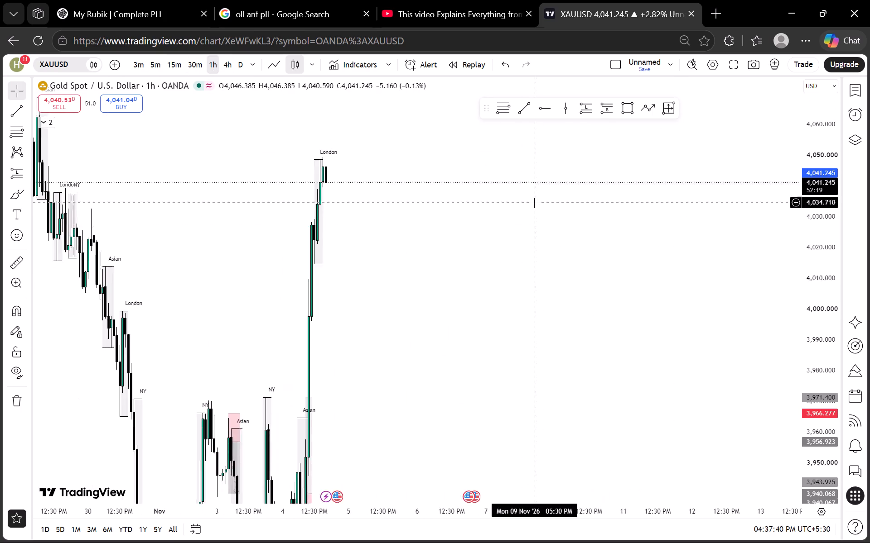
{"action": "scroll", "coordinate": [506, 272], "scroll_direction": "up", "scroll_amount": 6}
{"action": "left_click_drag", "start_coordinate": [380, 318], "coordinate": [648, 143]}
{"action": "scroll", "coordinate": [797, 218], "scroll_direction": "down", "scroll_amount": 20}
{"action": "scroll", "coordinate": [701, 263], "scroll_direction": "up", "scroll_amount": 4}
{"action": "scroll", "coordinate": [488, 290], "scroll_direction": "up", "scroll_amount": 2}
{"action": "left_click_drag", "start_coordinate": [380, 287], "coordinate": [510, 276]}
{"action": "scroll", "coordinate": [447, 268], "scroll_direction": "up", "scroll_amount": 3}
{"action": "left_click_drag", "start_coordinate": [409, 270], "coordinate": [507, 276]}
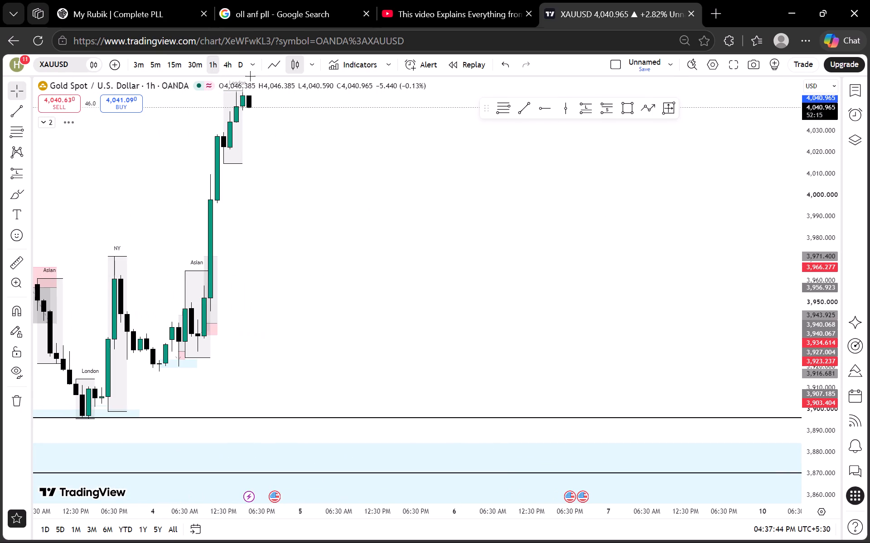
On the 4-hour chart, draw a rectangle zone from about 3,971 to 3,962, starting at the 3 November high and extending past the latest candles.
{"action": "left_click", "coordinate": [227, 59]}
{"action": "scroll", "coordinate": [462, 271], "scroll_direction": "up", "scroll_amount": 3}
{"action": "left_click_drag", "start_coordinate": [351, 293], "coordinate": [513, 299]}
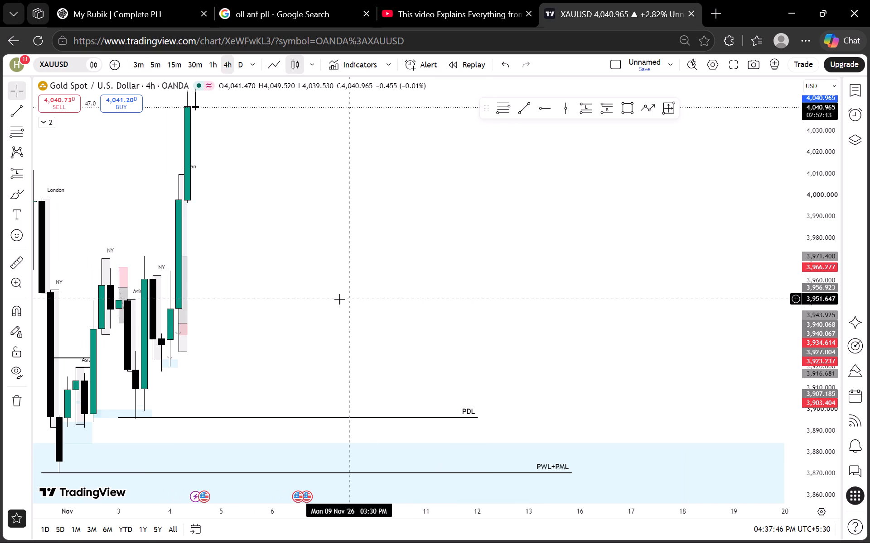
{"action": "left_click_drag", "start_coordinate": [339, 299], "coordinate": [461, 299]}
{"action": "left_click_drag", "start_coordinate": [481, 226], "coordinate": [499, 267]}
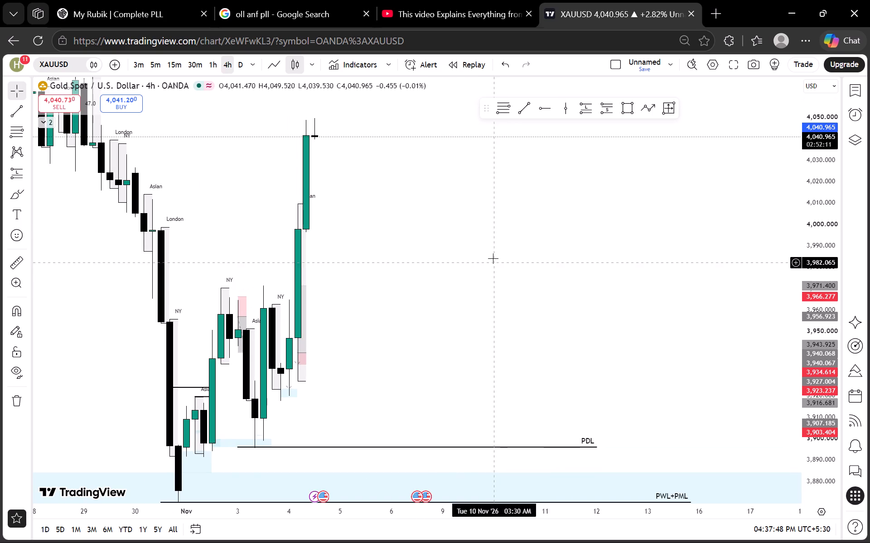
{"action": "left_click", "coordinate": [631, 106]}
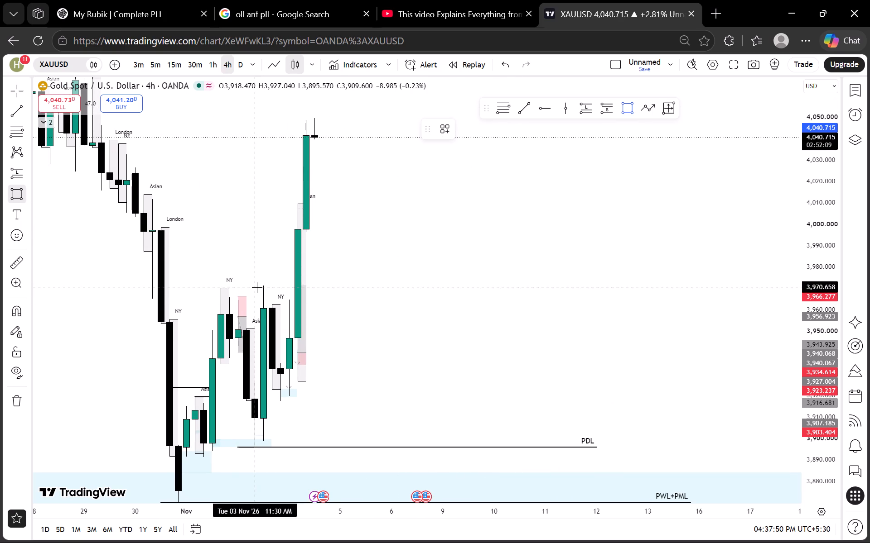
{"action": "left_click", "coordinate": [259, 286]}
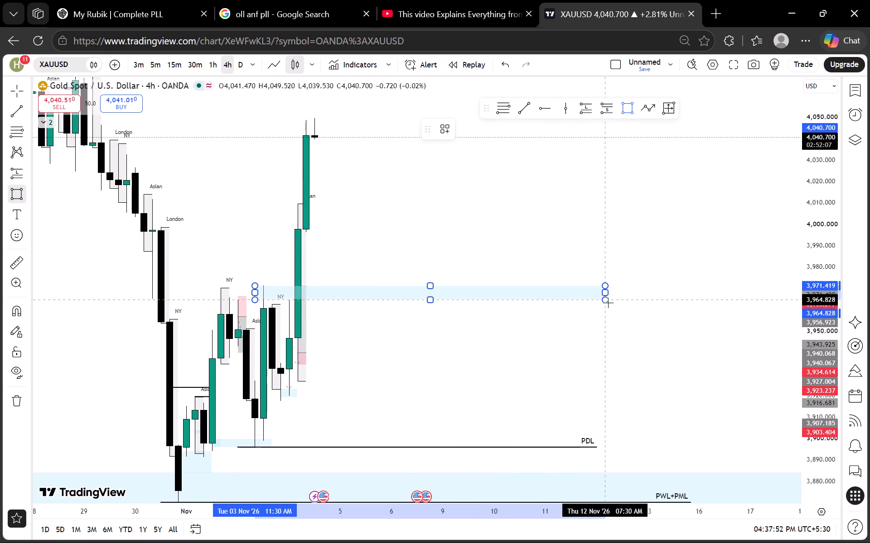
{"action": "left_click", "coordinate": [612, 306]}
{"action": "left_click_drag", "start_coordinate": [617, 295], "coordinate": [558, 309]}
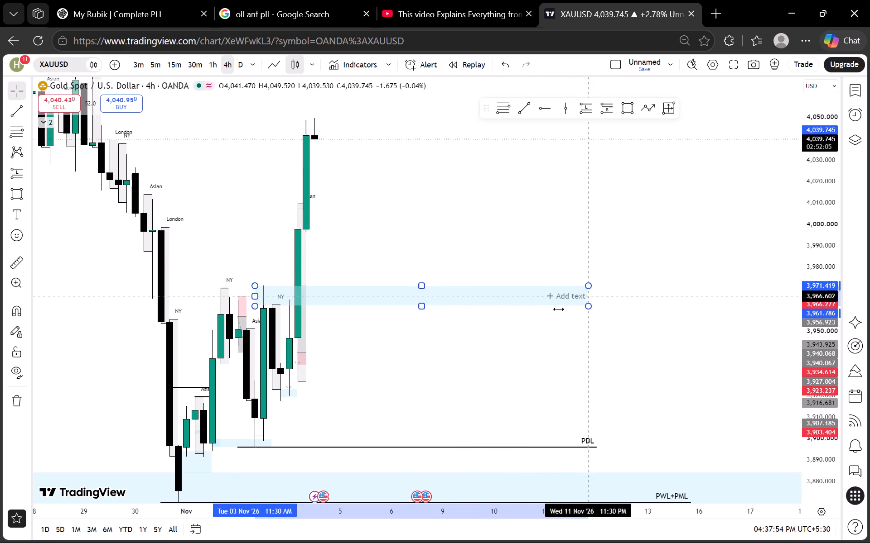
Shorten the new rectangle zone to end at 10 November, 7:30 PM, and apply the MB template to it.
{"action": "left_click_drag", "start_coordinate": [558, 309], "coordinate": [530, 313]}
{"action": "left_click", "coordinate": [453, 126]}
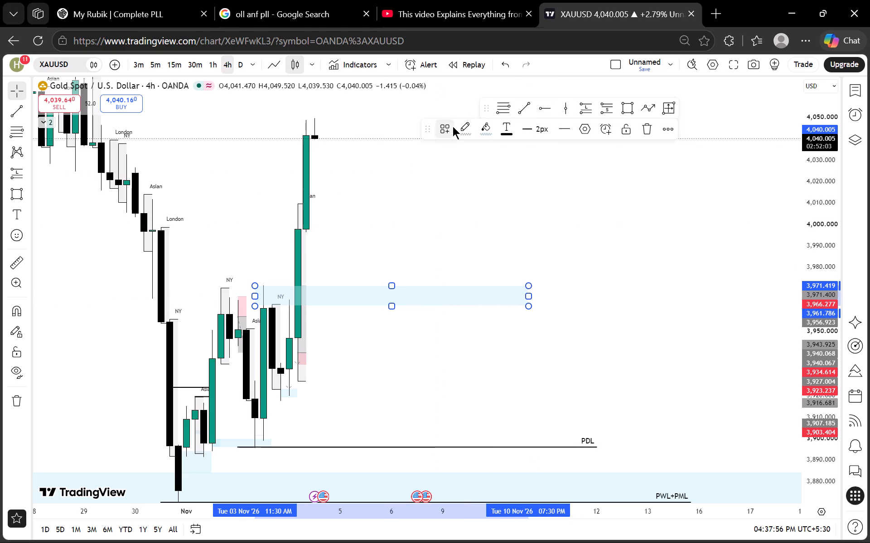
{"action": "left_click", "coordinate": [445, 205]}
{"action": "left_click", "coordinate": [367, 215]}
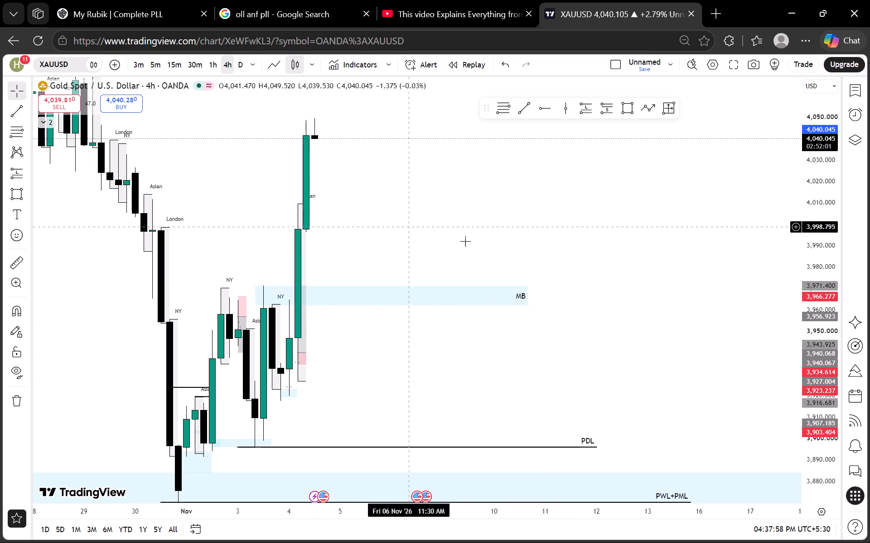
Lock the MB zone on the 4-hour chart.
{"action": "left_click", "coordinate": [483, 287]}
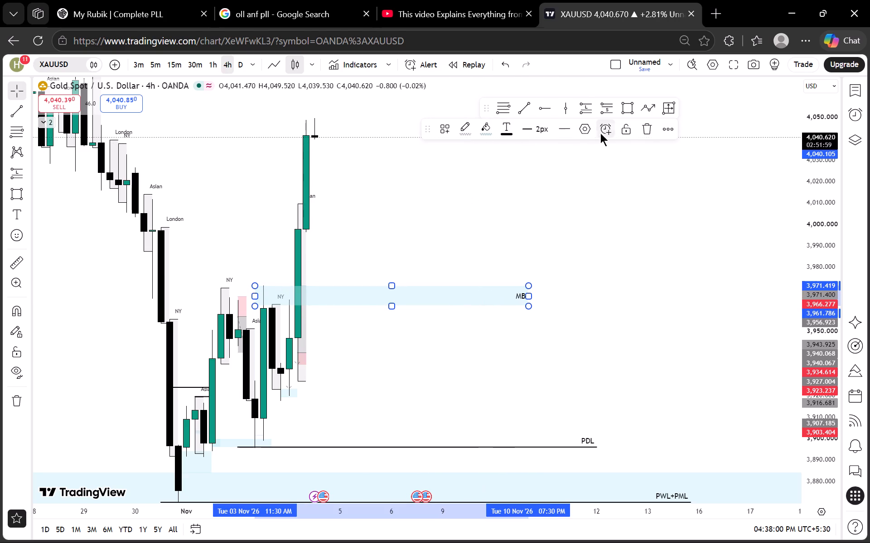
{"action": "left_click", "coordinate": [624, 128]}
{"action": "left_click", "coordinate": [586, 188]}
Examine the MB zone and the surrounding sessions on the 1-hour timeframe.
{"action": "left_click_drag", "start_coordinate": [470, 210], "coordinate": [560, 247]}
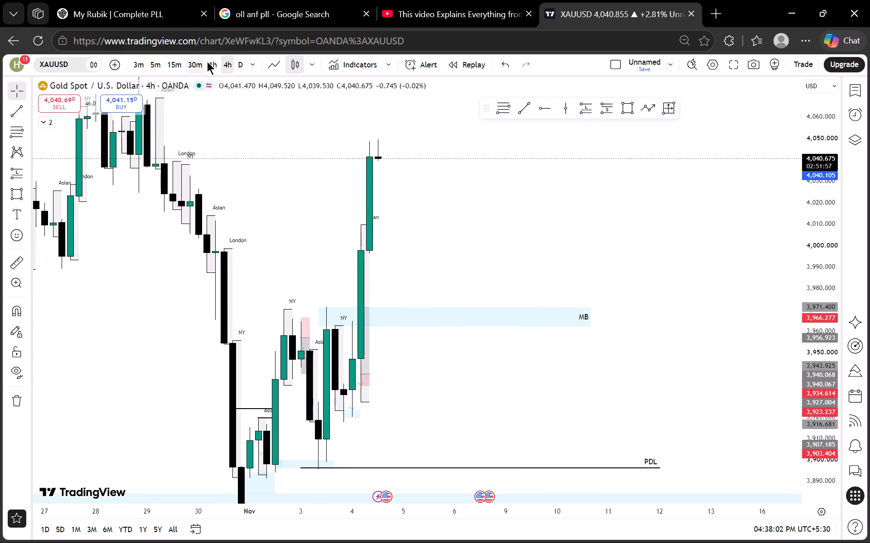
{"action": "left_click", "coordinate": [217, 62]}
{"action": "scroll", "coordinate": [383, 204], "scroll_direction": "down", "scroll_amount": 3}
{"action": "left_click_drag", "start_coordinate": [615, 252], "coordinate": [609, 251]}
{"action": "scroll", "coordinate": [608, 251], "scroll_direction": "down", "scroll_amount": 1}
{"action": "left_click_drag", "start_coordinate": [631, 247], "coordinate": [629, 247]}
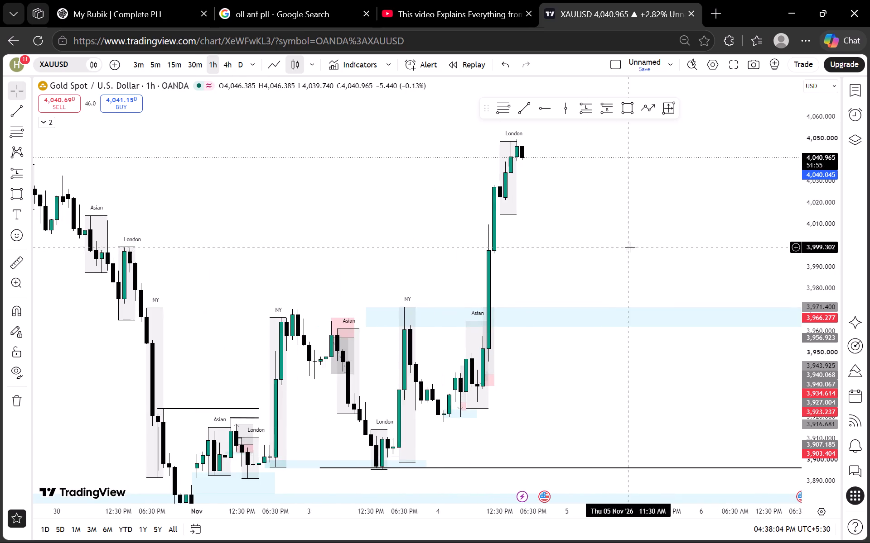
{"action": "left_click_drag", "start_coordinate": [629, 247], "coordinate": [377, 249]}
{"action": "scroll", "coordinate": [405, 245], "scroll_direction": "down", "scroll_amount": 1}
{"action": "left_click_drag", "start_coordinate": [510, 256], "coordinate": [346, 256]}
{"action": "scroll", "coordinate": [352, 256], "scroll_direction": "down", "scroll_amount": 2}
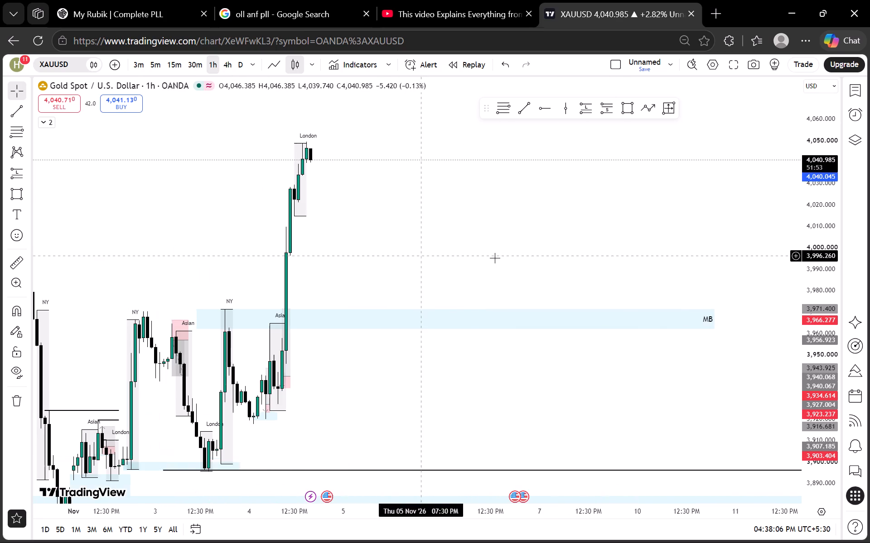
{"action": "scroll", "coordinate": [601, 242], "scroll_direction": "down", "scroll_amount": 2}
{"action": "left_click_drag", "start_coordinate": [585, 259], "coordinate": [566, 229]}
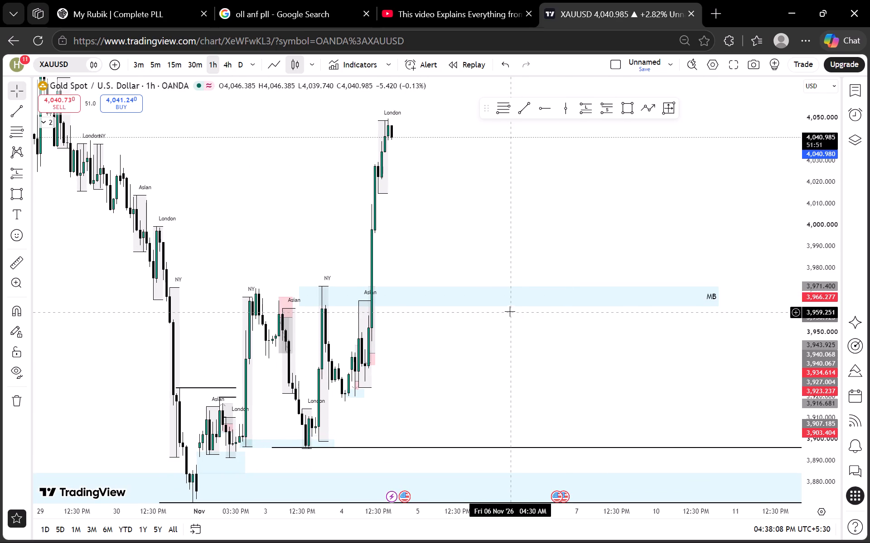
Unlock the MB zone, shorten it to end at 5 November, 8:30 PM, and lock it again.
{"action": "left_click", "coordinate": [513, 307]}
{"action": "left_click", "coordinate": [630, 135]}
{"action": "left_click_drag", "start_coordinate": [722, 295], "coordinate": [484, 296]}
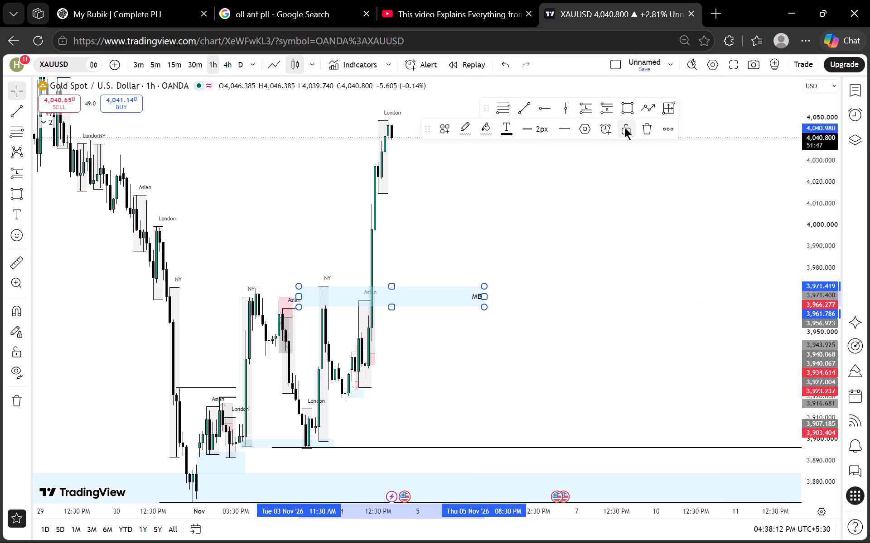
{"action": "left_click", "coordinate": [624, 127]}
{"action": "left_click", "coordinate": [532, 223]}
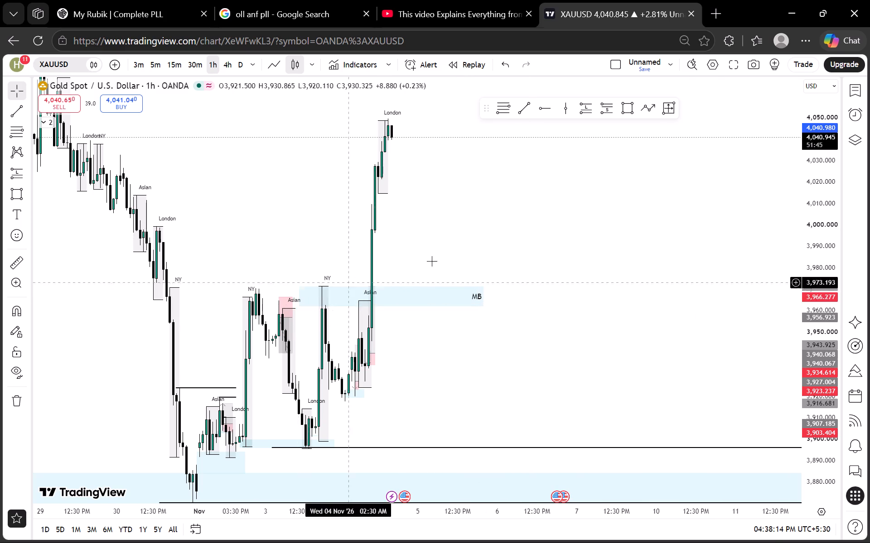
Examine the 1-hour decline from PWH and the rally back up through the MB zone.
{"action": "left_click_drag", "start_coordinate": [500, 230], "coordinate": [558, 270]}
{"action": "scroll", "coordinate": [808, 252], "scroll_direction": "down", "scroll_amount": 12}
{"action": "scroll", "coordinate": [419, 276], "scroll_direction": "down", "scroll_amount": 1}
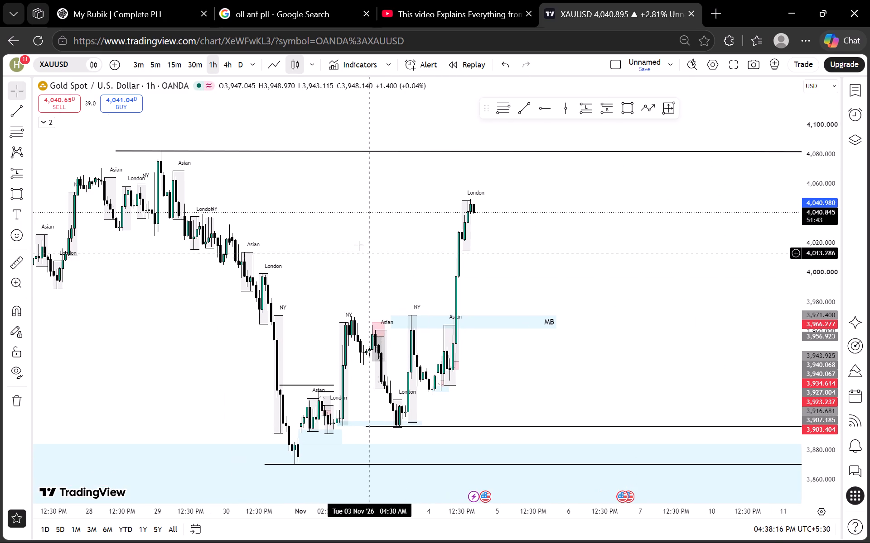
{"action": "left_click_drag", "start_coordinate": [313, 213], "coordinate": [362, 317]}
{"action": "left_click_drag", "start_coordinate": [368, 323], "coordinate": [360, 211]}
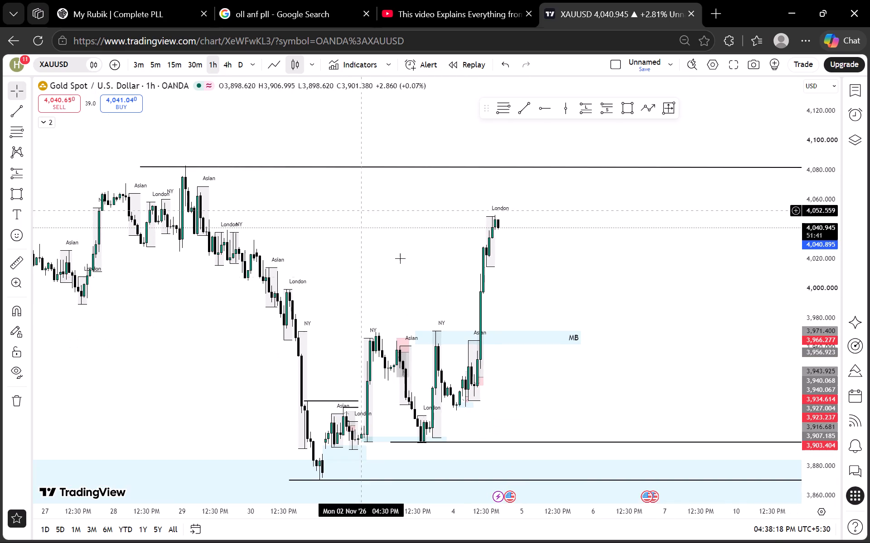
{"action": "scroll", "coordinate": [817, 289], "scroll_direction": "down", "scroll_amount": 9}
{"action": "scroll", "coordinate": [665, 278], "scroll_direction": "down", "scroll_amount": 2}
{"action": "left_click_drag", "start_coordinate": [647, 300], "coordinate": [672, 199]}
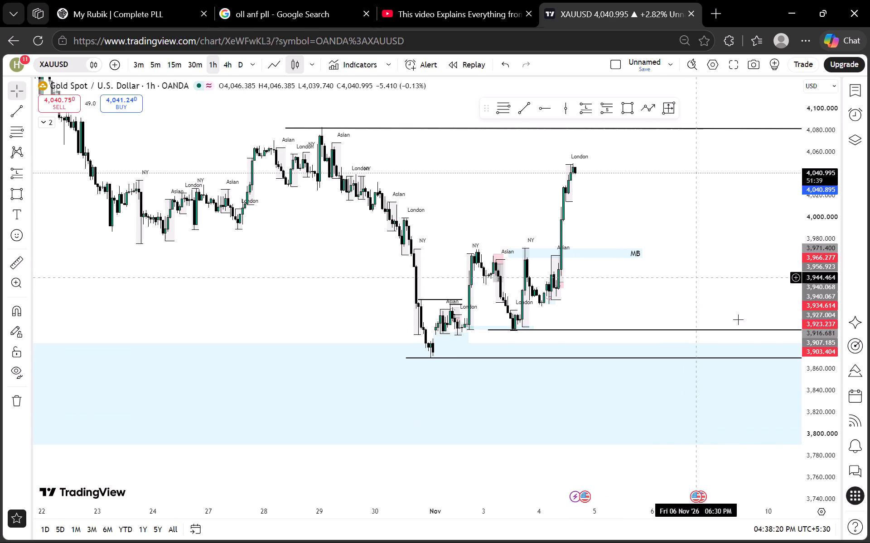
{"action": "scroll", "coordinate": [584, 259], "scroll_direction": "down", "scroll_amount": 8}
{"action": "left_click_drag", "start_coordinate": [467, 286], "coordinate": [262, 286]}
{"action": "scroll", "coordinate": [296, 271], "scroll_direction": "down", "scroll_amount": 1}
{"action": "scroll", "coordinate": [824, 257], "scroll_direction": "down", "scroll_amount": 2}
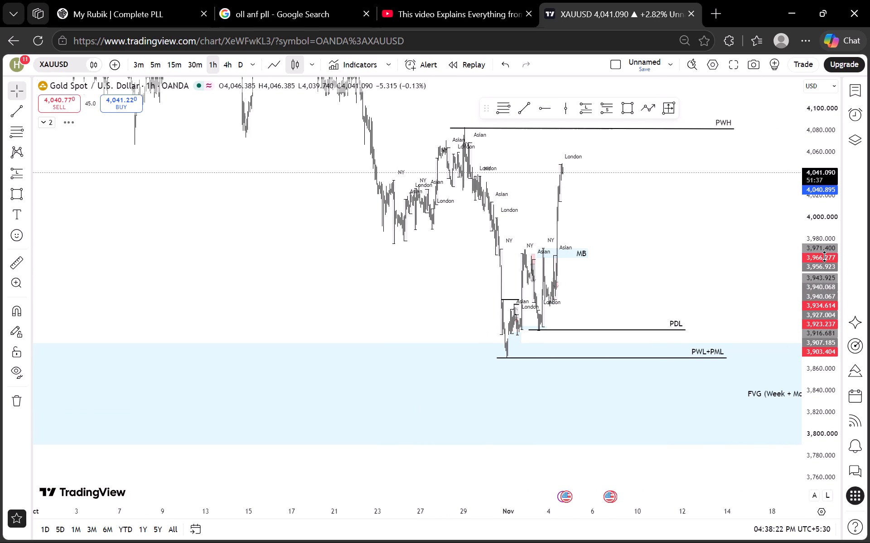
{"action": "scroll", "coordinate": [825, 257], "scroll_direction": "down", "scroll_amount": 2}
Compare the rally's position between PWH and PWL+PML on the 4-hour and 1-hour timeframes.
{"action": "left_click", "coordinate": [229, 60]}
{"action": "scroll", "coordinate": [815, 263], "scroll_direction": "down", "scroll_amount": 10}
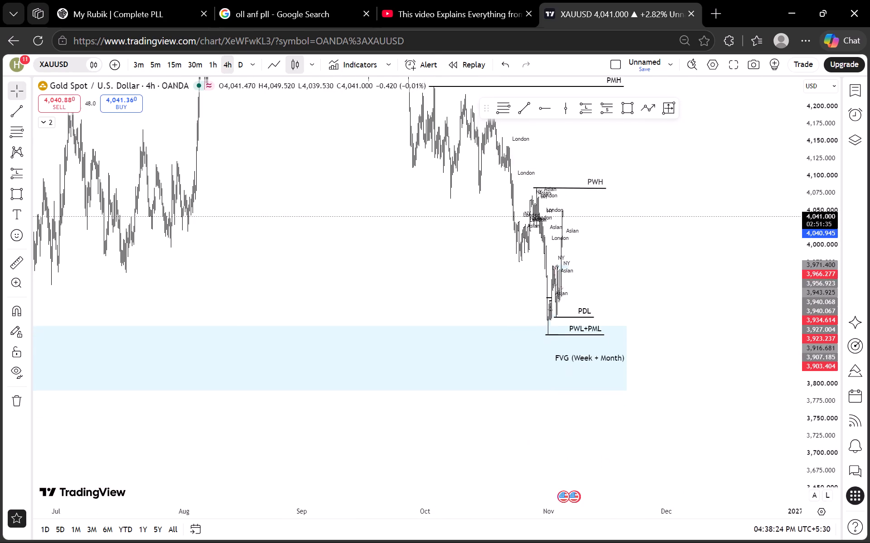
{"action": "scroll", "coordinate": [712, 278], "scroll_direction": "up", "scroll_amount": 8}
{"action": "left_click_drag", "start_coordinate": [416, 258], "coordinate": [504, 258]}
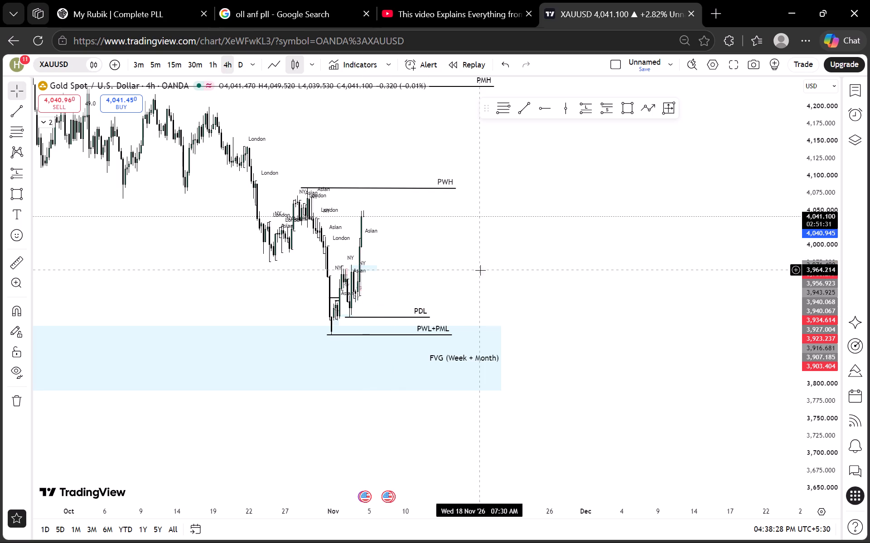
{"action": "left_click_drag", "start_coordinate": [482, 270], "coordinate": [589, 269]}
{"action": "scroll", "coordinate": [586, 269], "scroll_direction": "up", "scroll_amount": 2}
{"action": "left_click", "coordinate": [215, 58]}
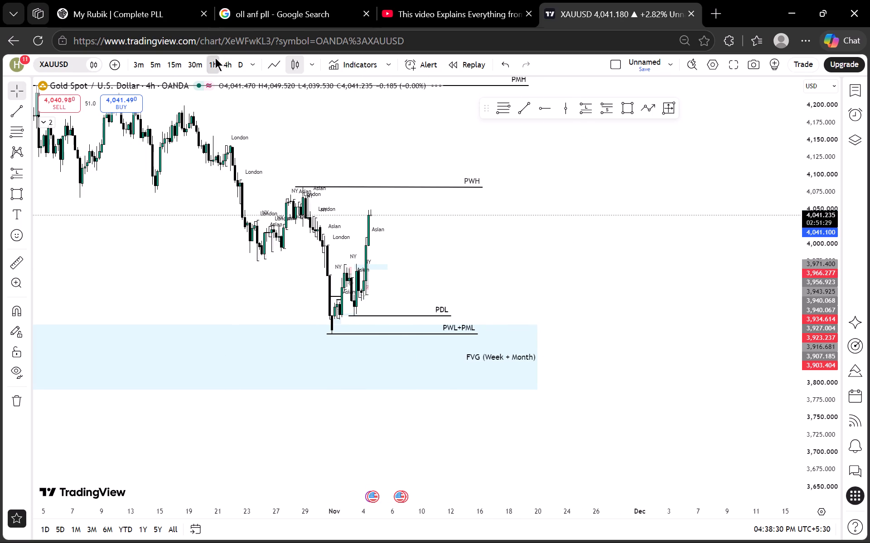
{"action": "scroll", "coordinate": [401, 246], "scroll_direction": "down", "scroll_amount": 2}
{"action": "left_click_drag", "start_coordinate": [582, 232], "coordinate": [535, 245]}
{"action": "scroll", "coordinate": [805, 277], "scroll_direction": "up", "scroll_amount": 11}
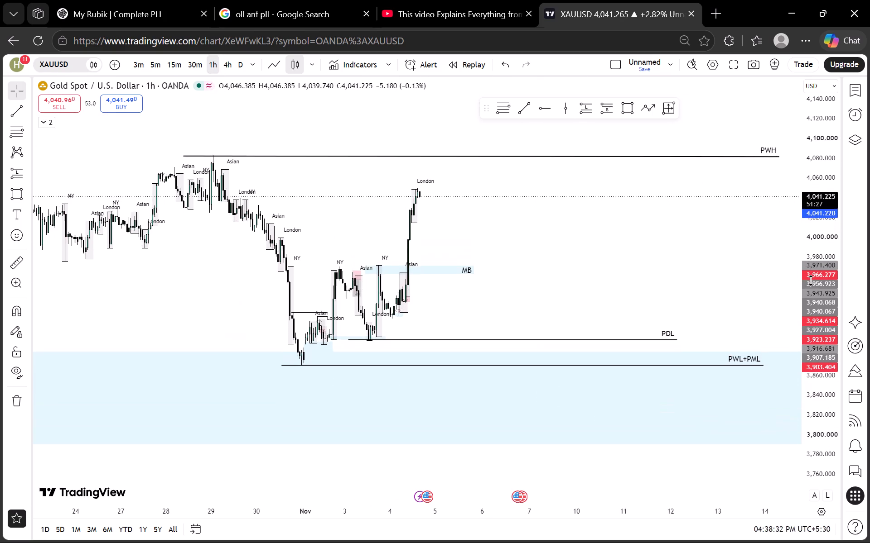
{"action": "scroll", "coordinate": [811, 281], "scroll_direction": "up", "scroll_amount": 12}
{"action": "left_click_drag", "start_coordinate": [456, 313], "coordinate": [505, 323]}
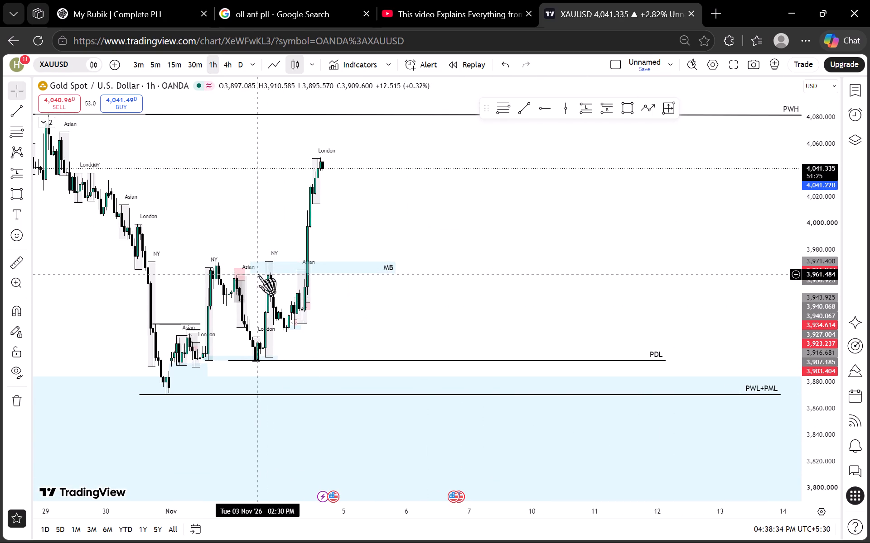
{"action": "left_click_drag", "start_coordinate": [423, 280], "coordinate": [476, 291]}
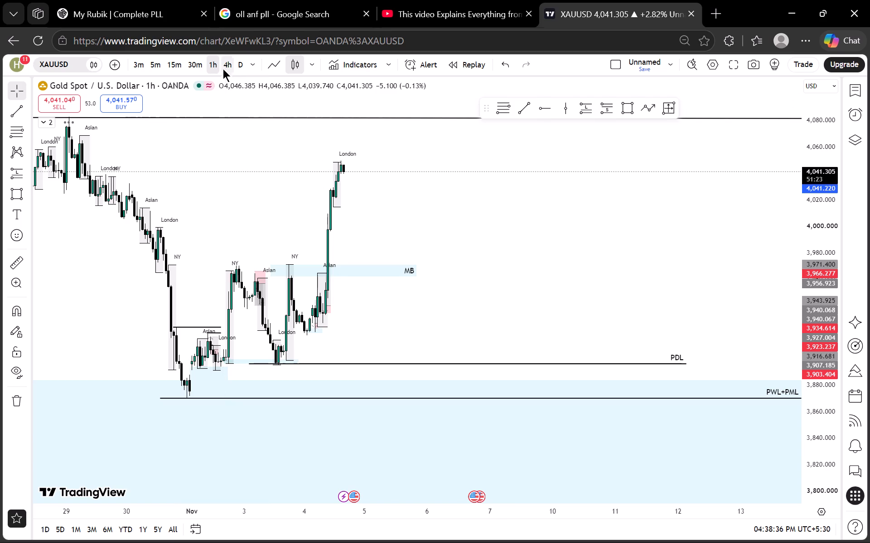
Examine the 3 and 4 November sessions around the MB zone on the 30-minute timeframe.
{"action": "left_click", "coordinate": [200, 62]}
{"action": "scroll", "coordinate": [869, 328], "scroll_direction": "up", "scroll_amount": 10}
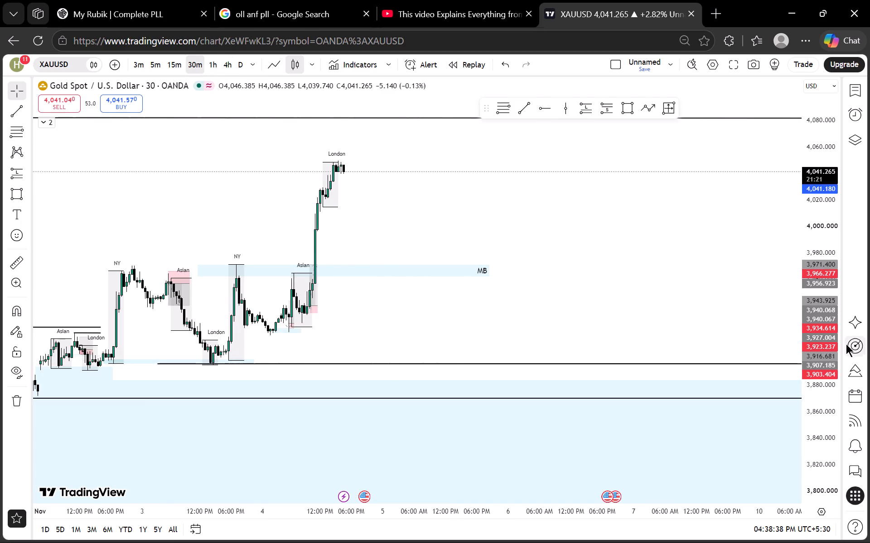
{"action": "scroll", "coordinate": [846, 344], "scroll_direction": "up", "scroll_amount": 20}
{"action": "scroll", "coordinate": [846, 344], "scroll_direction": "up", "scroll_amount": 4}
{"action": "left_click_drag", "start_coordinate": [416, 344], "coordinate": [579, 344]}
{"action": "left_click_drag", "start_coordinate": [391, 351], "coordinate": [807, 351]}
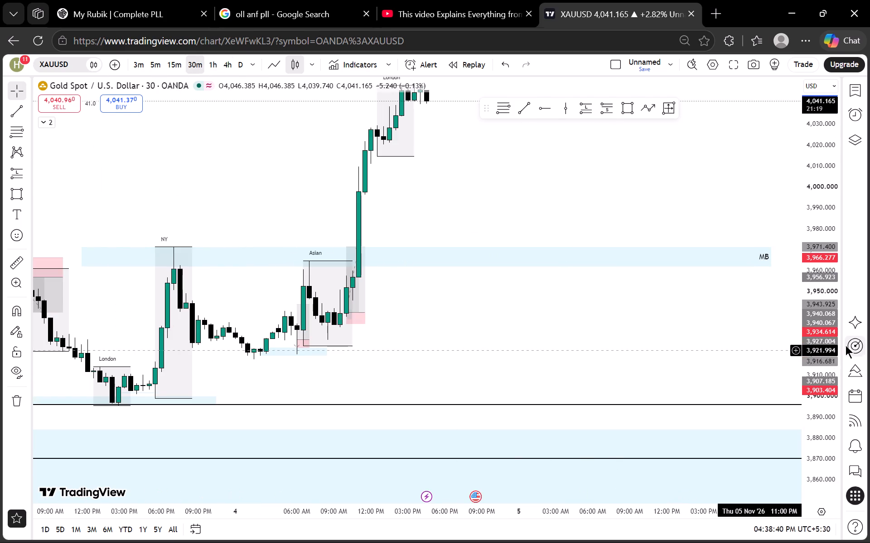
{"action": "scroll", "coordinate": [822, 345], "scroll_direction": "up", "scroll_amount": 12}
{"action": "scroll", "coordinate": [521, 292], "scroll_direction": "down", "scroll_amount": 1}
{"action": "left_click_drag", "start_coordinate": [527, 291], "coordinate": [527, 291]}
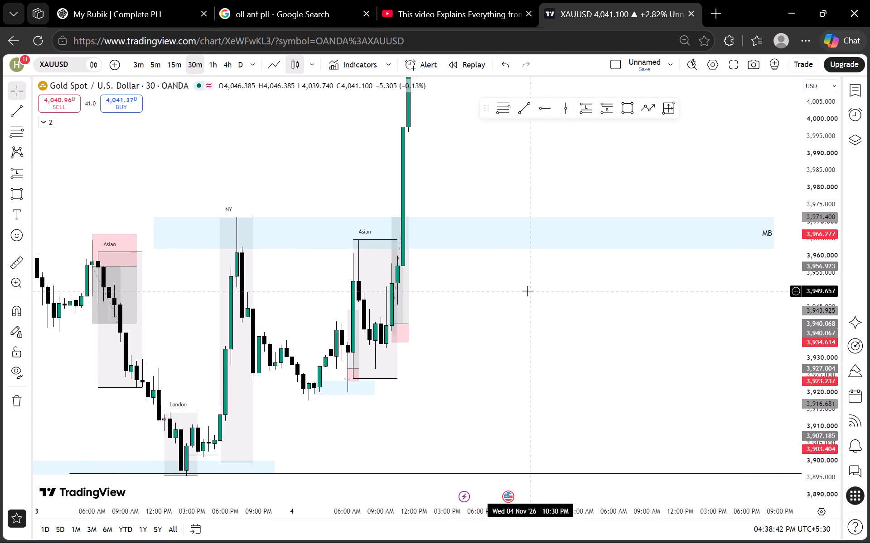
{"action": "left_click_drag", "start_coordinate": [527, 291], "coordinate": [442, 292]}
Return to the 4-hour chart and temporarily hide all drawings to inspect the bare candles, restoring the drawings when finished.
{"action": "left_click", "coordinate": [208, 58]}
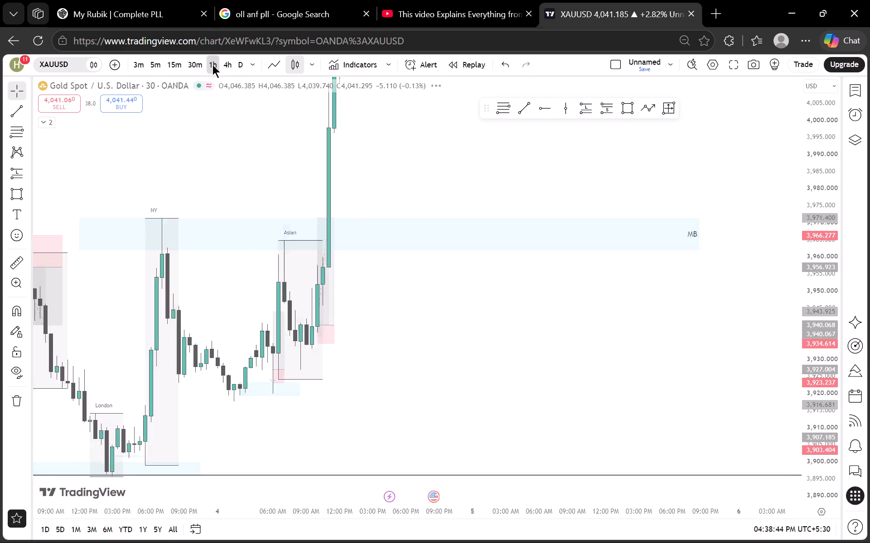
{"action": "left_click", "coordinate": [227, 57]}
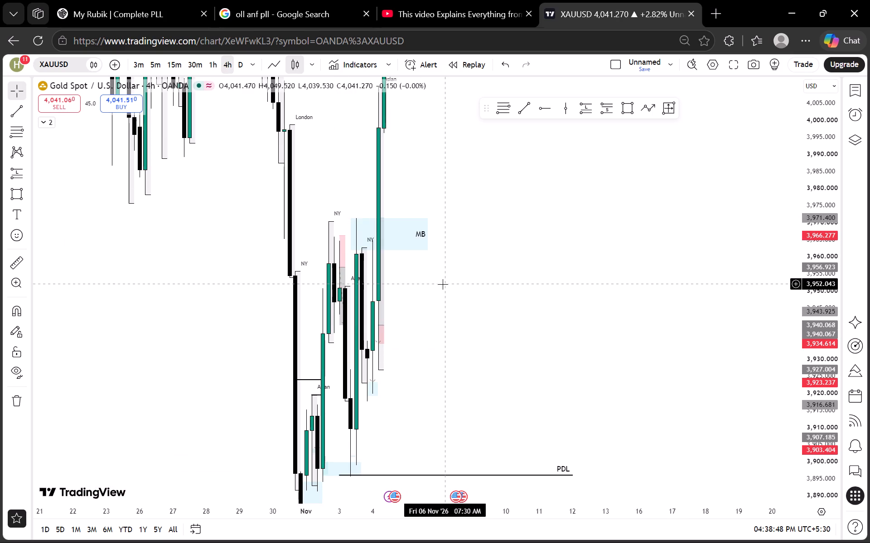
{"action": "scroll", "coordinate": [442, 291], "scroll_direction": "up", "scroll_amount": 1}
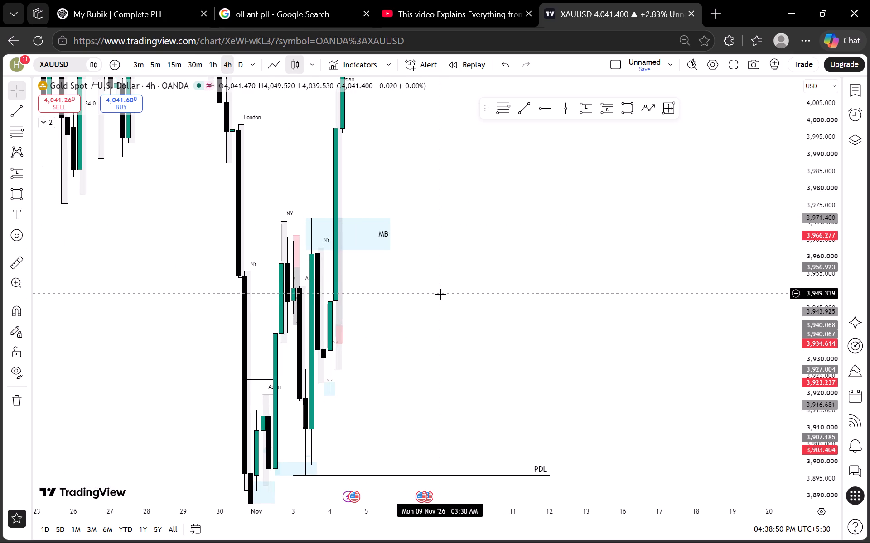
{"action": "left_click", "coordinate": [12, 374]}
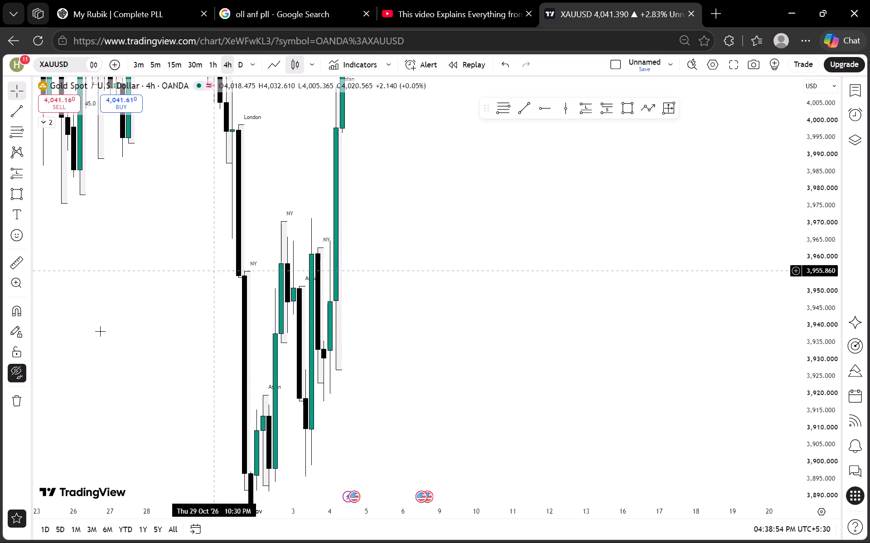
{"action": "left_click", "coordinate": [5, 370]}
{"action": "left_click", "coordinate": [7, 368]}
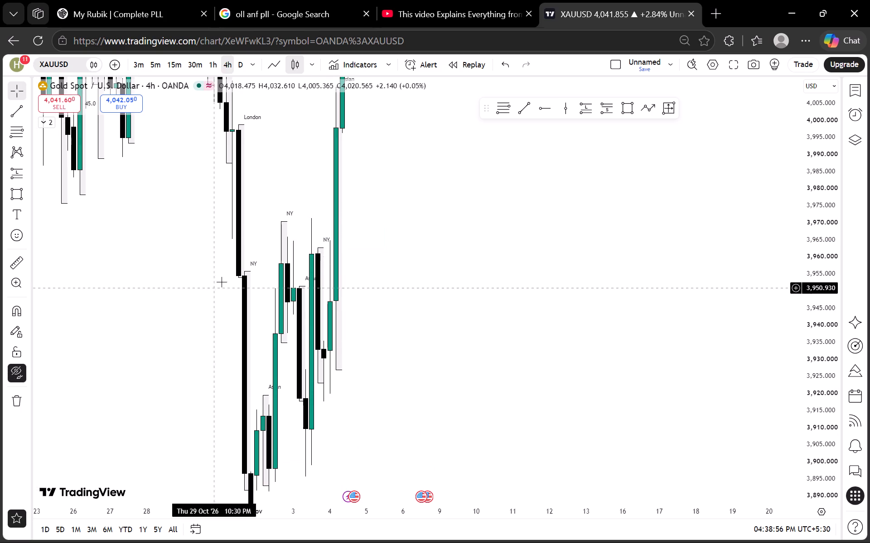
{"action": "left_click", "coordinate": [10, 378]}
Unlock the MB zone and raise its lower edge to about 3,964.45 on the 4-hour chart.
{"action": "left_click", "coordinate": [355, 252]}
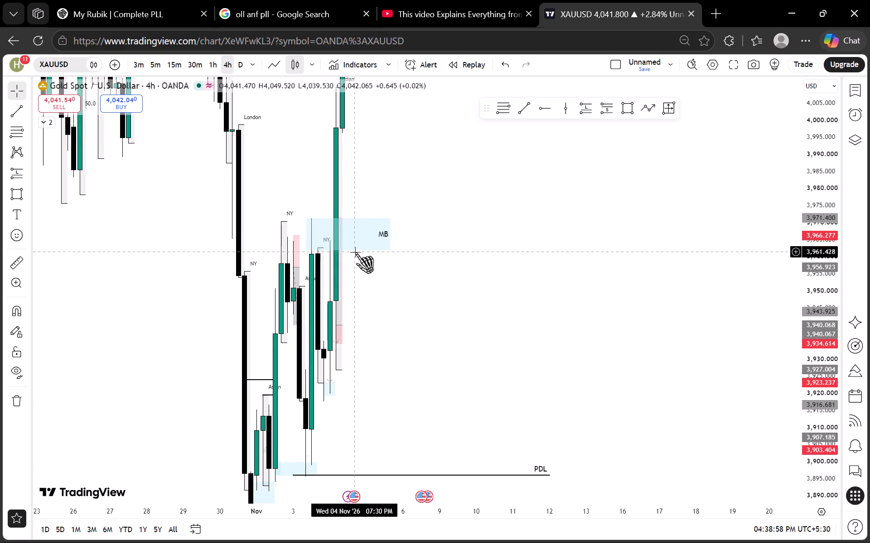
{"action": "left_click", "coordinate": [625, 121]}
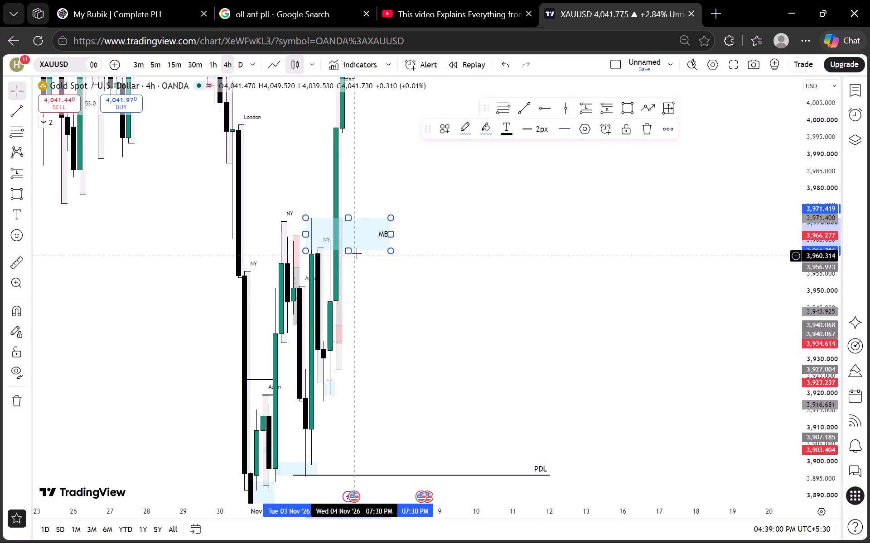
{"action": "left_click", "coordinate": [355, 252]}
{"action": "left_click_drag", "start_coordinate": [351, 252], "coordinate": [350, 251]}
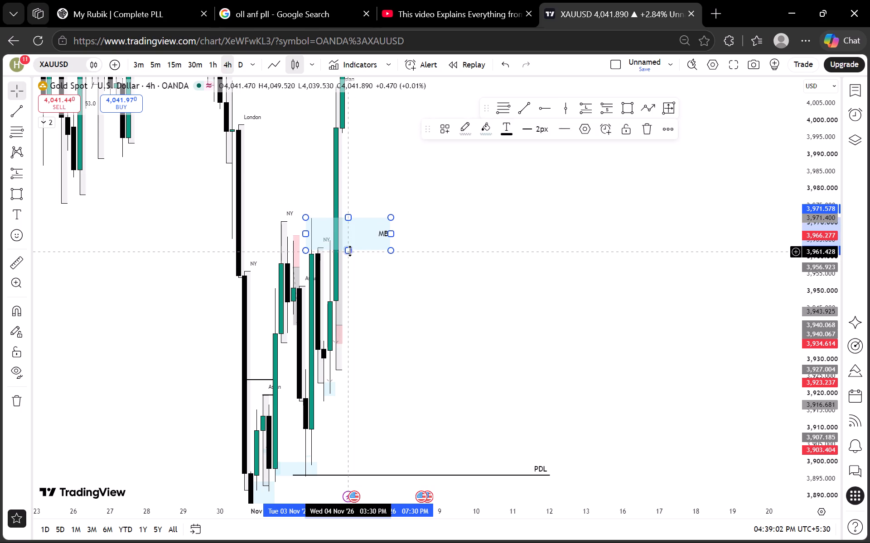
{"action": "left_click_drag", "start_coordinate": [350, 251], "coordinate": [349, 242]}
Extend the MB zone's right end to about 9 November and lock the zone.
{"action": "left_click_drag", "start_coordinate": [392, 229], "coordinate": [437, 229]}
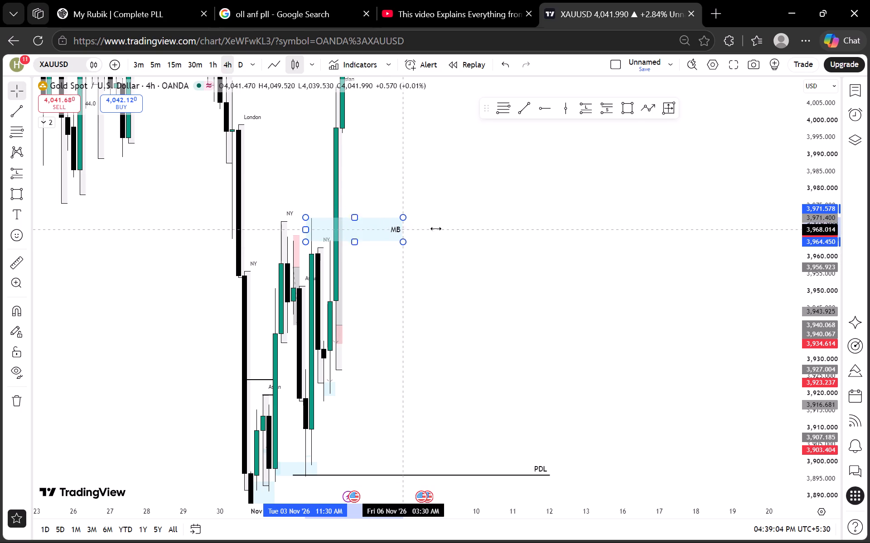
{"action": "left_click_drag", "start_coordinate": [437, 229], "coordinate": [447, 229]}
{"action": "left_click", "coordinate": [621, 130]}
{"action": "left_click", "coordinate": [527, 200]}
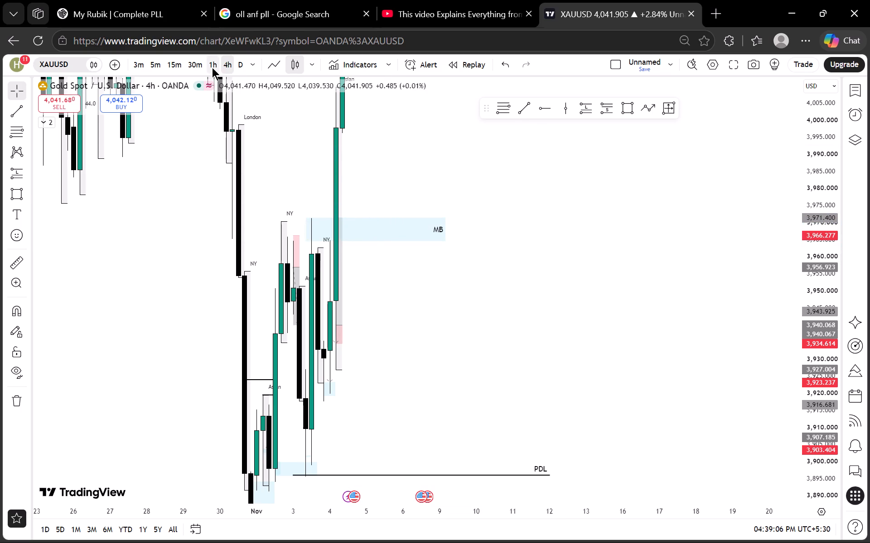
Examine the adjusted MB zone against PWH, PDL and PWL+PML on the 1-hour timeframe.
{"action": "left_click", "coordinate": [212, 66]}
{"action": "scroll", "coordinate": [380, 247], "scroll_direction": "down", "scroll_amount": 3}
{"action": "left_click_drag", "start_coordinate": [534, 300], "coordinate": [352, 320]}
{"action": "scroll", "coordinate": [338, 317], "scroll_direction": "down", "scroll_amount": 3}
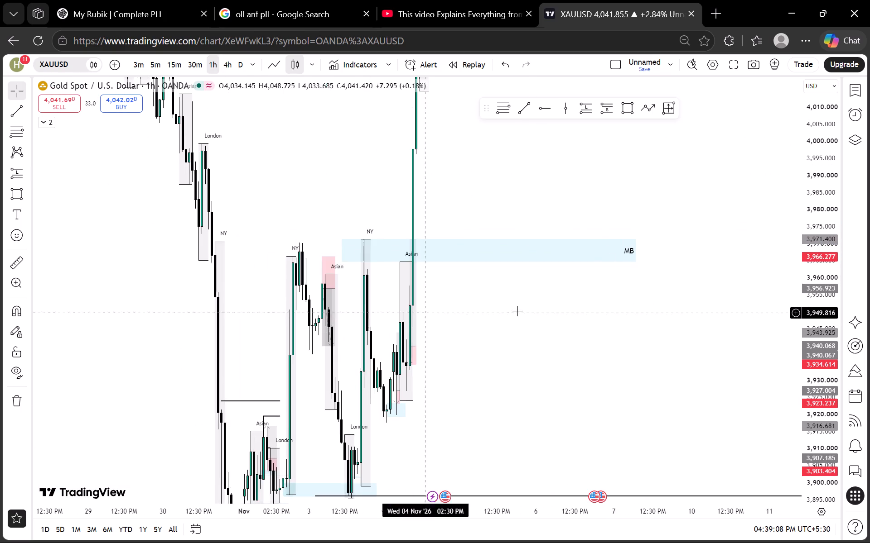
{"action": "scroll", "coordinate": [811, 242], "scroll_direction": "down", "scroll_amount": 20}
{"action": "scroll", "coordinate": [811, 242], "scroll_direction": "down", "scroll_amount": 13}
{"action": "left_click_drag", "start_coordinate": [649, 194], "coordinate": [638, 195]}
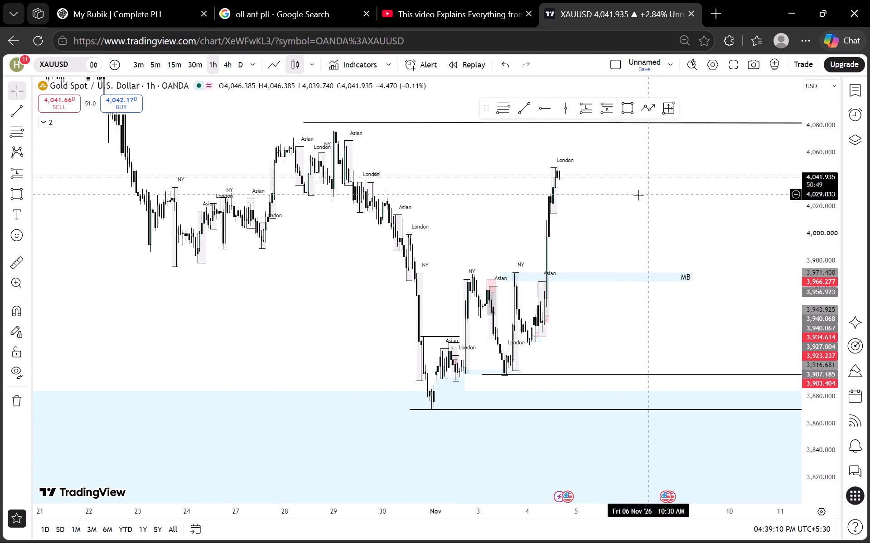
{"action": "left_click_drag", "start_coordinate": [638, 195], "coordinate": [468, 295]}
{"action": "scroll", "coordinate": [468, 279], "scroll_direction": "down", "scroll_amount": 5}
{"action": "left_click_drag", "start_coordinate": [664, 267], "coordinate": [449, 260]}
{"action": "left_click_drag", "start_coordinate": [551, 333], "coordinate": [612, 235]}
{"action": "scroll", "coordinate": [568, 278], "scroll_direction": "up", "scroll_amount": 4}
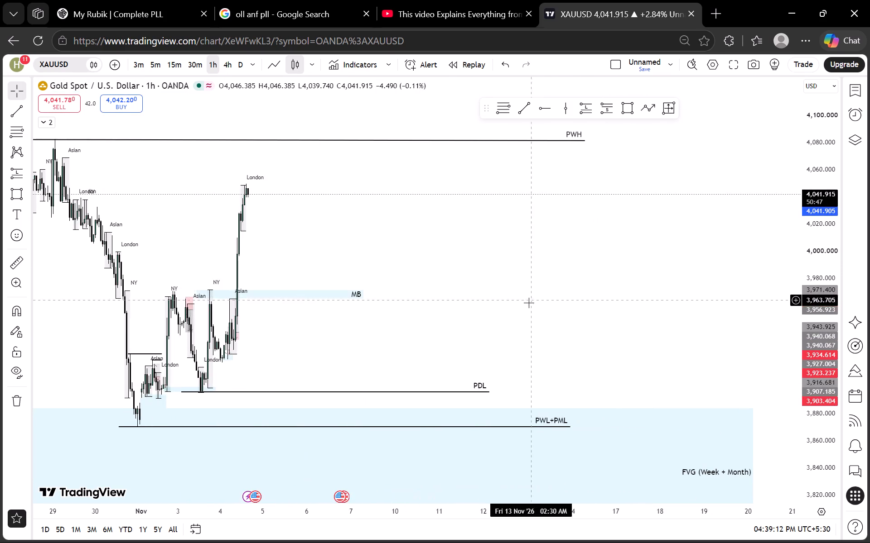
Examine the MB zone and the recent rally against the PWH and PMH levels on the 1-hour chart.
{"action": "scroll", "coordinate": [469, 331], "scroll_direction": "up", "scroll_amount": 3}
{"action": "left_click_drag", "start_coordinate": [392, 350], "coordinate": [555, 314]}
{"action": "scroll", "coordinate": [427, 315], "scroll_direction": "up", "scroll_amount": 2}
{"action": "left_click_drag", "start_coordinate": [396, 294], "coordinate": [592, 294]}
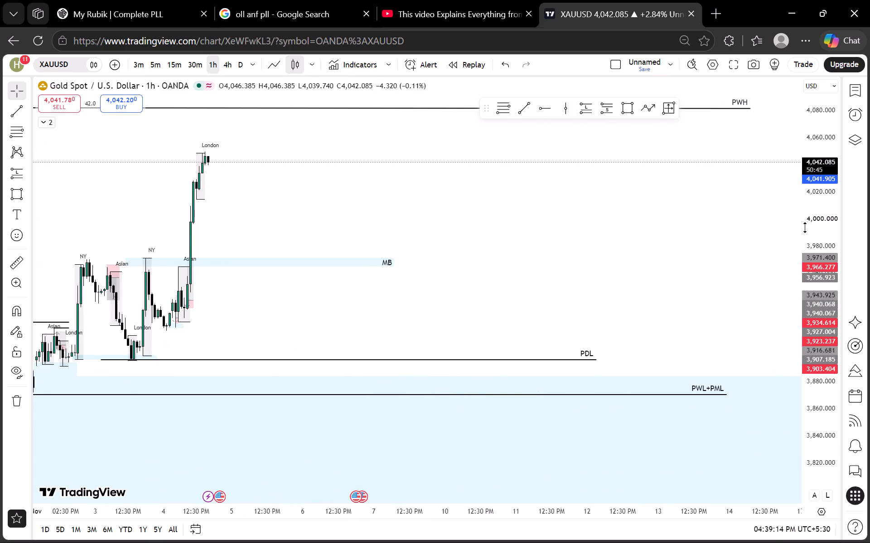
{"action": "scroll", "coordinate": [806, 227], "scroll_direction": "down", "scroll_amount": 11}
{"action": "left_click_drag", "start_coordinate": [541, 196], "coordinate": [550, 281]}
{"action": "left_click_drag", "start_coordinate": [305, 230], "coordinate": [358, 310]}
{"action": "left_click_drag", "start_coordinate": [269, 179], "coordinate": [309, 202]}
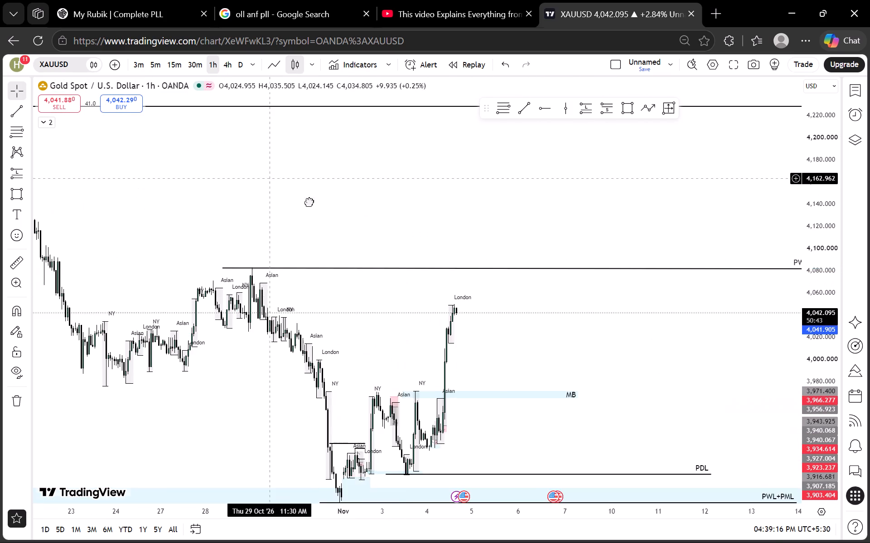
{"action": "left_click_drag", "start_coordinate": [309, 202], "coordinate": [383, 232]}
{"action": "left_click_drag", "start_coordinate": [331, 209], "coordinate": [439, 285]}
{"action": "left_click_drag", "start_coordinate": [240, 243], "coordinate": [478, 250]}
{"action": "left_click_drag", "start_coordinate": [325, 242], "coordinate": [289, 209]}
{"action": "scroll", "coordinate": [418, 221], "scroll_direction": "down", "scroll_amount": 3}
{"action": "left_click_drag", "start_coordinate": [546, 225], "coordinate": [240, 224]}
{"action": "left_click_drag", "start_coordinate": [579, 255], "coordinate": [321, 256]}
{"action": "scroll", "coordinate": [491, 255], "scroll_direction": "down", "scroll_amount": 1}
{"action": "left_click_drag", "start_coordinate": [531, 207], "coordinate": [312, 207]}
{"action": "left_click_drag", "start_coordinate": [317, 213], "coordinate": [471, 223]}
{"action": "left_click_drag", "start_coordinate": [224, 234], "coordinate": [356, 221]}
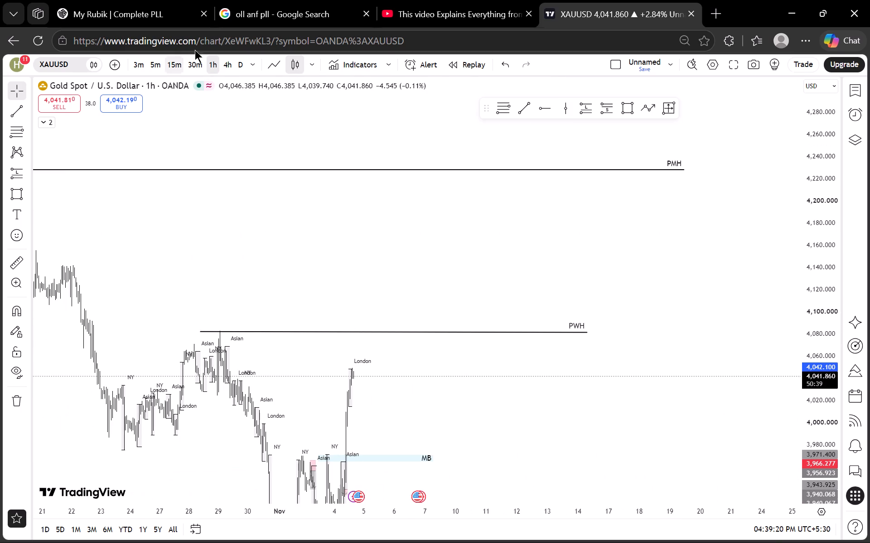
Switch to the 4-hour chart and examine price history around the PWH, PMH and INSTITUTION ORDER FLOW levels.
{"action": "left_click", "coordinate": [226, 62]}
{"action": "scroll", "coordinate": [803, 226], "scroll_direction": "down", "scroll_amount": 8}
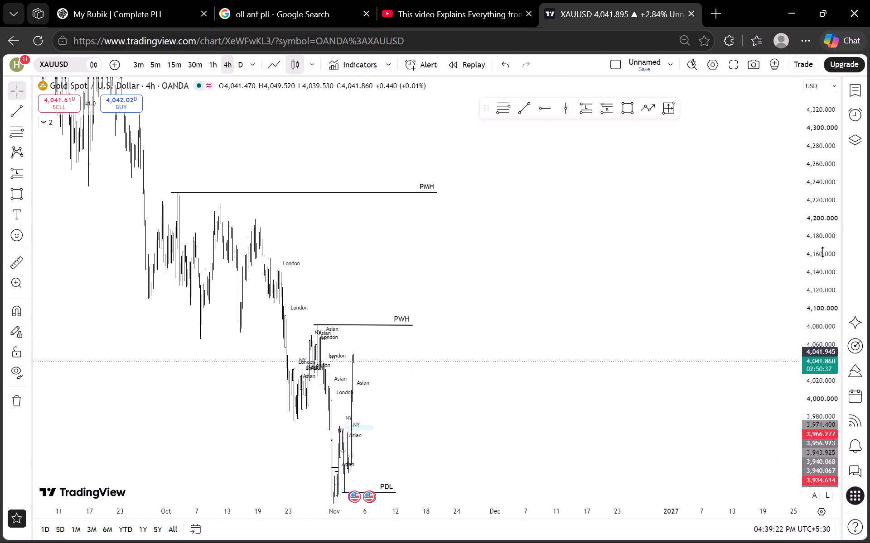
{"action": "scroll", "coordinate": [823, 252], "scroll_direction": "down", "scroll_amount": 8}
{"action": "scroll", "coordinate": [578, 280], "scroll_direction": "up", "scroll_amount": 4}
{"action": "left_click_drag", "start_coordinate": [353, 344], "coordinate": [603, 305]}
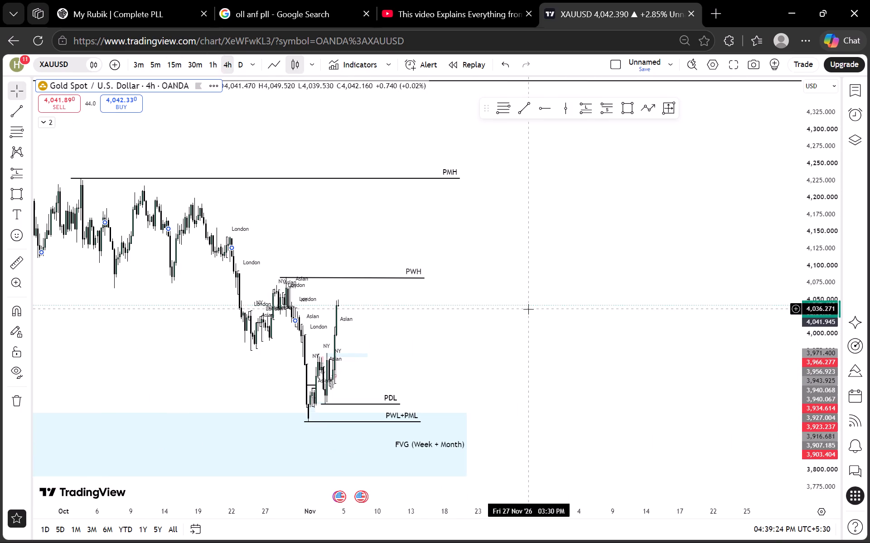
{"action": "scroll", "coordinate": [353, 215], "scroll_direction": "down", "scroll_amount": 1}
{"action": "left_click_drag", "start_coordinate": [408, 209], "coordinate": [412, 295]}
{"action": "left_click_drag", "start_coordinate": [584, 195], "coordinate": [537, 261]}
{"action": "scroll", "coordinate": [454, 233], "scroll_direction": "down", "scroll_amount": 2}
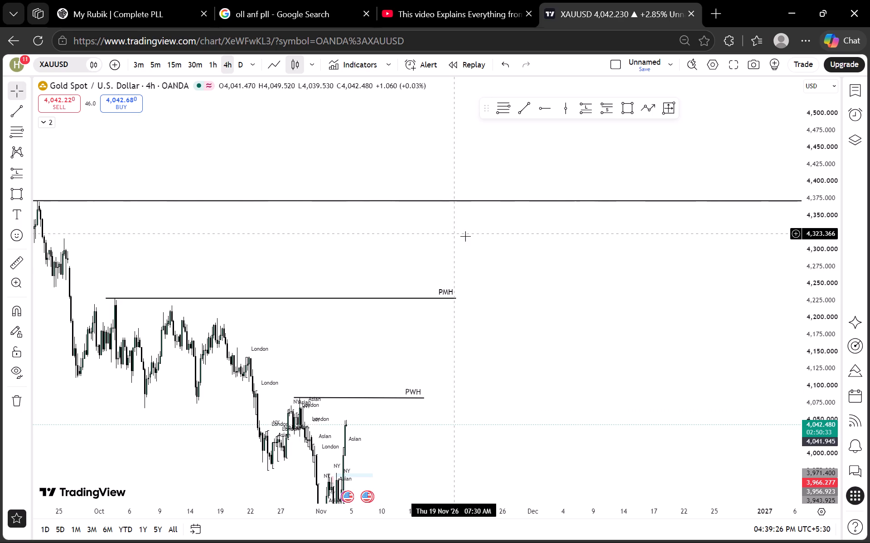
{"action": "scroll", "coordinate": [465, 236], "scroll_direction": "down", "scroll_amount": 2}
{"action": "left_click_drag", "start_coordinate": [626, 218], "coordinate": [367, 218]}
{"action": "scroll", "coordinate": [415, 218], "scroll_direction": "down", "scroll_amount": 3}
{"action": "left_click_drag", "start_coordinate": [639, 217], "coordinate": [671, 225]}
{"action": "scroll", "coordinate": [520, 228], "scroll_direction": "up", "scroll_amount": 5}
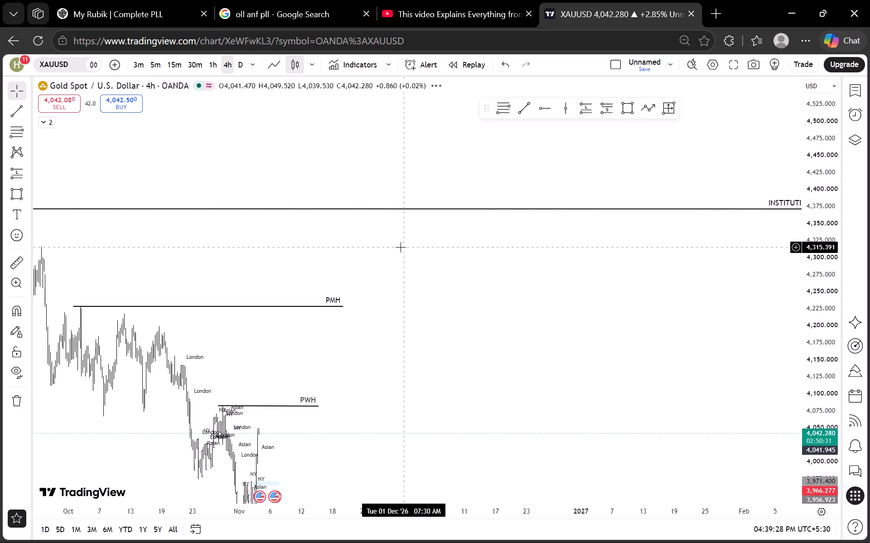
{"action": "scroll", "coordinate": [442, 230], "scroll_direction": "down", "scroll_amount": 2}
{"action": "left_click_drag", "start_coordinate": [415, 231], "coordinate": [506, 236]}
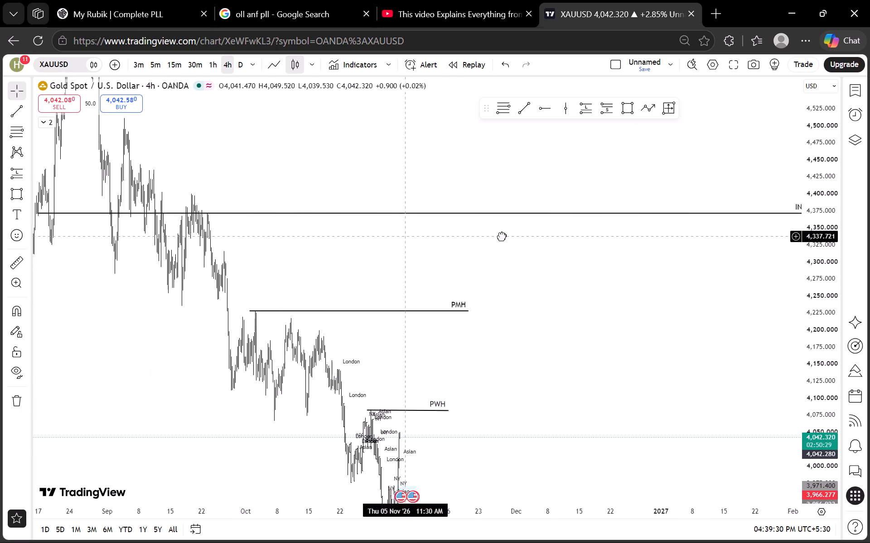
{"action": "left_click_drag", "start_coordinate": [506, 236], "coordinate": [512, 236]}
{"action": "scroll", "coordinate": [368, 238], "scroll_direction": "up", "scroll_amount": 5}
{"action": "left_click_drag", "start_coordinate": [301, 244], "coordinate": [538, 244]}
{"action": "scroll", "coordinate": [499, 247], "scroll_direction": "up", "scroll_amount": 4}
{"action": "left_click_drag", "start_coordinate": [344, 252], "coordinate": [586, 252]}
{"action": "scroll", "coordinate": [384, 252], "scroll_direction": "up", "scroll_amount": 1}
{"action": "left_click_drag", "start_coordinate": [280, 252], "coordinate": [631, 252]}
{"action": "scroll", "coordinate": [391, 262], "scroll_direction": "down", "scroll_amount": 2}
{"action": "left_click_drag", "start_coordinate": [164, 288], "coordinate": [276, 283]}
{"action": "scroll", "coordinate": [276, 283], "scroll_direction": "up", "scroll_amount": 2}
{"action": "scroll", "coordinate": [266, 286], "scroll_direction": "down", "scroll_amount": 1}
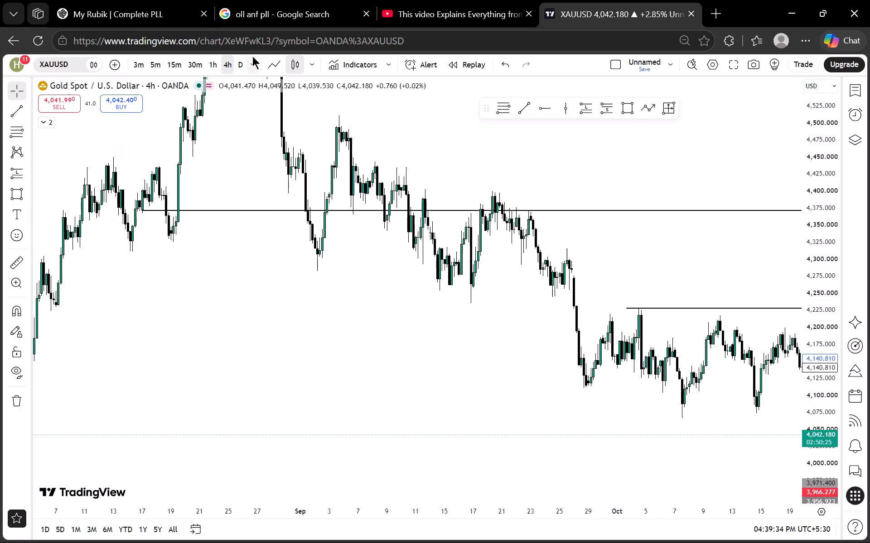
Switch to the weekly chart and examine the 2026 highs and decline above the INSTITUTION ORDER FLOW level.
{"action": "left_click", "coordinate": [251, 61]}
{"action": "scroll", "coordinate": [288, 221], "scroll_direction": "down", "scroll_amount": 4}
{"action": "left_click", "coordinate": [276, 369]}
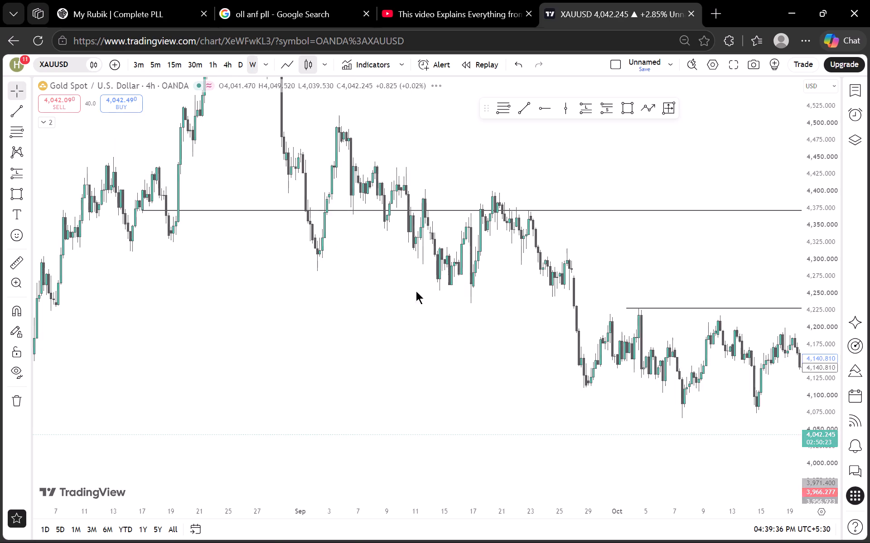
{"action": "scroll", "coordinate": [832, 198], "scroll_direction": "down", "scroll_amount": 20}
{"action": "scroll", "coordinate": [832, 198], "scroll_direction": "down", "scroll_amount": 16}
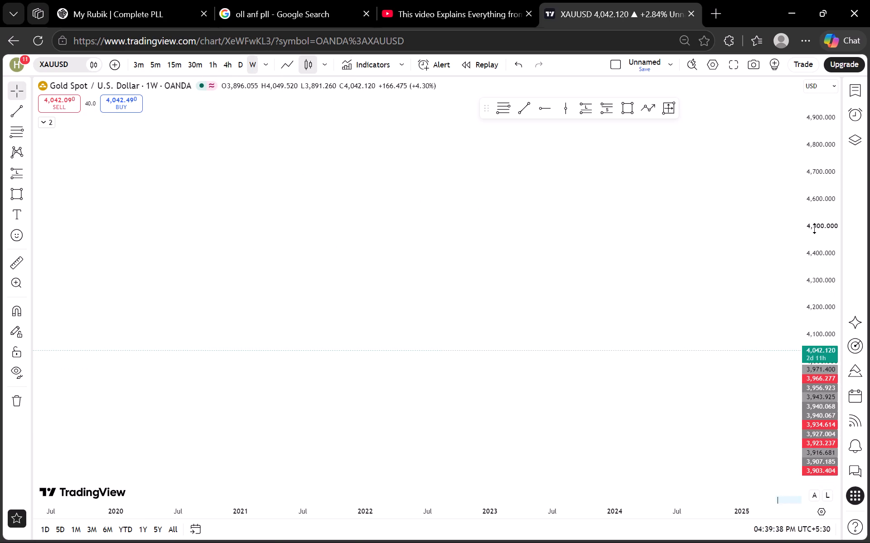
{"action": "scroll", "coordinate": [815, 229], "scroll_direction": "down", "scroll_amount": 2}
{"action": "left_click_drag", "start_coordinate": [728, 220], "coordinate": [461, 213]}
{"action": "scroll", "coordinate": [744, 259], "scroll_direction": "up", "scroll_amount": 14}
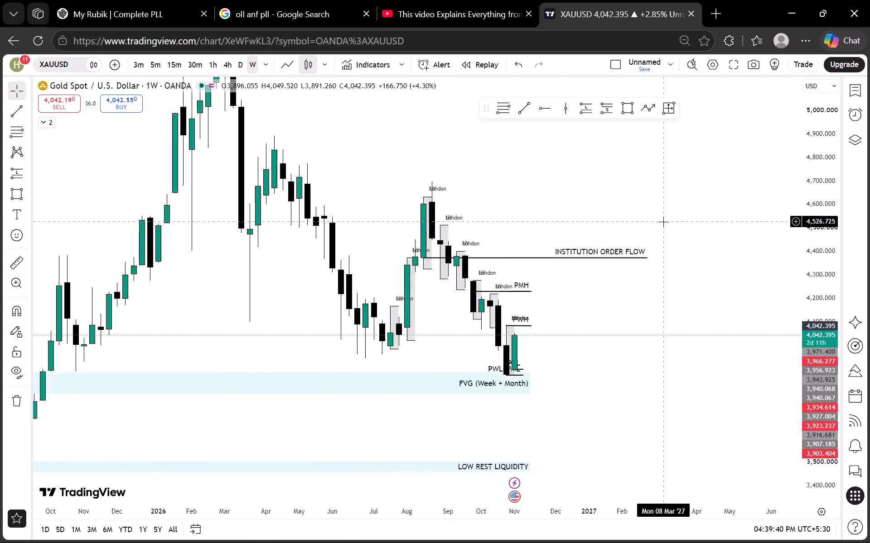
{"action": "scroll", "coordinate": [663, 222], "scroll_direction": "up", "scroll_amount": 2}
{"action": "left_click_drag", "start_coordinate": [566, 223], "coordinate": [752, 226]}
{"action": "scroll", "coordinate": [828, 254], "scroll_direction": "up", "scroll_amount": 11}
{"action": "left_click_drag", "start_coordinate": [622, 184], "coordinate": [585, 220]}
{"action": "scroll", "coordinate": [383, 241], "scroll_direction": "down", "scroll_amount": 4}
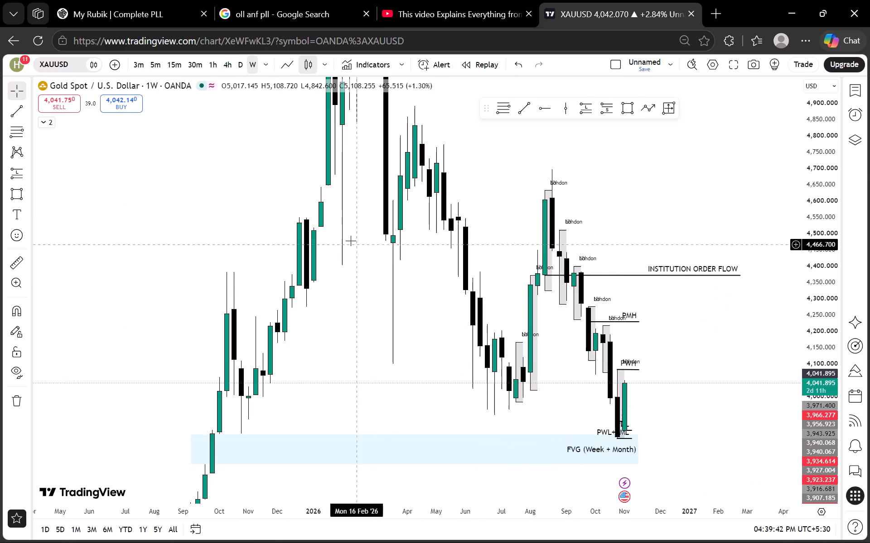
{"action": "left_click_drag", "start_coordinate": [452, 128], "coordinate": [435, 267]}
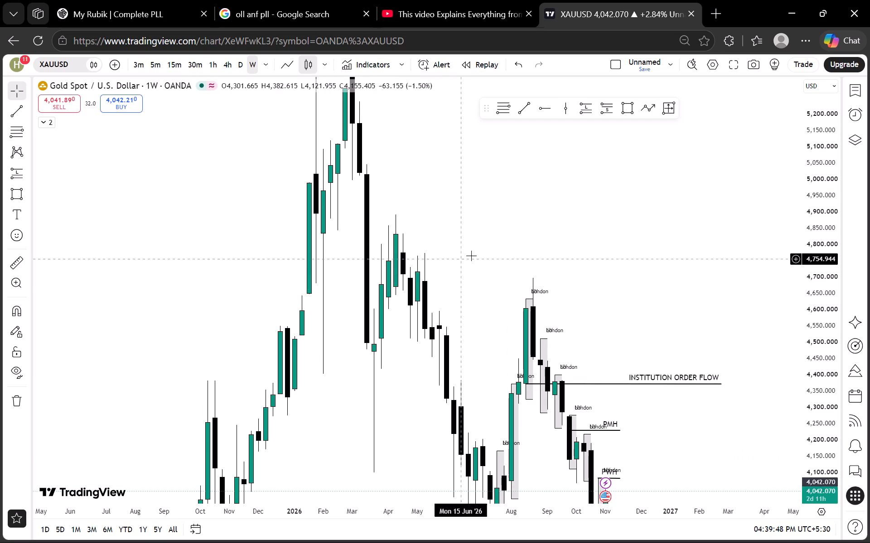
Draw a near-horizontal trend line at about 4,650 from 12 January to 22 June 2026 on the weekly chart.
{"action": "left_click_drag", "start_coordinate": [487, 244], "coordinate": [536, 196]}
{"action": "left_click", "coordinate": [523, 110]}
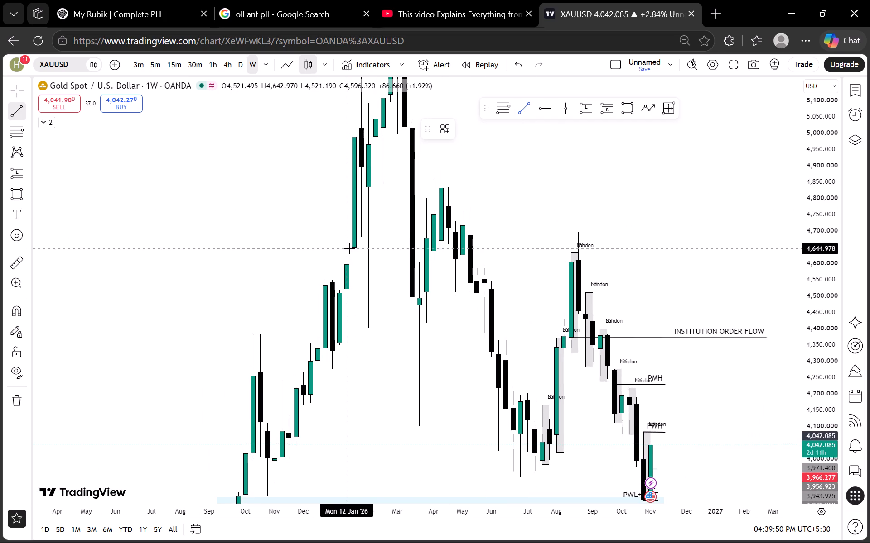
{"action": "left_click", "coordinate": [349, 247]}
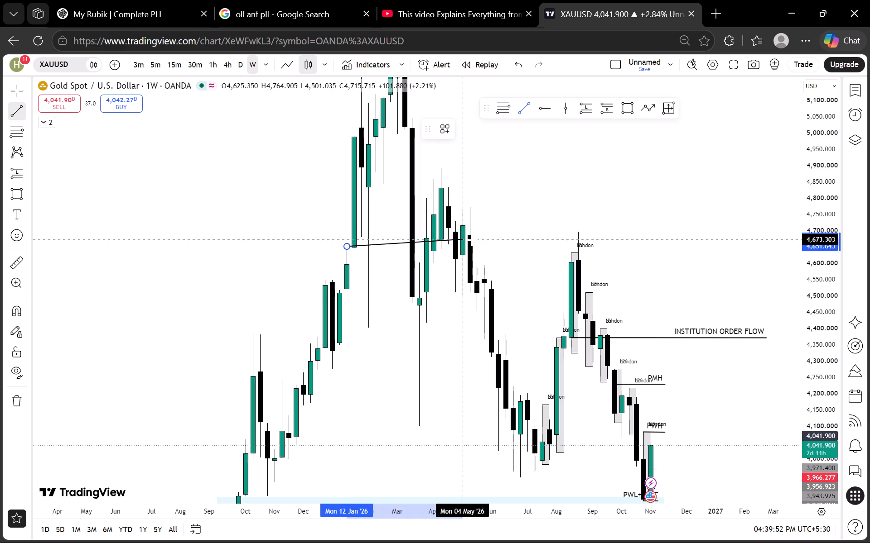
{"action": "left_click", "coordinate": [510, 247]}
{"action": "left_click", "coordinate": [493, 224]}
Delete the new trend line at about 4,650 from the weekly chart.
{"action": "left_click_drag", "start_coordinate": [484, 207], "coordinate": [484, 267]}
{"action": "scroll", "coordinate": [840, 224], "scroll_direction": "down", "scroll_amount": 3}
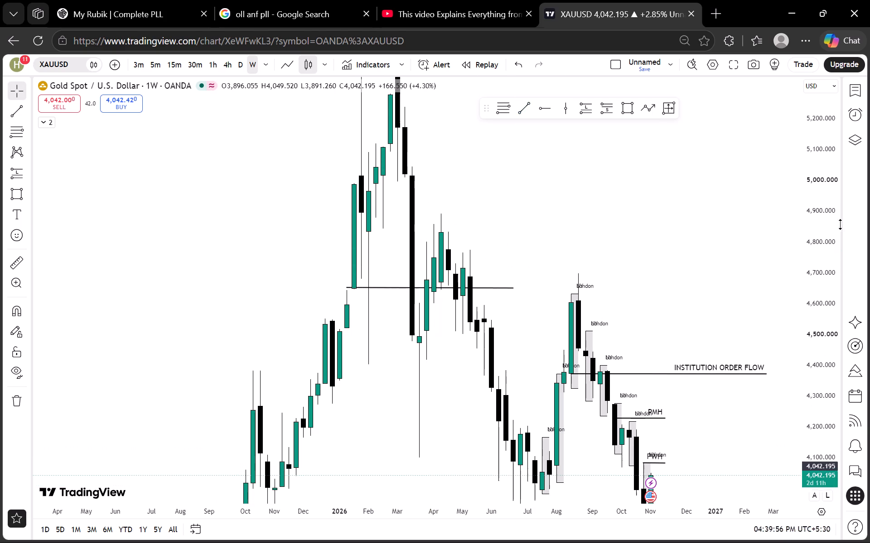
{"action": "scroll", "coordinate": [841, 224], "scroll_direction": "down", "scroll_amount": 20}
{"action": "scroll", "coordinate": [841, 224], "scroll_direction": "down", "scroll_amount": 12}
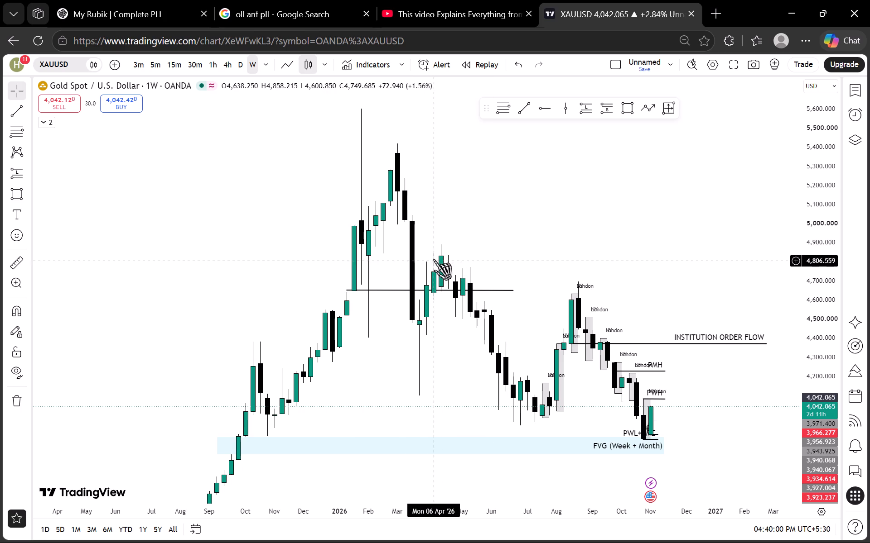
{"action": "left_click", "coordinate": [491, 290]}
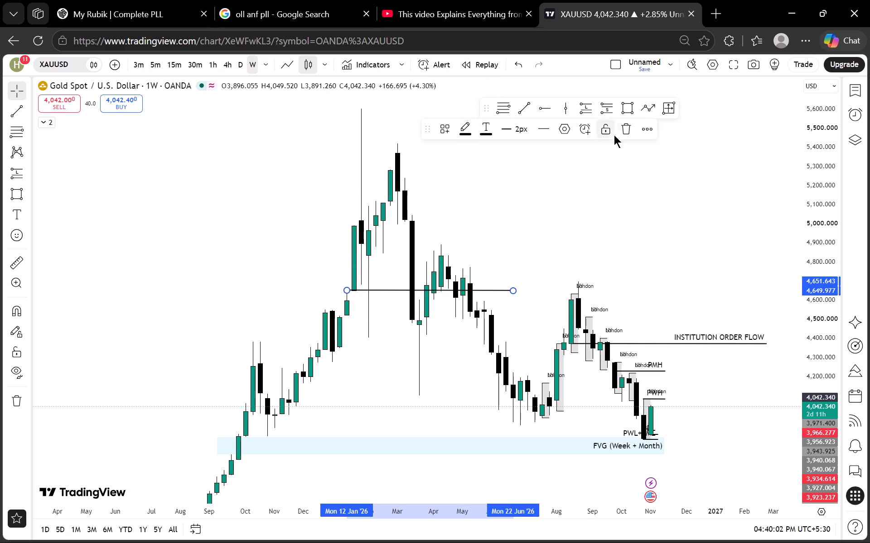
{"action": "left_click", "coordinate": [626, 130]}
Examine weekly price action against the FVG (Week + Month) and LOW REST LIQUIDITY zones and the levels above them.
{"action": "left_click_drag", "start_coordinate": [602, 213], "coordinate": [550, 189]}
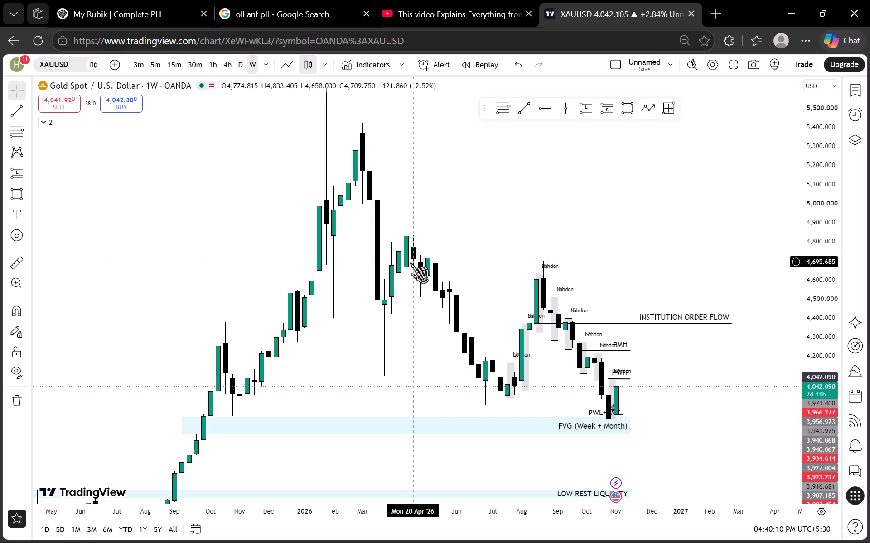
{"action": "left_click_drag", "start_coordinate": [604, 258], "coordinate": [583, 225]}
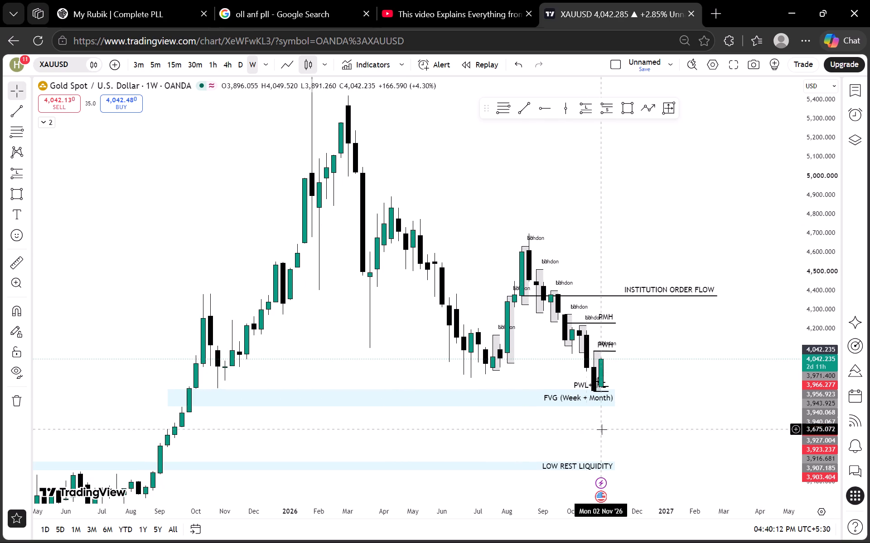
{"action": "scroll", "coordinate": [822, 314], "scroll_direction": "up", "scroll_amount": 14}
{"action": "scroll", "coordinate": [631, 366], "scroll_direction": "down", "scroll_amount": 3}
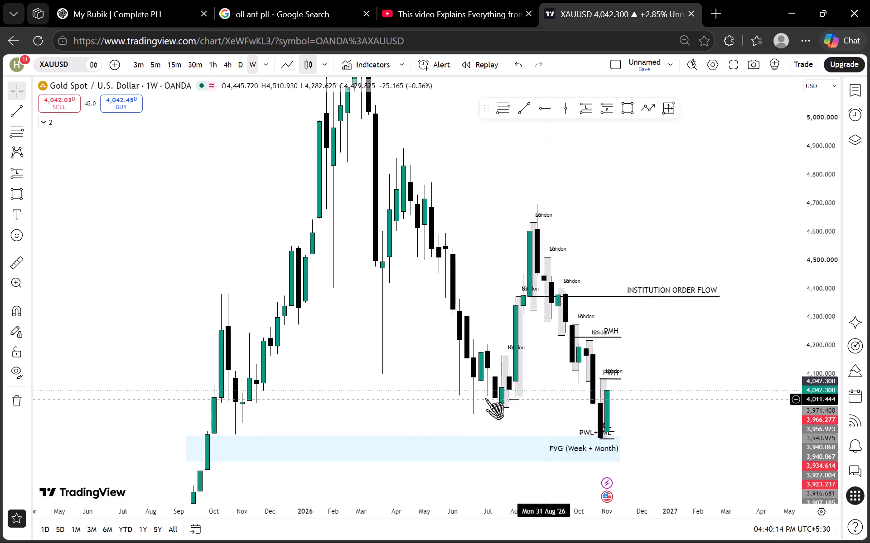
{"action": "left_click_drag", "start_coordinate": [426, 388], "coordinate": [407, 319]}
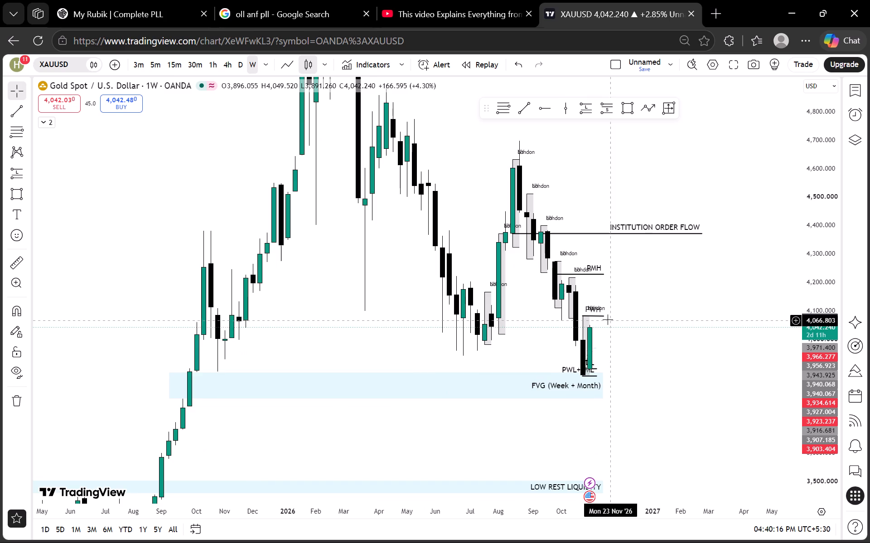
{"action": "scroll", "coordinate": [607, 318], "scroll_direction": "up", "scroll_amount": 3}
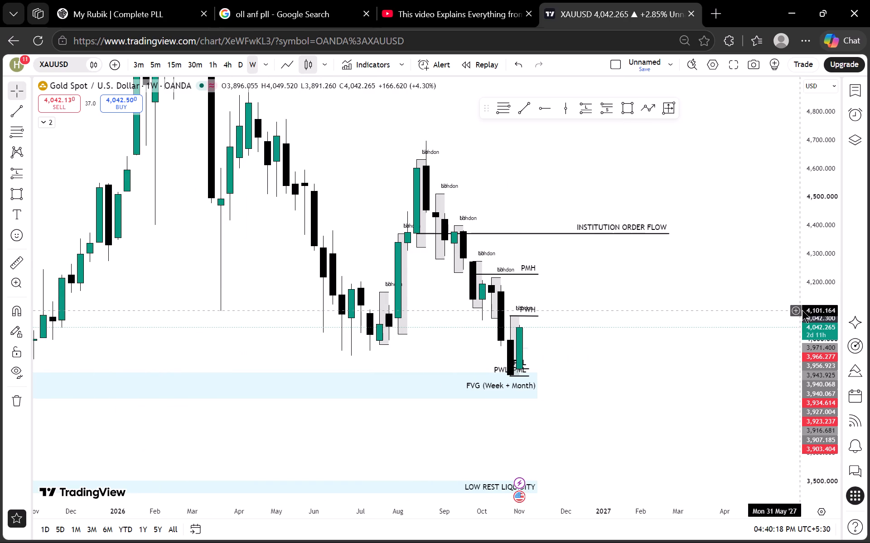
{"action": "scroll", "coordinate": [816, 306], "scroll_direction": "up", "scroll_amount": 5}
{"action": "scroll", "coordinate": [750, 304], "scroll_direction": "down", "scroll_amount": 3}
{"action": "left_click_drag", "start_coordinate": [702, 375], "coordinate": [662, 314]}
{"action": "scroll", "coordinate": [654, 329], "scroll_direction": "up", "scroll_amount": 3}
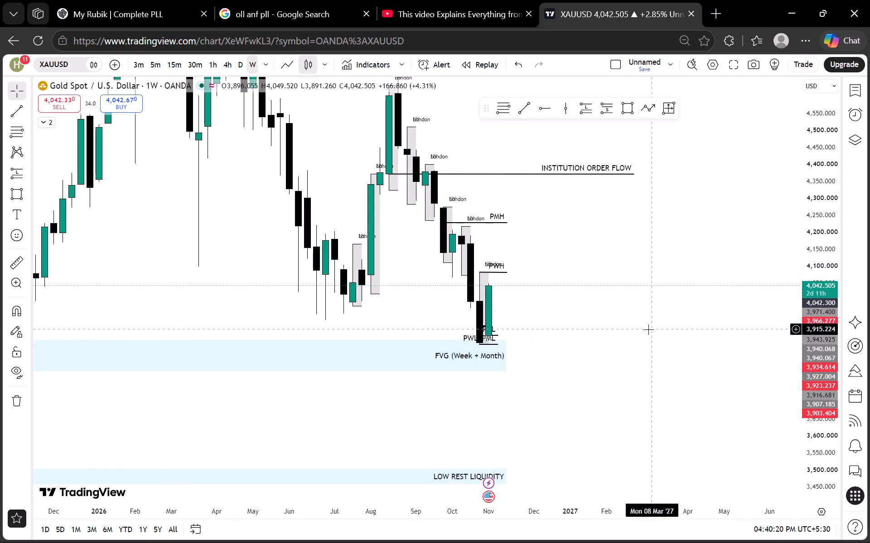
{"action": "scroll", "coordinate": [789, 263], "scroll_direction": "down", "scroll_amount": 5}
{"action": "scroll", "coordinate": [708, 296], "scroll_direction": "up", "scroll_amount": 4}
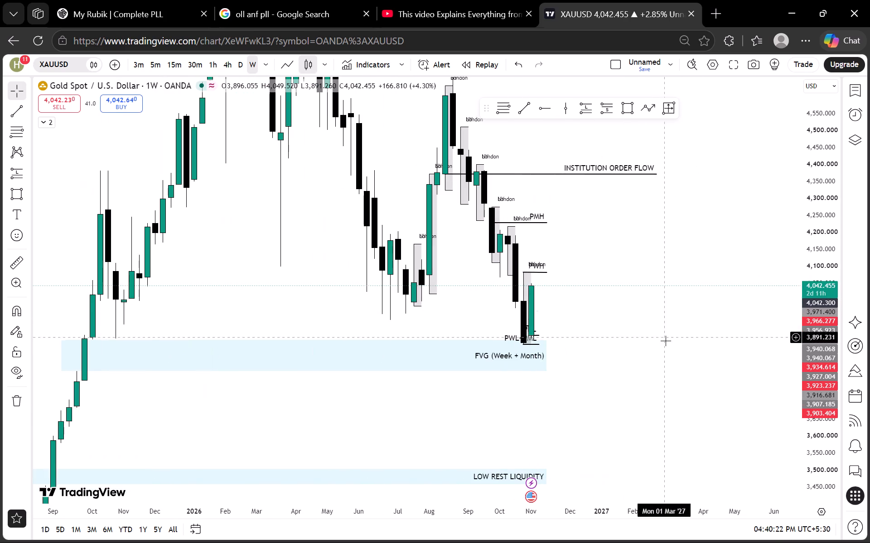
{"action": "scroll", "coordinate": [821, 281], "scroll_direction": "down", "scroll_amount": 11}
{"action": "scroll", "coordinate": [684, 358], "scroll_direction": "down", "scroll_amount": 2}
{"action": "left_click_drag", "start_coordinate": [672, 370], "coordinate": [662, 319]}
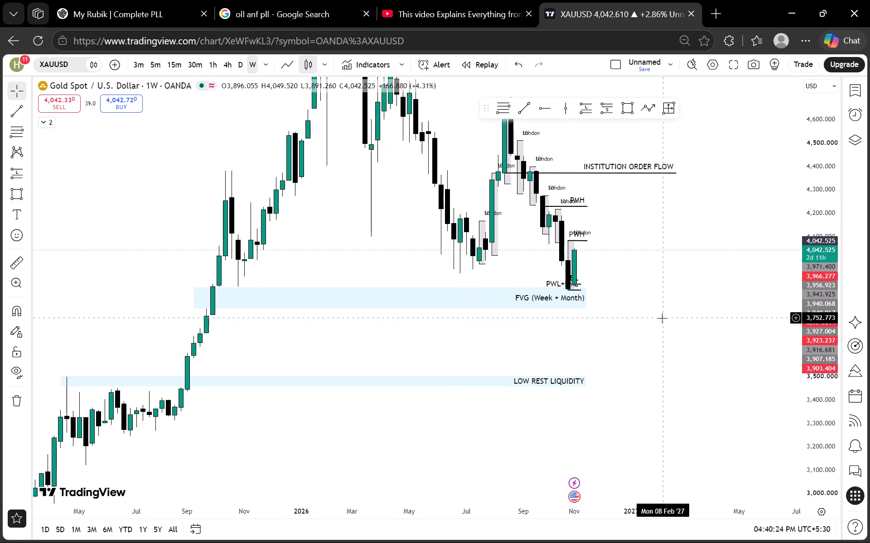
{"action": "scroll", "coordinate": [456, 323], "scroll_direction": "down", "scroll_amount": 1}
{"action": "scroll", "coordinate": [435, 335], "scroll_direction": "up", "scroll_amount": 1}
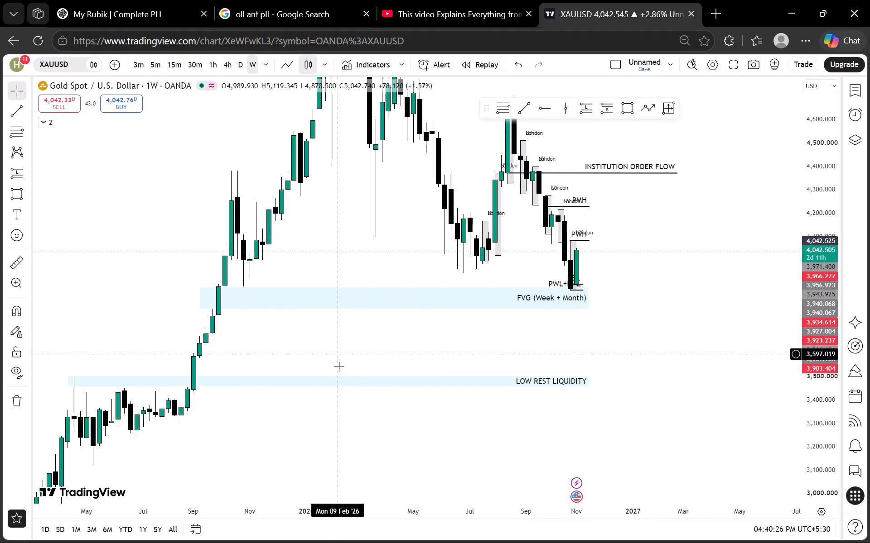
{"action": "left_click", "coordinate": [394, 386]}
{"action": "left_click", "coordinate": [672, 362]}
{"action": "scroll", "coordinate": [833, 271], "scroll_direction": "up", "scroll_amount": 3}
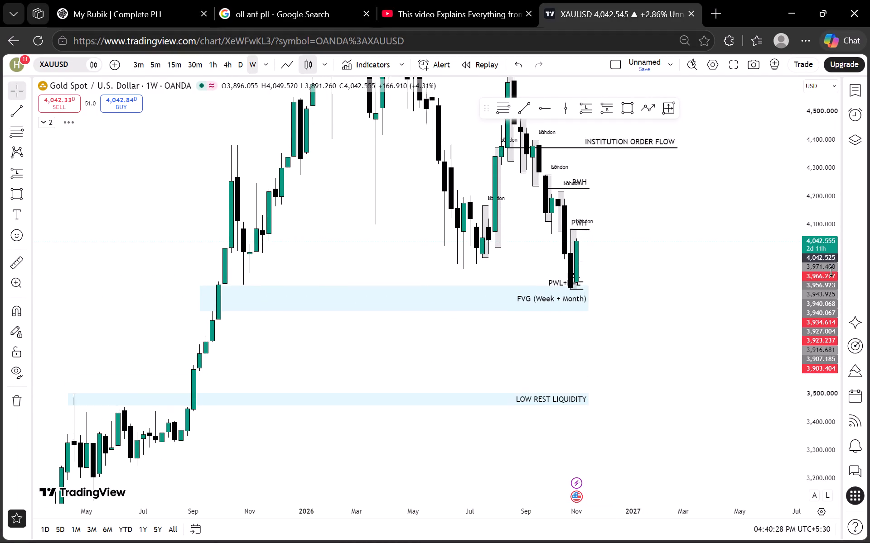
{"action": "scroll", "coordinate": [831, 271], "scroll_direction": "up", "scroll_amount": 9}
{"action": "left_click_drag", "start_coordinate": [602, 176], "coordinate": [594, 260]}
Return to the 4-hour chart and examine current price between PWH, PDL, PWL+PML and the FVG zone.
{"action": "left_click", "coordinate": [226, 67]}
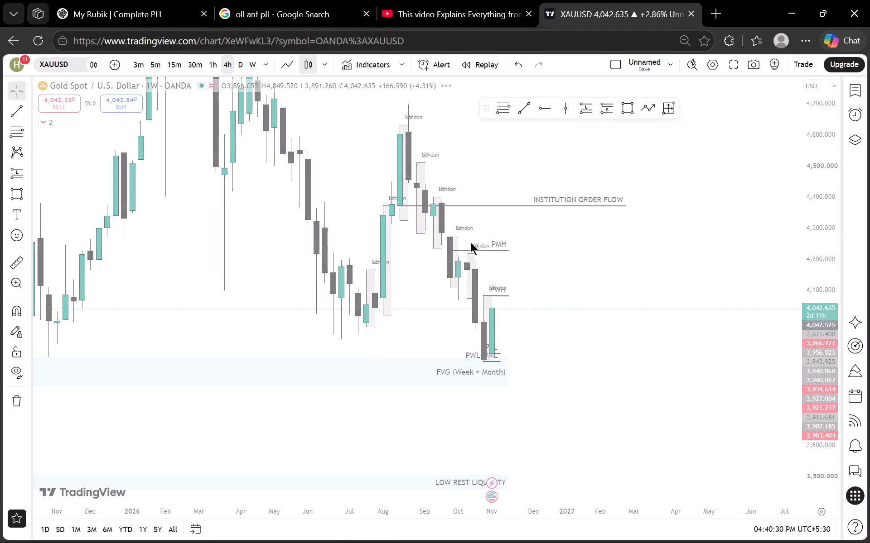
{"action": "scroll", "coordinate": [821, 290], "scroll_direction": "up", "scroll_amount": 7}
{"action": "scroll", "coordinate": [542, 254], "scroll_direction": "down", "scroll_amount": 7}
{"action": "left_click_drag", "start_coordinate": [348, 328], "coordinate": [189, 265]}
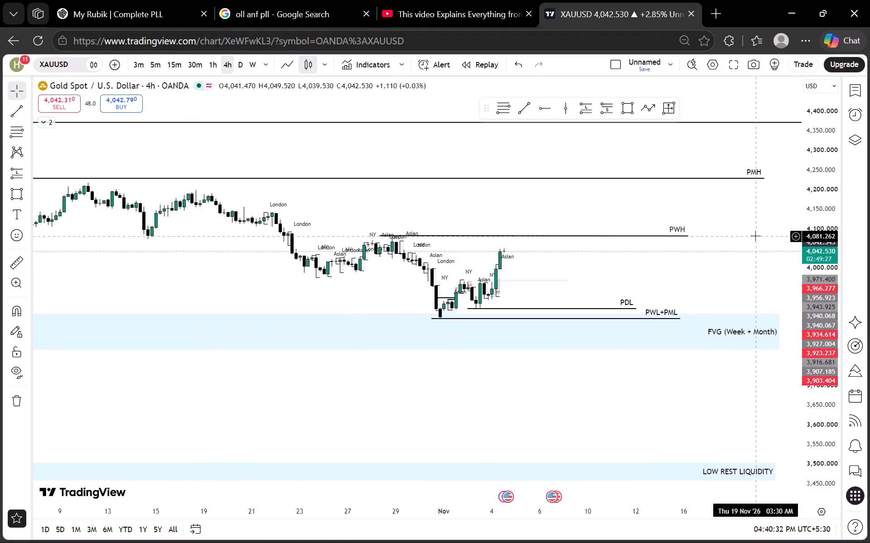
{"action": "scroll", "coordinate": [794, 275], "scroll_direction": "up", "scroll_amount": 6}
{"action": "scroll", "coordinate": [816, 275], "scroll_direction": "down", "scroll_amount": 1}
{"action": "scroll", "coordinate": [823, 275], "scroll_direction": "up", "scroll_amount": 10}
{"action": "scroll", "coordinate": [786, 239], "scroll_direction": "up", "scroll_amount": 4}
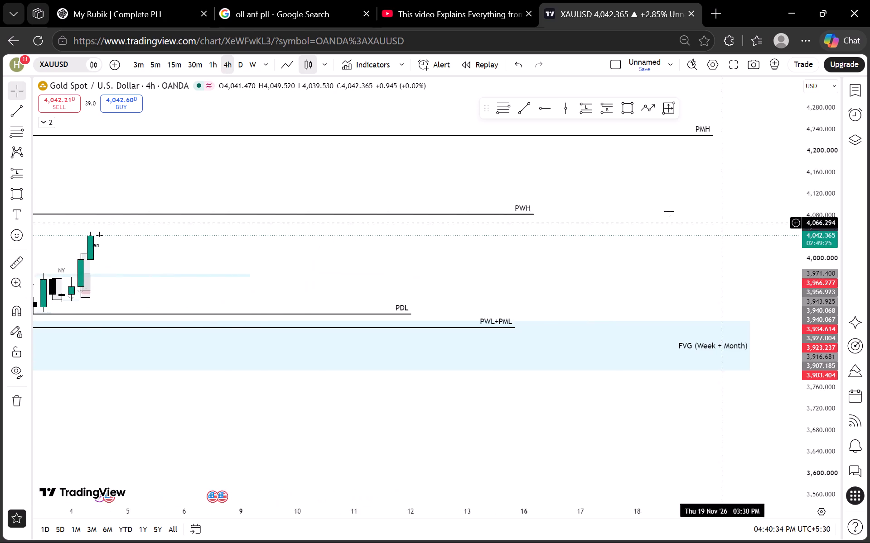
{"action": "scroll", "coordinate": [587, 215], "scroll_direction": "down", "scroll_amount": 4}
Hide the Sessions indicator on the 4-hour chart and collapse the indicator legend.
{"action": "left_click", "coordinate": [47, 121]}
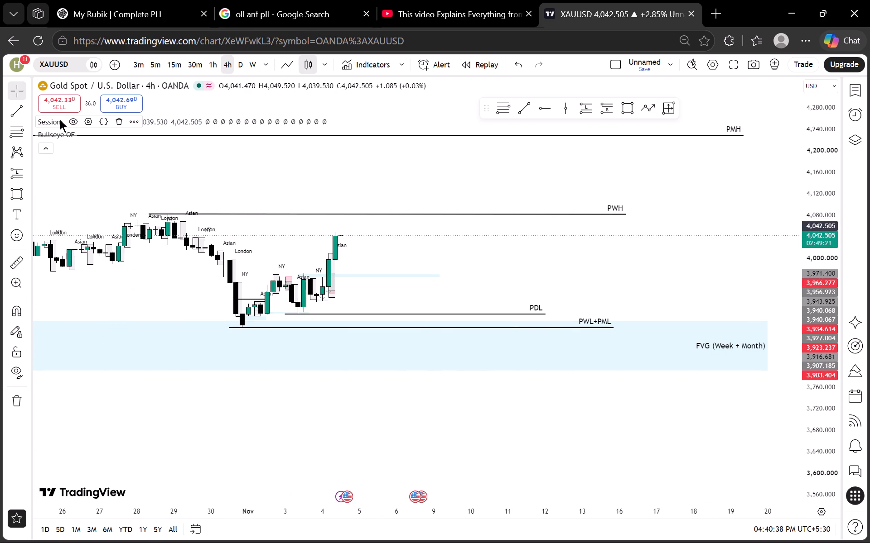
{"action": "left_click", "coordinate": [70, 119]}
{"action": "left_click", "coordinate": [43, 147]}
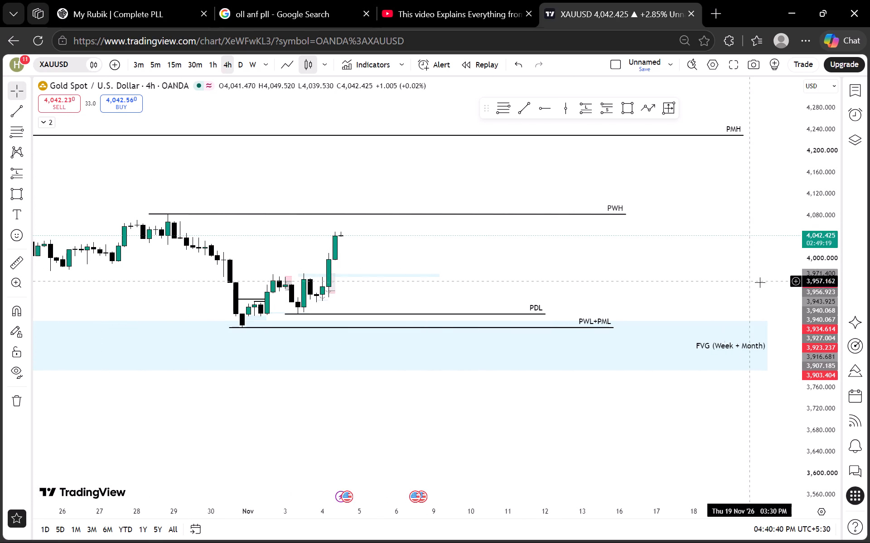
Open the watchlist beside the gold chart and bring up the NAS100USD 4-hour chart with its short position.
{"action": "scroll", "coordinate": [808, 273], "scroll_direction": "up", "scroll_amount": 8}
{"action": "scroll", "coordinate": [621, 246], "scroll_direction": "down", "scroll_amount": 4}
{"action": "left_click", "coordinate": [860, 90]}
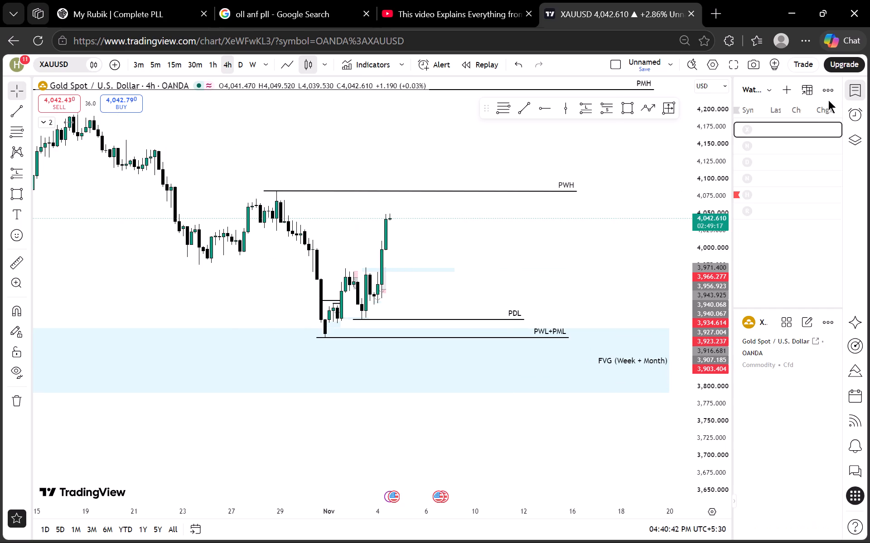
{"action": "left_click", "coordinate": [771, 147]}
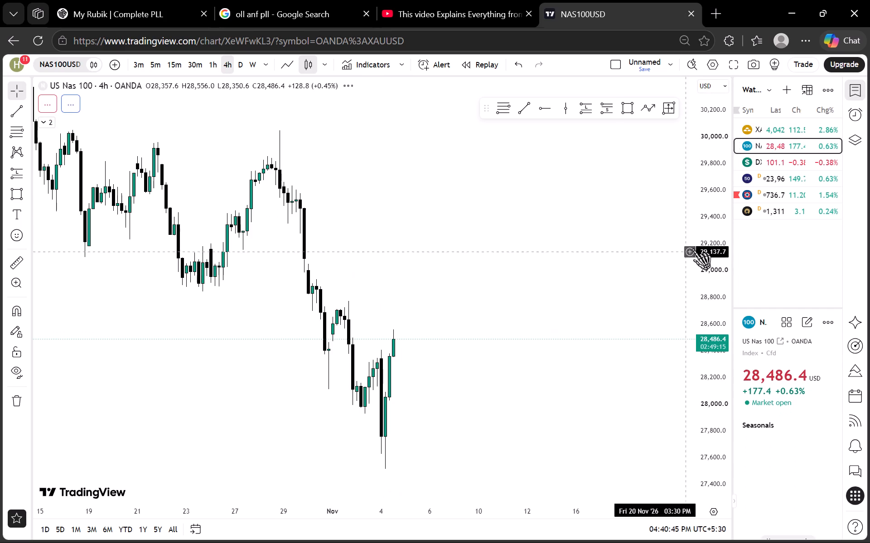
{"action": "scroll", "coordinate": [712, 236], "scroll_direction": "down", "scroll_amount": 7}
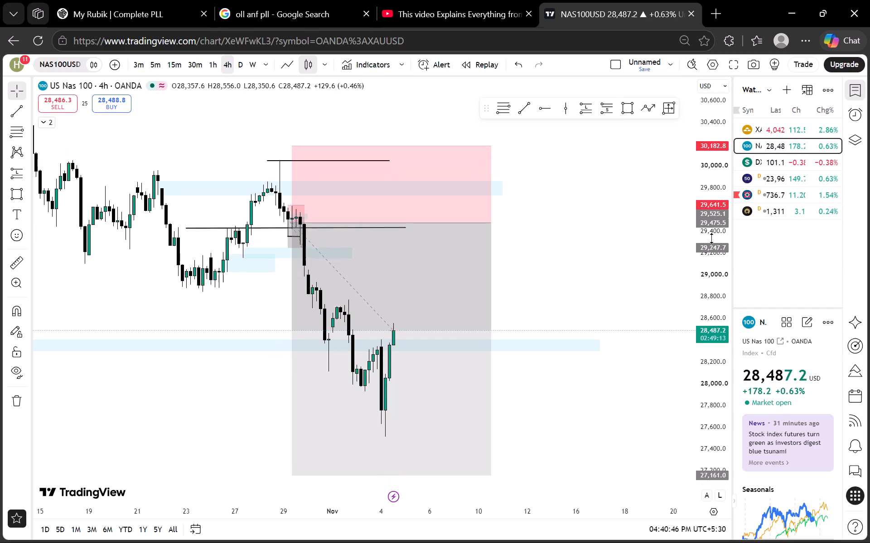
{"action": "scroll", "coordinate": [712, 238], "scroll_direction": "down", "scroll_amount": 11}
{"action": "left_click_drag", "start_coordinate": [656, 262], "coordinate": [639, 205]}
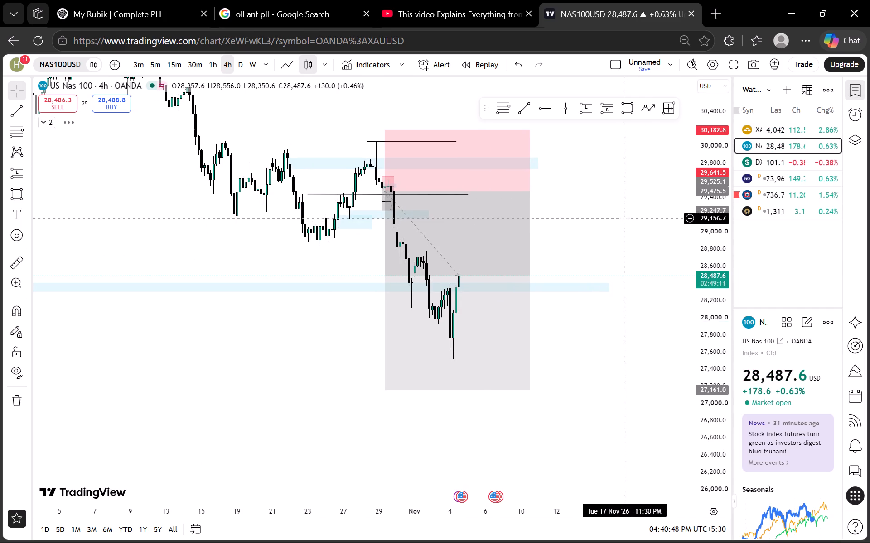
{"action": "scroll", "coordinate": [614, 251], "scroll_direction": "down", "scroll_amount": 2}
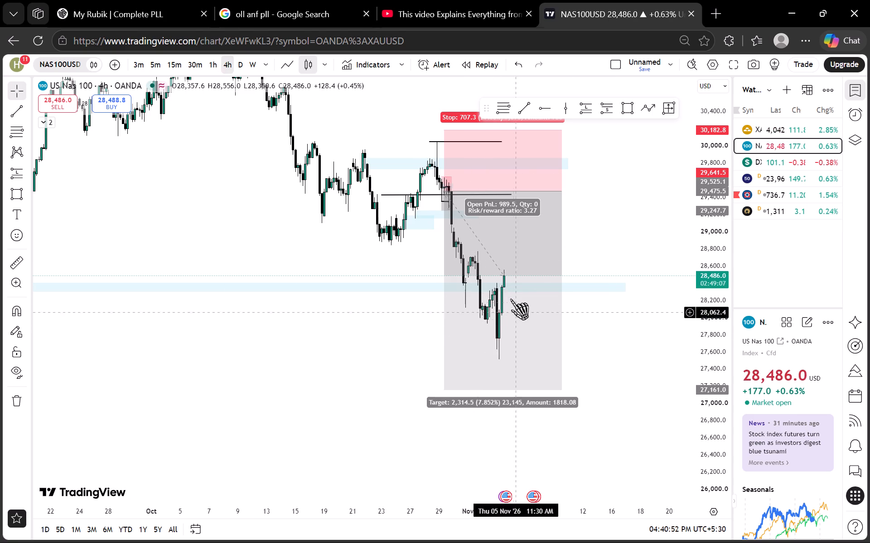
Unlock the NAS100USD short position, raise its target to 27,537.4 near the latest swing low, and lock it again.
{"action": "left_click", "coordinate": [448, 391]}
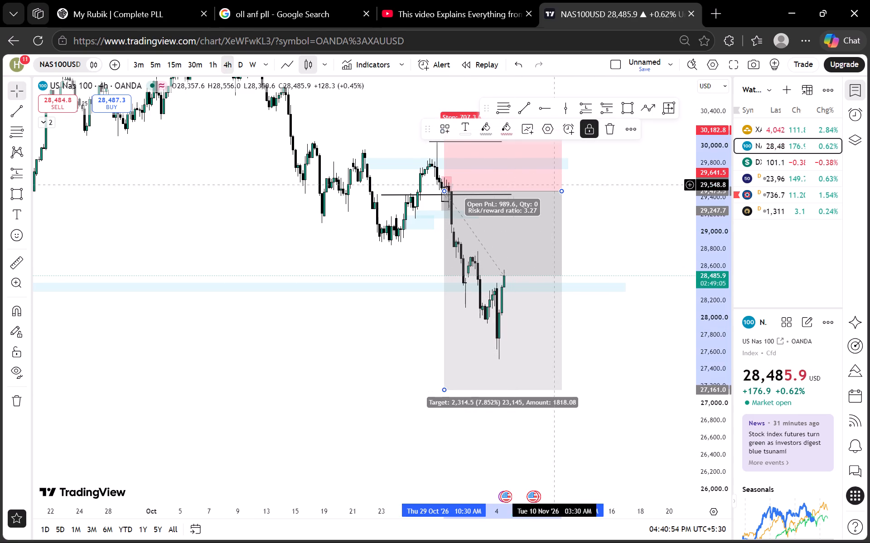
{"action": "left_click", "coordinate": [586, 134]}
{"action": "left_click_drag", "start_coordinate": [445, 394], "coordinate": [469, 347]}
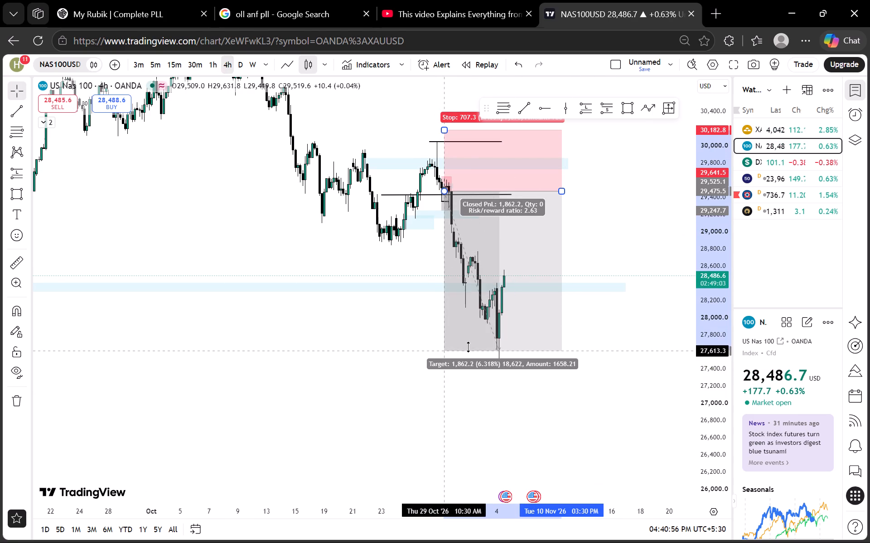
{"action": "left_click_drag", "start_coordinate": [469, 347], "coordinate": [484, 357]}
{"action": "left_click", "coordinate": [594, 129]}
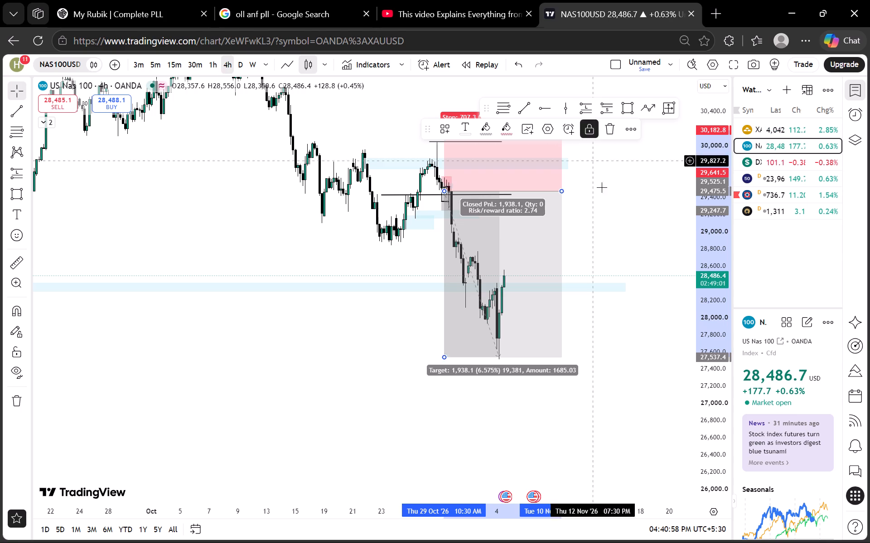
{"action": "left_click", "coordinate": [603, 187]}
{"action": "left_click_drag", "start_coordinate": [611, 183], "coordinate": [594, 252]}
{"action": "scroll", "coordinate": [592, 256], "scroll_direction": "up", "scroll_amount": 3}
Open the DXY 4-hour chart and examine price against the zones above and the black low line.
{"action": "left_click", "coordinate": [778, 158]}
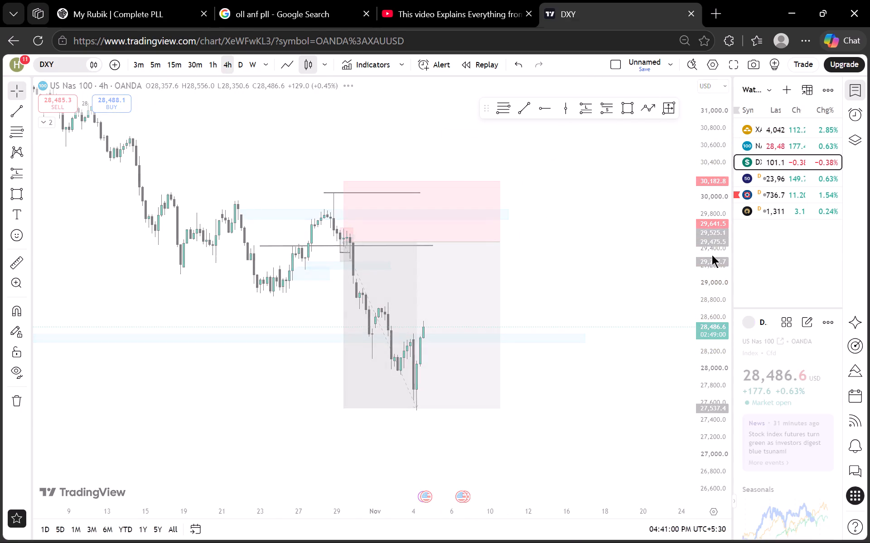
{"action": "scroll", "coordinate": [712, 256], "scroll_direction": "down", "scroll_amount": 20}
{"action": "scroll", "coordinate": [712, 256], "scroll_direction": "down", "scroll_amount": 2}
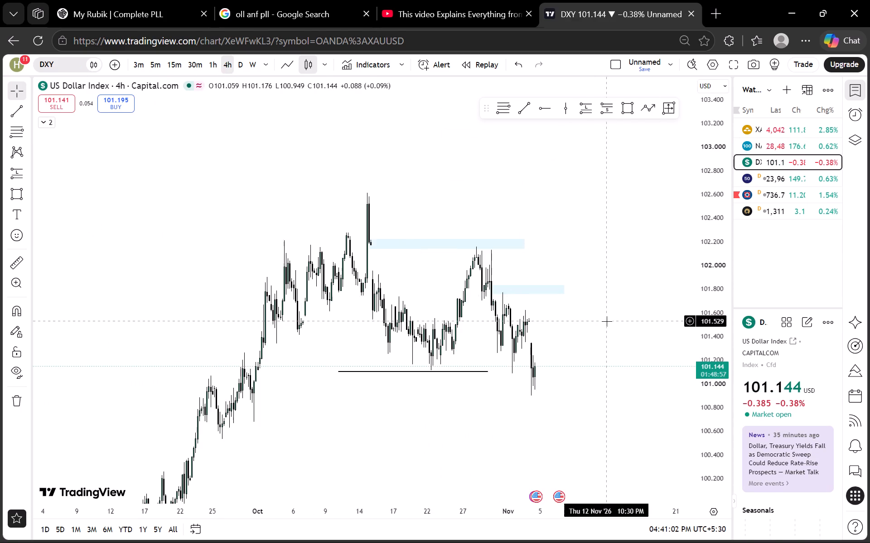
{"action": "scroll", "coordinate": [607, 322], "scroll_direction": "down", "scroll_amount": 3}
{"action": "left_click_drag", "start_coordinate": [589, 414], "coordinate": [548, 388]}
{"action": "scroll", "coordinate": [543, 386], "scroll_direction": "up", "scroll_amount": 3}
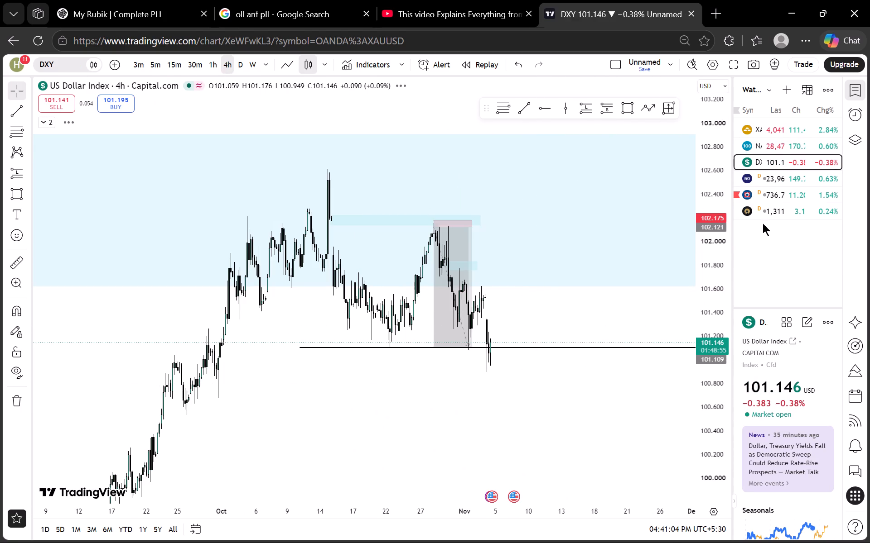
Open the NIFTY 4-hour chart and examine price against the short position and the grey supply zone.
{"action": "left_click", "coordinate": [780, 172]}
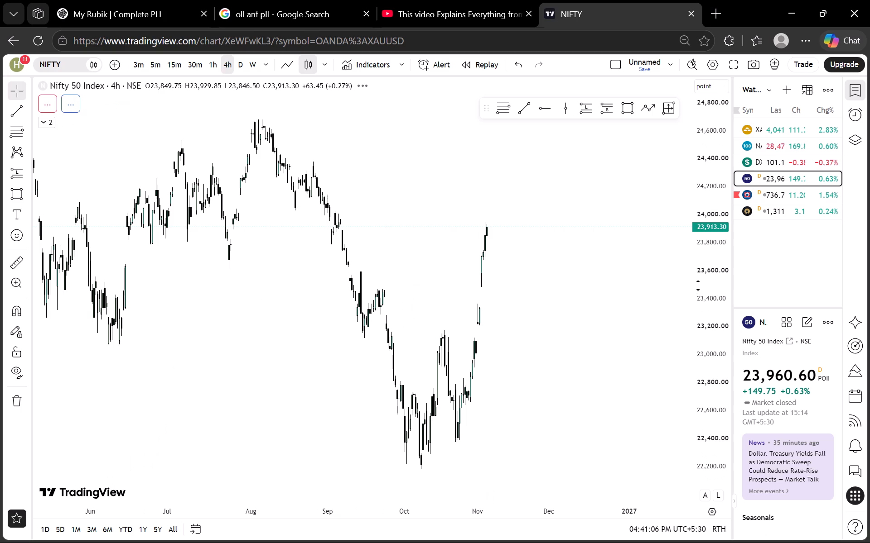
{"action": "scroll", "coordinate": [703, 282], "scroll_direction": "down", "scroll_amount": 8}
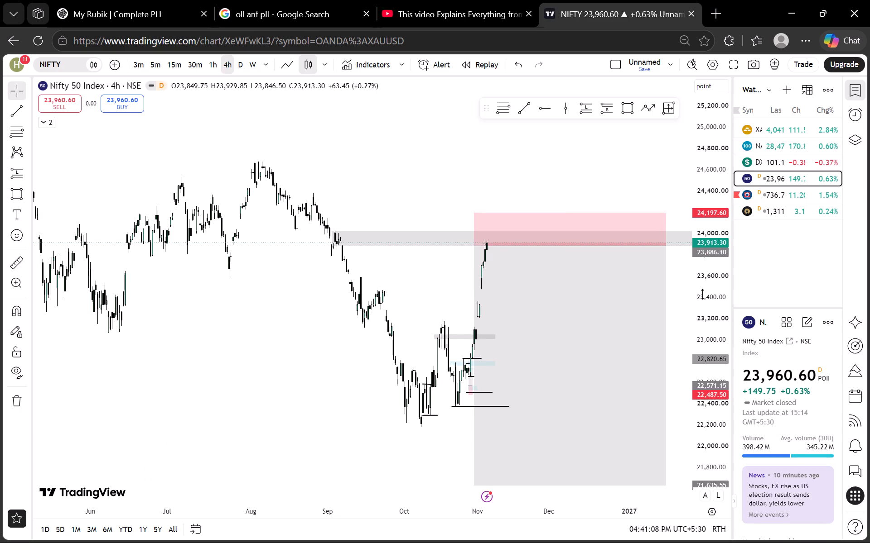
{"action": "scroll", "coordinate": [703, 294], "scroll_direction": "up", "scroll_amount": 11}
{"action": "left_click", "coordinate": [324, 276]}
{"action": "left_click", "coordinate": [494, 269]}
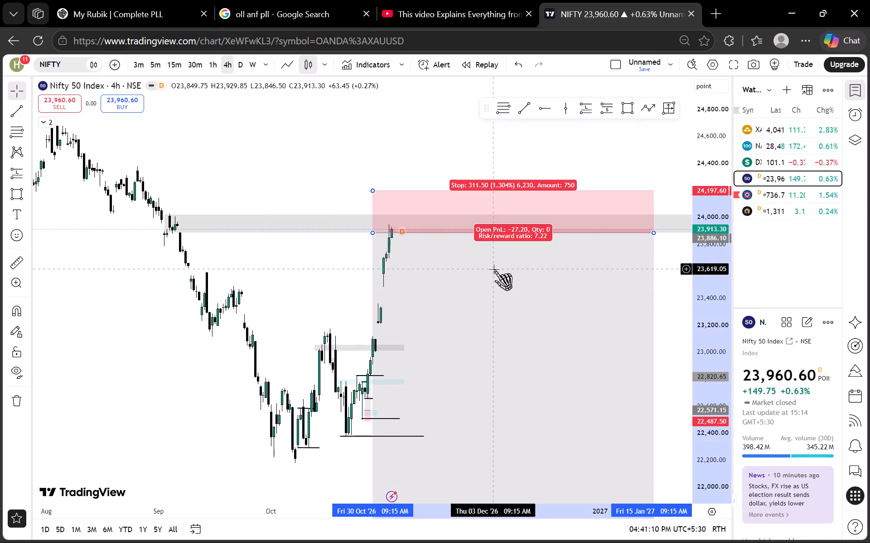
{"action": "left_click", "coordinate": [481, 273]}
{"action": "left_click", "coordinate": [318, 262]}
{"action": "left_click_drag", "start_coordinate": [321, 259], "coordinate": [404, 307]}
{"action": "scroll", "coordinate": [699, 295], "scroll_direction": "up", "scroll_amount": 2}
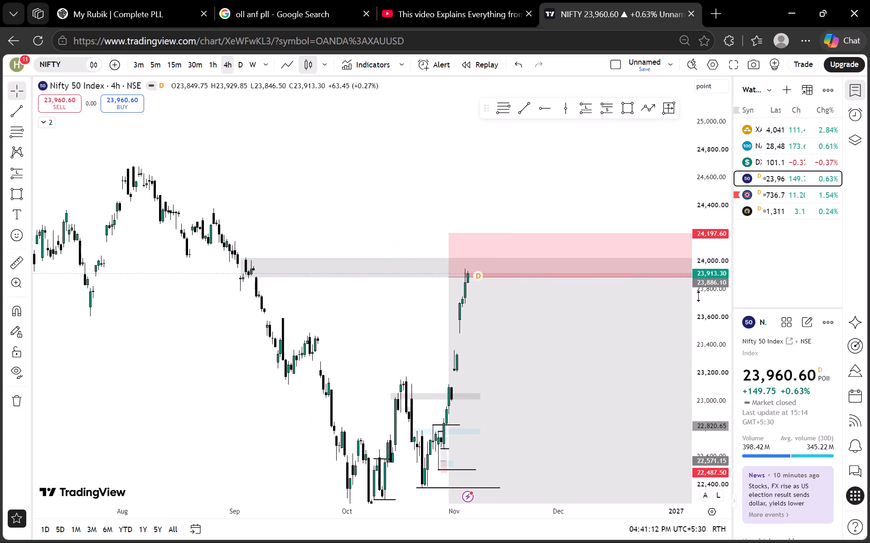
{"action": "scroll", "coordinate": [698, 297], "scroll_direction": "up", "scroll_amount": 12}
{"action": "scroll", "coordinate": [265, 289], "scroll_direction": "down", "scroll_amount": 2}
Examine NIFTY on the 1-hour and 30-minute timeframes around the short position's entry and the grey zone.
{"action": "left_click", "coordinate": [205, 57]}
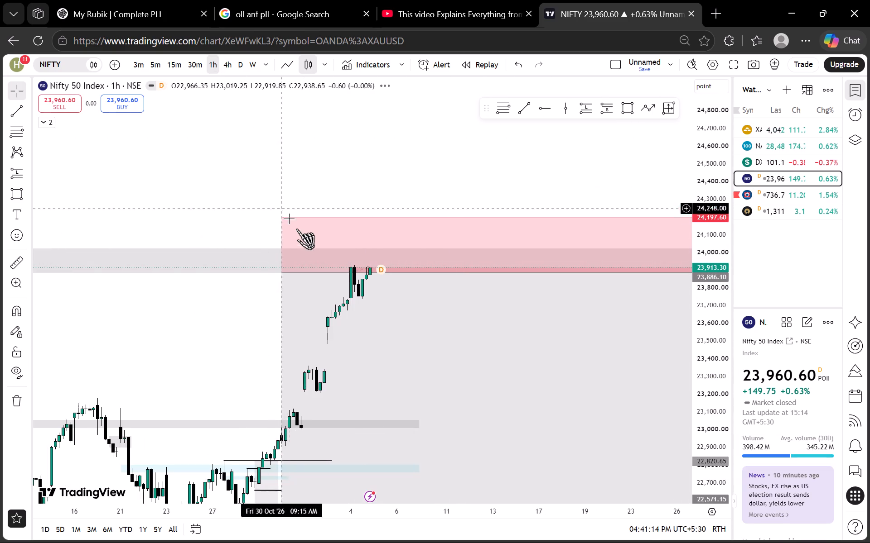
{"action": "scroll", "coordinate": [301, 252], "scroll_direction": "down", "scroll_amount": 1}
{"action": "left_click", "coordinate": [189, 62]}
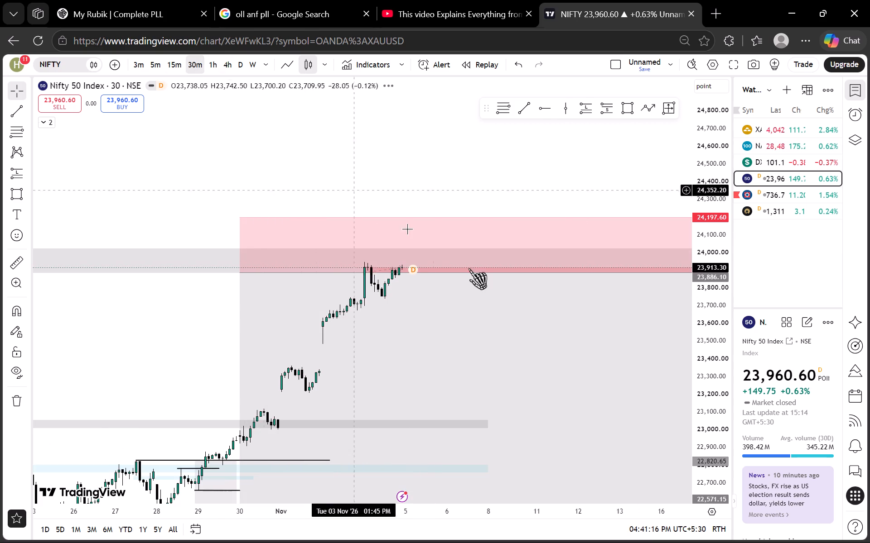
{"action": "scroll", "coordinate": [673, 317], "scroll_direction": "up", "scroll_amount": 13}
{"action": "scroll", "coordinate": [622, 309], "scroll_direction": "down", "scroll_amount": 6}
{"action": "scroll", "coordinate": [699, 319], "scroll_direction": "up", "scroll_amount": 12}
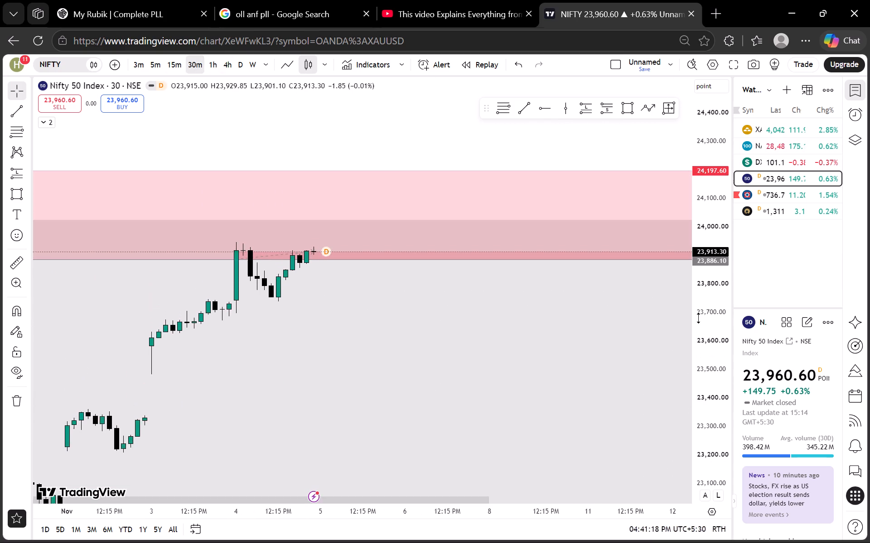
{"action": "scroll", "coordinate": [699, 318], "scroll_direction": "up", "scroll_amount": 18}
{"action": "scroll", "coordinate": [578, 303], "scroll_direction": "down", "scroll_amount": 4}
{"action": "left_click_drag", "start_coordinate": [470, 272], "coordinate": [453, 366]}
{"action": "scroll", "coordinate": [453, 366], "scroll_direction": "up", "scroll_amount": 4}
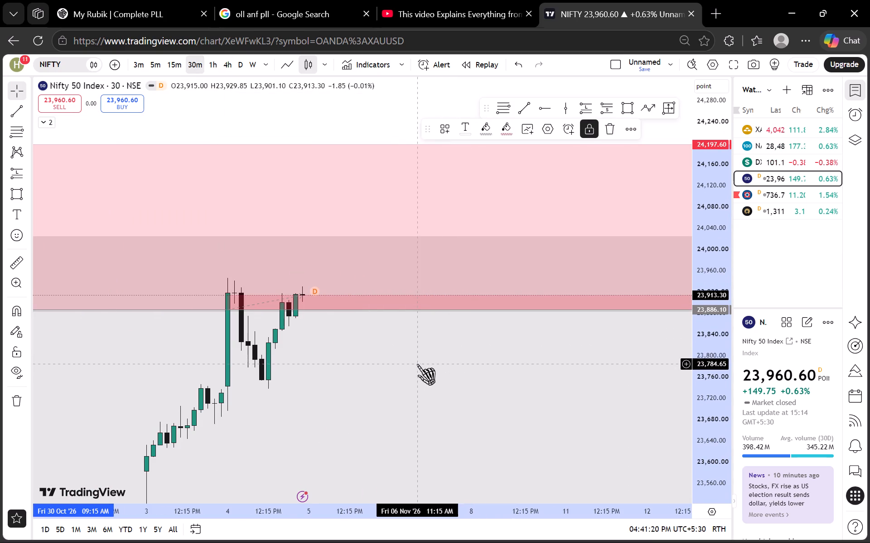
{"action": "left_click", "coordinate": [399, 362]}
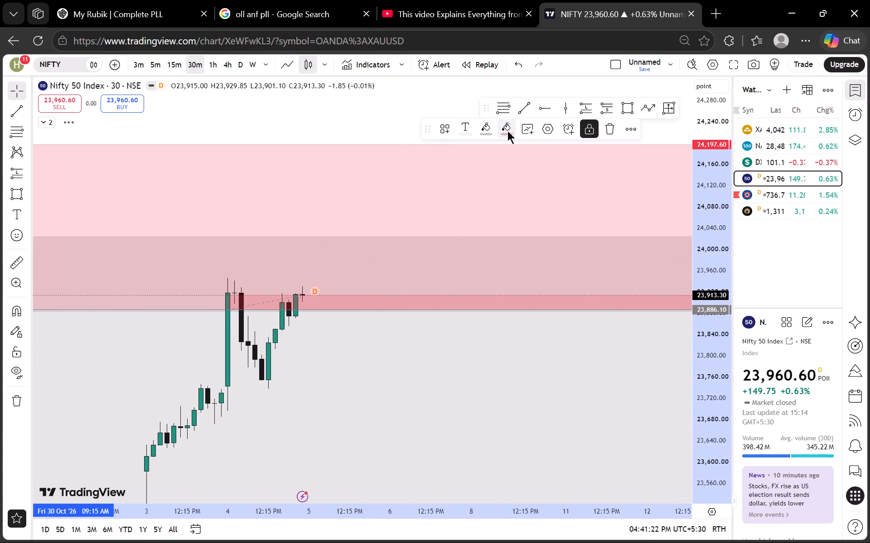
Examine NIFTY's reaction at the short entry on the 15-minute timeframe, returning through 30 minutes to 1 hour.
{"action": "left_click", "coordinate": [176, 62]}
{"action": "scroll", "coordinate": [345, 240], "scroll_direction": "down", "scroll_amount": 4}
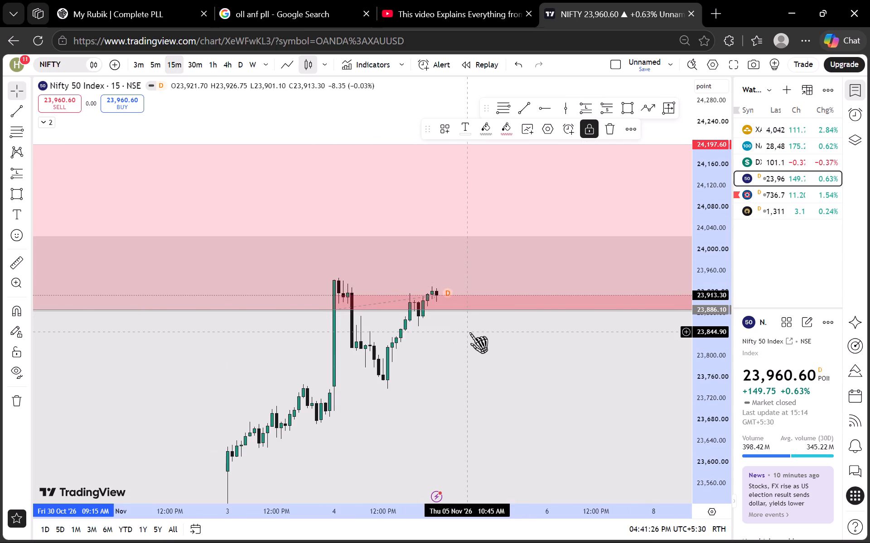
{"action": "scroll", "coordinate": [484, 317], "scroll_direction": "down", "scroll_amount": 2}
{"action": "left_click_drag", "start_coordinate": [518, 365], "coordinate": [461, 357]}
{"action": "left_click", "coordinate": [163, 62]}
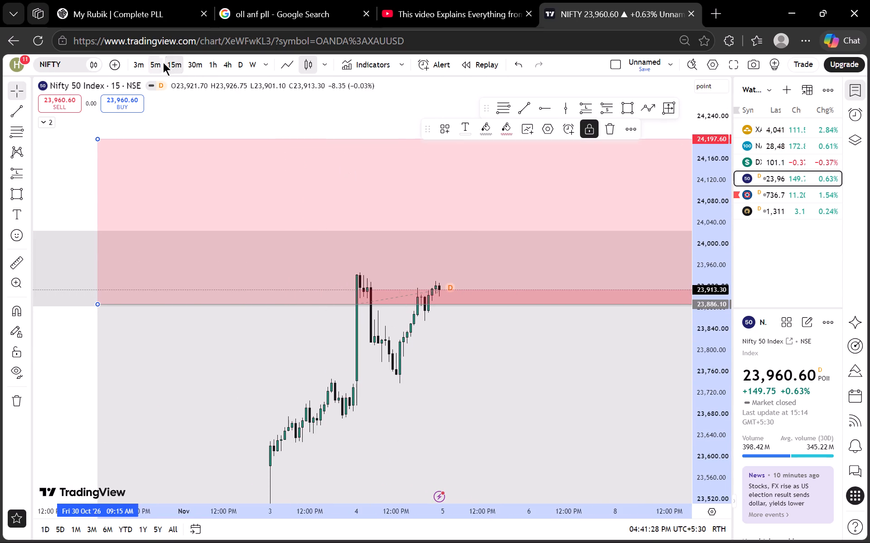
{"action": "left_click", "coordinate": [185, 62]}
{"action": "left_click", "coordinate": [202, 64]}
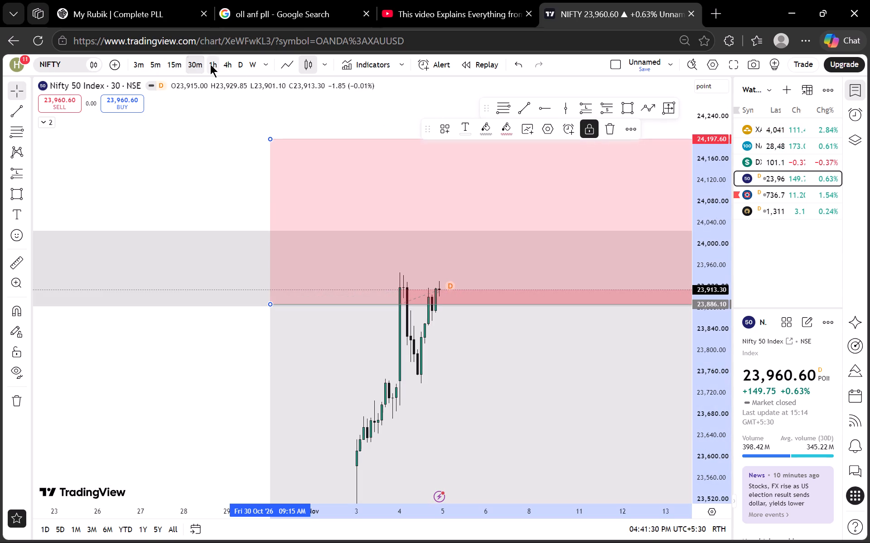
{"action": "left_click", "coordinate": [211, 64]}
{"action": "scroll", "coordinate": [511, 257], "scroll_direction": "up", "scroll_amount": 2}
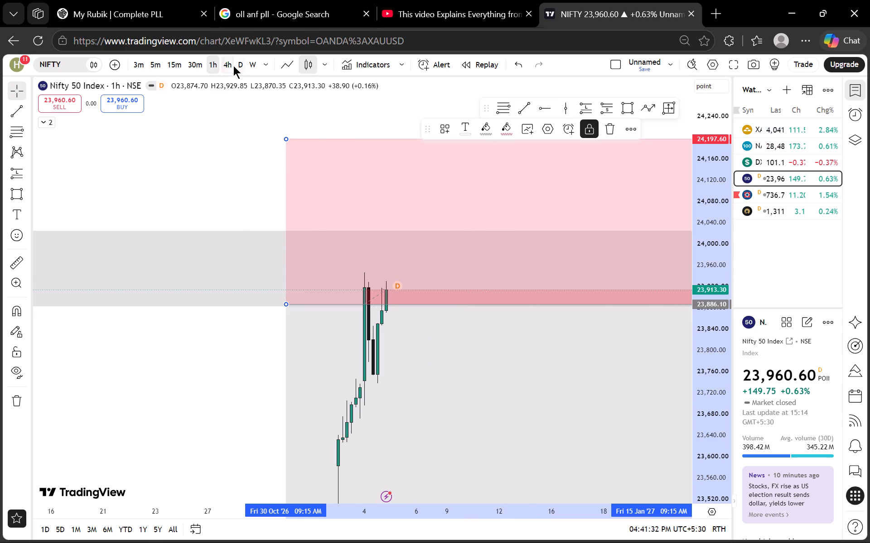
Switch NIFTY to the daily timeframe and examine the whole short position against the October lows.
{"action": "left_click", "coordinate": [233, 66]}
{"action": "left_click", "coordinate": [237, 63]}
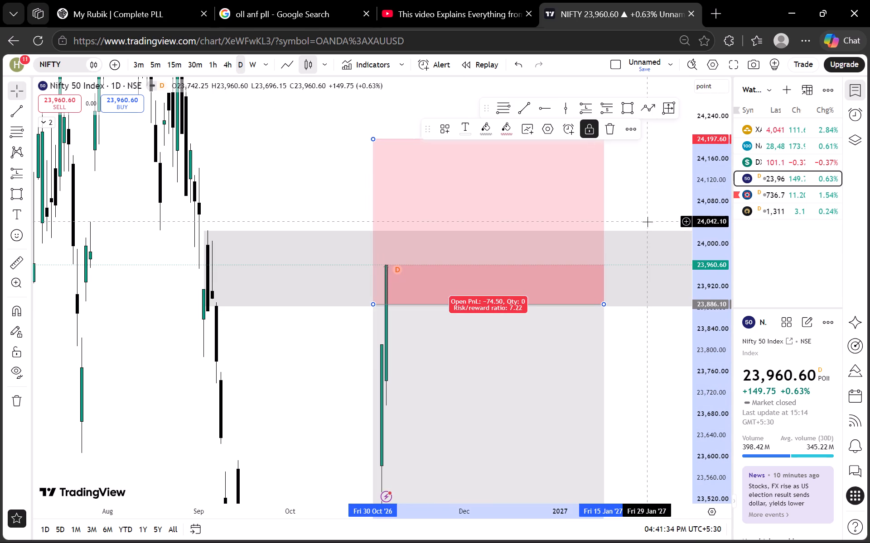
{"action": "scroll", "coordinate": [711, 222], "scroll_direction": "down", "scroll_amount": 20}
{"action": "scroll", "coordinate": [711, 222], "scroll_direction": "down", "scroll_amount": 11}
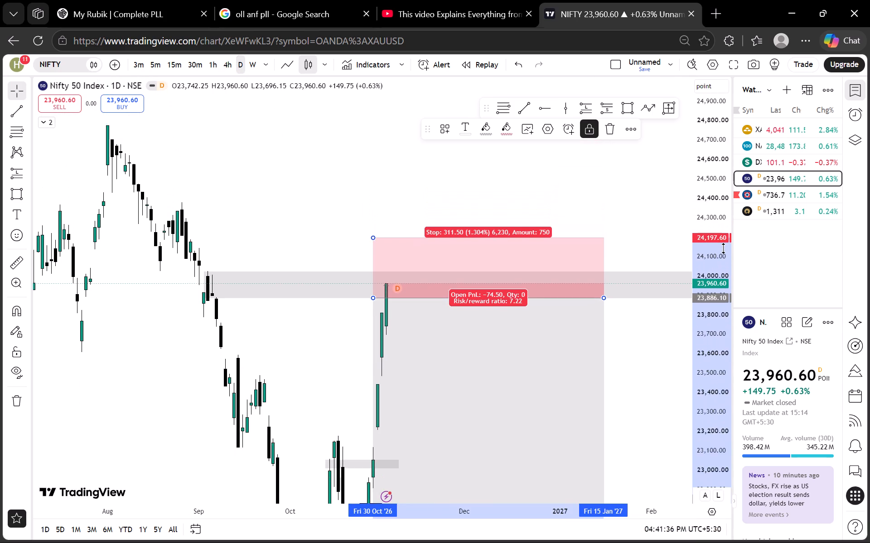
{"action": "scroll", "coordinate": [724, 248], "scroll_direction": "down", "scroll_amount": 17}
{"action": "left_click_drag", "start_coordinate": [395, 208], "coordinate": [337, 177]}
{"action": "left_click_drag", "start_coordinate": [627, 368], "coordinate": [601, 261]}
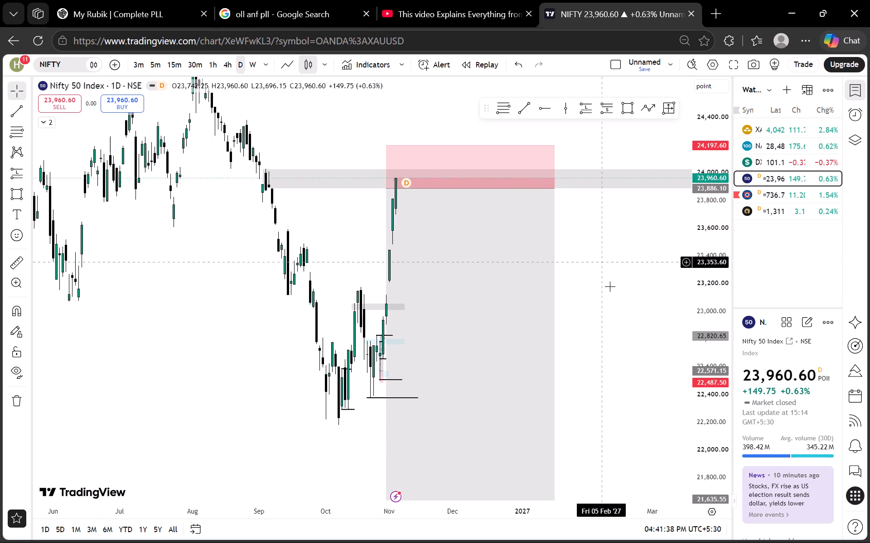
{"action": "left_click_drag", "start_coordinate": [639, 349], "coordinate": [605, 212]}
{"action": "left_click_drag", "start_coordinate": [606, 298], "coordinate": [602, 348]}
Unlock the NIFTY short position, raise its target to 22,174.45 near the October low, and lock it again.
{"action": "left_click", "coordinate": [423, 385]}
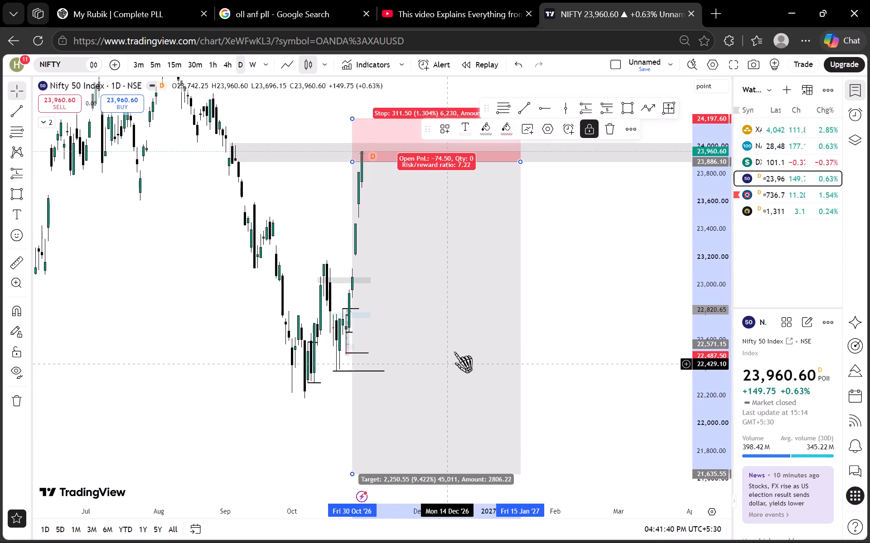
{"action": "left_click", "coordinate": [583, 131]}
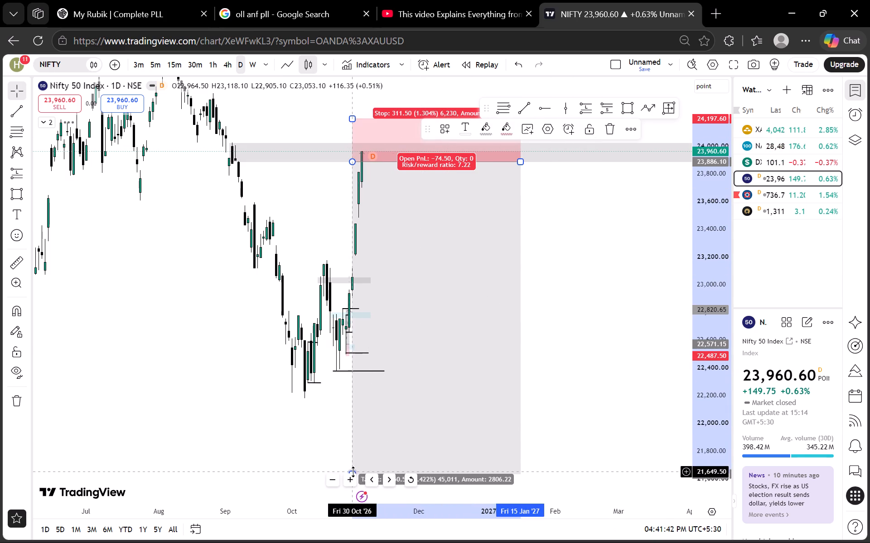
{"action": "left_click_drag", "start_coordinate": [354, 472], "coordinate": [353, 399]}
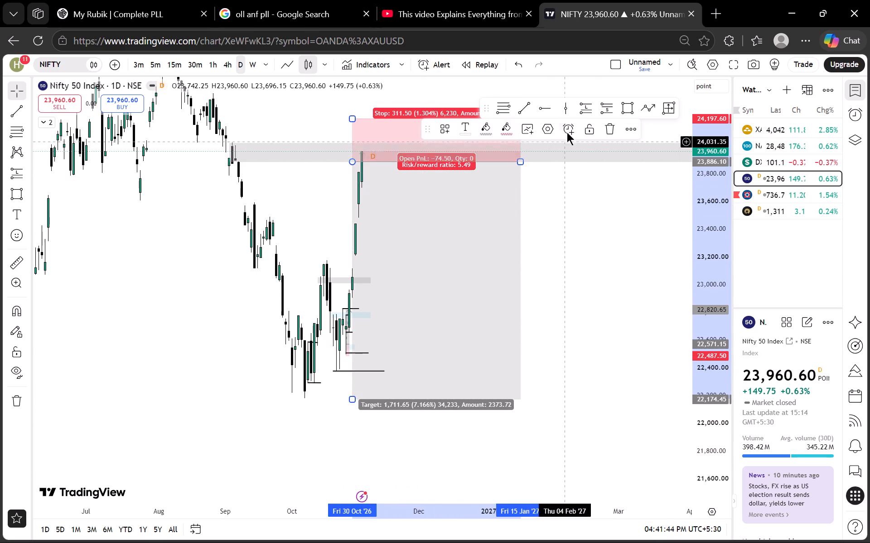
{"action": "left_click", "coordinate": [591, 123]}
{"action": "left_click", "coordinate": [555, 222]}
{"action": "left_click_drag", "start_coordinate": [563, 224], "coordinate": [585, 319]}
{"action": "scroll", "coordinate": [585, 319], "scroll_direction": "up", "scroll_amount": 3}
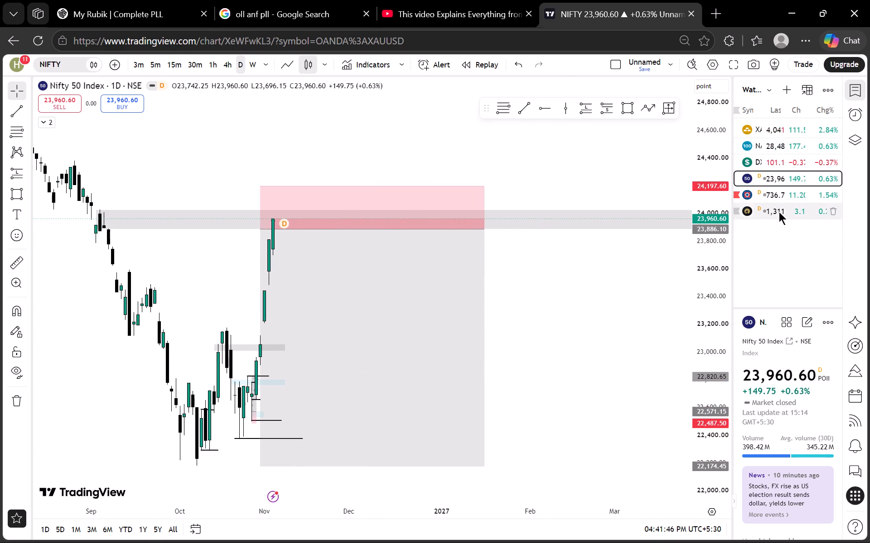
Open the HDFCBANK daily chart and examine the decline since 2025, the recent swing low and current price.
{"action": "left_click", "coordinate": [773, 191]}
{"action": "scroll", "coordinate": [696, 270], "scroll_direction": "down", "scroll_amount": 7}
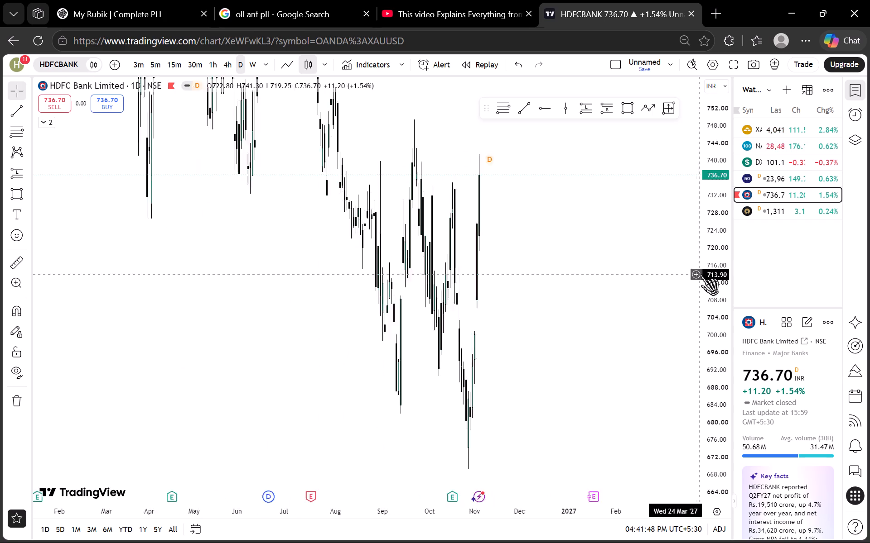
{"action": "scroll", "coordinate": [700, 274], "scroll_direction": "down", "scroll_amount": 13}
{"action": "scroll", "coordinate": [706, 300], "scroll_direction": "up", "scroll_amount": 8}
{"action": "scroll", "coordinate": [723, 283], "scroll_direction": "down", "scroll_amount": 20}
{"action": "scroll", "coordinate": [723, 283], "scroll_direction": "down", "scroll_amount": 1}
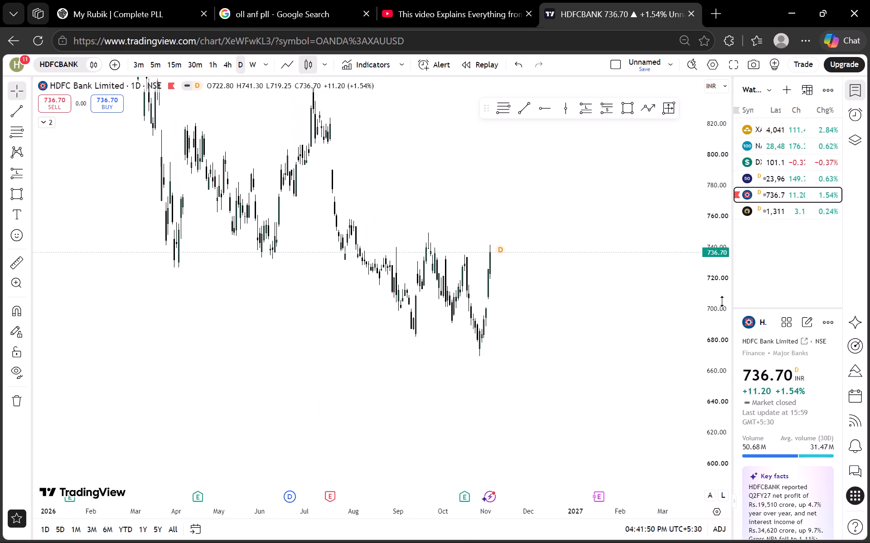
{"action": "scroll", "coordinate": [722, 301], "scroll_direction": "down", "scroll_amount": 20}
{"action": "scroll", "coordinate": [722, 301], "scroll_direction": "down", "scroll_amount": 1}
{"action": "left_click_drag", "start_coordinate": [495, 381], "coordinate": [599, 311]}
{"action": "left_click_drag", "start_coordinate": [583, 307], "coordinate": [547, 420]}
{"action": "left_click_drag", "start_coordinate": [480, 331], "coordinate": [286, 324]}
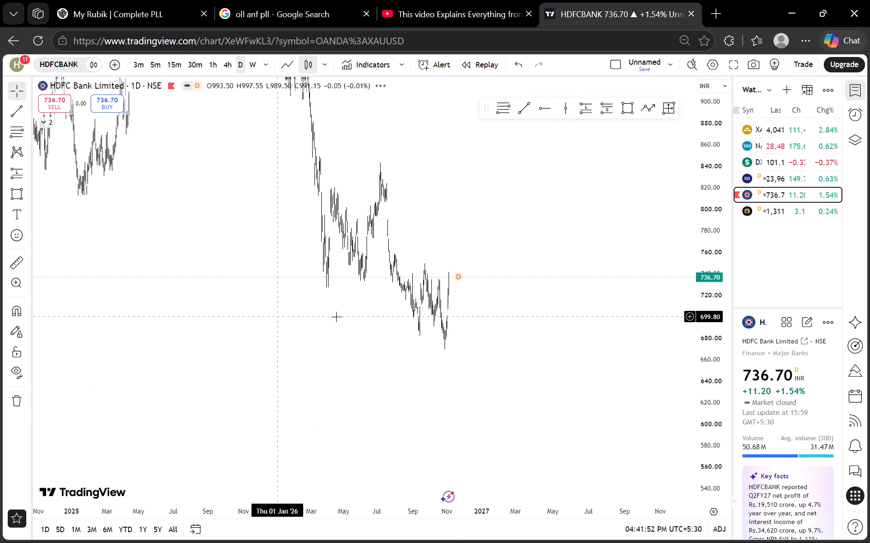
{"action": "left_click_drag", "start_coordinate": [420, 352], "coordinate": [287, 265]}
{"action": "scroll", "coordinate": [358, 282], "scroll_direction": "down", "scroll_amount": 1}
{"action": "scroll", "coordinate": [361, 282], "scroll_direction": "up", "scroll_amount": 10}
{"action": "left_click_drag", "start_coordinate": [274, 315], "coordinate": [550, 348]}
{"action": "scroll", "coordinate": [413, 347], "scroll_direction": "up", "scroll_amount": 4}
{"action": "left_click_drag", "start_coordinate": [386, 347], "coordinate": [618, 314]}
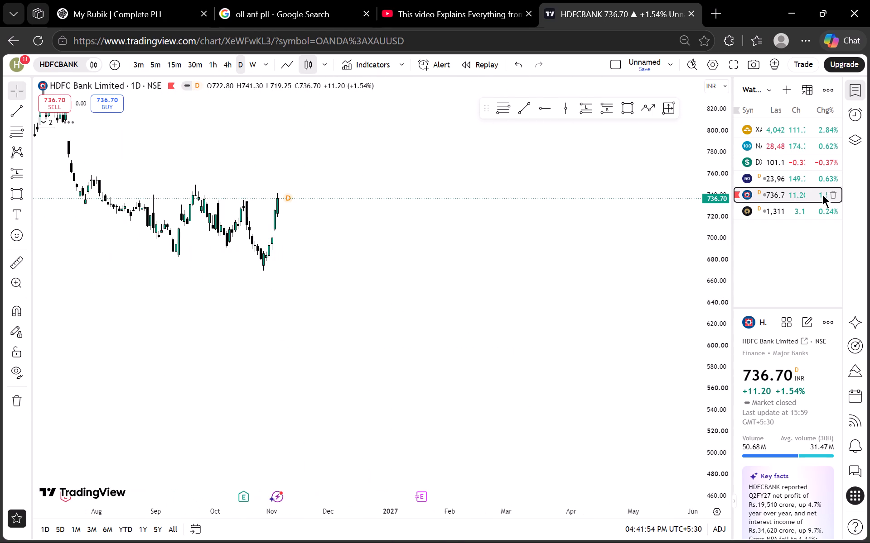
Open the RELIANCE daily chart and examine the rally through the long position and the blue zone above it.
{"action": "left_click", "coordinate": [785, 206]}
{"action": "scroll", "coordinate": [703, 261], "scroll_direction": "down", "scroll_amount": 11}
{"action": "scroll", "coordinate": [513, 320], "scroll_direction": "up", "scroll_amount": 2}
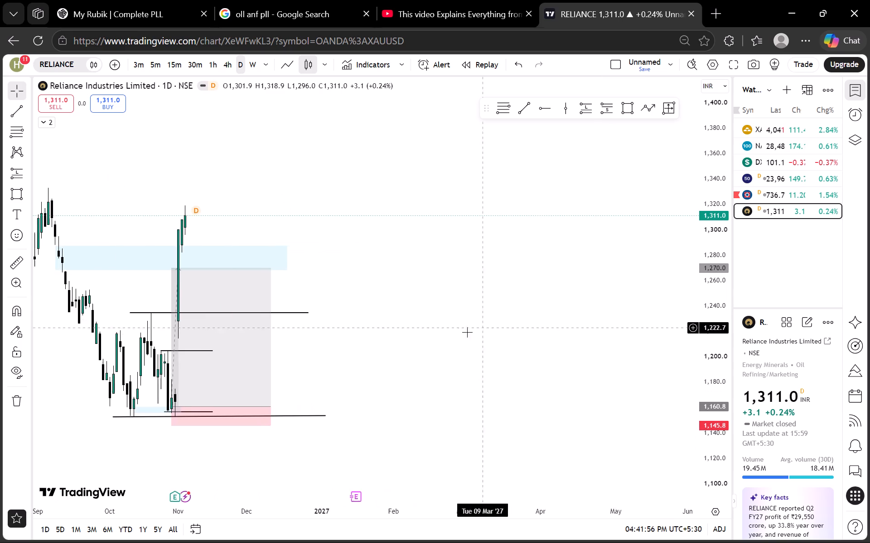
{"action": "left_click_drag", "start_coordinate": [457, 334], "coordinate": [608, 333]}
{"action": "scroll", "coordinate": [577, 309], "scroll_direction": "down", "scroll_amount": 2}
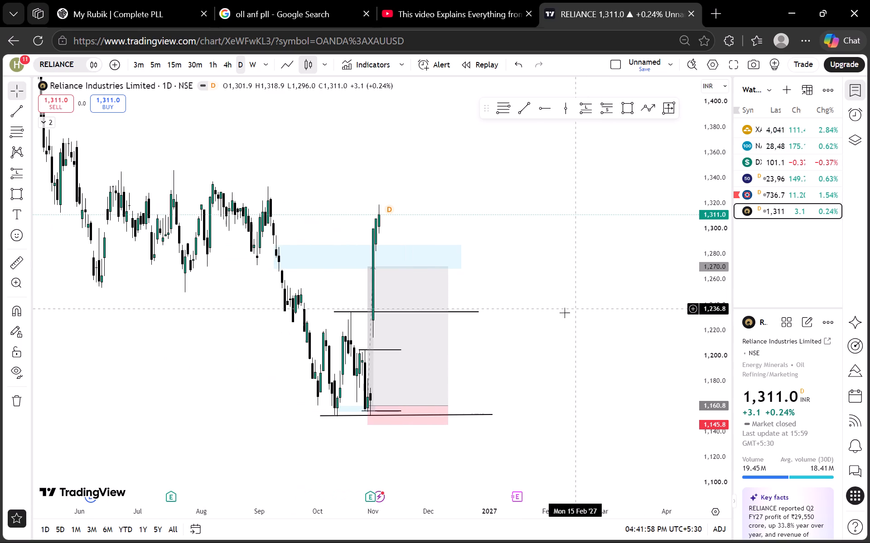
{"action": "left_click_drag", "start_coordinate": [593, 233], "coordinate": [583, 321]}
Switch RELIANCE to the 4-hour timeframe and examine the price move relative to the long position's 1,270.0 target.
{"action": "left_click", "coordinate": [225, 67]}
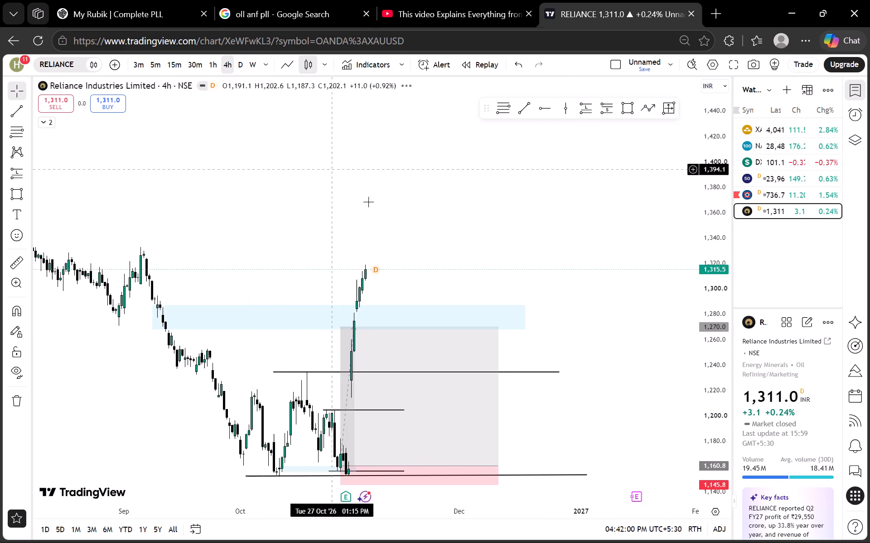
{"action": "scroll", "coordinate": [440, 230], "scroll_direction": "down", "scroll_amount": 3}
{"action": "scroll", "coordinate": [456, 232], "scroll_direction": "up", "scroll_amount": 2}
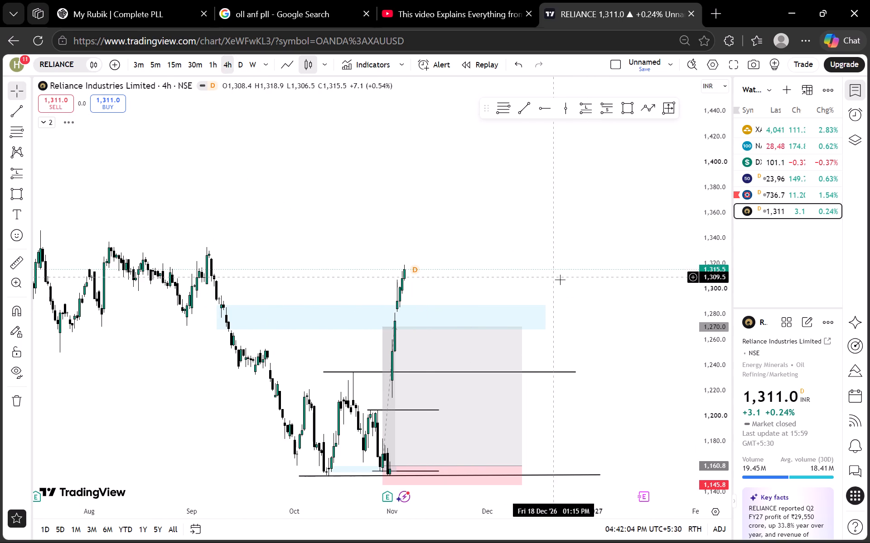
{"action": "left_click_drag", "start_coordinate": [598, 295], "coordinate": [593, 245]}
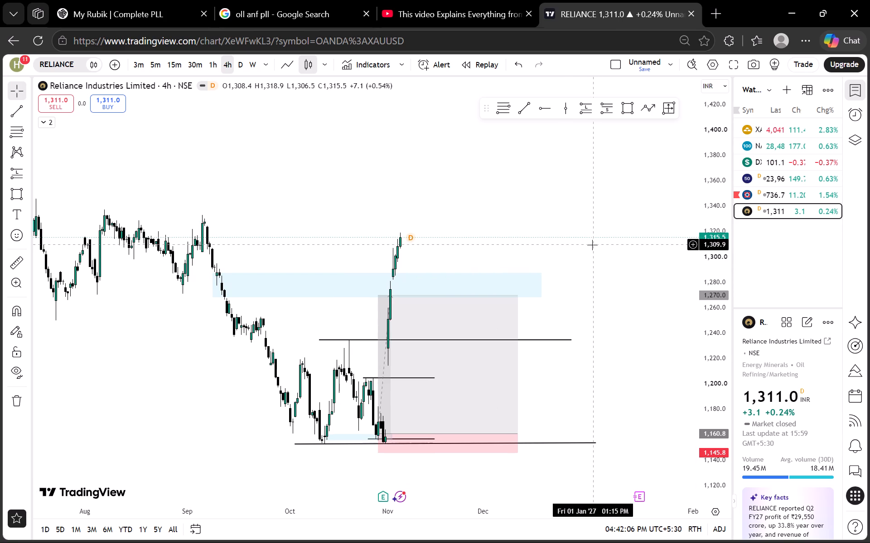
{"action": "scroll", "coordinate": [721, 296], "scroll_direction": "up", "scroll_amount": 6}
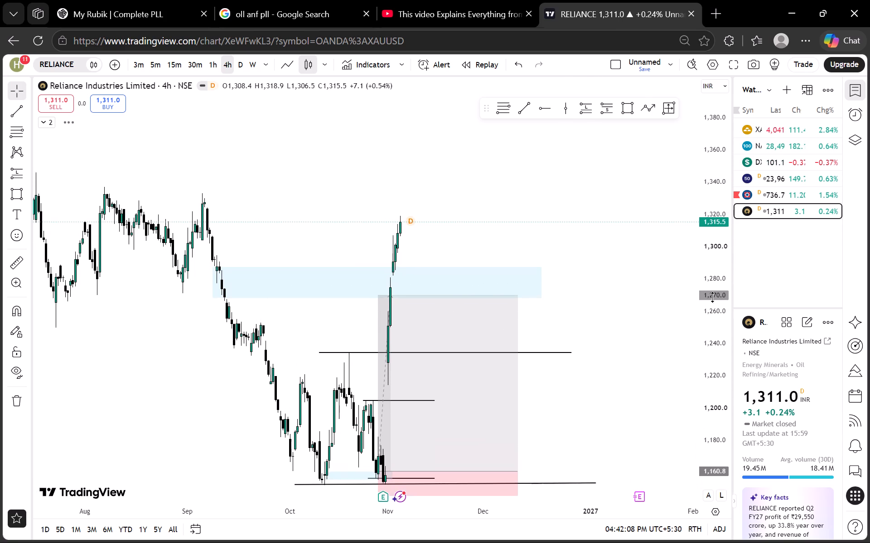
{"action": "scroll", "coordinate": [711, 297], "scroll_direction": "up", "scroll_amount": 3}
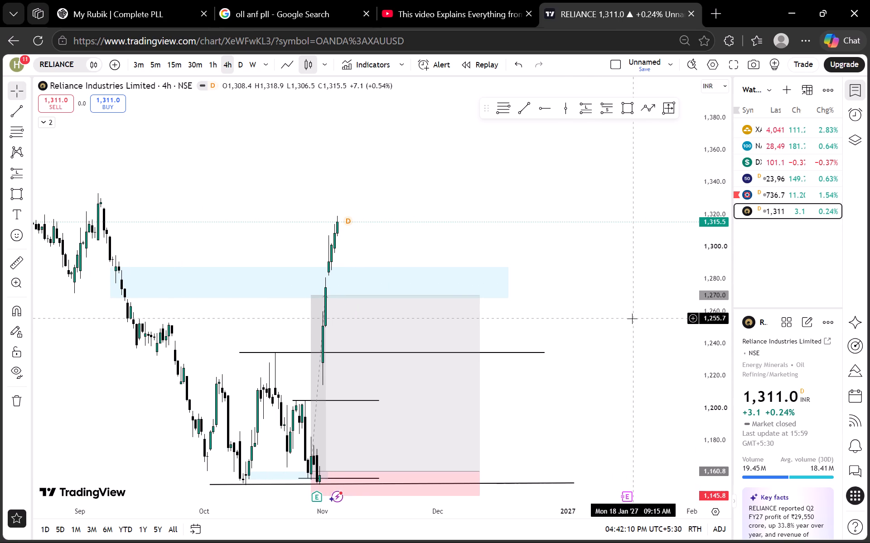
{"action": "scroll", "coordinate": [707, 230], "scroll_direction": "down", "scroll_amount": 12}
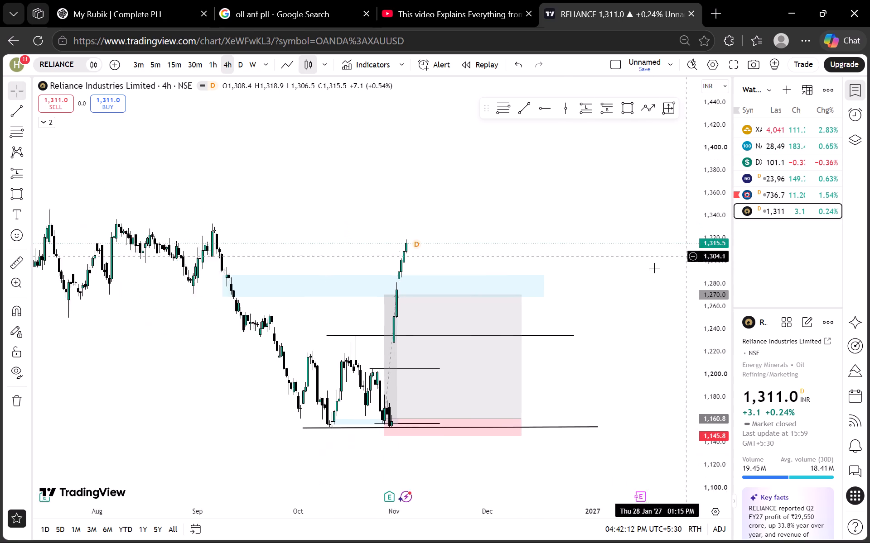
Examine RELIANCE's wider 4-hour price history back to 2025, comparing earlier highs with the current price.
{"action": "scroll", "coordinate": [652, 268], "scroll_direction": "down", "scroll_amount": 10}
{"action": "left_click_drag", "start_coordinate": [457, 175], "coordinate": [463, 263]}
{"action": "scroll", "coordinate": [696, 172], "scroll_direction": "down", "scroll_amount": 17}
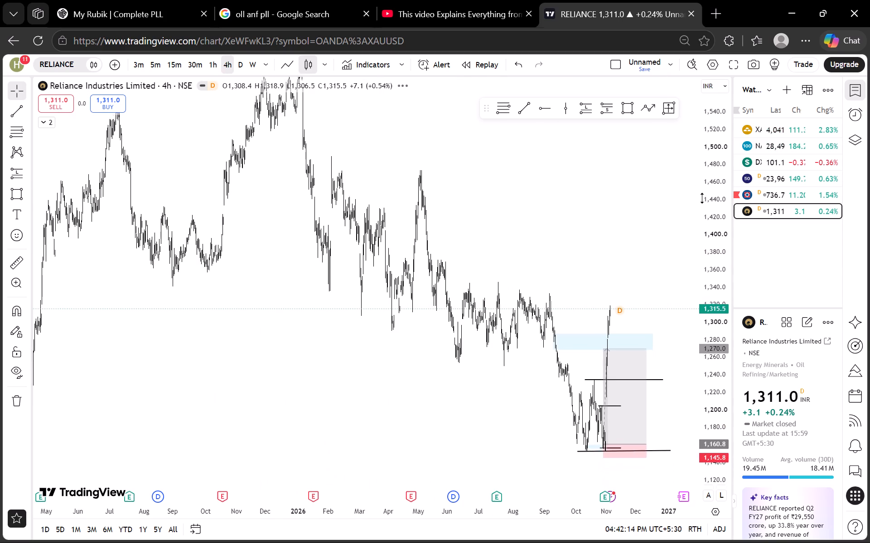
{"action": "scroll", "coordinate": [702, 198], "scroll_direction": "down", "scroll_amount": 9}
{"action": "scroll", "coordinate": [472, 200], "scroll_direction": "down", "scroll_amount": 5}
{"action": "left_click_drag", "start_coordinate": [491, 178], "coordinate": [491, 276]}
{"action": "left_click_drag", "start_coordinate": [565, 197], "coordinate": [574, 275]}
{"action": "left_click_drag", "start_coordinate": [380, 209], "coordinate": [511, 201]}
{"action": "left_click_drag", "start_coordinate": [397, 227], "coordinate": [522, 232]}
{"action": "left_click_drag", "start_coordinate": [490, 233], "coordinate": [288, 166]}
{"action": "left_click_drag", "start_coordinate": [419, 219], "coordinate": [288, 169]}
Examine RELIANCE's recent 4-hour candles around the long position, the marked October levels and the blue zone.
{"action": "scroll", "coordinate": [371, 173], "scroll_direction": "up", "scroll_amount": 12}
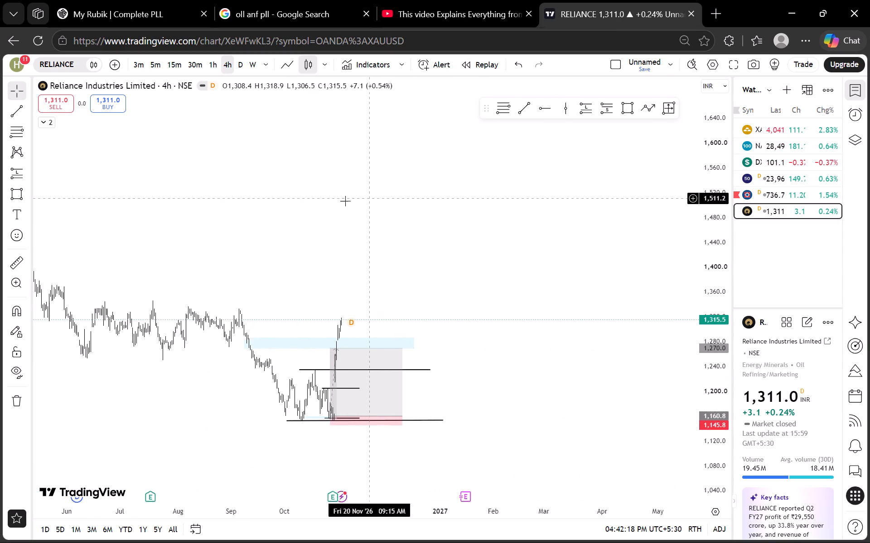
{"action": "left_click_drag", "start_coordinate": [336, 201], "coordinate": [560, 201]}
{"action": "scroll", "coordinate": [531, 202], "scroll_direction": "up", "scroll_amount": 5}
{"action": "left_click_drag", "start_coordinate": [471, 216], "coordinate": [631, 228]}
{"action": "scroll", "coordinate": [724, 315], "scroll_direction": "up", "scroll_amount": 20}
{"action": "scroll", "coordinate": [724, 315], "scroll_direction": "up", "scroll_amount": 1}
{"action": "left_click_drag", "start_coordinate": [478, 272], "coordinate": [543, 192]}
{"action": "left_click_drag", "start_coordinate": [527, 261], "coordinate": [569, 156]}
{"action": "scroll", "coordinate": [714, 312], "scroll_direction": "up", "scroll_amount": 19}
{"action": "left_click_drag", "start_coordinate": [653, 263], "coordinate": [629, 270]}
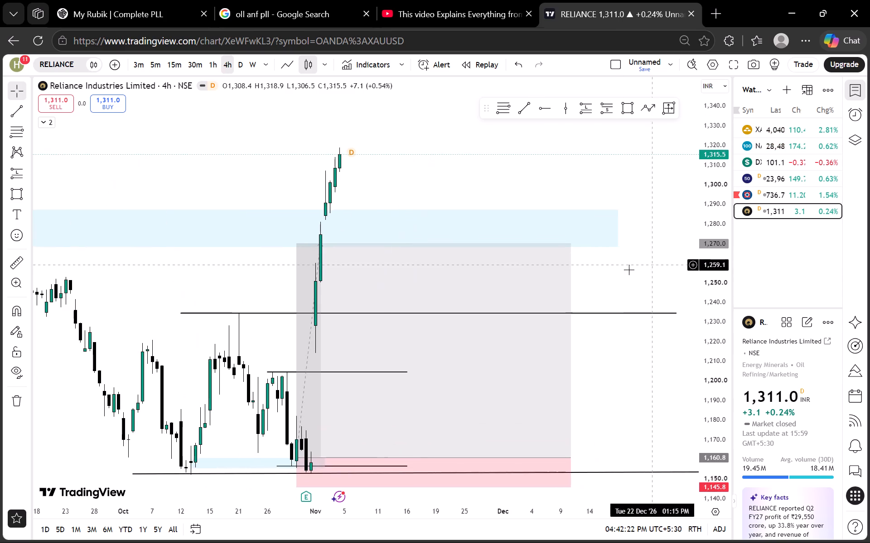
{"action": "left_click_drag", "start_coordinate": [629, 270], "coordinate": [557, 281]}
Open HDFCBANK on the 4-hour timeframe and examine the long position, the blue zone and the recent highs.
{"action": "left_click", "coordinate": [777, 189]}
{"action": "scroll", "coordinate": [698, 229], "scroll_direction": "down", "scroll_amount": 12}
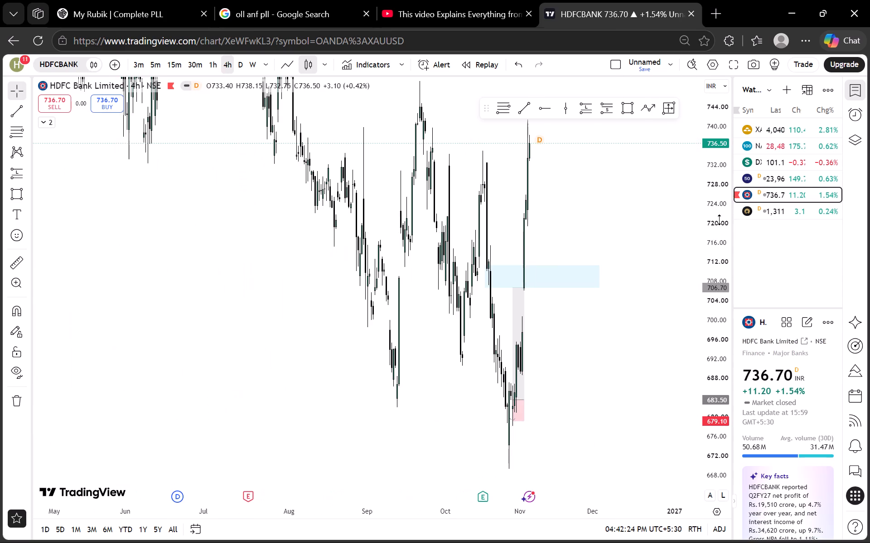
{"action": "scroll", "coordinate": [720, 220], "scroll_direction": "down", "scroll_amount": 7}
{"action": "scroll", "coordinate": [590, 286], "scroll_direction": "up", "scroll_amount": 5}
{"action": "scroll", "coordinate": [708, 269], "scroll_direction": "down", "scroll_amount": 10}
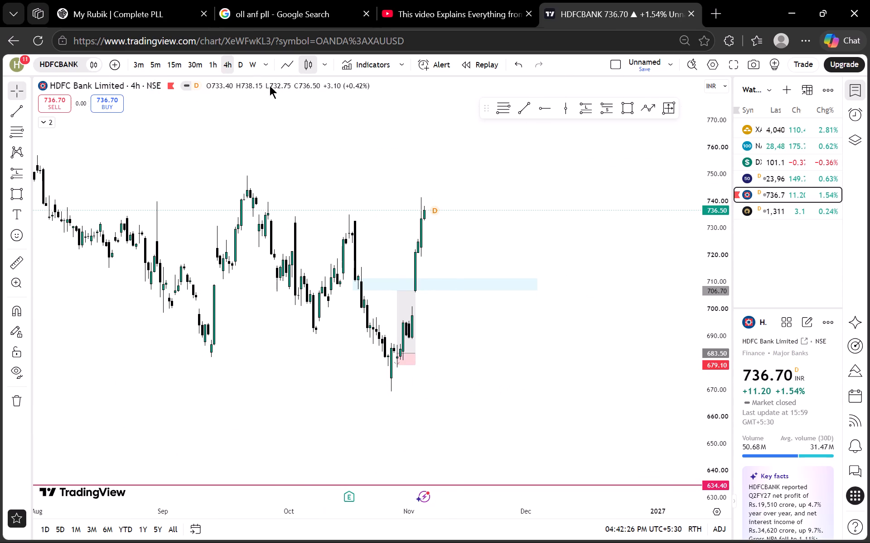
{"action": "left_click", "coordinate": [435, 211]}
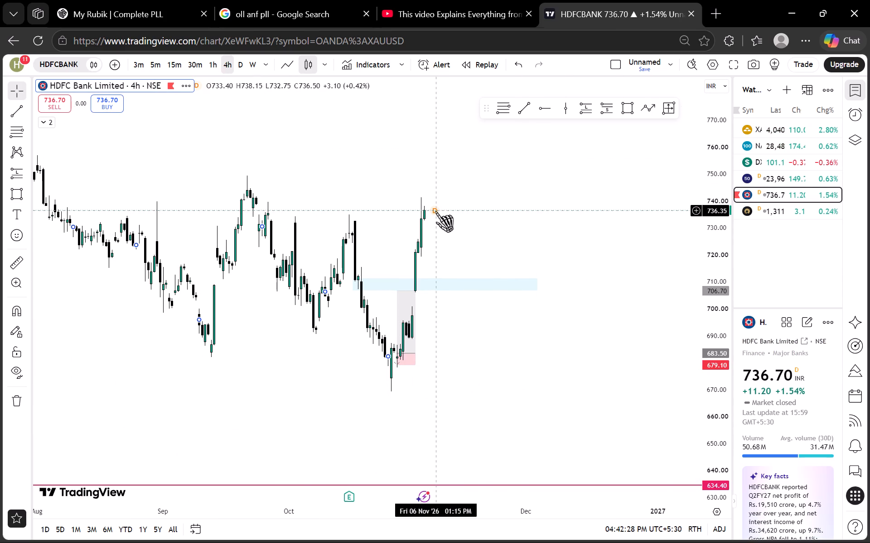
{"action": "left_click", "coordinate": [474, 204]}
Open NIFTY on the 4-hour timeframe and examine the short position against the grey zone and the October lows.
{"action": "left_click", "coordinate": [763, 175]}
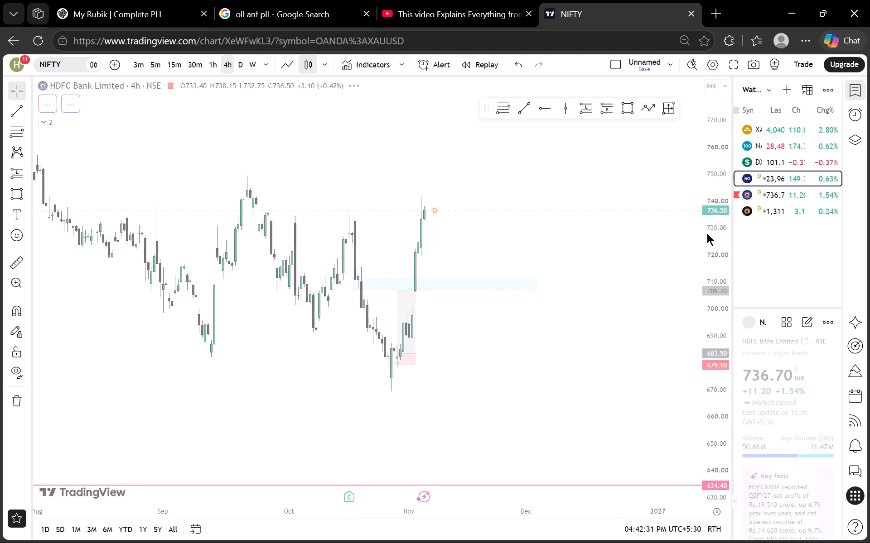
{"action": "scroll", "coordinate": [708, 225], "scroll_direction": "down", "scroll_amount": 16}
{"action": "left_click_drag", "start_coordinate": [503, 174], "coordinate": [380, 180]}
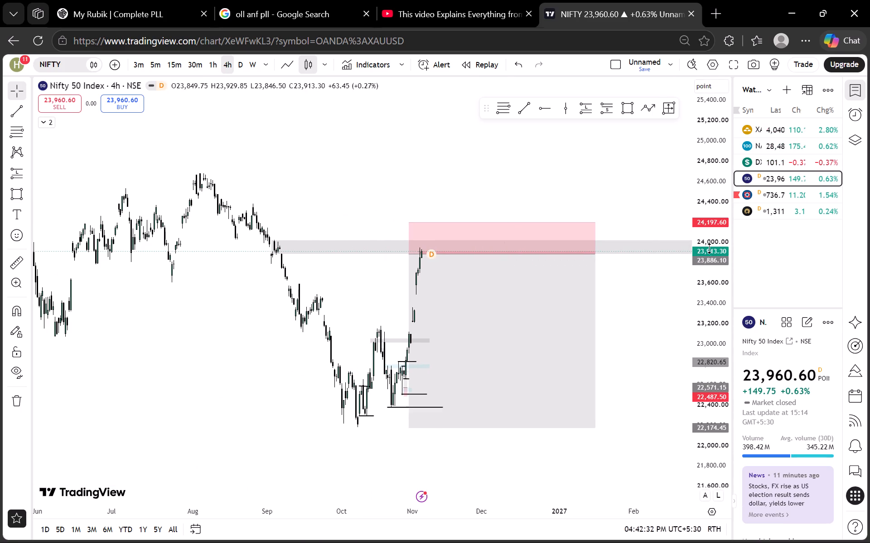
{"action": "scroll", "coordinate": [718, 239], "scroll_direction": "down", "scroll_amount": 11}
{"action": "scroll", "coordinate": [686, 247], "scroll_direction": "up", "scroll_amount": 1}
{"action": "scroll", "coordinate": [473, 203], "scroll_direction": "down", "scroll_amount": 4}
{"action": "left_click_drag", "start_coordinate": [549, 180], "coordinate": [414, 195]}
Open DXY, switch to the weekly timeframe and examine price between the upper and lower blue zones.
{"action": "left_click", "coordinate": [780, 166]}
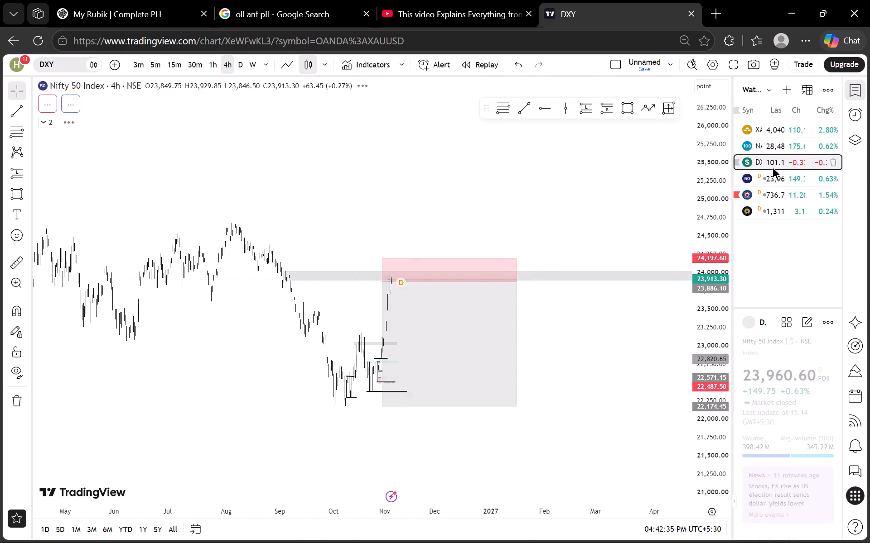
{"action": "scroll", "coordinate": [707, 264], "scroll_direction": "up", "scroll_amount": 12}
{"action": "left_click_drag", "start_coordinate": [330, 302], "coordinate": [517, 302]}
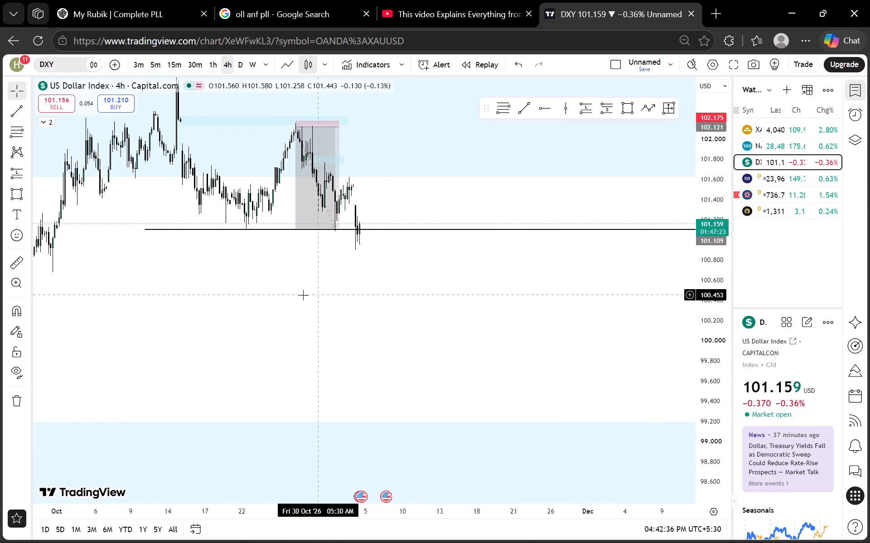
{"action": "left_click", "coordinate": [251, 63]}
{"action": "scroll", "coordinate": [696, 243], "scroll_direction": "down", "scroll_amount": 5}
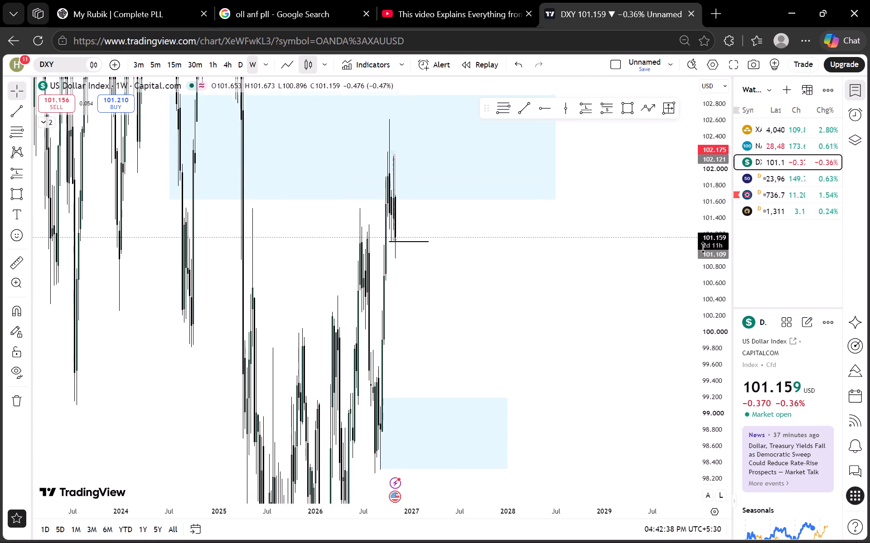
{"action": "scroll", "coordinate": [703, 248], "scroll_direction": "down", "scroll_amount": 20}
{"action": "scroll", "coordinate": [703, 248], "scroll_direction": "down", "scroll_amount": 15}
{"action": "scroll", "coordinate": [678, 266], "scroll_direction": "up", "scroll_amount": 8}
{"action": "left_click_drag", "start_coordinate": [393, 301], "coordinate": [496, 310]}
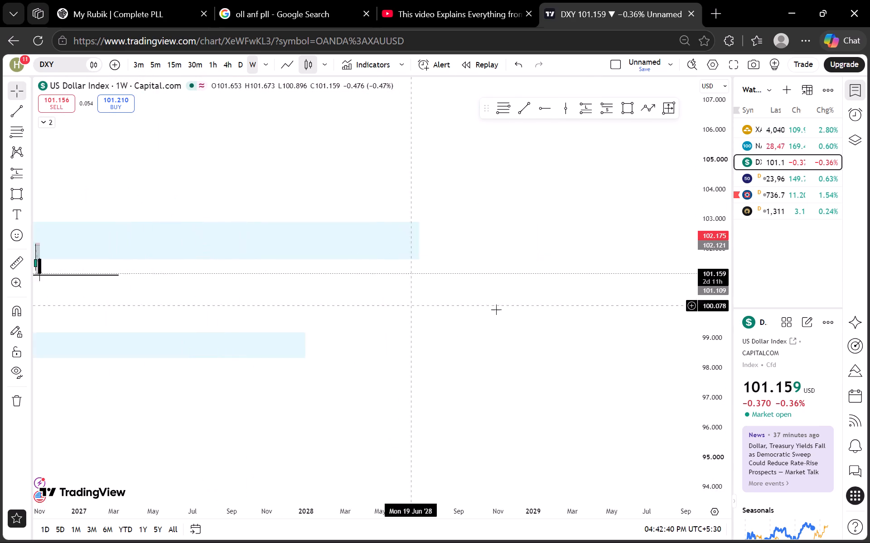
{"action": "left_click_drag", "start_coordinate": [496, 310], "coordinate": [581, 310]}
{"action": "scroll", "coordinate": [496, 310], "scroll_direction": "up", "scroll_amount": 4}
{"action": "left_click_drag", "start_coordinate": [459, 314], "coordinate": [649, 314]}
{"action": "scroll", "coordinate": [710, 312], "scroll_direction": "up", "scroll_amount": 20}
{"action": "scroll", "coordinate": [710, 312], "scroll_direction": "up", "scroll_amount": 2}
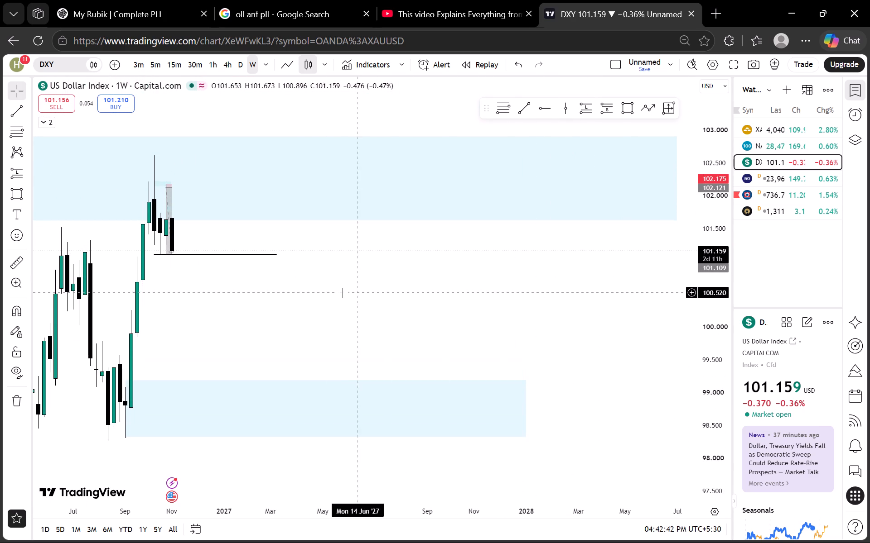
{"action": "left_click_drag", "start_coordinate": [291, 293], "coordinate": [390, 283]}
{"action": "left_click_drag", "start_coordinate": [242, 348], "coordinate": [330, 321]}
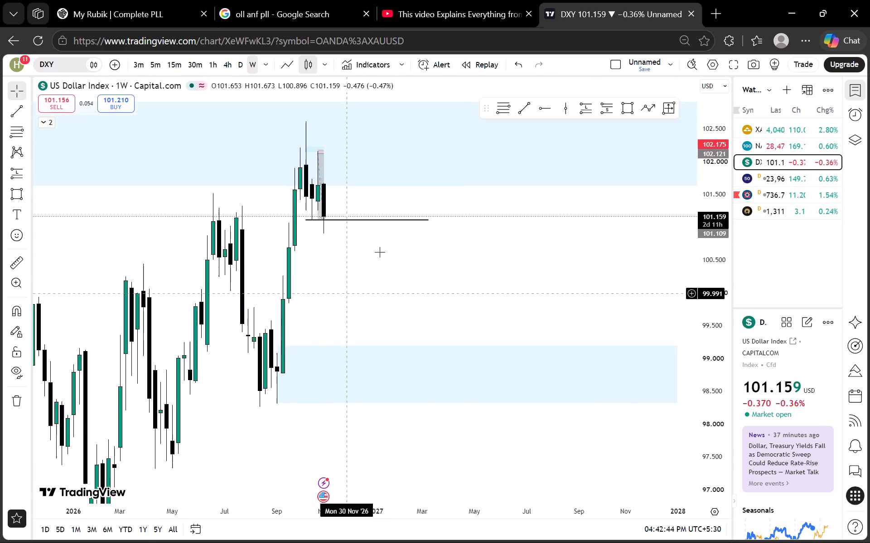
Switch DXY to the daily timeframe and examine the latest candles around the black support line and both blue zones.
{"action": "left_click", "coordinate": [235, 60]}
{"action": "scroll", "coordinate": [355, 212], "scroll_direction": "down", "scroll_amount": 4}
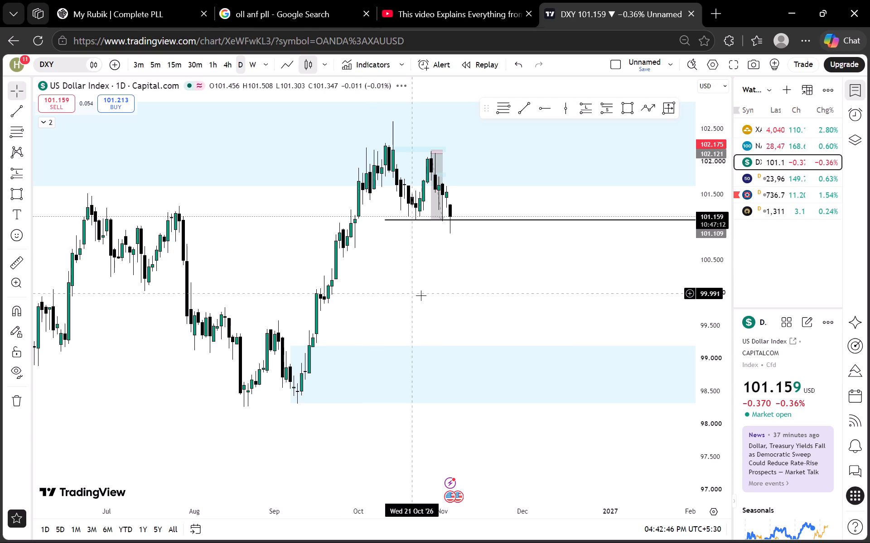
{"action": "left_click_drag", "start_coordinate": [435, 295], "coordinate": [378, 295]}
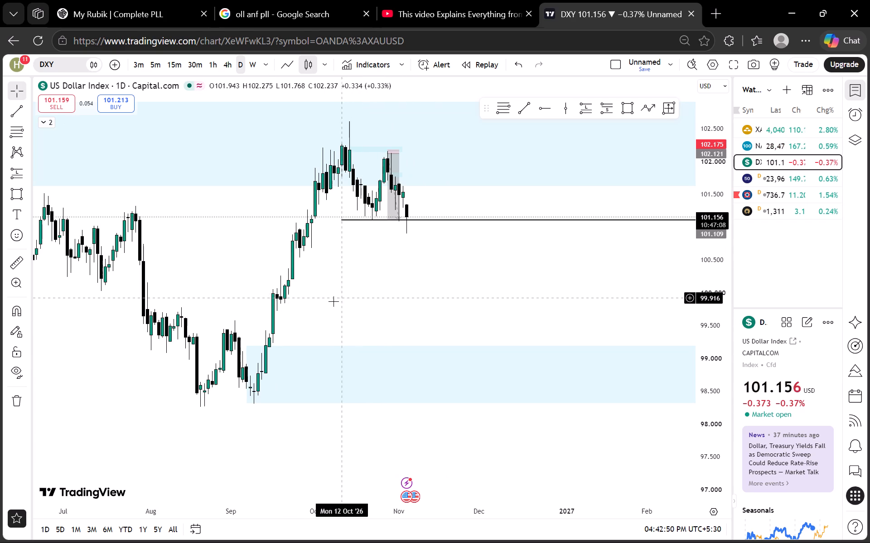
{"action": "left_click_drag", "start_coordinate": [339, 324], "coordinate": [306, 340]}
{"action": "left_click_drag", "start_coordinate": [382, 294], "coordinate": [375, 324]}
{"action": "scroll", "coordinate": [667, 259], "scroll_direction": "down", "scroll_amount": 1}
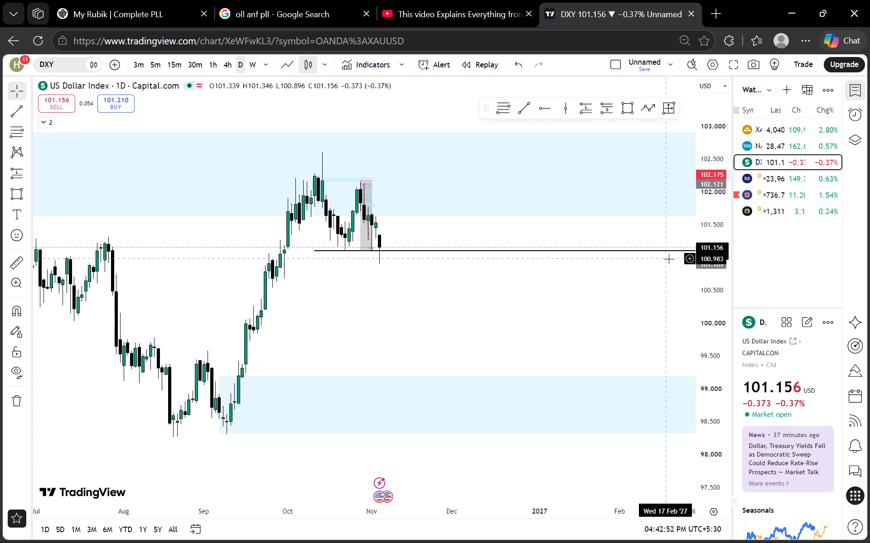
{"action": "scroll", "coordinate": [725, 259], "scroll_direction": "up", "scroll_amount": 20}
{"action": "scroll", "coordinate": [725, 259], "scroll_direction": "up", "scroll_amount": 5}
{"action": "left_click_drag", "start_coordinate": [386, 290], "coordinate": [391, 366]}
{"action": "scroll", "coordinate": [386, 299], "scroll_direction": "down", "scroll_amount": 2}
{"action": "left_click_drag", "start_coordinate": [254, 337], "coordinate": [408, 330]}
{"action": "scroll", "coordinate": [396, 329], "scroll_direction": "up", "scroll_amount": 4}
{"action": "left_click_drag", "start_coordinate": [327, 333], "coordinate": [407, 334]}
Draw a rectangle over DXY's daily gap from about 101.607 down to 101.336, spanning 3 November to 3 December.
{"action": "left_click", "coordinate": [626, 104]}
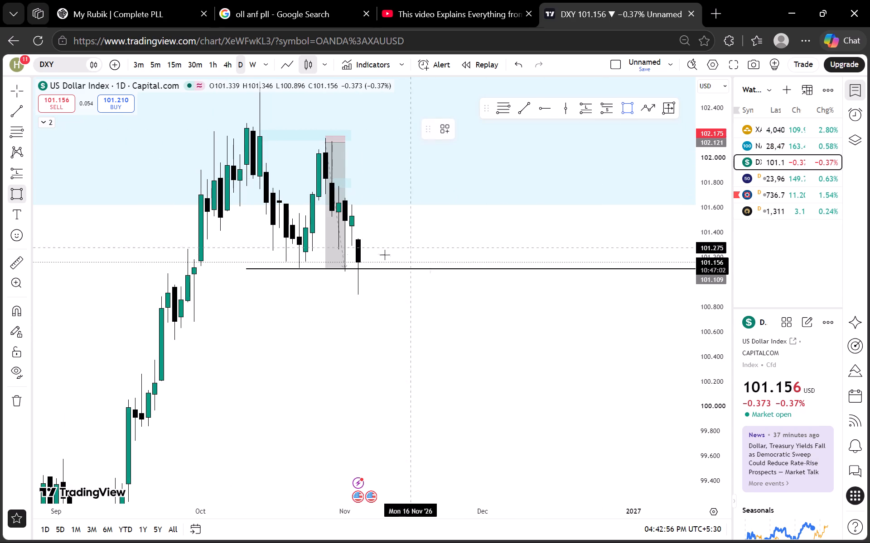
{"action": "left_click", "coordinate": [350, 207]}
{"action": "left_click", "coordinate": [496, 240]}
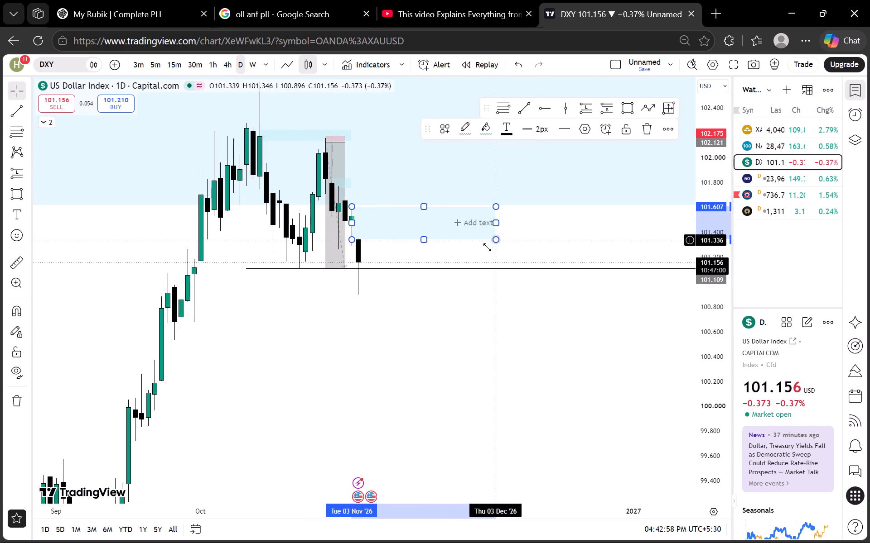
{"action": "left_click", "coordinate": [432, 318]}
{"action": "left_click", "coordinate": [204, 359]}
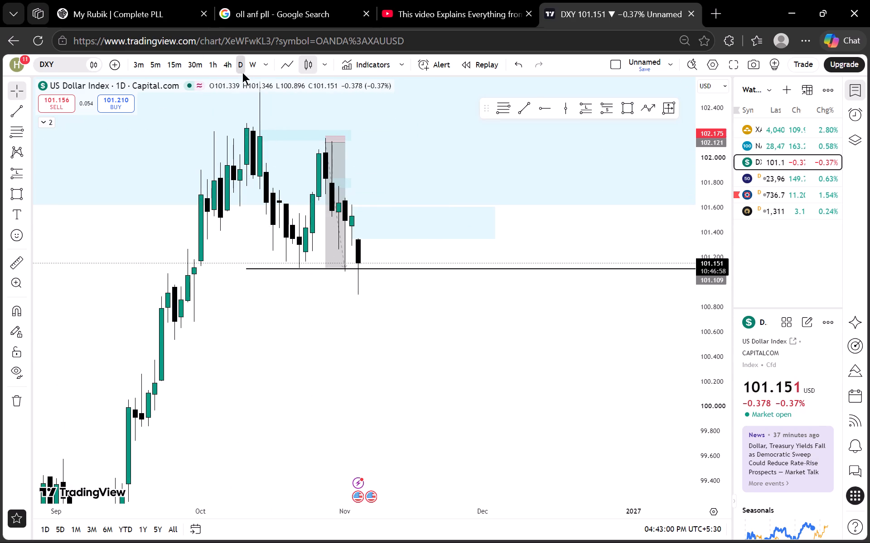
On DXY's 1-hour timeframe, tighten the gap rectangle to about 101.56–101.36, starting at the last candles before the 4 November gap.
{"action": "left_click", "coordinate": [227, 64]}
{"action": "scroll", "coordinate": [342, 259], "scroll_direction": "down", "scroll_amount": 4}
{"action": "left_click_drag", "start_coordinate": [402, 302], "coordinate": [276, 325]}
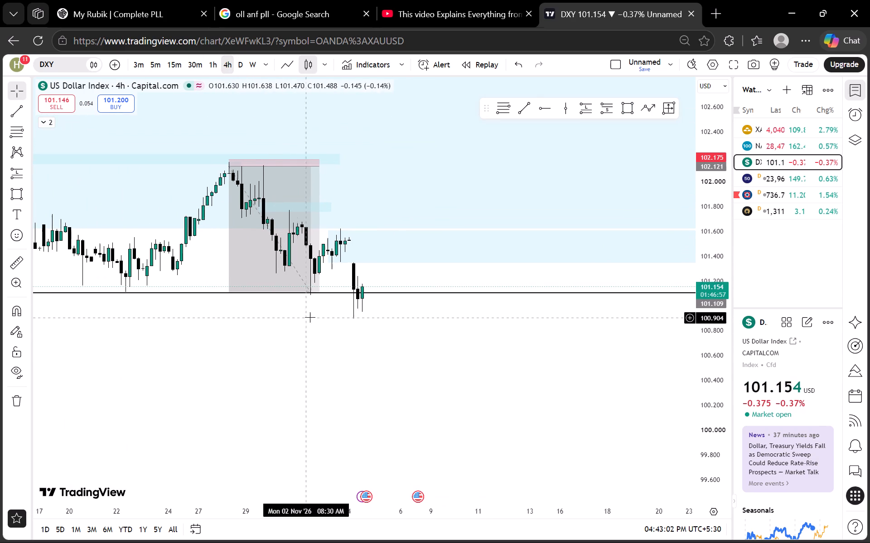
{"action": "left_click", "coordinate": [211, 59]}
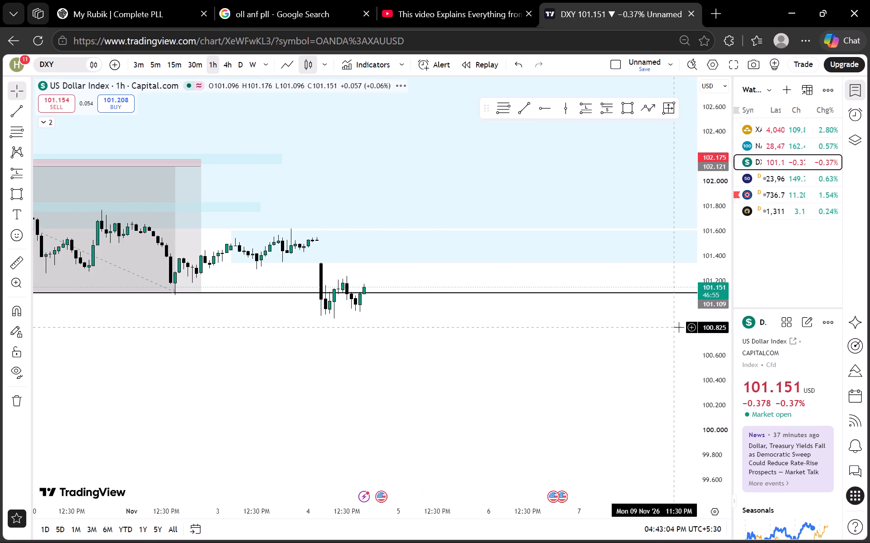
{"action": "scroll", "coordinate": [710, 319], "scroll_direction": "up", "scroll_amount": 17}
{"action": "scroll", "coordinate": [717, 322], "scroll_direction": "up", "scroll_amount": 9}
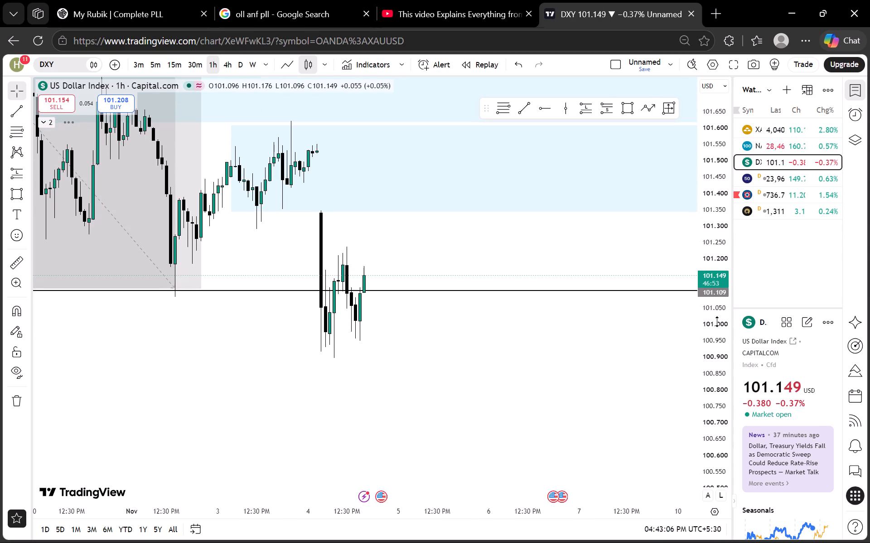
{"action": "scroll", "coordinate": [717, 322], "scroll_direction": "down", "scroll_amount": 10}
{"action": "scroll", "coordinate": [280, 247], "scroll_direction": "down", "scroll_amount": 1}
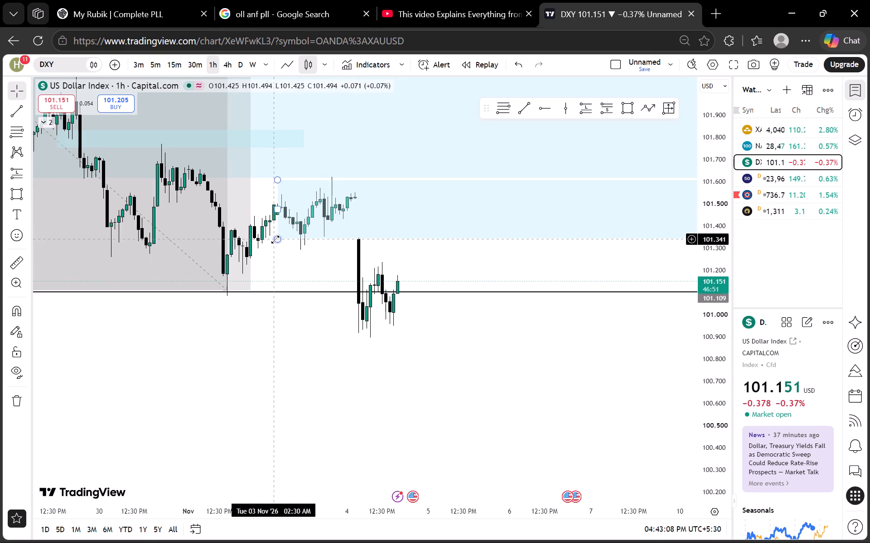
{"action": "left_click_drag", "start_coordinate": [275, 239], "coordinate": [345, 235]}
{"action": "left_click_drag", "start_coordinate": [344, 179], "coordinate": [351, 191]}
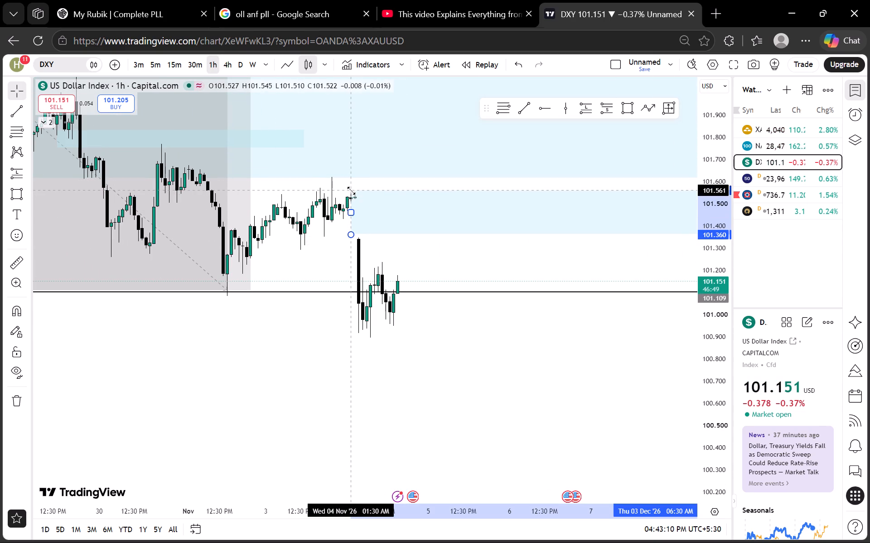
{"action": "left_click_drag", "start_coordinate": [351, 191], "coordinate": [352, 191]}
{"action": "left_click", "coordinate": [407, 249]}
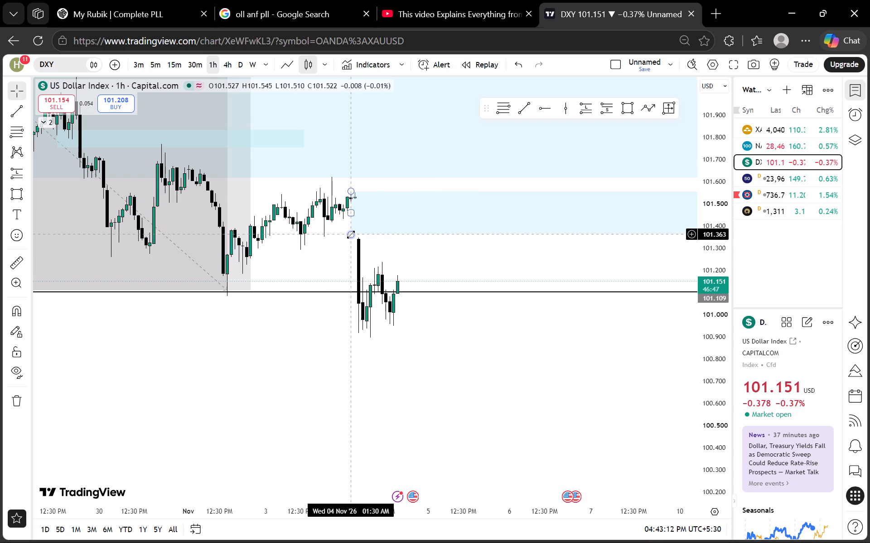
{"action": "left_click", "coordinate": [351, 234]}
{"action": "left_click", "coordinate": [428, 261]}
{"action": "scroll", "coordinate": [714, 288], "scroll_direction": "up", "scroll_amount": 3}
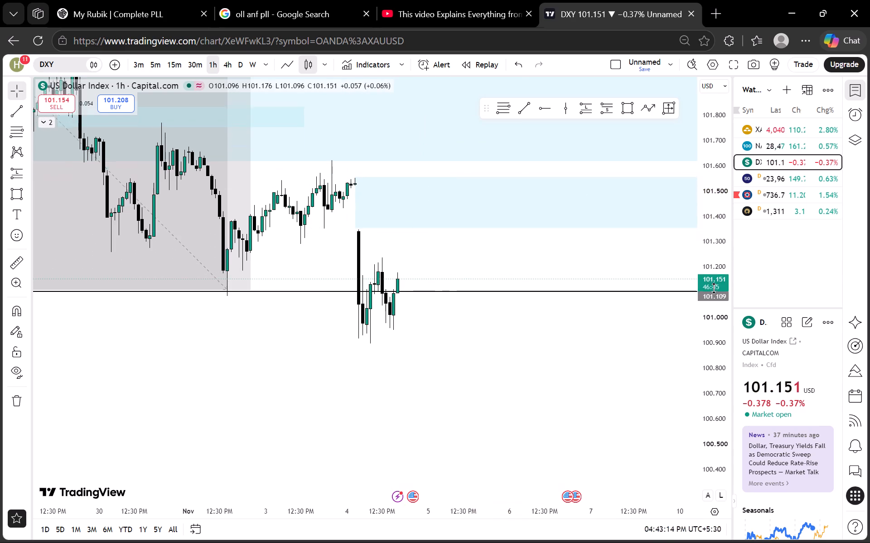
On DXY's 15-minute timeframe, draw a small rectangle below the black support line, about 101.075–101.046, from 4 November 3:00 PM to 5 November midnight.
{"action": "scroll", "coordinate": [714, 288], "scroll_direction": "up", "scroll_amount": 4}
{"action": "left_click", "coordinate": [198, 57]}
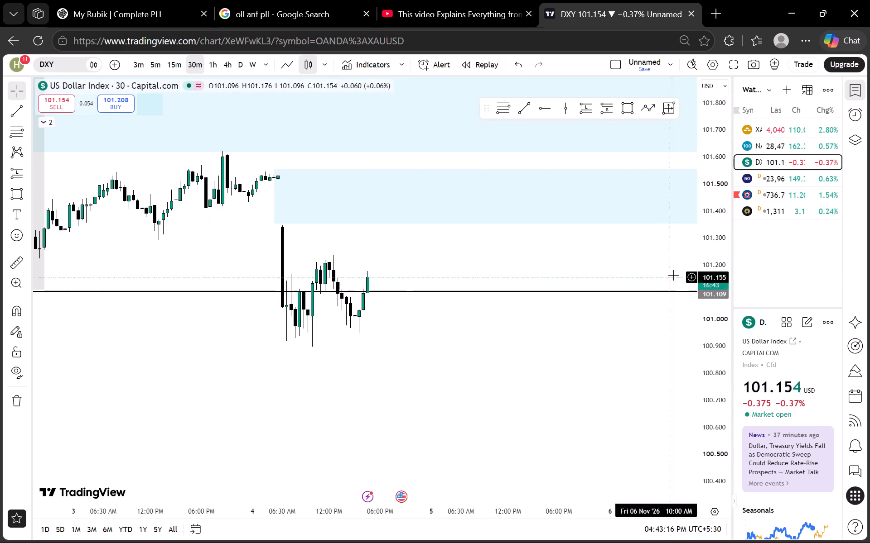
{"action": "scroll", "coordinate": [702, 281], "scroll_direction": "up", "scroll_amount": 5}
{"action": "scroll", "coordinate": [577, 255], "scroll_direction": "down", "scroll_amount": 3}
{"action": "left_click_drag", "start_coordinate": [530, 245], "coordinate": [510, 245]}
{"action": "scroll", "coordinate": [495, 245], "scroll_direction": "up", "scroll_amount": 3}
{"action": "left_click", "coordinate": [174, 62]}
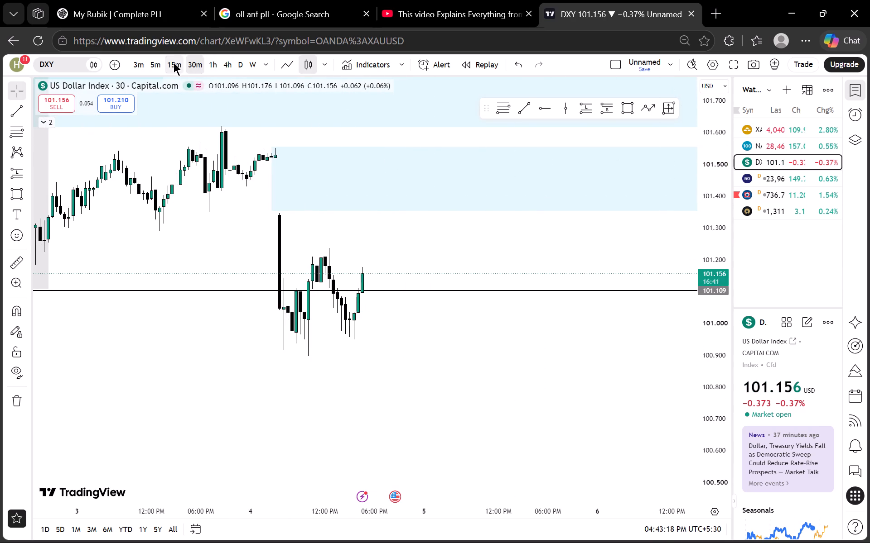
{"action": "scroll", "coordinate": [725, 285], "scroll_direction": "up", "scroll_amount": 9}
{"action": "scroll", "coordinate": [597, 257], "scroll_direction": "down", "scroll_amount": 2}
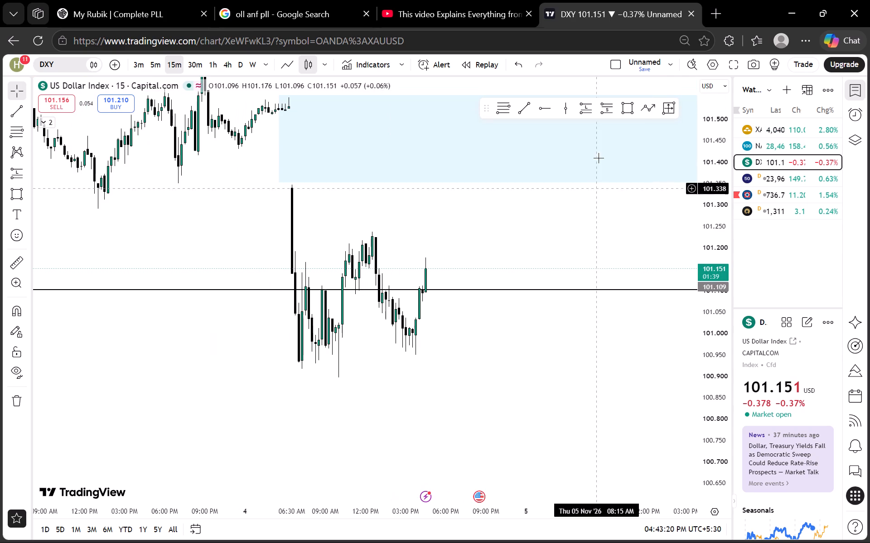
{"action": "left_click", "coordinate": [628, 105]}
{"action": "left_click", "coordinate": [407, 301]}
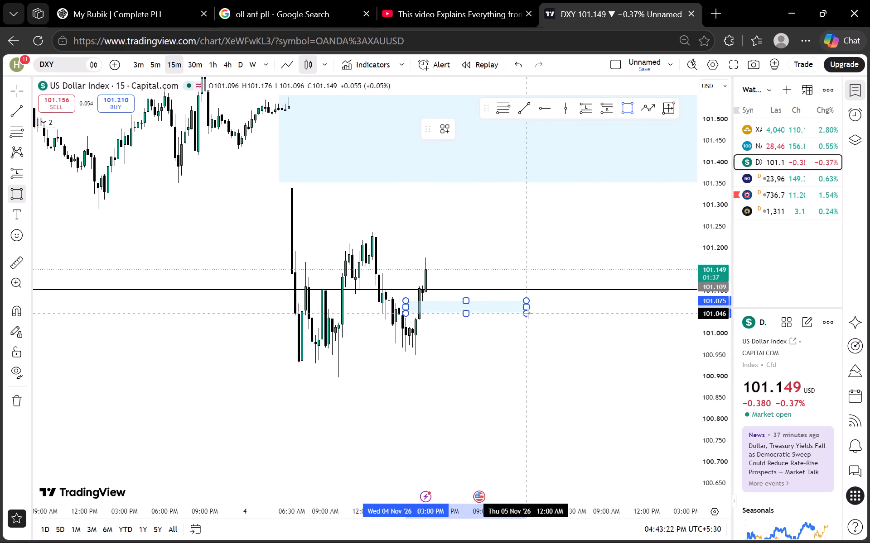
{"action": "left_click", "coordinate": [528, 314]}
{"action": "left_click", "coordinate": [559, 341]}
Examine DXY's 15-minute price action between the gap rectangle, the black support line and the new small zone.
{"action": "scroll", "coordinate": [682, 296], "scroll_direction": "down", "scroll_amount": 10}
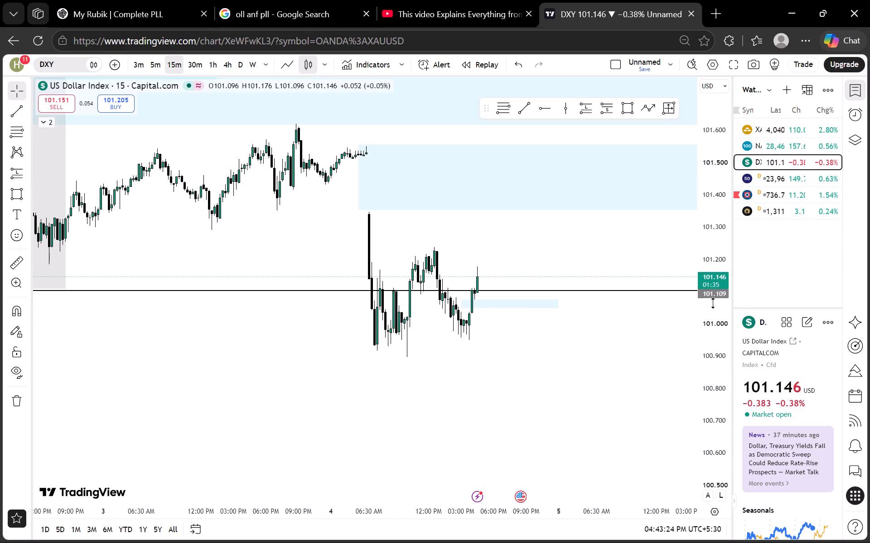
{"action": "scroll", "coordinate": [691, 303], "scroll_direction": "up", "scroll_amount": 1}
{"action": "left_click_drag", "start_coordinate": [534, 223], "coordinate": [478, 260]}
{"action": "scroll", "coordinate": [704, 231], "scroll_direction": "down", "scroll_amount": 8}
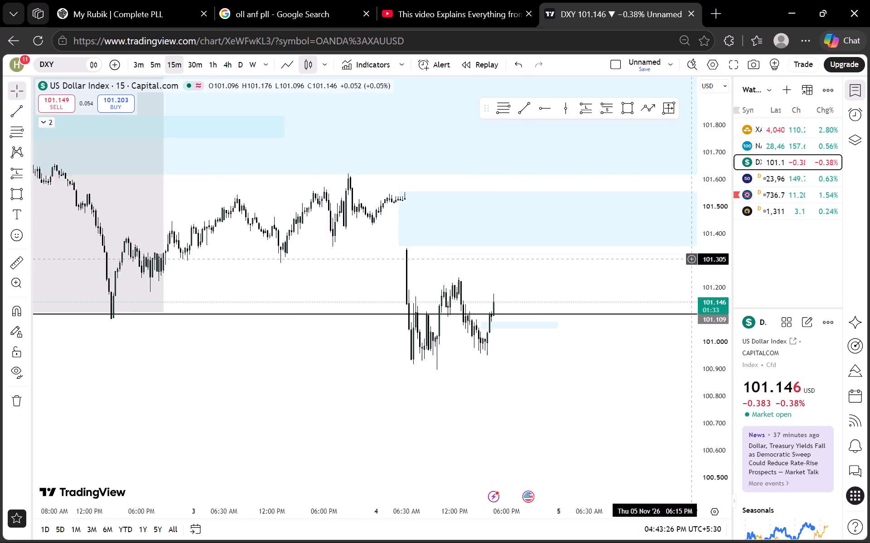
{"action": "scroll", "coordinate": [675, 273], "scroll_direction": "down", "scroll_amount": 6}
{"action": "left_click_drag", "start_coordinate": [463, 257], "coordinate": [324, 256]}
{"action": "scroll", "coordinate": [471, 332], "scroll_direction": "up", "scroll_amount": 2}
{"action": "left_click_drag", "start_coordinate": [498, 369], "coordinate": [462, 367]}
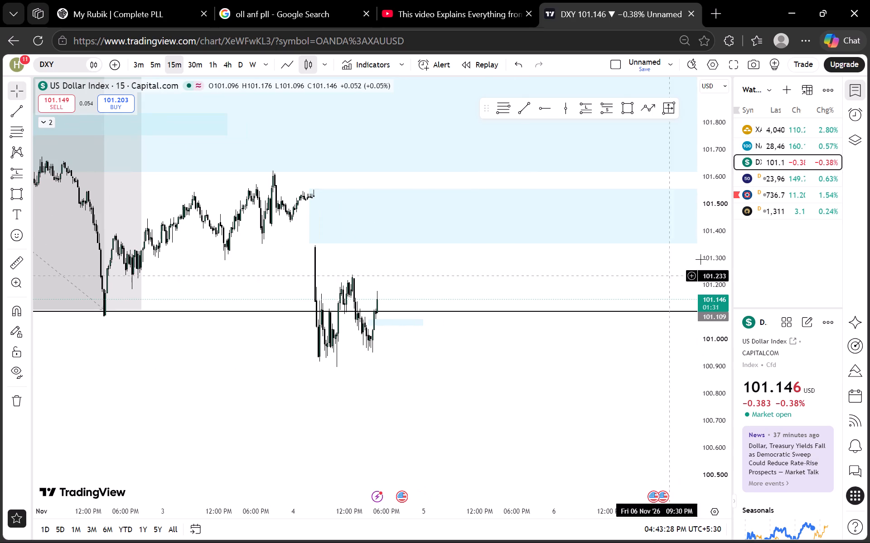
Open XAUUSD on the 15-minute timeframe and examine the latest rally above the MB zone.
{"action": "left_click", "coordinate": [788, 123]}
{"action": "scroll", "coordinate": [713, 274], "scroll_direction": "down", "scroll_amount": 7}
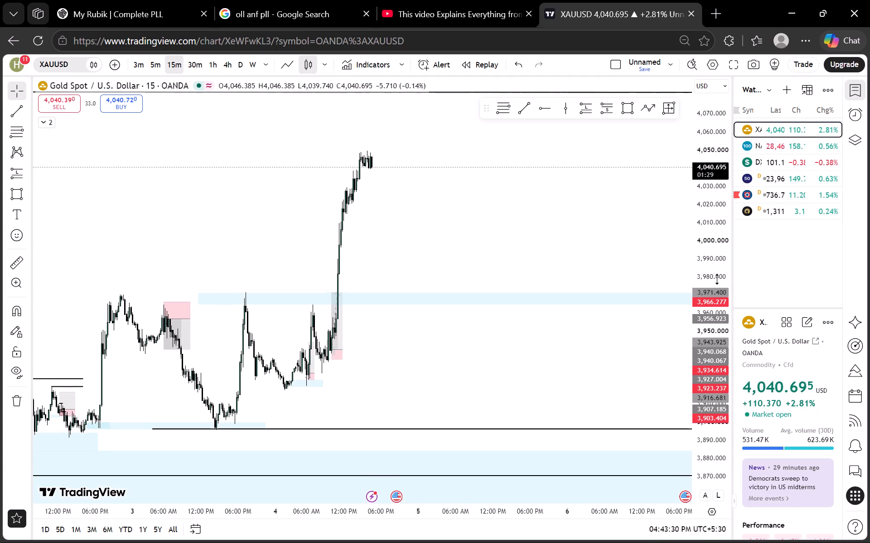
{"action": "scroll", "coordinate": [717, 280], "scroll_direction": "down", "scroll_amount": 5}
{"action": "left_click_drag", "start_coordinate": [614, 210], "coordinate": [543, 235]}
{"action": "scroll", "coordinate": [534, 237], "scroll_direction": "up", "scroll_amount": 2}
Return to DXY's 15-minute chart and examine the latest candles against the gap rectangle and the small zone below support.
{"action": "left_click", "coordinate": [762, 140]}
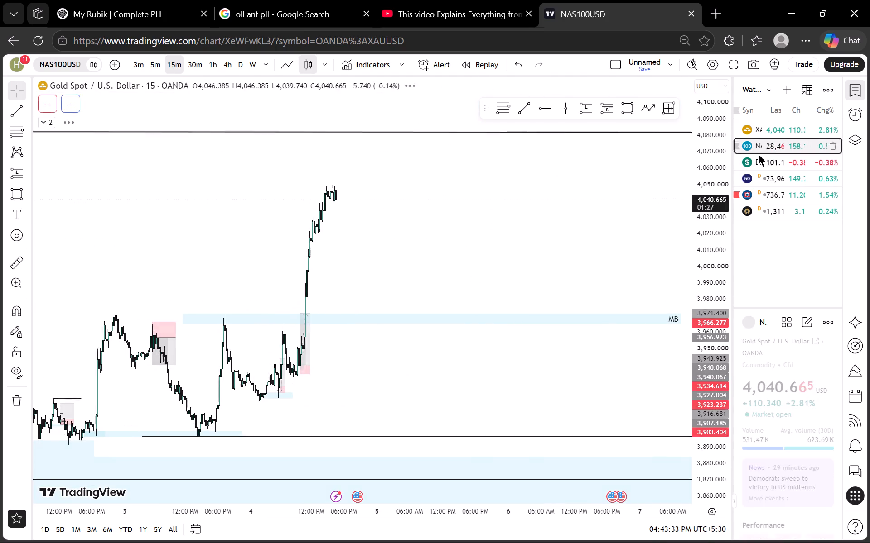
{"action": "left_click", "coordinate": [758, 156]}
{"action": "scroll", "coordinate": [674, 272], "scroll_direction": "down", "scroll_amount": 14}
{"action": "scroll", "coordinate": [649, 306], "scroll_direction": "up", "scroll_amount": 2}
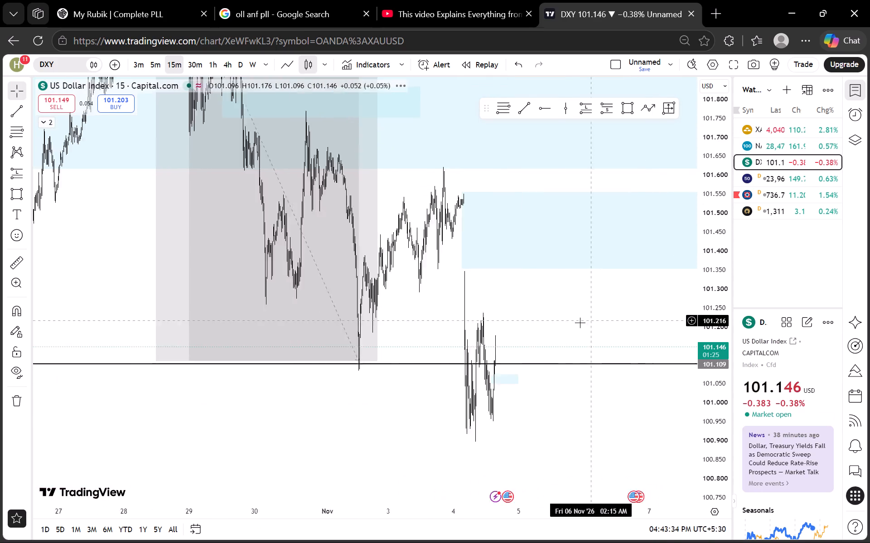
{"action": "scroll", "coordinate": [580, 323], "scroll_direction": "up", "scroll_amount": 13}
{"action": "left_click_drag", "start_coordinate": [370, 321], "coordinate": [522, 280]}
{"action": "scroll", "coordinate": [469, 285], "scroll_direction": "up", "scroll_amount": 2}
{"action": "left_click_drag", "start_coordinate": [397, 288], "coordinate": [484, 285]}
Open HDFCBANK on the 15-minute timeframe and examine the rise beyond the blue zone and long position.
{"action": "left_click", "coordinate": [788, 179]}
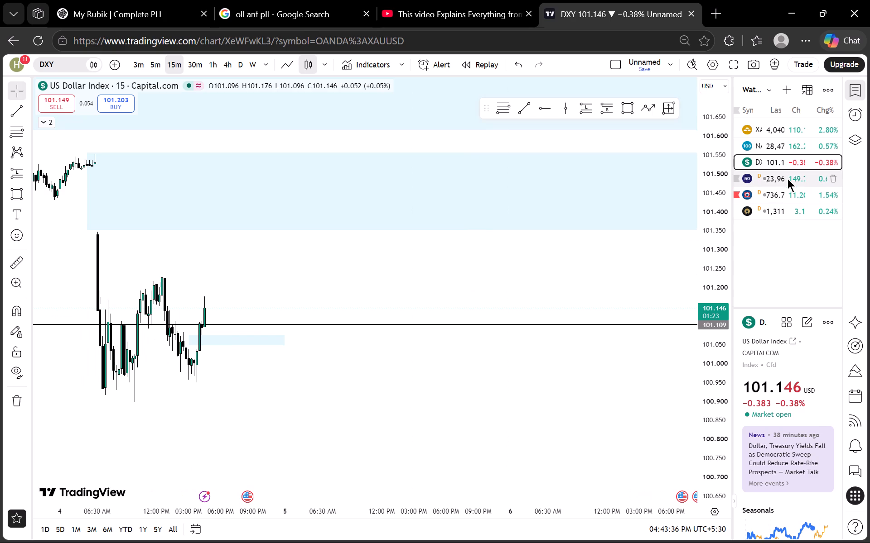
{"action": "left_click", "coordinate": [766, 195]}
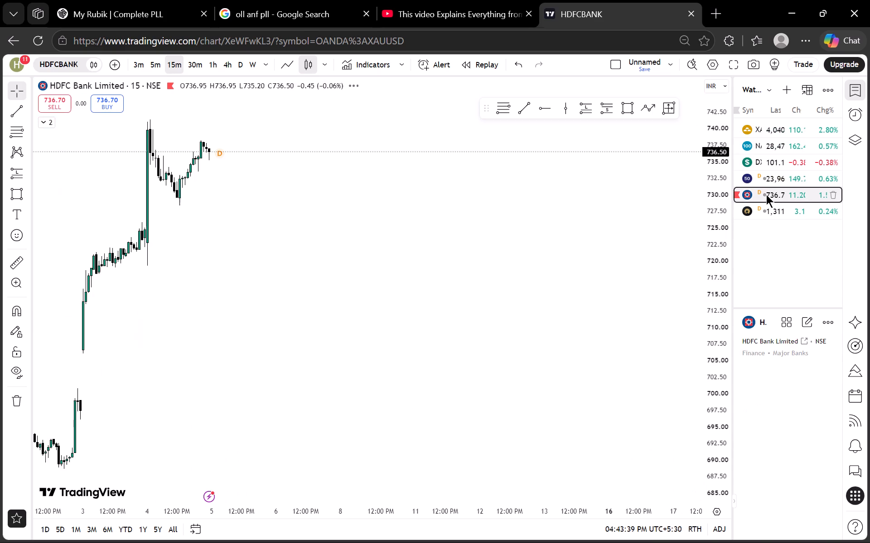
{"action": "scroll", "coordinate": [704, 256], "scroll_direction": "down", "scroll_amount": 19}
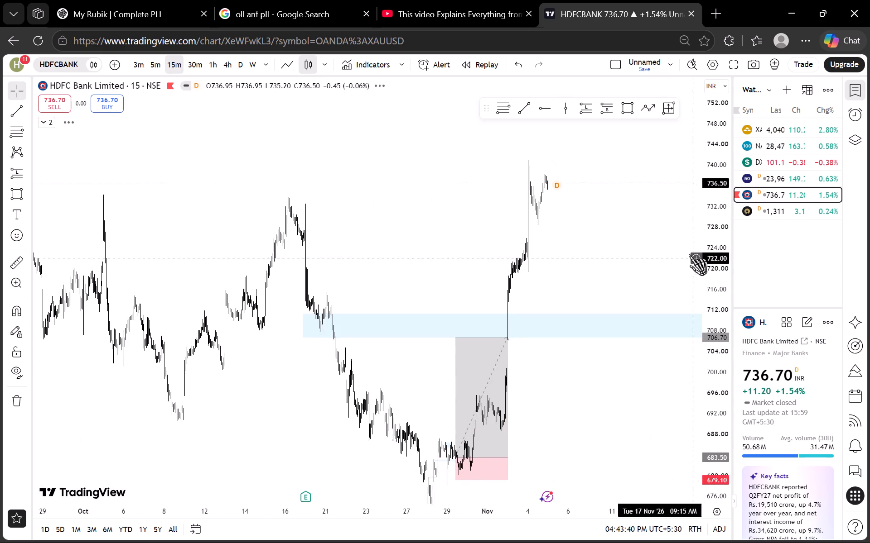
{"action": "scroll", "coordinate": [667, 245], "scroll_direction": "up", "scroll_amount": 4}
Switch HDFCBANK to the 4-hour timeframe and examine the current rally against the previous swing highs.
{"action": "left_click", "coordinate": [221, 61]}
{"action": "scroll", "coordinate": [581, 236], "scroll_direction": "up", "scroll_amount": 4}
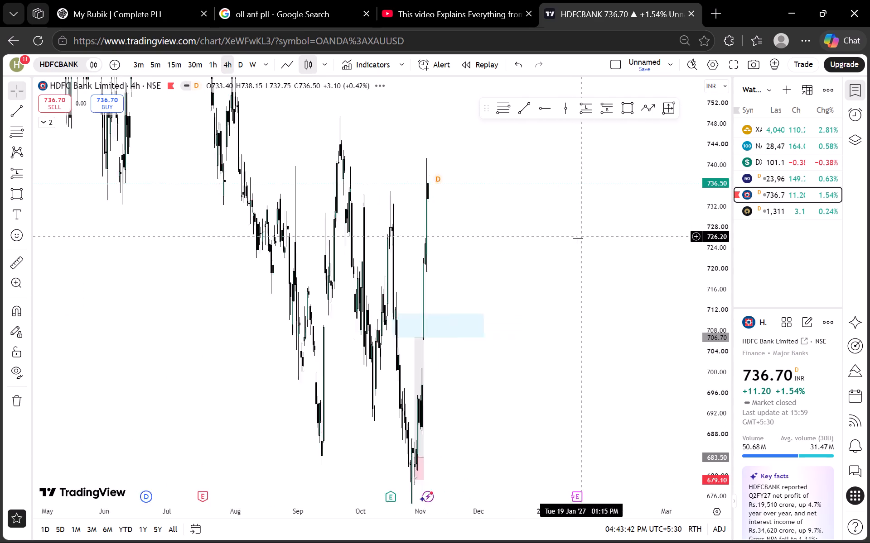
{"action": "scroll", "coordinate": [578, 239], "scroll_direction": "up", "scroll_amount": 2}
{"action": "scroll", "coordinate": [727, 245], "scroll_direction": "down", "scroll_amount": 20}
{"action": "scroll", "coordinate": [674, 267], "scroll_direction": "up", "scroll_amount": 7}
{"action": "left_click_drag", "start_coordinate": [391, 249], "coordinate": [571, 250]}
{"action": "scroll", "coordinate": [483, 250], "scroll_direction": "down", "scroll_amount": 3}
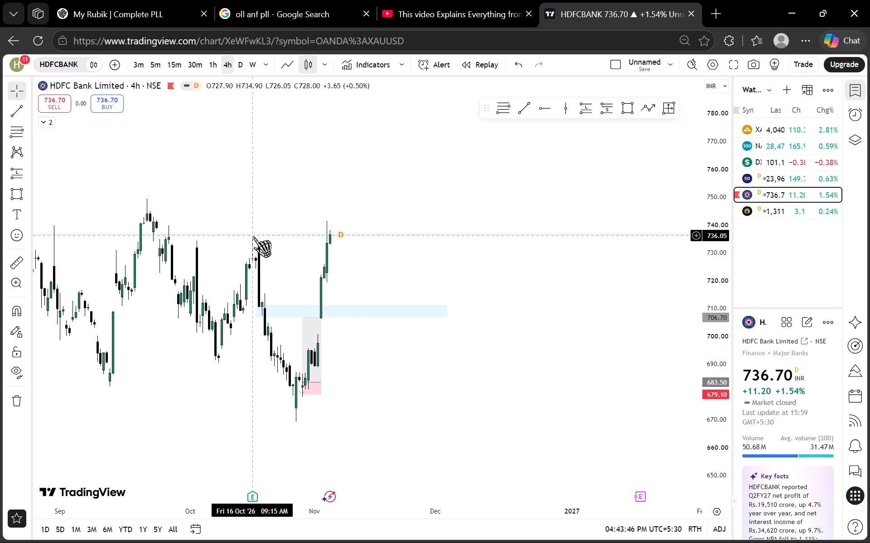
{"action": "left_click_drag", "start_coordinate": [497, 257], "coordinate": [591, 281]}
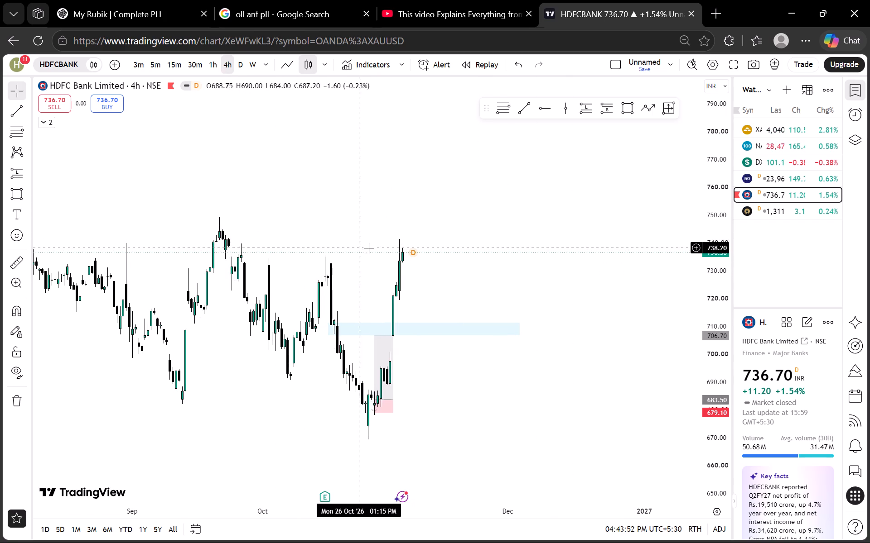
{"action": "scroll", "coordinate": [731, 268], "scroll_direction": "down", "scroll_amount": 13}
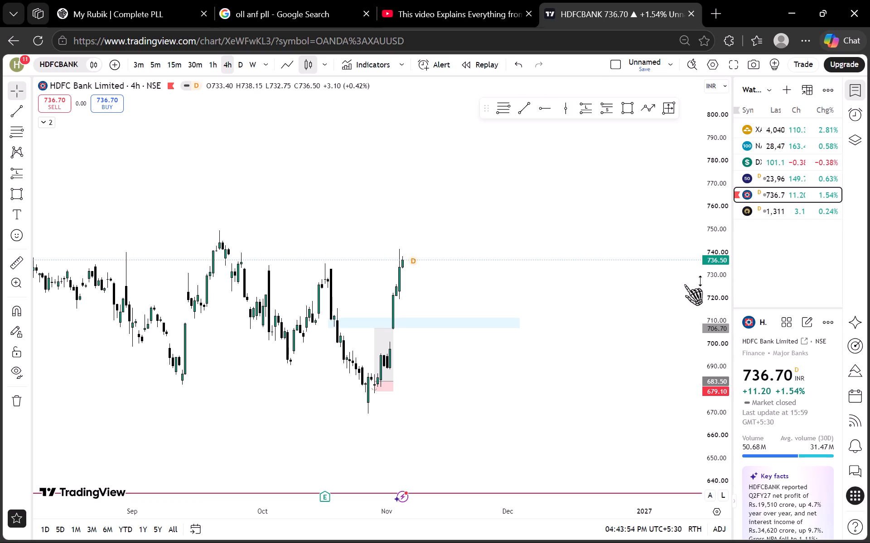
{"action": "scroll", "coordinate": [684, 284], "scroll_direction": "down", "scroll_amount": 6}
{"action": "left_click_drag", "start_coordinate": [452, 208], "coordinate": [375, 207]}
{"action": "scroll", "coordinate": [372, 209], "scroll_direction": "down", "scroll_amount": 4}
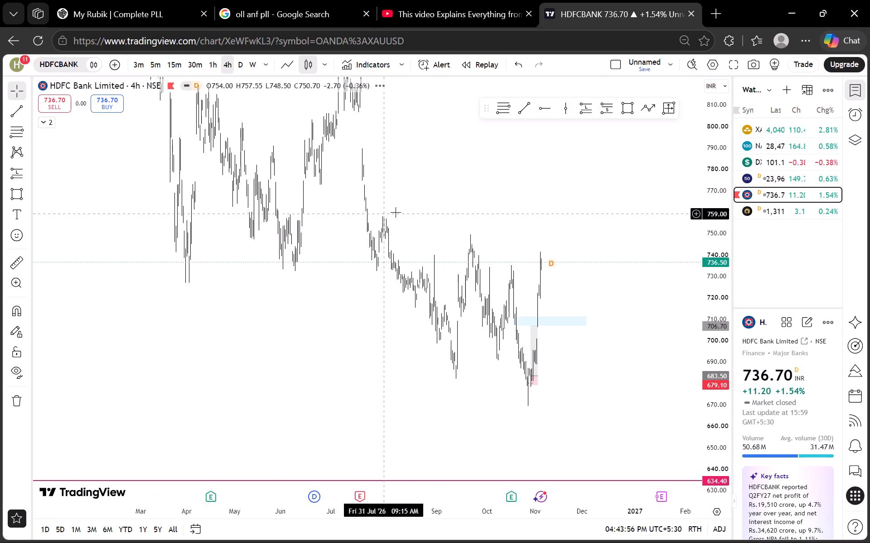
{"action": "left_click_drag", "start_coordinate": [495, 186], "coordinate": [433, 208]}
Switch HDFCBANK to the daily timeframe and examine the latest candles against the September and October highs.
{"action": "left_click", "coordinate": [239, 57]}
{"action": "scroll", "coordinate": [543, 226], "scroll_direction": "up", "scroll_amount": 6}
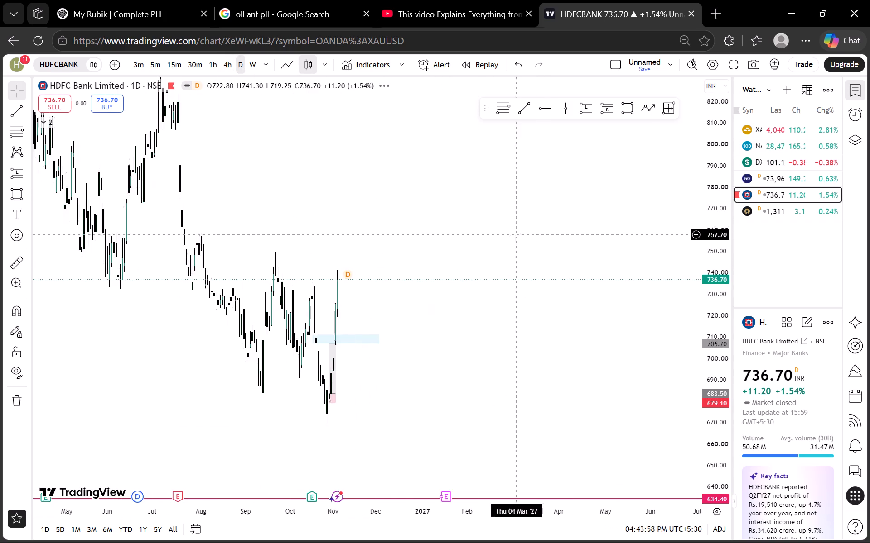
{"action": "scroll", "coordinate": [353, 223], "scroll_direction": "up", "scroll_amount": 1}
{"action": "scroll", "coordinate": [256, 219], "scroll_direction": "up", "scroll_amount": 3}
{"action": "left_click_drag", "start_coordinate": [246, 219], "coordinate": [441, 219]}
{"action": "scroll", "coordinate": [416, 219], "scroll_direction": "up", "scroll_amount": 2}
{"action": "left_click_drag", "start_coordinate": [330, 222], "coordinate": [420, 222]}
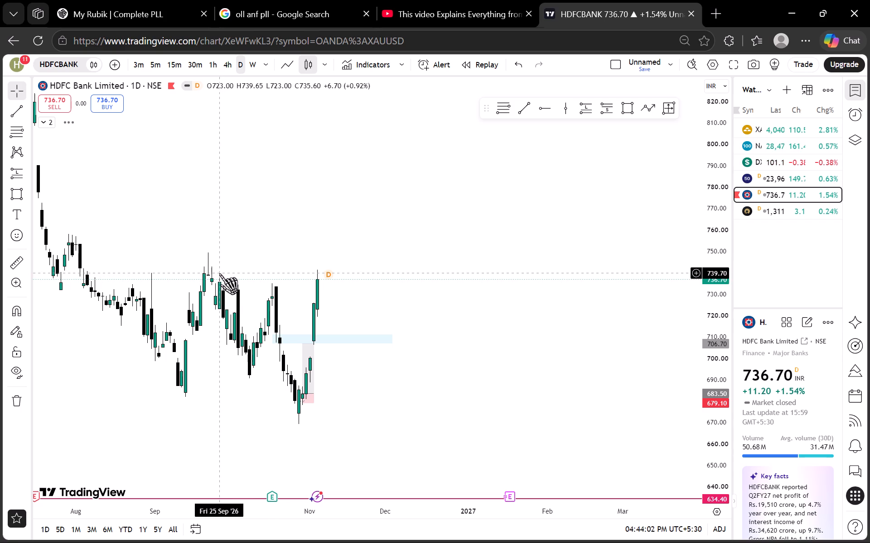
{"action": "left_click_drag", "start_coordinate": [362, 248], "coordinate": [396, 241]}
{"action": "scroll", "coordinate": [389, 241], "scroll_direction": "down", "scroll_amount": 3}
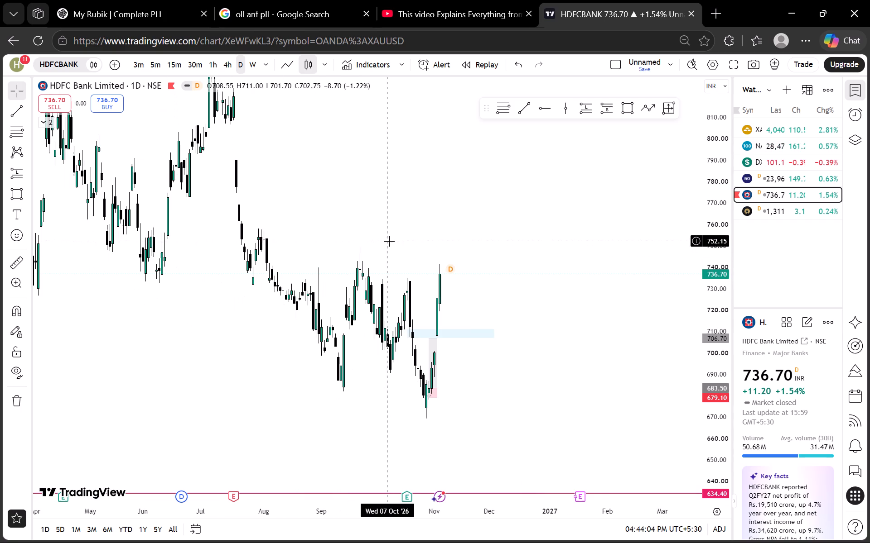
{"action": "scroll", "coordinate": [706, 234], "scroll_direction": "down", "scroll_amount": 13}
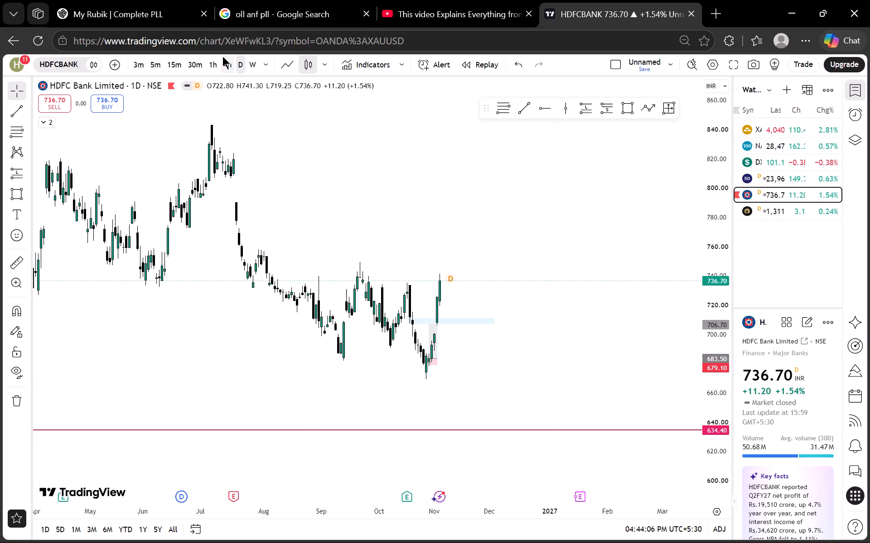
Switch HDFCBANK to the weekly timeframe and examine the latest candles against earlier lows and the 634.40 line.
{"action": "left_click", "coordinate": [254, 61]}
{"action": "scroll", "coordinate": [734, 241], "scroll_direction": "down", "scroll_amount": 18}
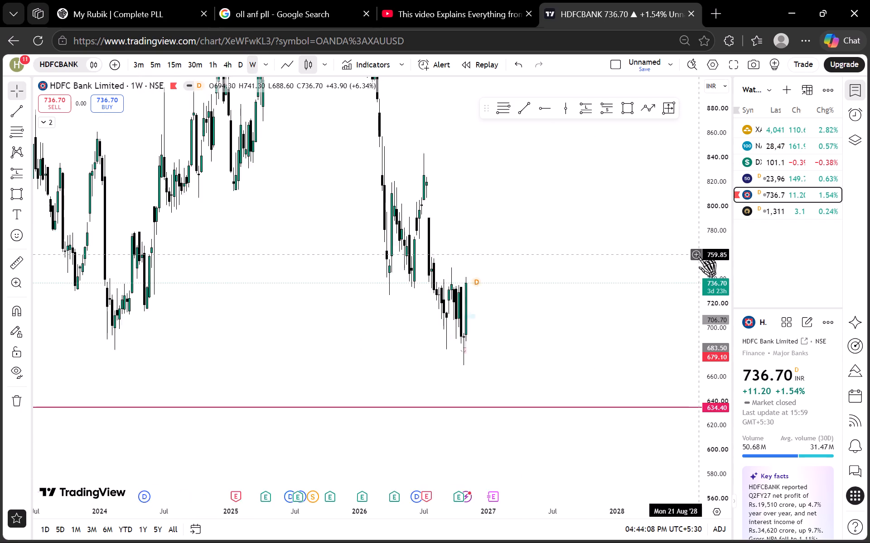
{"action": "scroll", "coordinate": [708, 251], "scroll_direction": "down", "scroll_amount": 6}
{"action": "scroll", "coordinate": [701, 259], "scroll_direction": "up", "scroll_amount": 1}
{"action": "scroll", "coordinate": [701, 259], "scroll_direction": "down", "scroll_amount": 5}
{"action": "scroll", "coordinate": [663, 263], "scroll_direction": "up", "scroll_amount": 7}
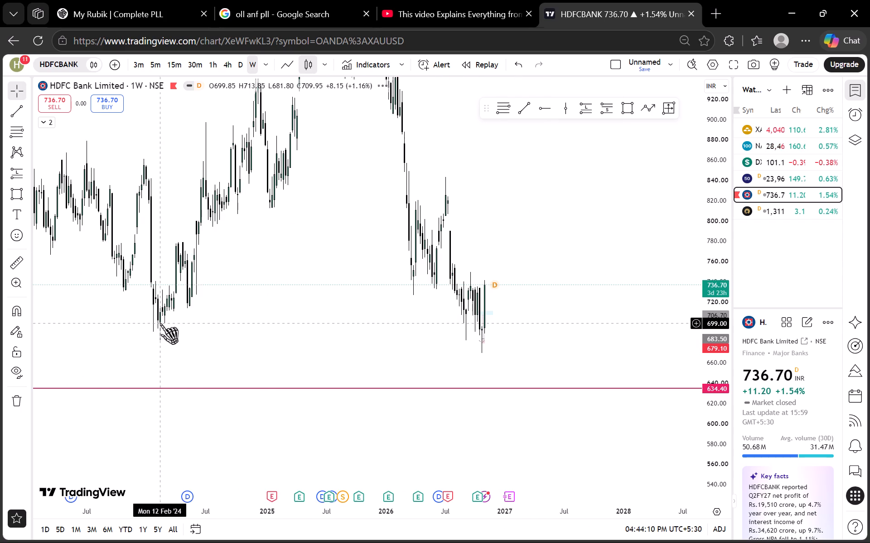
{"action": "scroll", "coordinate": [160, 323], "scroll_direction": "up", "scroll_amount": 2}
{"action": "left_click_drag", "start_coordinate": [147, 357], "coordinate": [293, 357]}
{"action": "scroll", "coordinate": [313, 332], "scroll_direction": "up", "scroll_amount": 3}
{"action": "left_click_drag", "start_coordinate": [640, 250], "coordinate": [473, 249]}
{"action": "scroll", "coordinate": [703, 276], "scroll_direction": "up", "scroll_amount": 7}
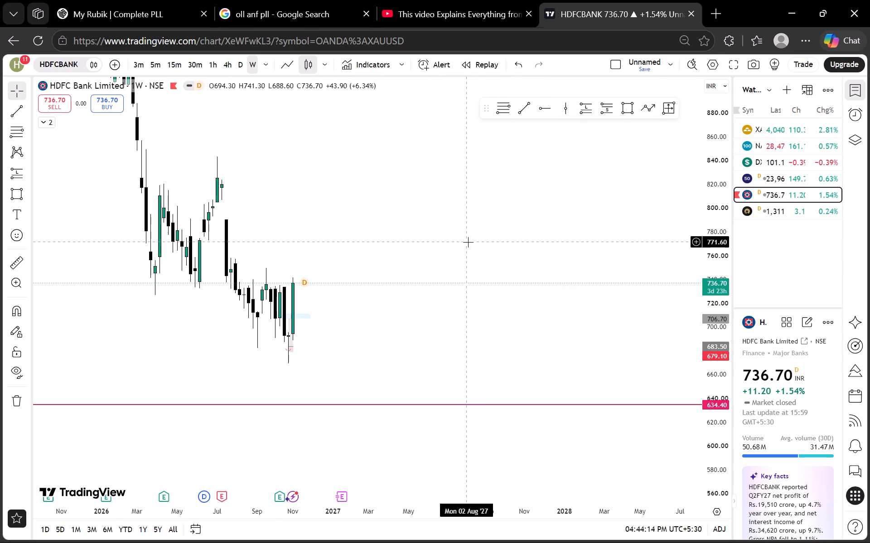
Switch HDFCBANK to the monthly timeframe and examine the decline from the 2025 highs toward the 634.40 line.
{"action": "left_click", "coordinate": [254, 62]}
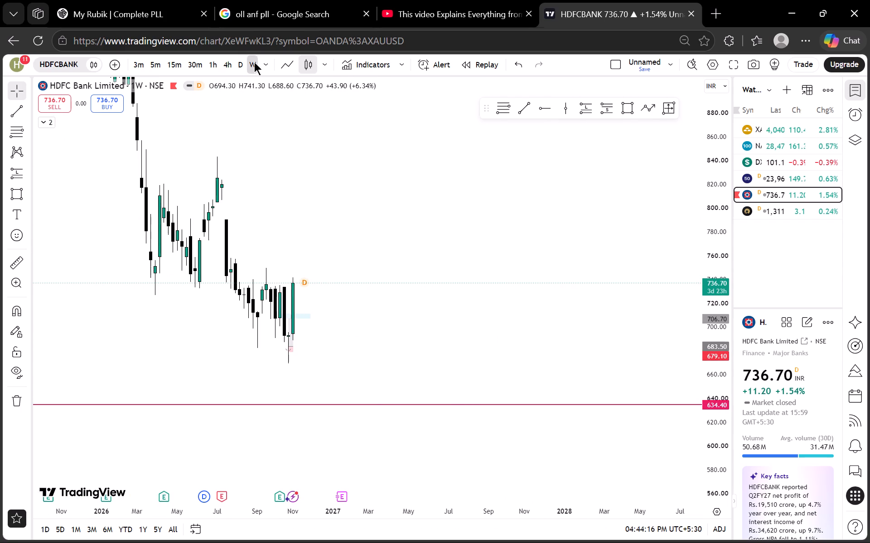
{"action": "left_click", "coordinate": [257, 62]}
{"action": "left_click", "coordinate": [262, 62]}
{"action": "scroll", "coordinate": [332, 345], "scroll_direction": "down", "scroll_amount": 5}
{"action": "left_click", "coordinate": [306, 392]}
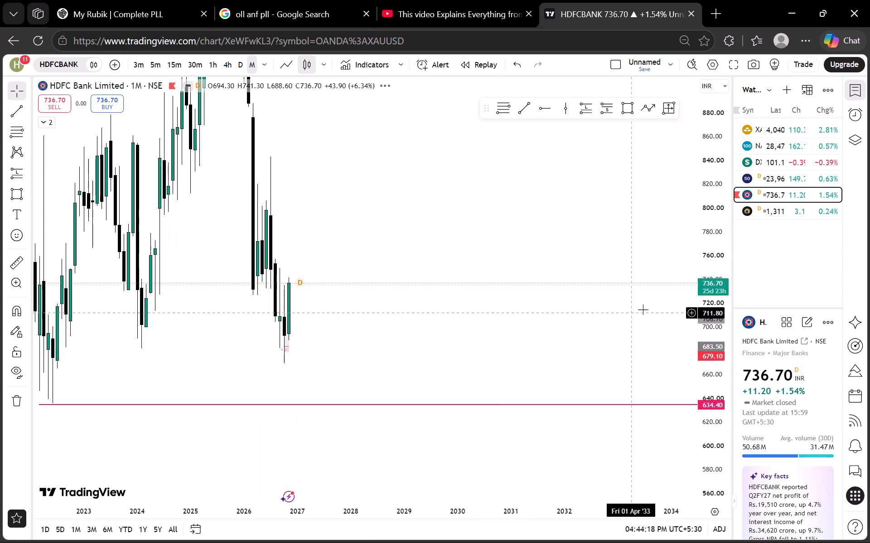
{"action": "scroll", "coordinate": [717, 290], "scroll_direction": "down", "scroll_amount": 16}
{"action": "scroll", "coordinate": [688, 300], "scroll_direction": "down", "scroll_amount": 11}
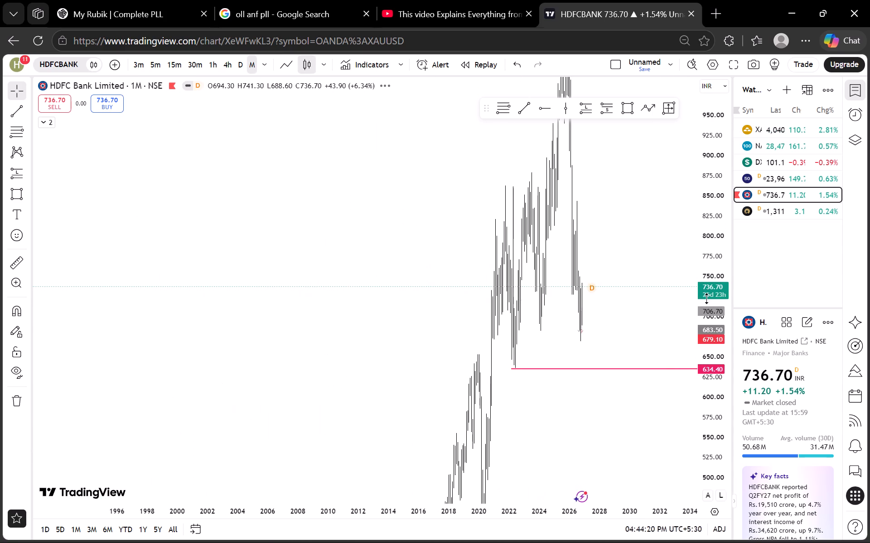
{"action": "scroll", "coordinate": [707, 299], "scroll_direction": "down", "scroll_amount": 1}
{"action": "scroll", "coordinate": [661, 312], "scroll_direction": "up", "scroll_amount": 11}
{"action": "scroll", "coordinate": [709, 263], "scroll_direction": "down", "scroll_amount": 10}
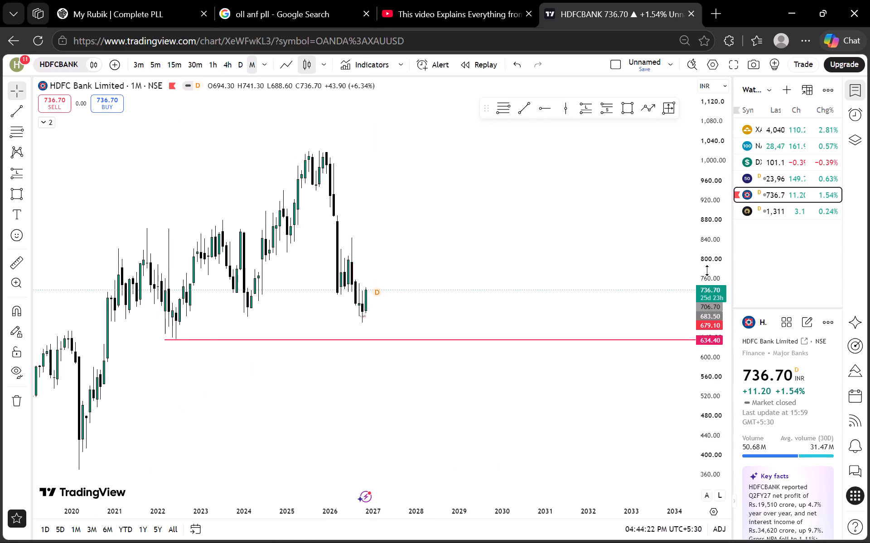
{"action": "scroll", "coordinate": [707, 271], "scroll_direction": "down", "scroll_amount": 2}
{"action": "scroll", "coordinate": [652, 268], "scroll_direction": "up", "scroll_amount": 1}
{"action": "scroll", "coordinate": [564, 245], "scroll_direction": "down", "scroll_amount": 9}
Examine HDFCBANK's long-term monthly history, from the early uptrend through the 2020 low to the most recent candles.
{"action": "left_click_drag", "start_coordinate": [585, 253], "coordinate": [652, 148]}
{"action": "left_click_drag", "start_coordinate": [524, 346], "coordinate": [583, 198]}
{"action": "left_click_drag", "start_coordinate": [524, 311], "coordinate": [455, 410]}
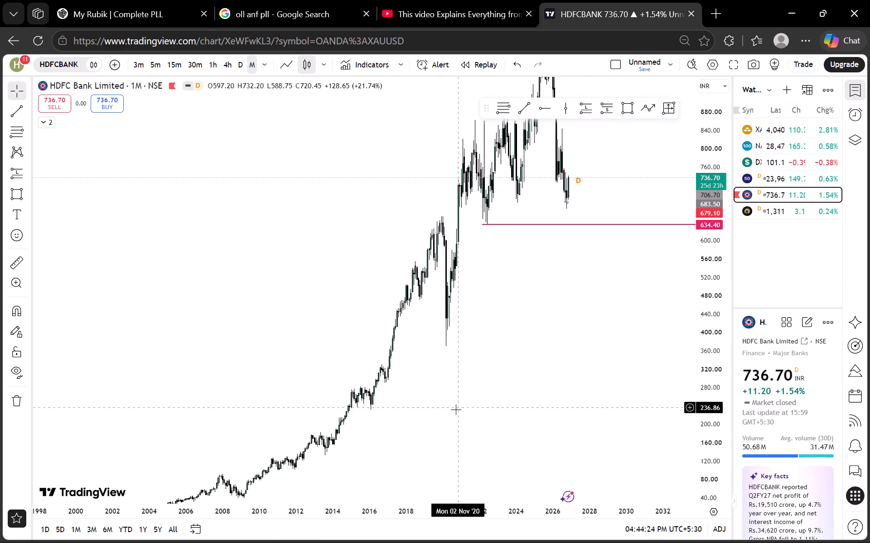
{"action": "left_click_drag", "start_coordinate": [501, 348], "coordinate": [486, 394]}
{"action": "scroll", "coordinate": [485, 335], "scroll_direction": "up", "scroll_amount": 11}
{"action": "left_click_drag", "start_coordinate": [362, 364], "coordinate": [538, 476]}
{"action": "scroll", "coordinate": [443, 448], "scroll_direction": "up", "scroll_amount": 1}
{"action": "left_click_drag", "start_coordinate": [434, 447], "coordinate": [514, 448]}
{"action": "scroll", "coordinate": [719, 330], "scroll_direction": "up", "scroll_amount": 9}
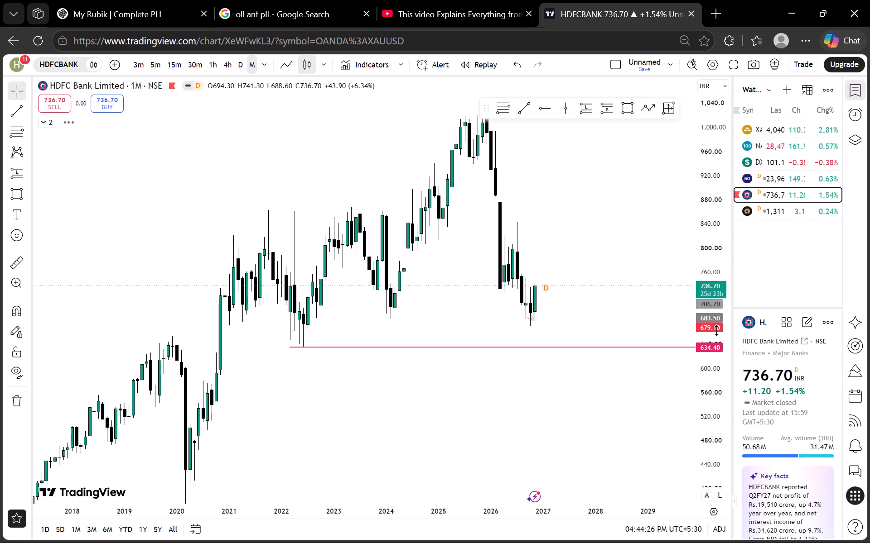
{"action": "scroll", "coordinate": [717, 330], "scroll_direction": "up", "scroll_amount": 2}
{"action": "left_click_drag", "start_coordinate": [615, 186], "coordinate": [560, 331]}
{"action": "scroll", "coordinate": [593, 259], "scroll_direction": "down", "scroll_amount": 1}
{"action": "scroll", "coordinate": [546, 342], "scroll_direction": "up", "scroll_amount": 4}
Switch HDFCBANK to the weekly timeframe and examine the decline from the 2025 highs relative to the 634.40 line.
{"action": "left_click", "coordinate": [266, 60]}
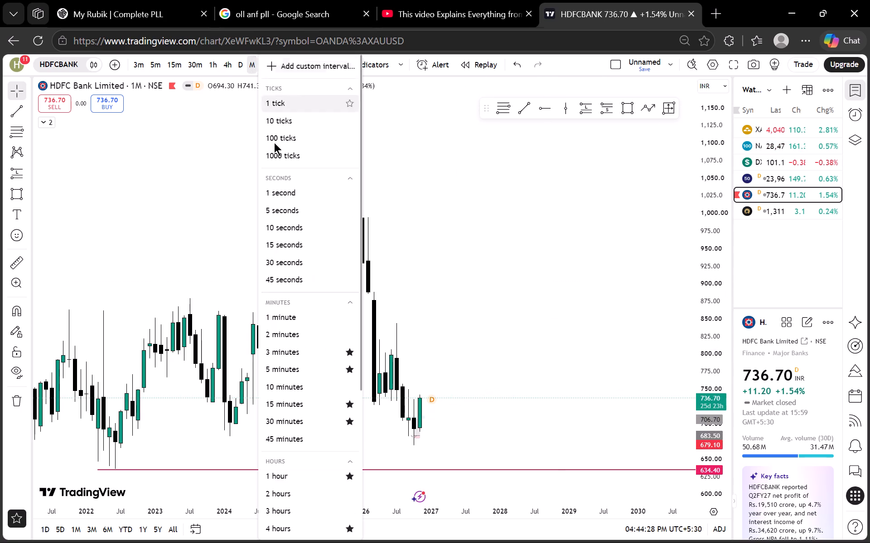
{"action": "scroll", "coordinate": [319, 321], "scroll_direction": "down", "scroll_amount": 6}
{"action": "left_click", "coordinate": [305, 372]}
{"action": "scroll", "coordinate": [701, 343], "scroll_direction": "up", "scroll_amount": 6}
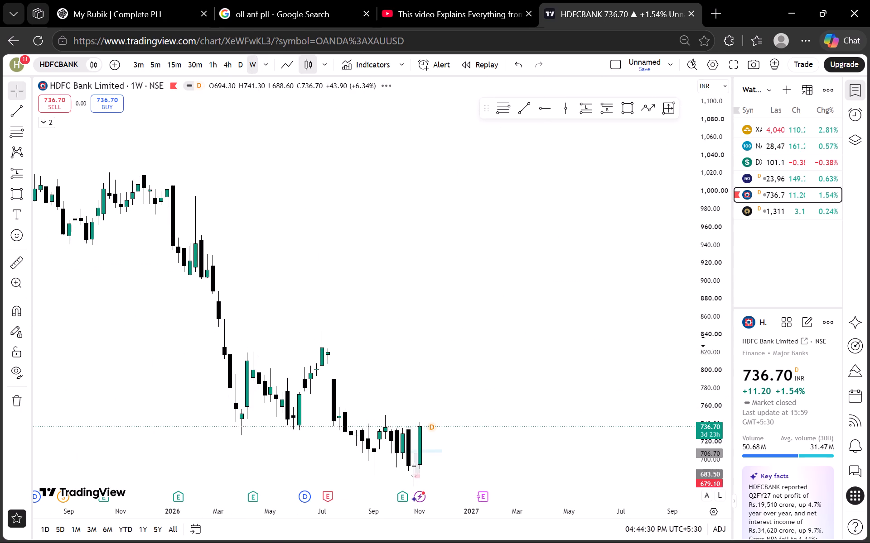
{"action": "scroll", "coordinate": [617, 324], "scroll_direction": "down", "scroll_amount": 6}
{"action": "scroll", "coordinate": [574, 334], "scroll_direction": "down", "scroll_amount": 4}
{"action": "left_click_drag", "start_coordinate": [604, 277], "coordinate": [526, 338]}
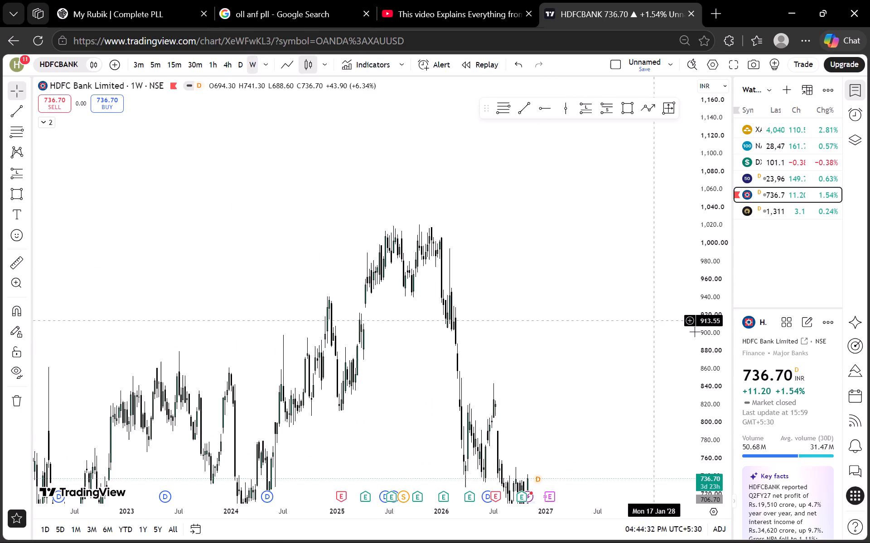
{"action": "scroll", "coordinate": [730, 328], "scroll_direction": "up", "scroll_amount": 5}
{"action": "scroll", "coordinate": [630, 312], "scroll_direction": "down", "scroll_amount": 7}
{"action": "left_click_drag", "start_coordinate": [622, 386], "coordinate": [641, 231]}
{"action": "left_click_drag", "start_coordinate": [504, 366], "coordinate": [541, 242]}
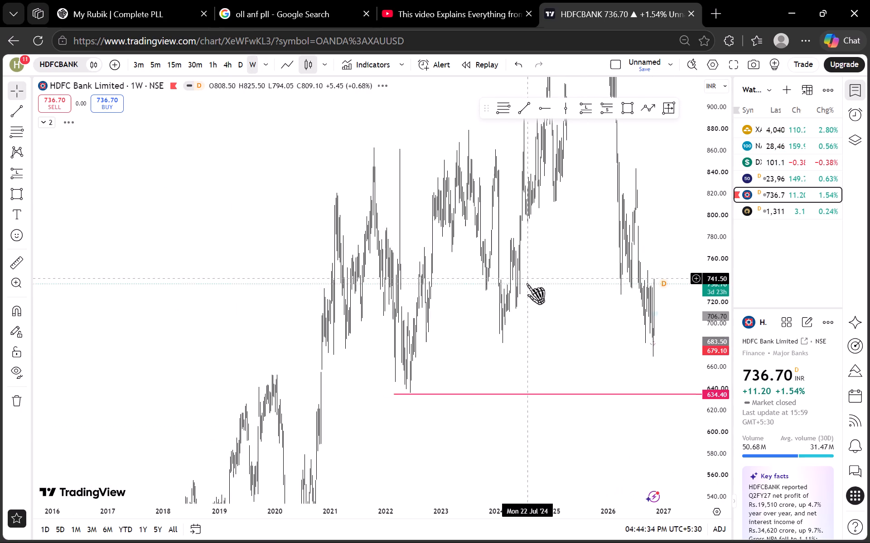
Examine HDFCBANK's weekly swings between 2021 and 2023 around the 2022 low at the 634.40 line.
{"action": "scroll", "coordinate": [524, 284], "scroll_direction": "up", "scroll_amount": 8}
{"action": "left_click_drag", "start_coordinate": [331, 301], "coordinate": [508, 303]}
{"action": "scroll", "coordinate": [461, 303], "scroll_direction": "up", "scroll_amount": 4}
{"action": "left_click_drag", "start_coordinate": [360, 303], "coordinate": [636, 303]}
{"action": "scroll", "coordinate": [707, 297], "scroll_direction": "up", "scroll_amount": 5}
{"action": "scroll", "coordinate": [551, 275], "scroll_direction": "down", "scroll_amount": 3}
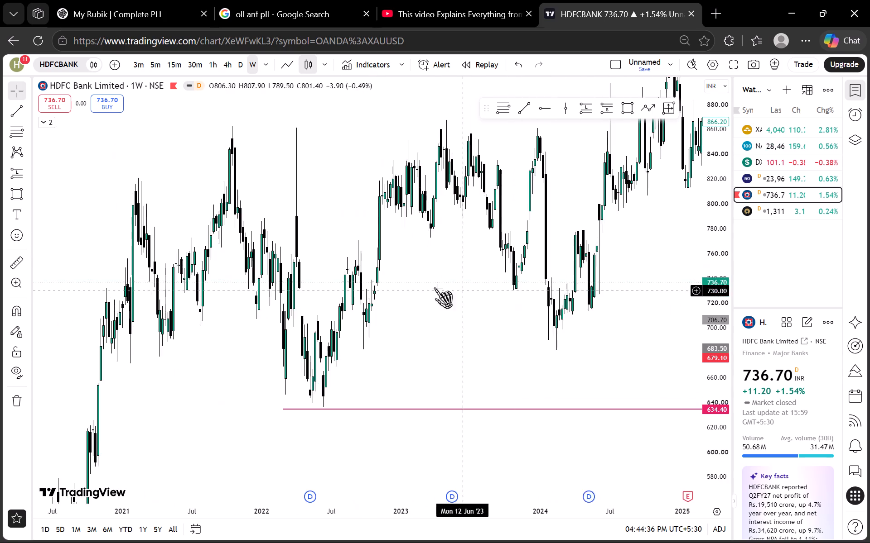
{"action": "left_click_drag", "start_coordinate": [415, 268], "coordinate": [514, 323]}
{"action": "scroll", "coordinate": [469, 311], "scroll_direction": "up", "scroll_amount": 4}
{"action": "left_click_drag", "start_coordinate": [314, 284], "coordinate": [446, 291]}
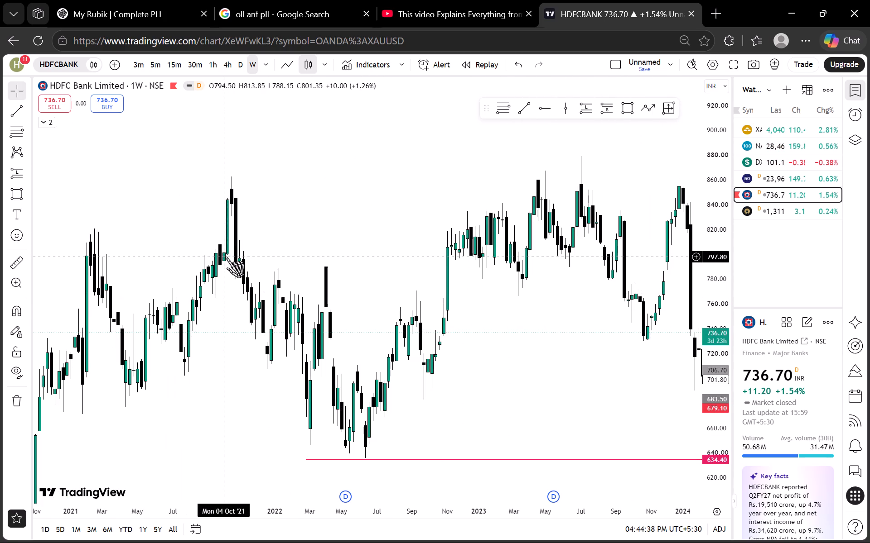
{"action": "left_click_drag", "start_coordinate": [329, 272], "coordinate": [338, 382]}
{"action": "left_click_drag", "start_coordinate": [338, 371], "coordinate": [372, 228]}
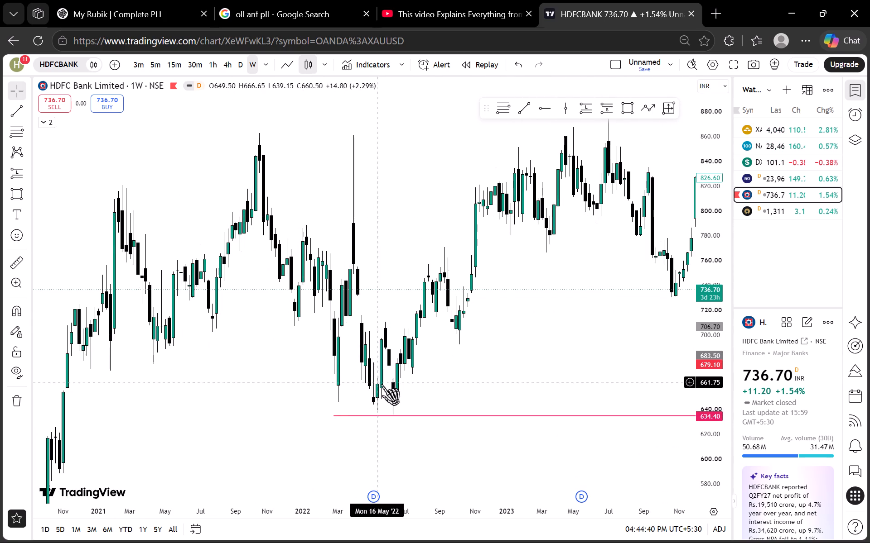
{"action": "left_click_drag", "start_coordinate": [251, 372], "coordinate": [321, 273]}
{"action": "scroll", "coordinate": [709, 264], "scroll_direction": "down", "scroll_amount": 12}
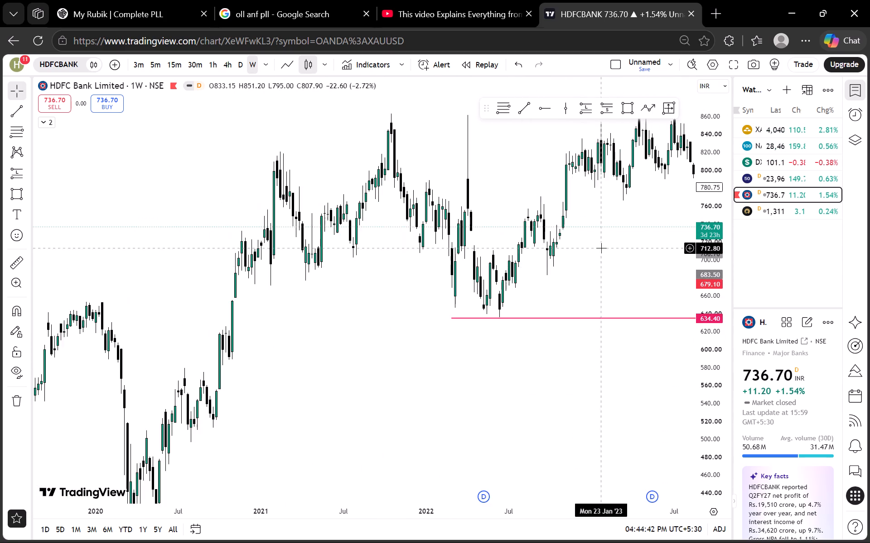
Examine HDFCBANK's weekly advance from the 2022 low through the 2024 swings to the 2025 highs.
{"action": "left_click_drag", "start_coordinate": [600, 247], "coordinate": [322, 273]}
{"action": "scroll", "coordinate": [319, 274], "scroll_direction": "down", "scroll_amount": 1}
{"action": "left_click_drag", "start_coordinate": [376, 263], "coordinate": [367, 301]}
{"action": "left_click_drag", "start_coordinate": [391, 242], "coordinate": [351, 271]}
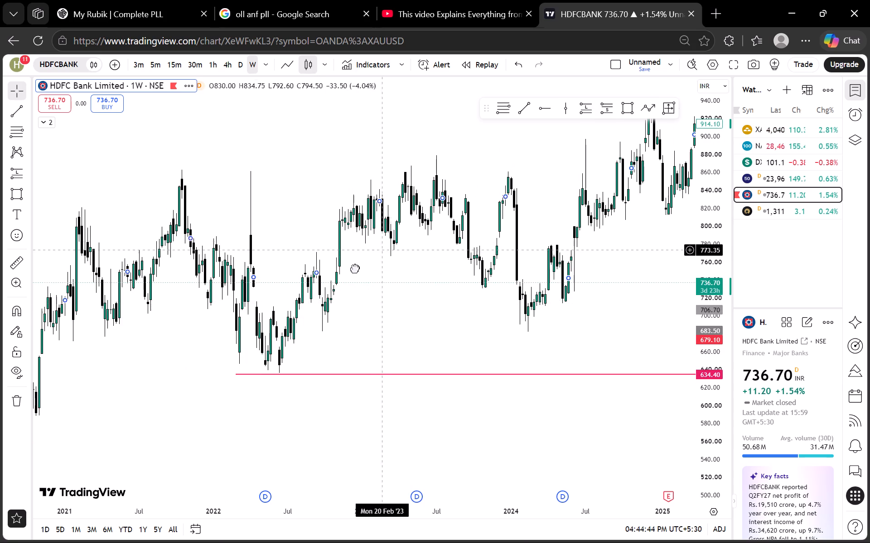
{"action": "left_click_drag", "start_coordinate": [351, 271], "coordinate": [297, 307]}
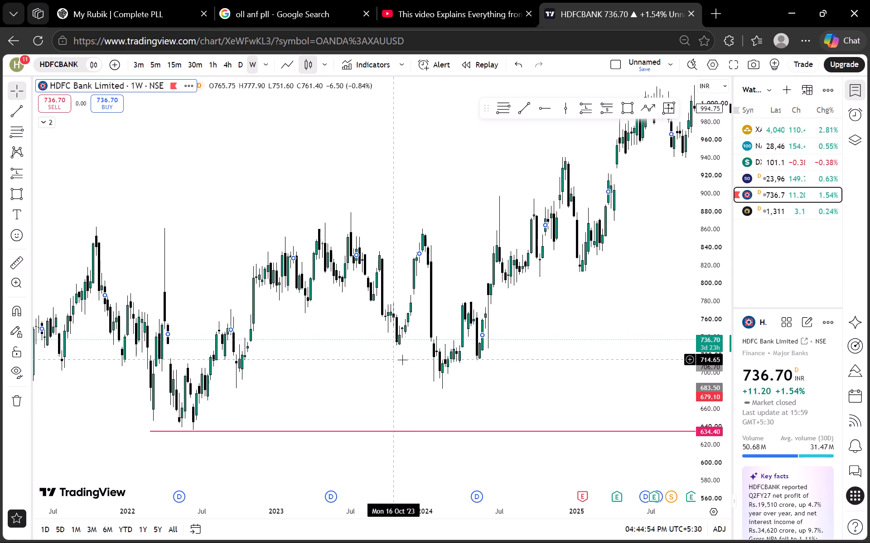
{"action": "scroll", "coordinate": [402, 311], "scroll_direction": "up", "scroll_amount": 3}
{"action": "left_click_drag", "start_coordinate": [398, 246], "coordinate": [160, 358]}
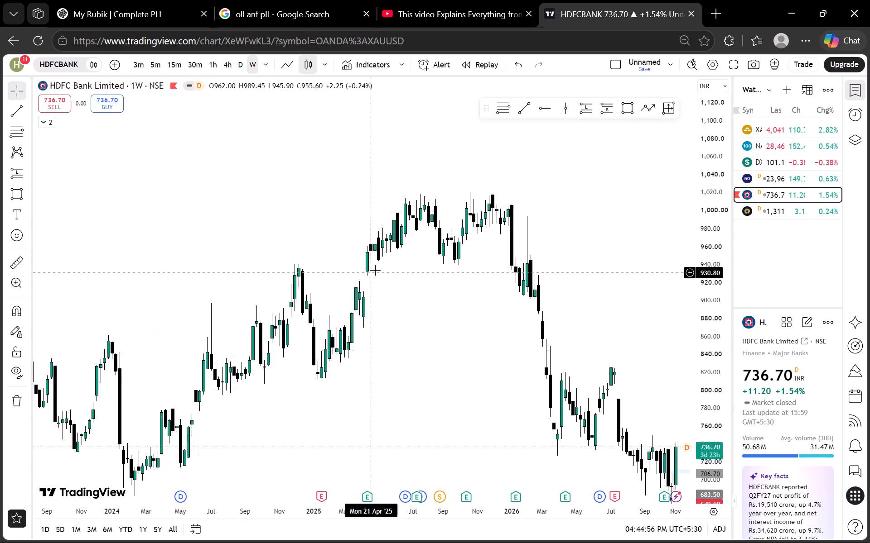
{"action": "left_click_drag", "start_coordinate": [375, 270], "coordinate": [270, 313]}
{"action": "scroll", "coordinate": [706, 272], "scroll_direction": "up", "scroll_amount": 20}
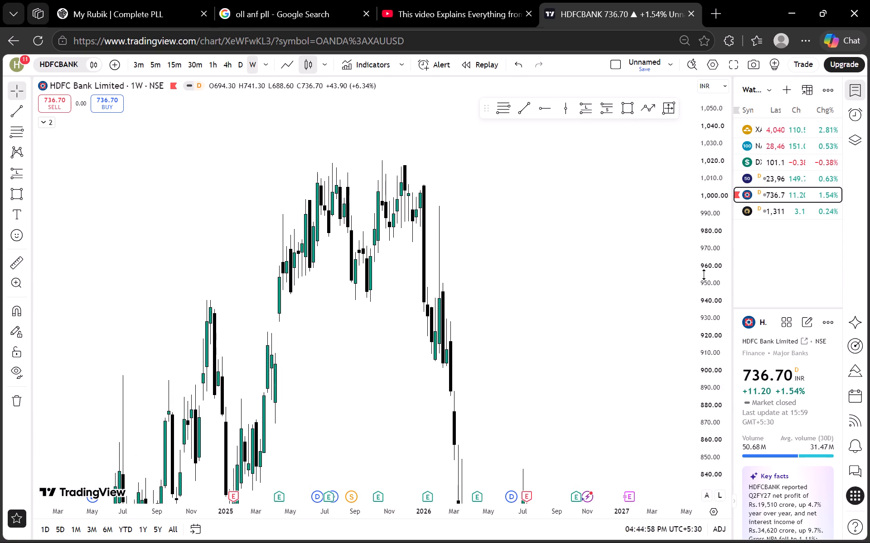
{"action": "scroll", "coordinate": [704, 275], "scroll_direction": "up", "scroll_amount": 9}
{"action": "left_click_drag", "start_coordinate": [423, 248], "coordinate": [456, 305]}
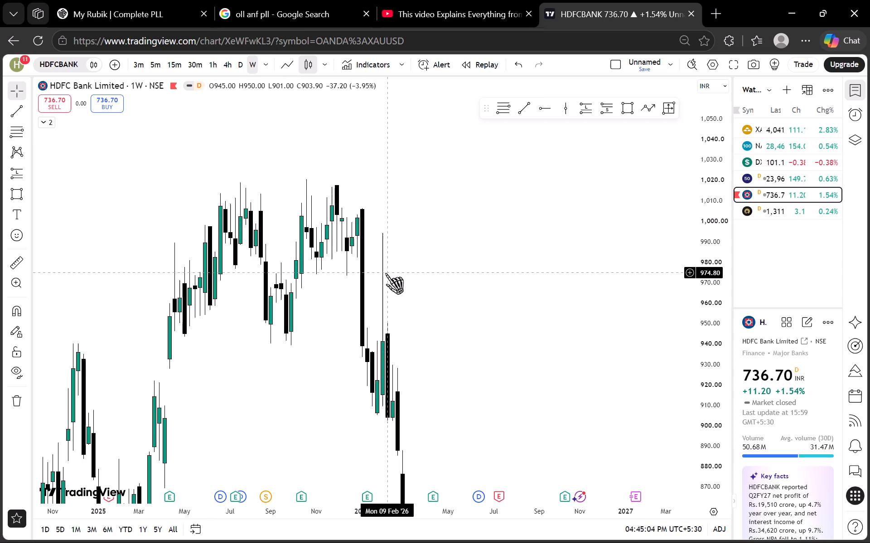
Examine HDFCBANK's 2026 weekly decline from the early-year highs to the latest candles above the 634.40 line.
{"action": "left_click_drag", "start_coordinate": [385, 293], "coordinate": [387, 352]}
{"action": "left_click_drag", "start_coordinate": [461, 357], "coordinate": [512, 241]}
{"action": "scroll", "coordinate": [708, 224], "scroll_direction": "down", "scroll_amount": 7}
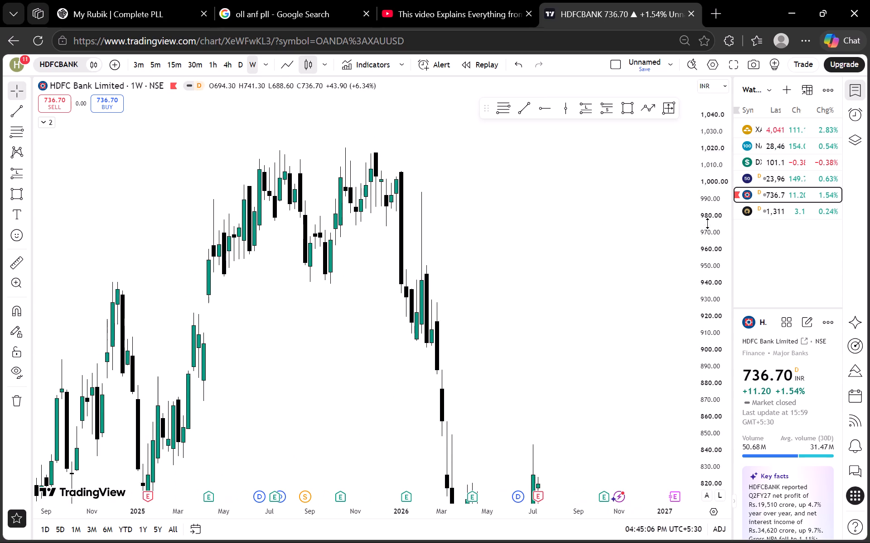
{"action": "scroll", "coordinate": [708, 224], "scroll_direction": "down", "scroll_amount": 20}
{"action": "left_click_drag", "start_coordinate": [574, 283], "coordinate": [482, 159]}
{"action": "left_click_drag", "start_coordinate": [529, 259], "coordinate": [459, 161]}
{"action": "scroll", "coordinate": [485, 219], "scroll_direction": "up", "scroll_amount": 4}
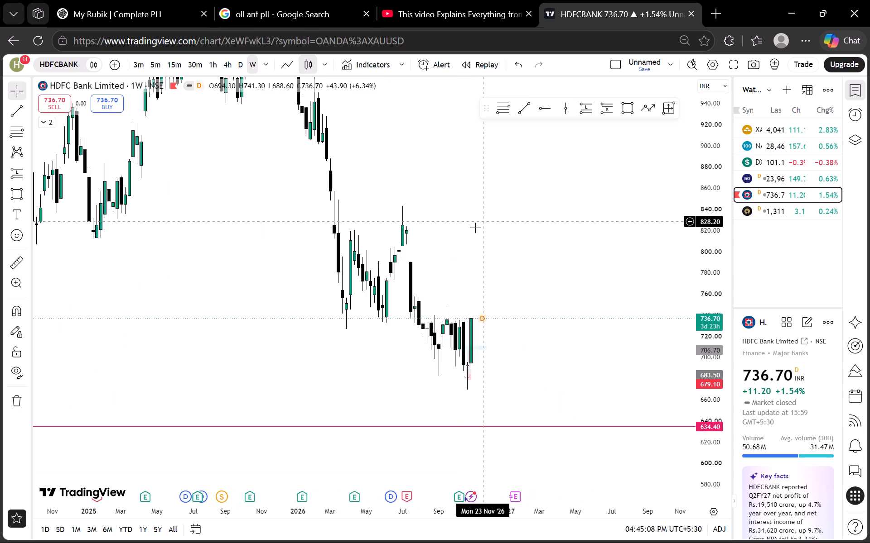
{"action": "left_click_drag", "start_coordinate": [430, 238], "coordinate": [570, 244]}
{"action": "scroll", "coordinate": [693, 263], "scroll_direction": "down", "scroll_amount": 5}
{"action": "scroll", "coordinate": [590, 222], "scroll_direction": "down", "scroll_amount": 1}
Switch the chart to RELIANCE and examine its weekly candles.
{"action": "left_click", "coordinate": [773, 205]}
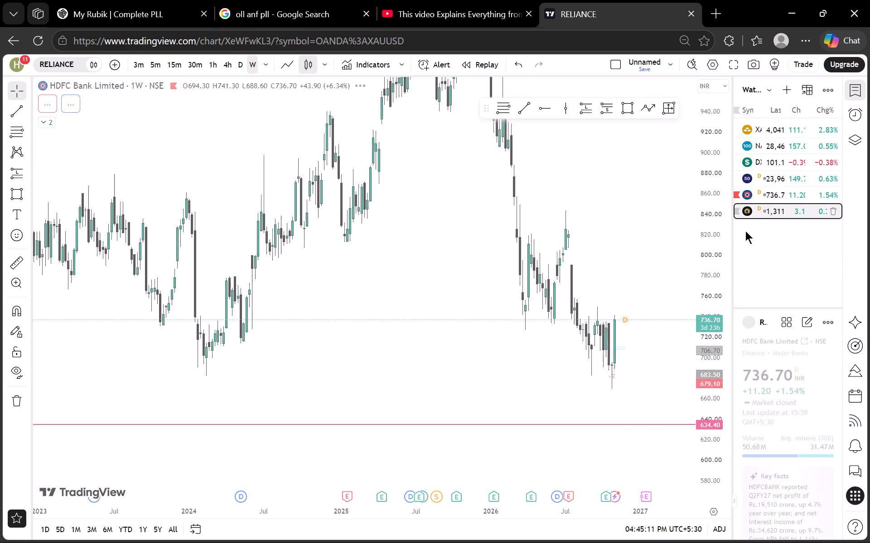
{"action": "scroll", "coordinate": [706, 251], "scroll_direction": "down", "scroll_amount": 10}
{"action": "scroll", "coordinate": [550, 232], "scroll_direction": "up", "scroll_amount": 3}
{"action": "scroll", "coordinate": [520, 227], "scroll_direction": "down", "scroll_amount": 3}
{"action": "left_click_drag", "start_coordinate": [435, 329], "coordinate": [386, 252]}
{"action": "left_click_drag", "start_coordinate": [406, 315], "coordinate": [338, 222]}
Switch the chart to XAUUSD and view its weekly price action and marked levels.
{"action": "left_click", "coordinate": [768, 133]}
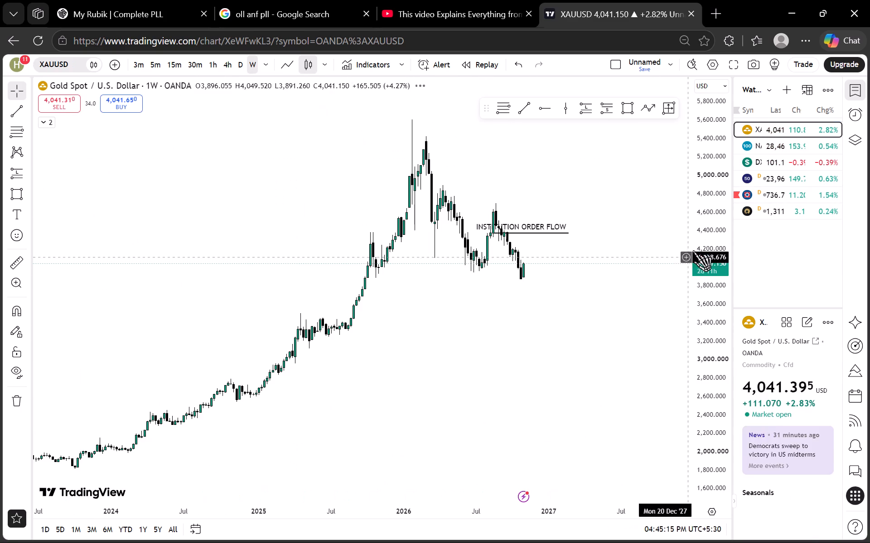
{"action": "scroll", "coordinate": [704, 238], "scroll_direction": "down", "scroll_amount": 5}
{"action": "scroll", "coordinate": [704, 242], "scroll_direction": "up", "scroll_amount": 12}
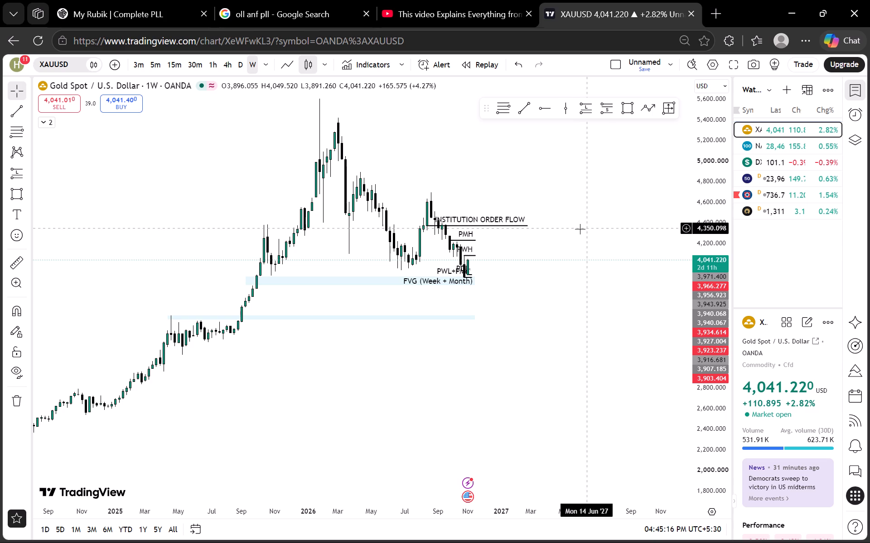
Return to RELIANCE and examine its weekly history from 2020 to the latest candles.
{"action": "left_click", "coordinate": [772, 204]}
{"action": "scroll", "coordinate": [688, 234], "scroll_direction": "down", "scroll_amount": 3}
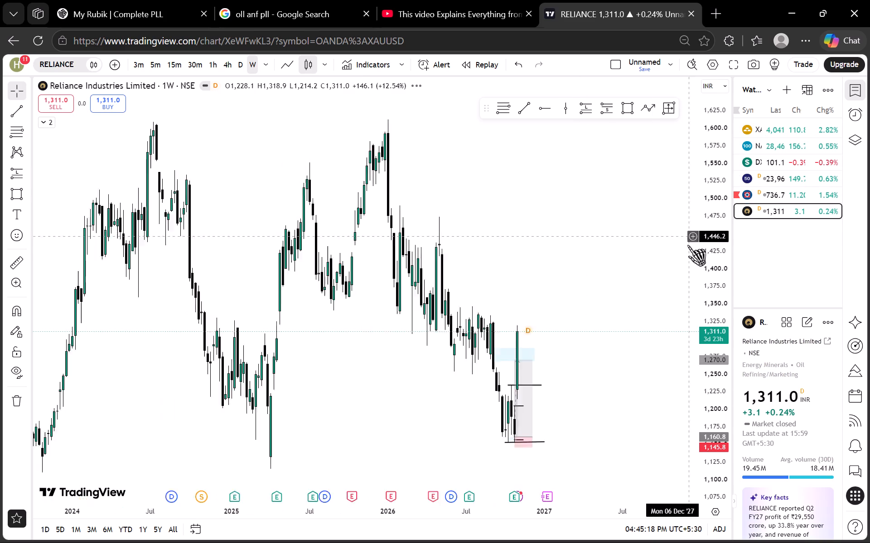
{"action": "scroll", "coordinate": [687, 245], "scroll_direction": "down", "scroll_amount": 2}
{"action": "scroll", "coordinate": [707, 235], "scroll_direction": "down", "scroll_amount": 20}
{"action": "scroll", "coordinate": [707, 235], "scroll_direction": "down", "scroll_amount": 1}
{"action": "left_click_drag", "start_coordinate": [488, 249], "coordinate": [487, 186]}
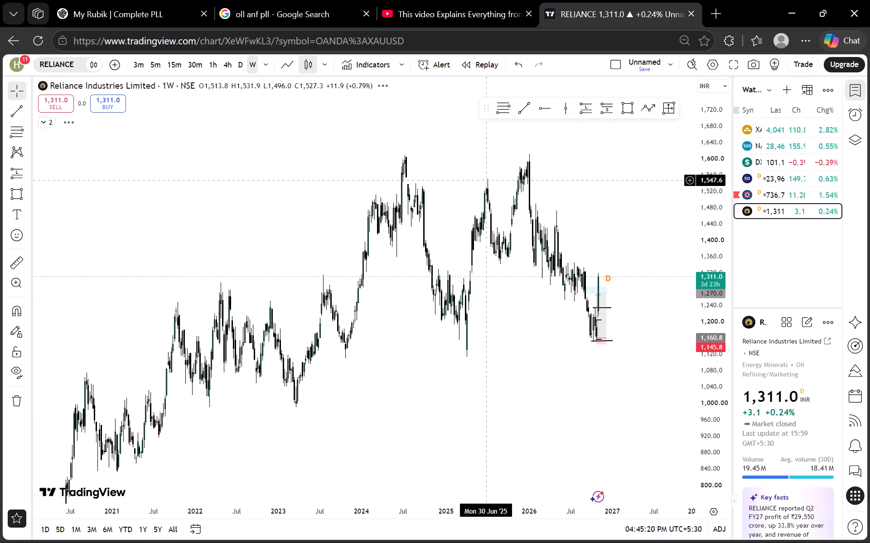
Switch RELIANCE to the monthly timeframe and examine the decline from the 2024 and 2026 highs to the marked position.
{"action": "left_click", "coordinate": [267, 66]}
{"action": "scroll", "coordinate": [274, 243], "scroll_direction": "down", "scroll_amount": 5}
{"action": "left_click", "coordinate": [278, 402]}
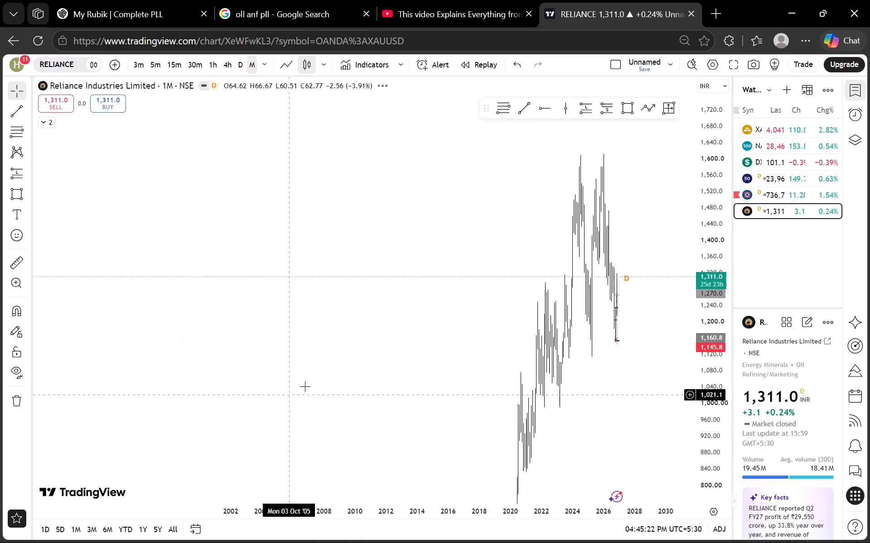
{"action": "scroll", "coordinate": [568, 323], "scroll_direction": "up", "scroll_amount": 12}
{"action": "scroll", "coordinate": [719, 313], "scroll_direction": "down", "scroll_amount": 7}
{"action": "scroll", "coordinate": [654, 309], "scroll_direction": "up", "scroll_amount": 4}
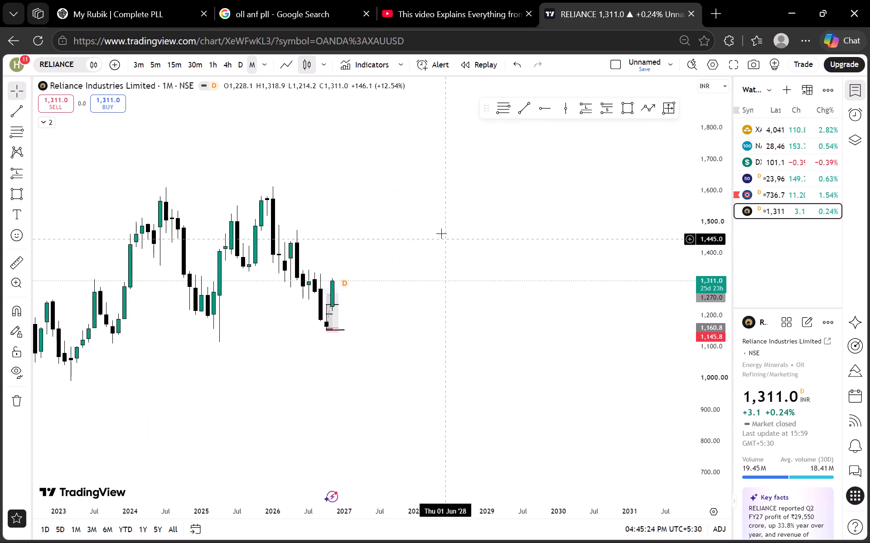
{"action": "left_click_drag", "start_coordinate": [453, 232], "coordinate": [524, 249]}
{"action": "scroll", "coordinate": [694, 271], "scroll_direction": "up", "scroll_amount": 16}
{"action": "scroll", "coordinate": [496, 225], "scroll_direction": "down", "scroll_amount": 2}
{"action": "left_click_drag", "start_coordinate": [497, 198], "coordinate": [511, 243]}
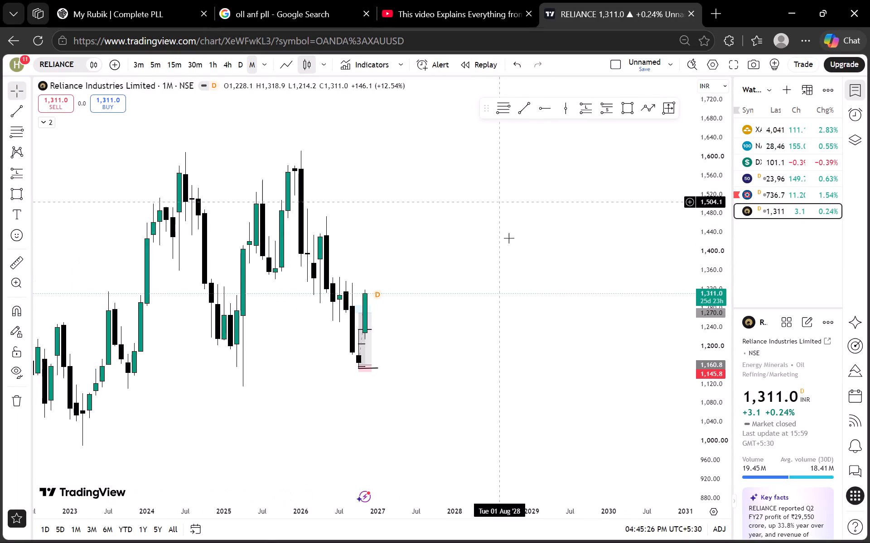
{"action": "left_click_drag", "start_coordinate": [511, 243], "coordinate": [518, 294]}
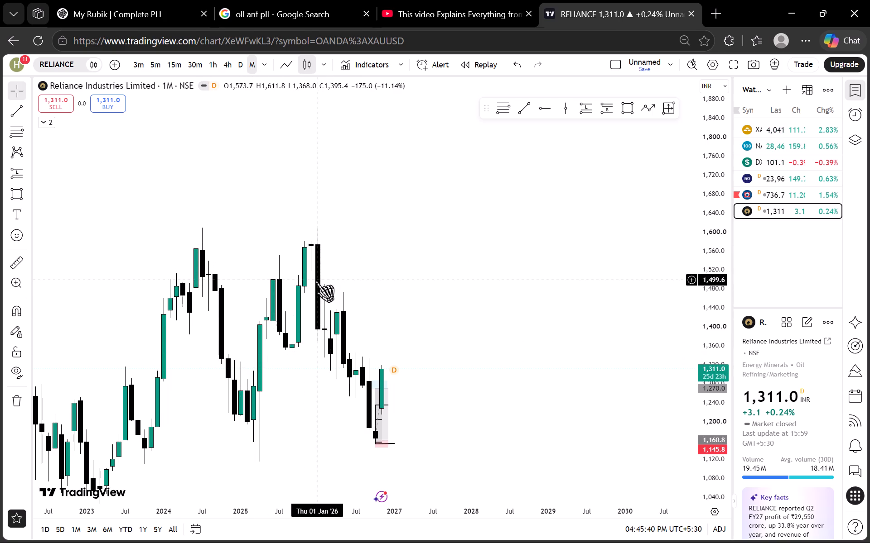
{"action": "left_click_drag", "start_coordinate": [357, 350], "coordinate": [369, 400]}
{"action": "left_click_drag", "start_coordinate": [401, 341], "coordinate": [411, 246]}
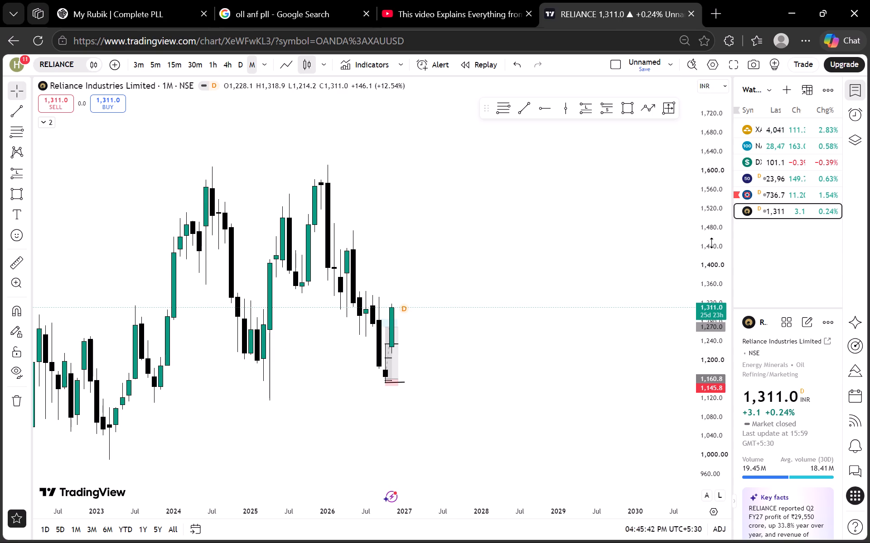
{"action": "scroll", "coordinate": [713, 242], "scroll_direction": "down", "scroll_amount": 15}
{"action": "left_click_drag", "start_coordinate": [581, 268], "coordinate": [585, 213]}
{"action": "scroll", "coordinate": [526, 334], "scroll_direction": "down", "scroll_amount": 2}
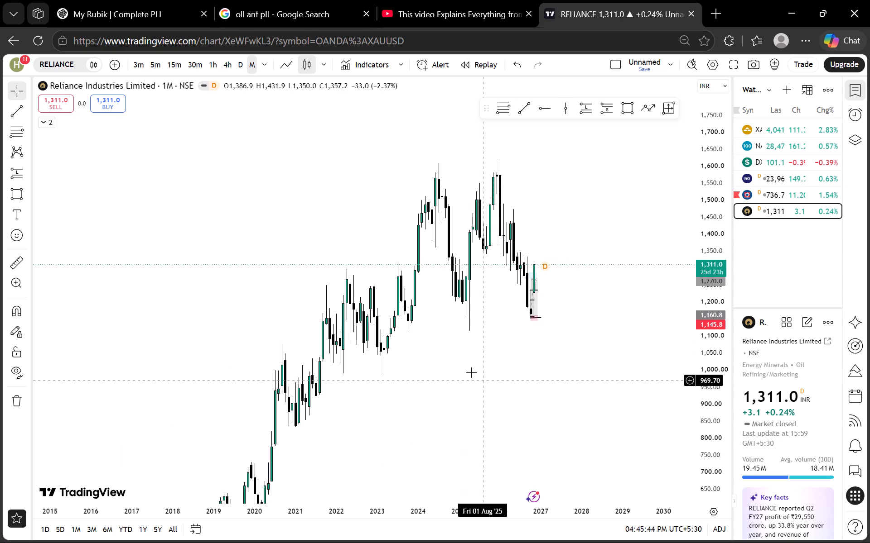
View RELIANCE on the daily timeframe, switch it to weekly, and examine the recent candles around the marked position.
{"action": "left_click", "coordinate": [244, 68]}
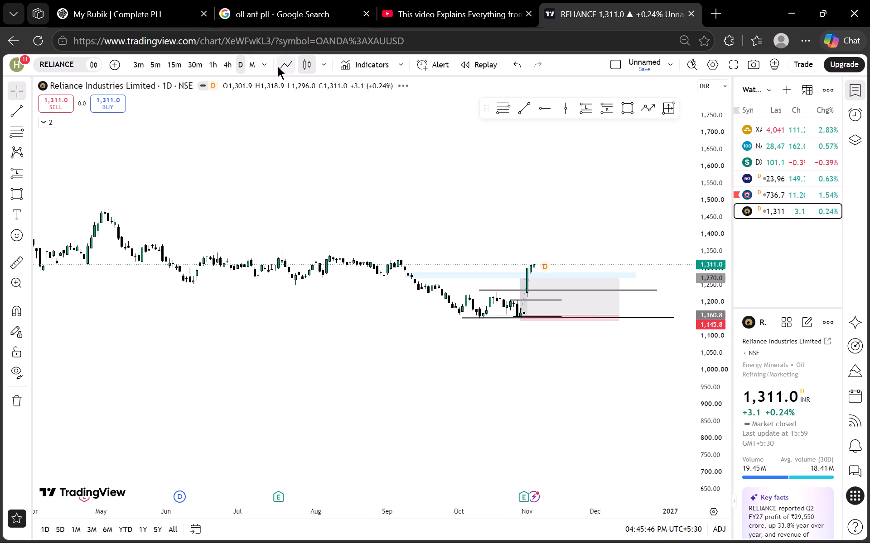
{"action": "left_click", "coordinate": [263, 65]}
{"action": "scroll", "coordinate": [316, 278], "scroll_direction": "down", "scroll_amount": 5}
{"action": "double_click", "coordinate": [292, 369]}
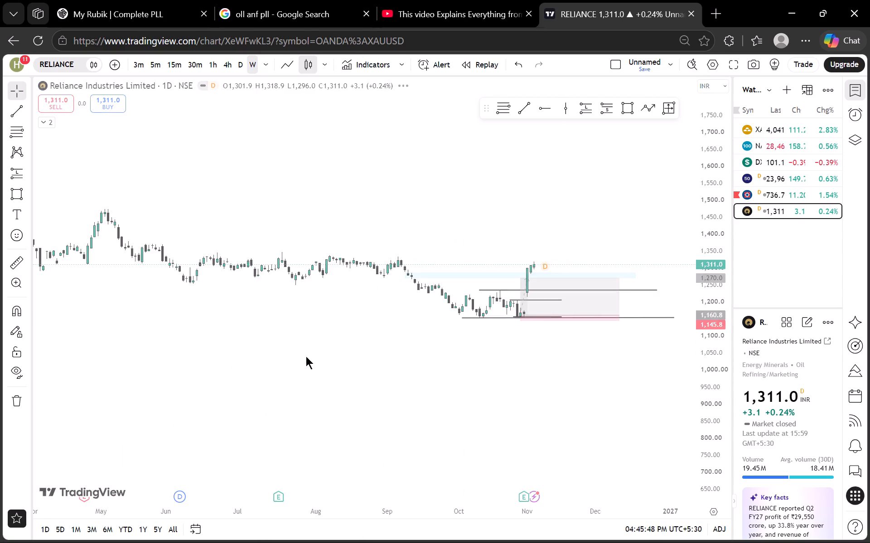
{"action": "scroll", "coordinate": [708, 335], "scroll_direction": "up", "scroll_amount": 19}
{"action": "left_click_drag", "start_coordinate": [523, 185], "coordinate": [523, 191]}
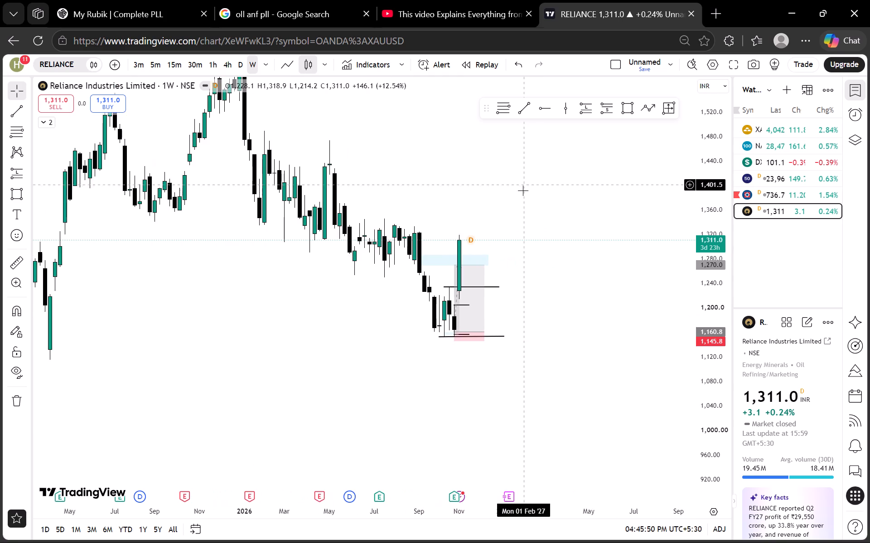
{"action": "left_click_drag", "start_coordinate": [523, 191], "coordinate": [515, 248]}
{"action": "scroll", "coordinate": [502, 222], "scroll_direction": "down", "scroll_amount": 3}
{"action": "scroll", "coordinate": [715, 252], "scroll_direction": "down", "scroll_amount": 20}
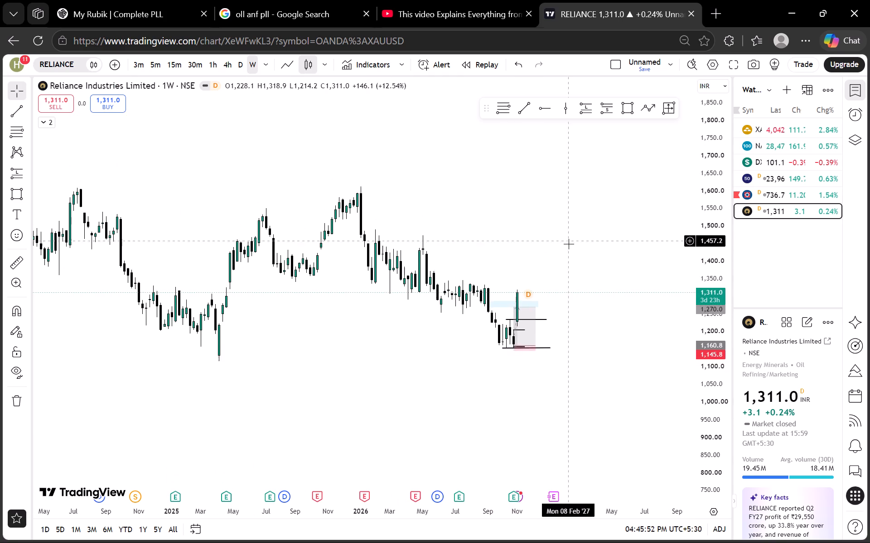
Draw a Fibonacci retracement on RELIANCE's weekly chart from the high at about 1,610.1 to the low at about 1,145.1.
{"action": "scroll", "coordinate": [569, 244], "scroll_direction": "down", "scroll_amount": 2}
{"action": "left_click_drag", "start_coordinate": [623, 213], "coordinate": [497, 245]}
{"action": "scroll", "coordinate": [704, 271], "scroll_direction": "down", "scroll_amount": 17}
{"action": "left_click_drag", "start_coordinate": [612, 222], "coordinate": [495, 221]}
{"action": "scroll", "coordinate": [491, 221], "scroll_direction": "up", "scroll_amount": 4}
{"action": "scroll", "coordinate": [437, 245], "scroll_direction": "up", "scroll_amount": 2}
{"action": "left_click_drag", "start_coordinate": [433, 247], "coordinate": [500, 228]}
{"action": "left_click", "coordinate": [498, 114]}
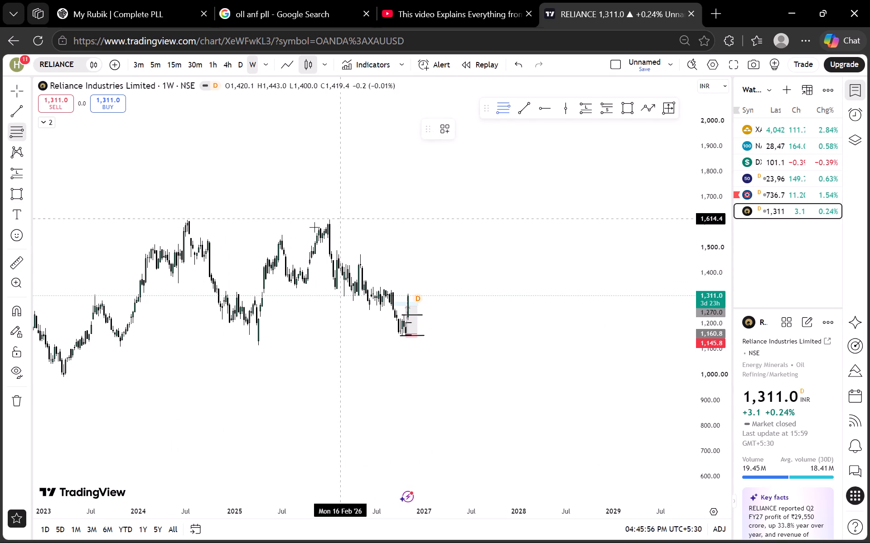
{"action": "left_click", "coordinate": [314, 220]}
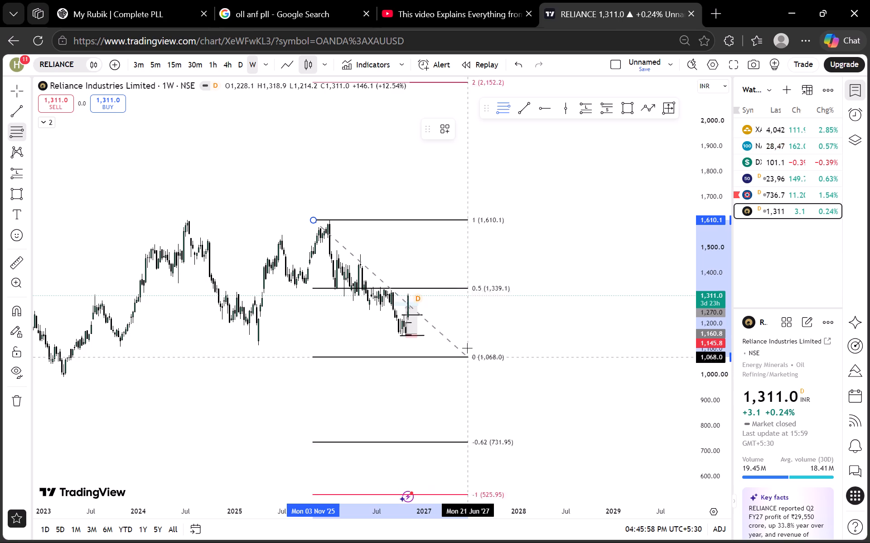
{"action": "left_click", "coordinate": [465, 338]}
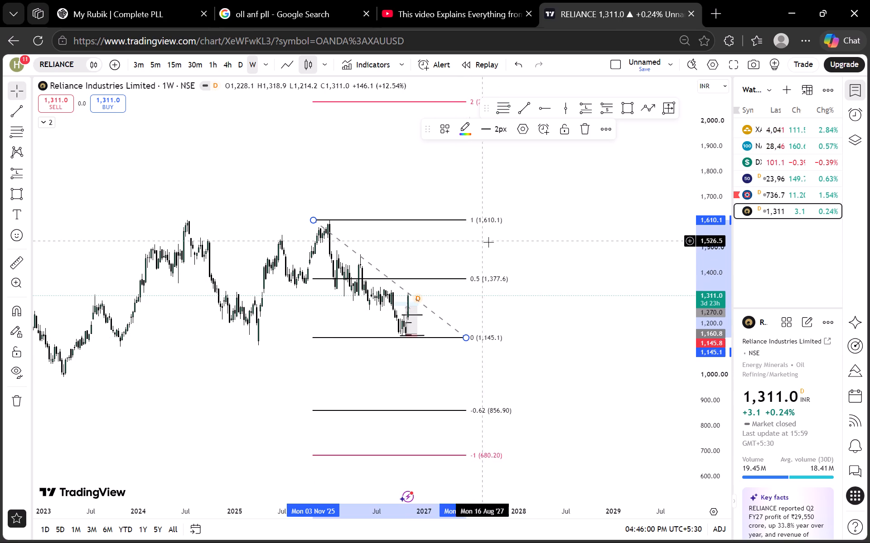
{"action": "scroll", "coordinate": [696, 284], "scroll_direction": "up", "scroll_amount": 15}
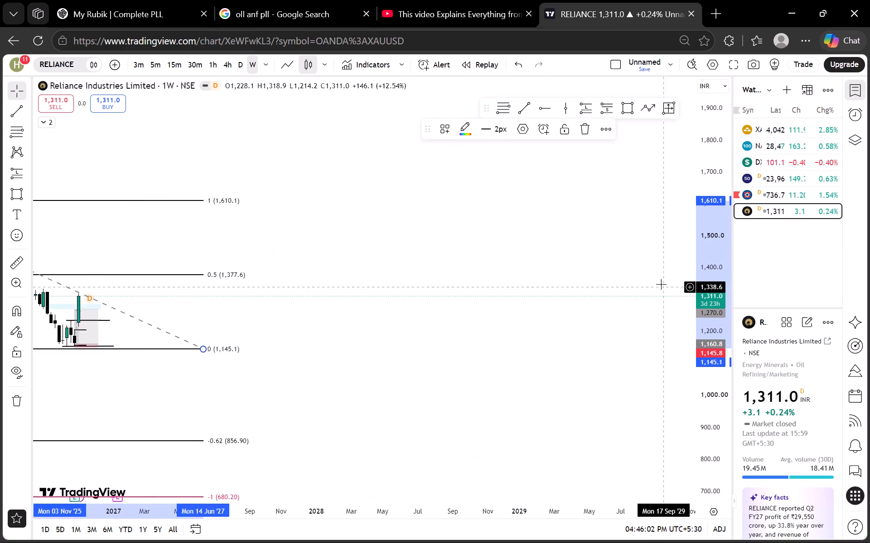
{"action": "scroll", "coordinate": [662, 281], "scroll_direction": "down", "scroll_amount": 3}
{"action": "scroll", "coordinate": [700, 287], "scroll_direction": "up", "scroll_amount": 10}
{"action": "scroll", "coordinate": [613, 259], "scroll_direction": "down", "scroll_amount": 3}
{"action": "left_click_drag", "start_coordinate": [567, 221], "coordinate": [577, 260]}
{"action": "scroll", "coordinate": [555, 262], "scroll_direction": "up", "scroll_amount": 2}
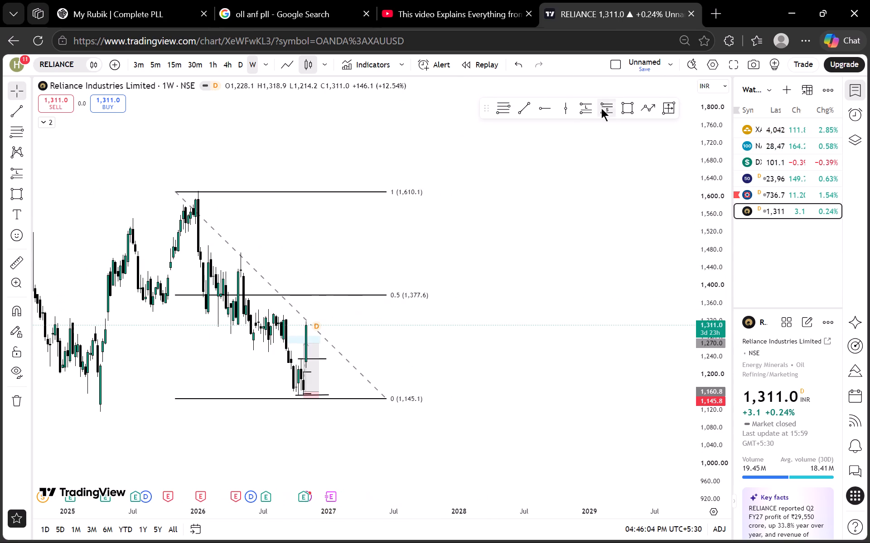
Draw a rectangle zone from about 1,479.9 to 1,416.4 starting at RELIANCE's April 2026 weekly peak, and apply the OB template.
{"action": "left_click", "coordinate": [629, 100]}
{"action": "left_click", "coordinate": [237, 250]}
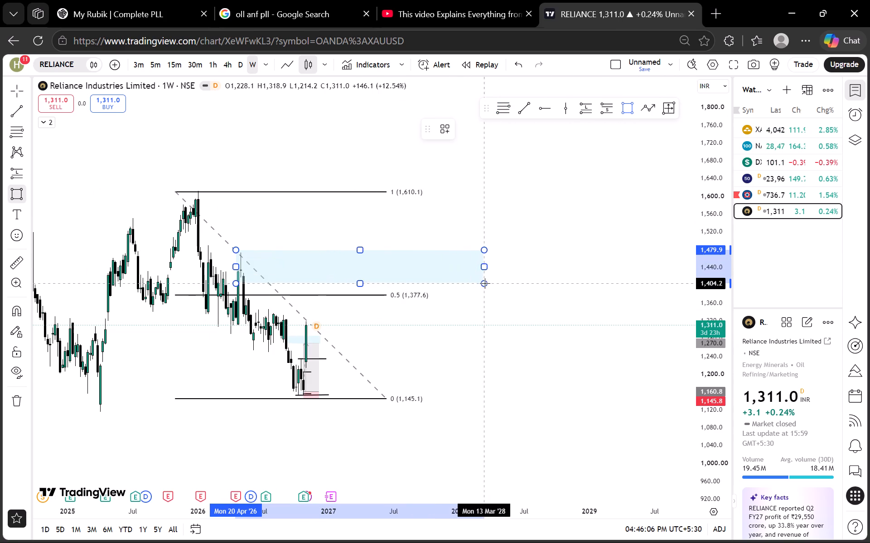
{"action": "left_click", "coordinate": [388, 278]}
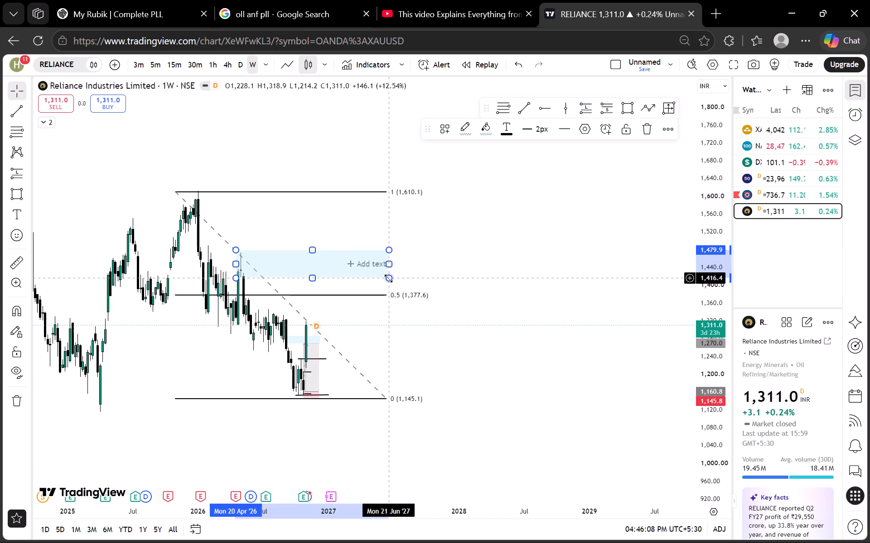
{"action": "left_click", "coordinate": [439, 130]}
{"action": "left_click", "coordinate": [449, 228]}
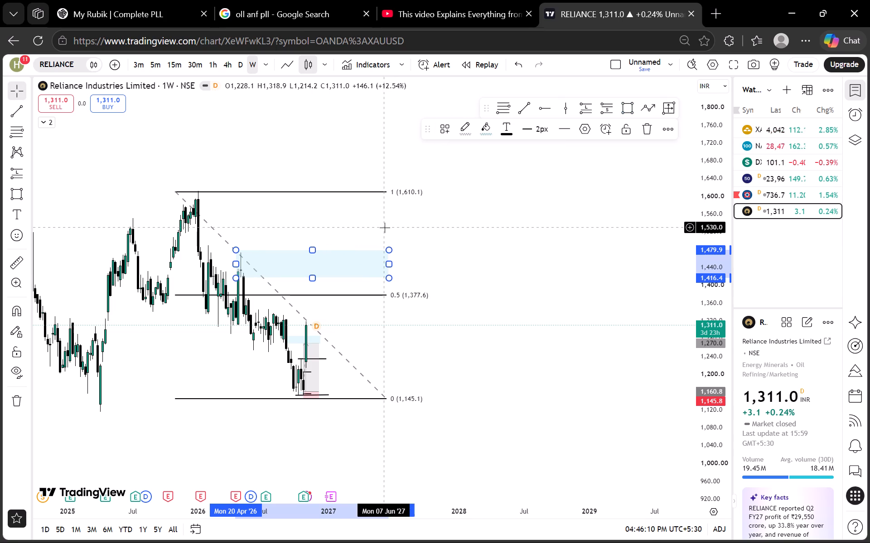
{"action": "left_click", "coordinate": [385, 228]}
Delete the Fibonacci retracement from RELIANCE's weekly chart.
{"action": "left_click", "coordinate": [356, 192]}
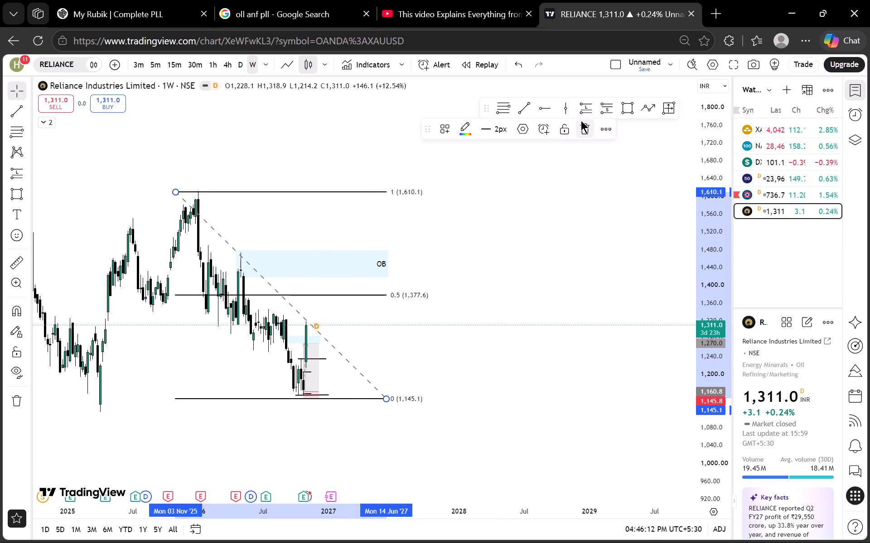
{"action": "left_click", "coordinate": [582, 122]}
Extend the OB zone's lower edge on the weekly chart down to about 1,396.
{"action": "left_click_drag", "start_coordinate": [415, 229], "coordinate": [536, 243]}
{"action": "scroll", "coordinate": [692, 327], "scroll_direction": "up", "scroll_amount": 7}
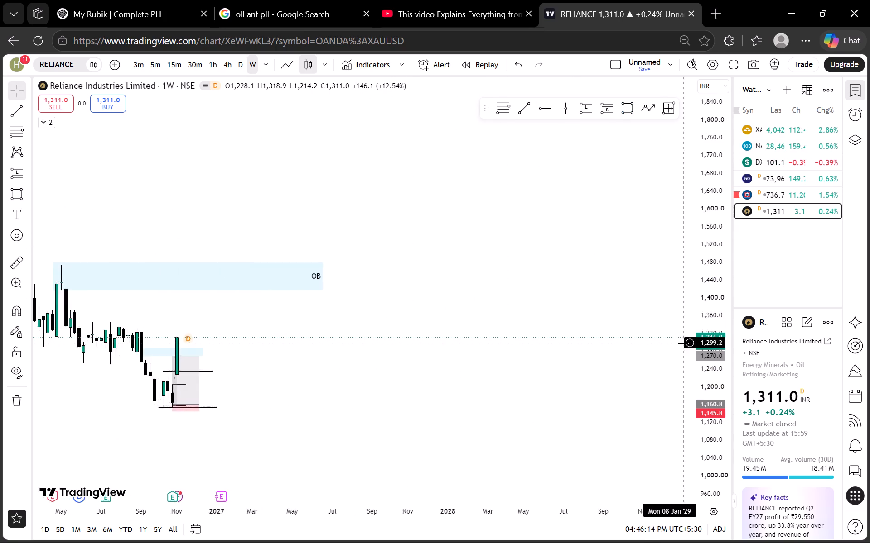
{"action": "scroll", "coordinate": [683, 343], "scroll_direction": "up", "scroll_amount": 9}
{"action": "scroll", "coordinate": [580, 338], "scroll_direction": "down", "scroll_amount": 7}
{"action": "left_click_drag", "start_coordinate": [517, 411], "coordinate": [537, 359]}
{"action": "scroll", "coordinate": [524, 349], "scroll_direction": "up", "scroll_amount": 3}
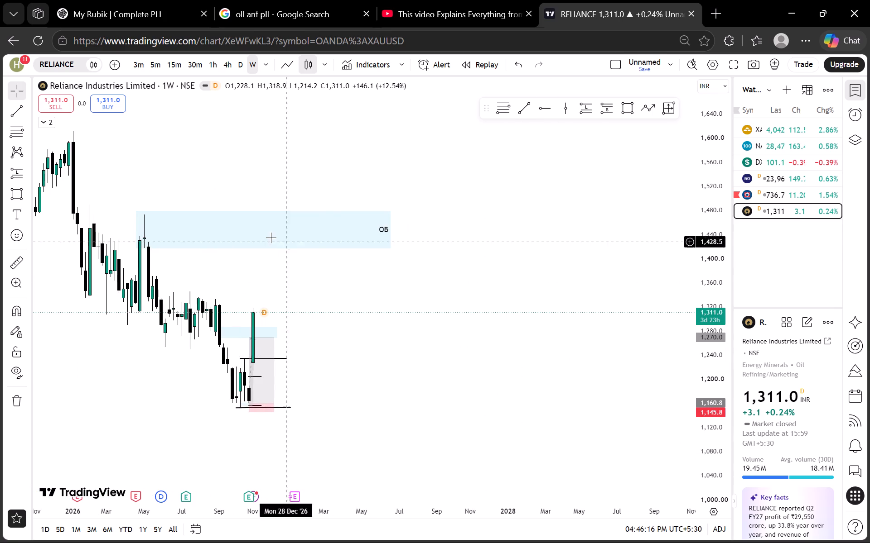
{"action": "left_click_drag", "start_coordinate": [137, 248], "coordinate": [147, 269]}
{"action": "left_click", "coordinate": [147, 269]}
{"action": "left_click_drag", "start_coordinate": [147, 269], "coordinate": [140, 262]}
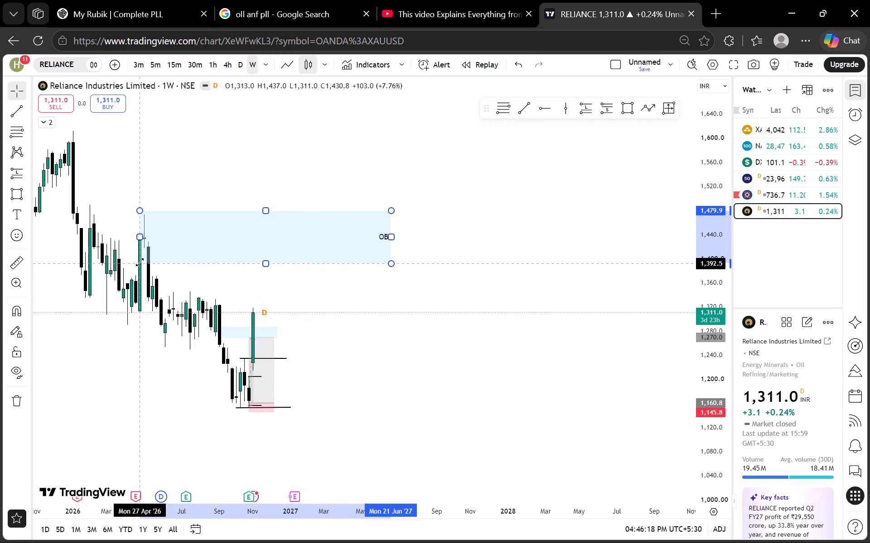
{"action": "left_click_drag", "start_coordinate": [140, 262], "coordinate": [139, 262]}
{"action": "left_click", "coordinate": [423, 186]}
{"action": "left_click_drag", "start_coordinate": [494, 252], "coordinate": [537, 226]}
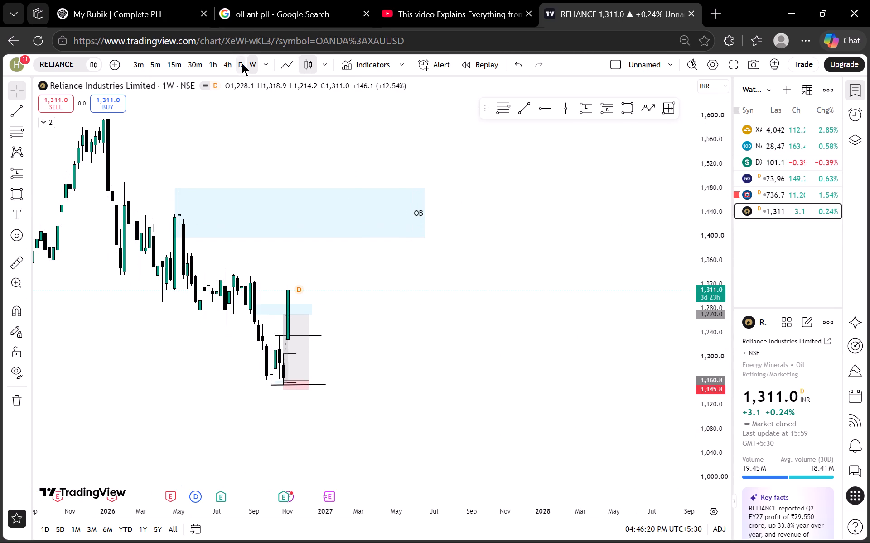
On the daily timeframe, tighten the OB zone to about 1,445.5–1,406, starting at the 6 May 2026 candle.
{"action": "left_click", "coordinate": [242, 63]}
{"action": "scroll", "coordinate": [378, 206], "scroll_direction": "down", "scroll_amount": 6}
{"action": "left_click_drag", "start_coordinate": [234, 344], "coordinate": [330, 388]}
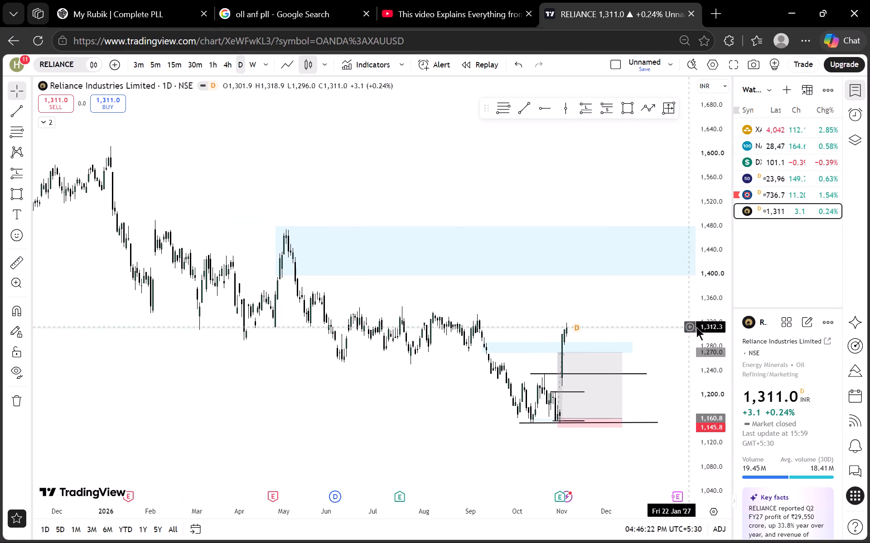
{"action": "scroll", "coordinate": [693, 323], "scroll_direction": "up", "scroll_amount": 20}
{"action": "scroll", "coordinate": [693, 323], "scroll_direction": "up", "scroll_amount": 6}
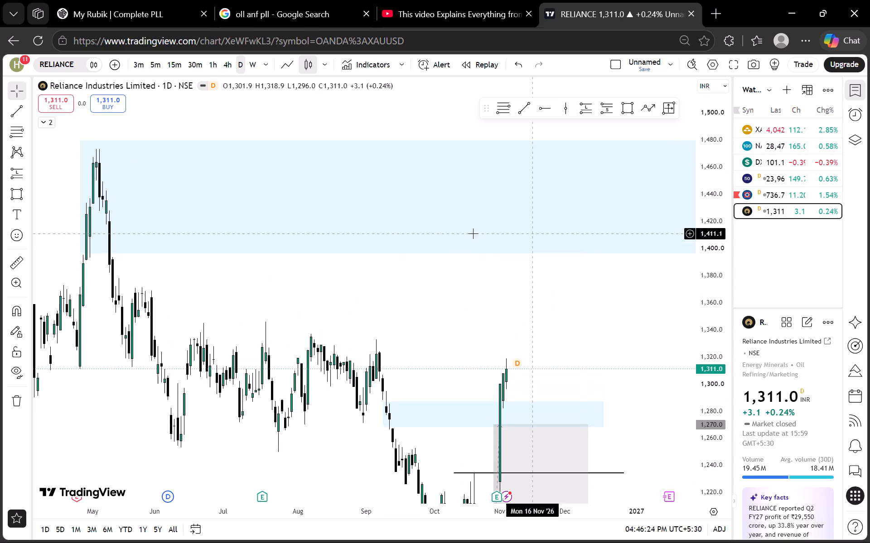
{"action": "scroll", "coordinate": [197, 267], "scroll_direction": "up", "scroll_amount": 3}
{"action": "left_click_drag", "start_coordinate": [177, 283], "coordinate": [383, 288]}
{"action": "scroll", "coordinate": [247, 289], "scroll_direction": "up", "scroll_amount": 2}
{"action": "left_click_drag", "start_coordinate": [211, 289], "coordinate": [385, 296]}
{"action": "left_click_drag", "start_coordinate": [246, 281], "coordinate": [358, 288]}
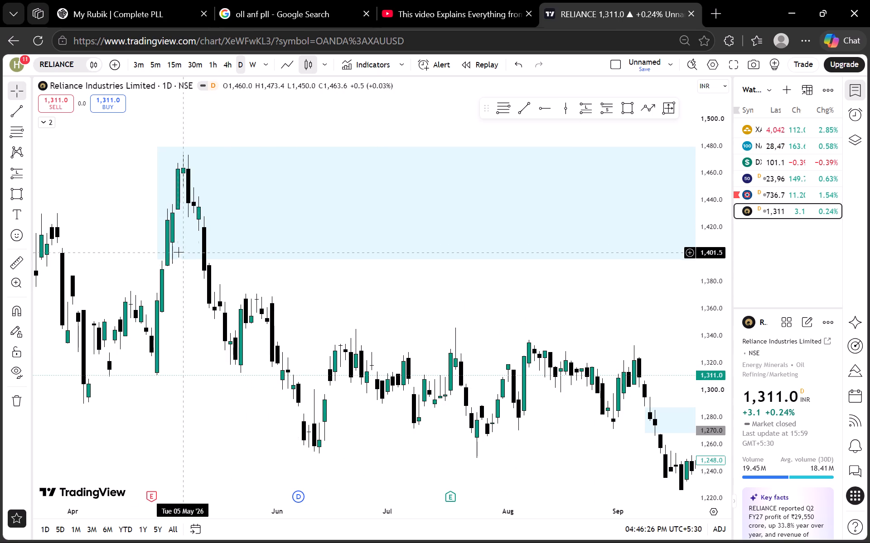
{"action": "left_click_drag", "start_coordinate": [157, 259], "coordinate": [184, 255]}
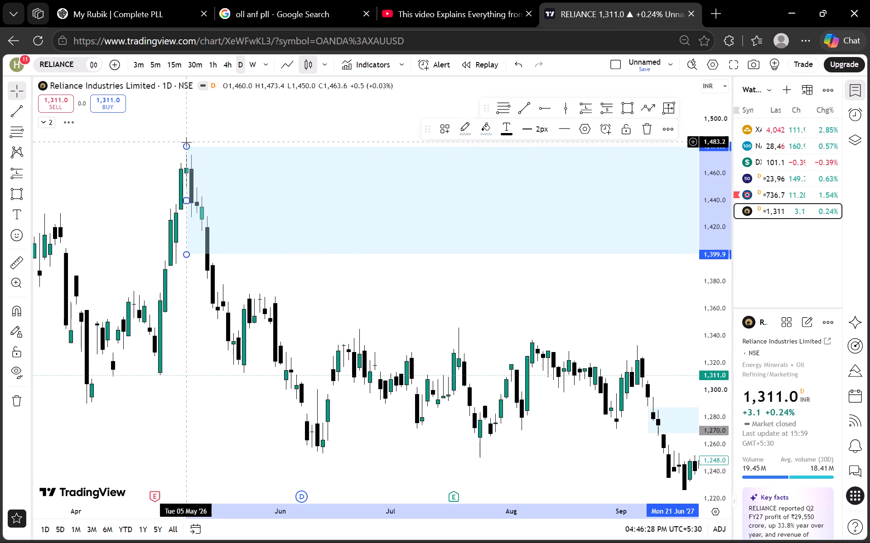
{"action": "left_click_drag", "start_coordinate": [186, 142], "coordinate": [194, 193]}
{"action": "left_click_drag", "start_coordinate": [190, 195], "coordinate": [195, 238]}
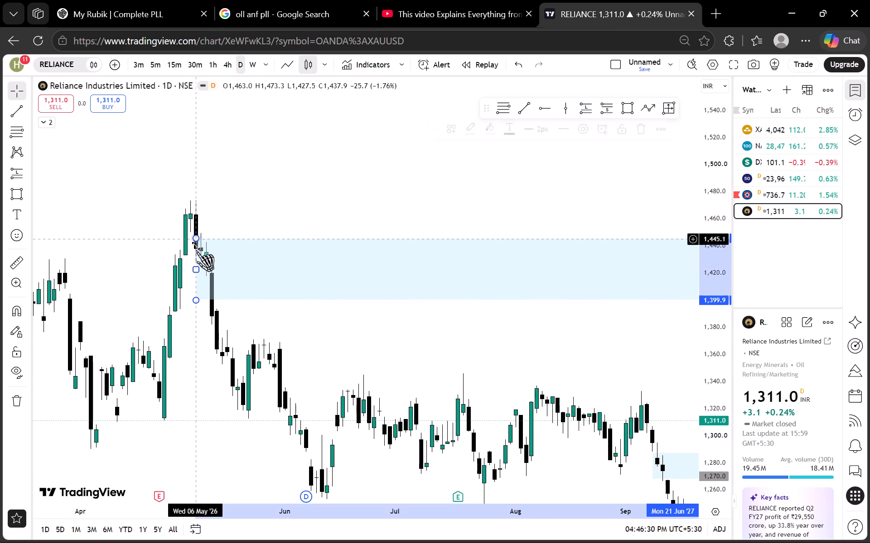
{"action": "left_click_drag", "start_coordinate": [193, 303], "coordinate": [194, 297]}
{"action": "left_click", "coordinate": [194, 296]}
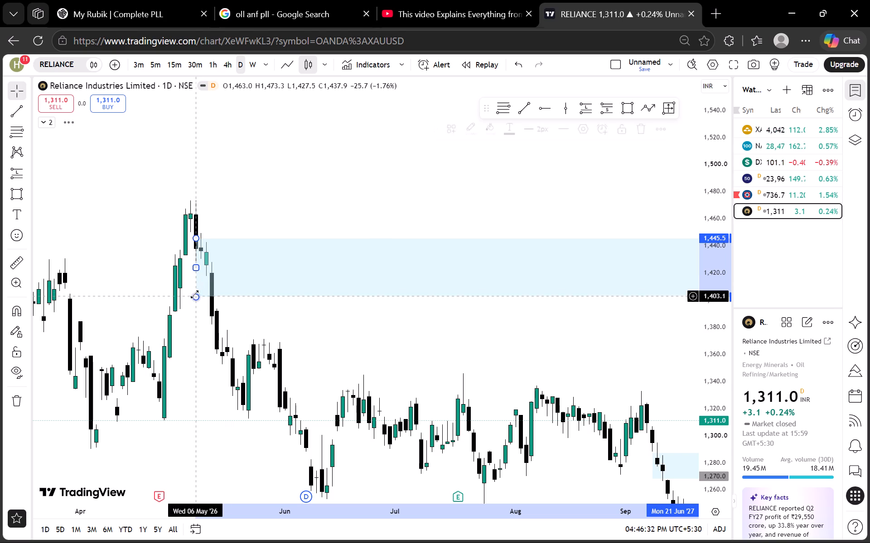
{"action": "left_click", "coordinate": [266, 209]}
On the 4-hour timeframe, narrow the OB zone to about 1,423–1,417, starting near the 7 May 2026 candles.
{"action": "left_click", "coordinate": [221, 61]}
{"action": "scroll", "coordinate": [285, 170], "scroll_direction": "down", "scroll_amount": 6}
{"action": "scroll", "coordinate": [256, 284], "scroll_direction": "down", "scroll_amount": 3}
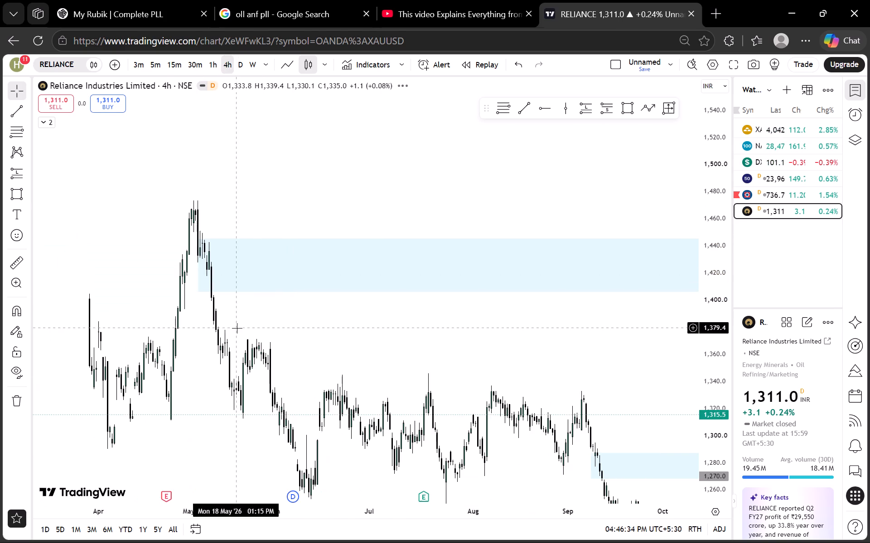
{"action": "left_click_drag", "start_coordinate": [292, 311], "coordinate": [565, 311]}
{"action": "scroll", "coordinate": [517, 323], "scroll_direction": "up", "scroll_amount": 5}
{"action": "scroll", "coordinate": [375, 345], "scroll_direction": "up", "scroll_amount": 3}
{"action": "left_click_drag", "start_coordinate": [377, 321], "coordinate": [527, 349]}
{"action": "scroll", "coordinate": [721, 339], "scroll_direction": "up", "scroll_amount": 3}
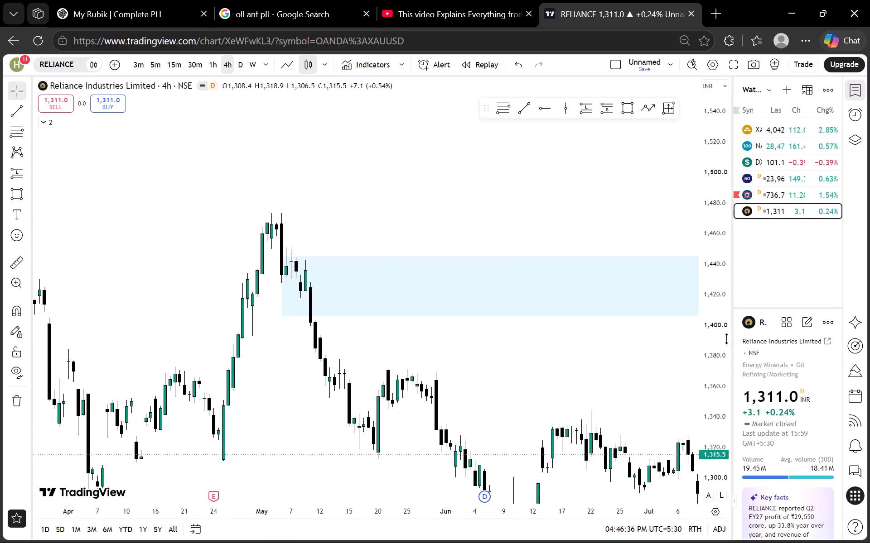
{"action": "scroll", "coordinate": [727, 339], "scroll_direction": "up", "scroll_amount": 20}
{"action": "scroll", "coordinate": [727, 338], "scroll_direction": "down", "scroll_amount": 2}
{"action": "scroll", "coordinate": [725, 338], "scroll_direction": "up", "scroll_amount": 6}
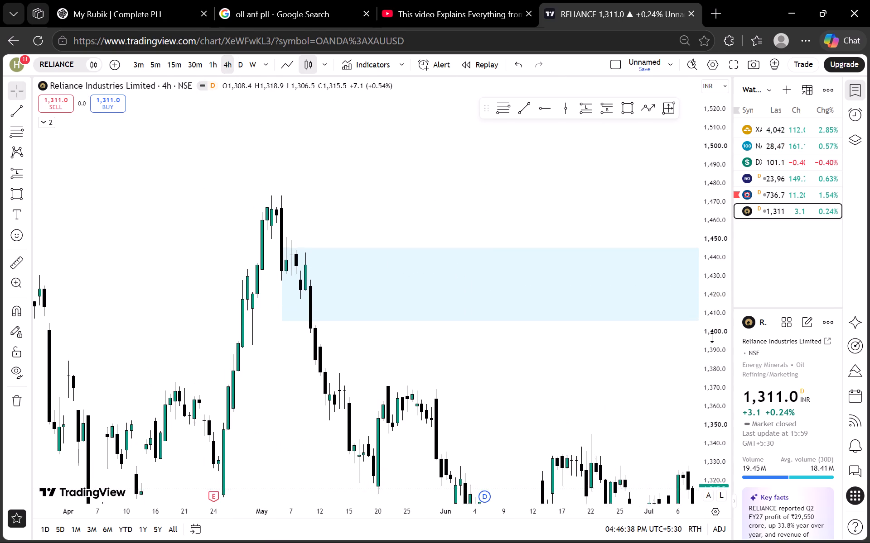
{"action": "scroll", "coordinate": [712, 338], "scroll_direction": "up", "scroll_amount": 9}
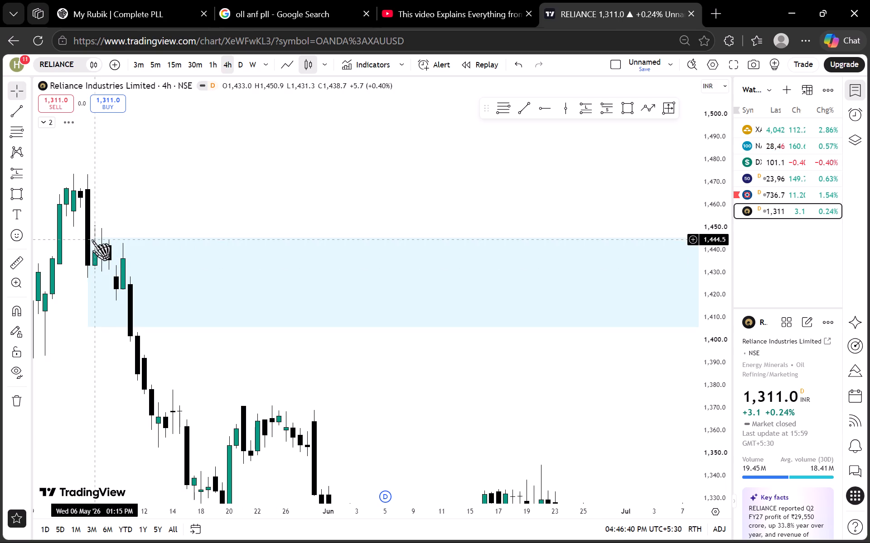
{"action": "left_click_drag", "start_coordinate": [88, 238], "coordinate": [112, 288]}
{"action": "left_click_drag", "start_coordinate": [109, 331], "coordinate": [116, 307]}
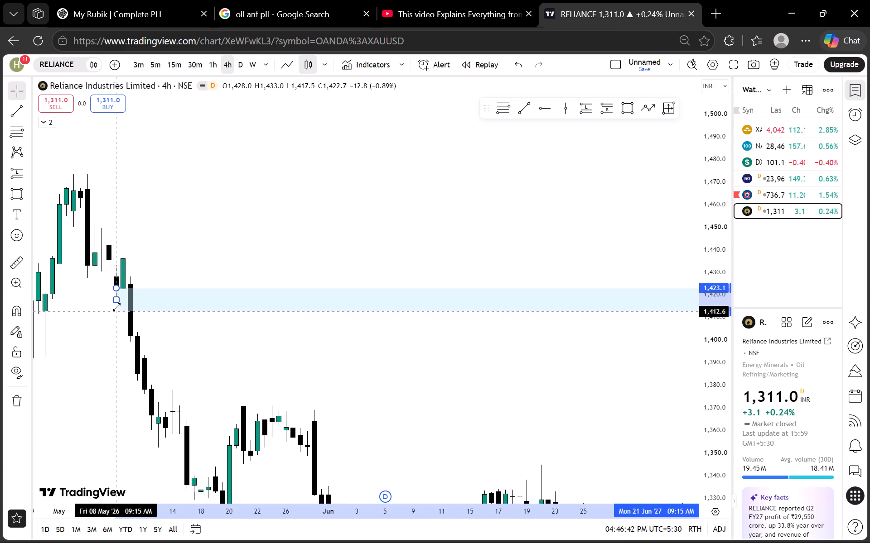
{"action": "left_click_drag", "start_coordinate": [116, 307], "coordinate": [108, 302]}
{"action": "left_click", "coordinate": [184, 248]}
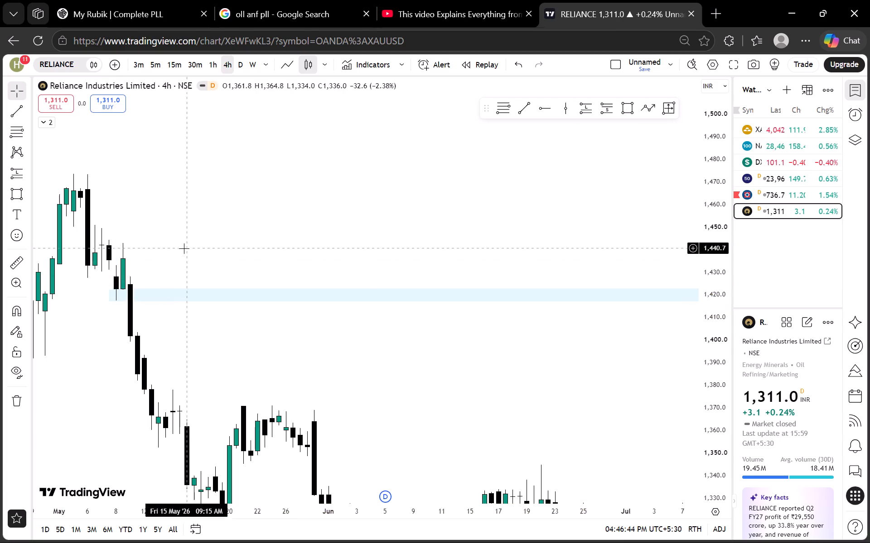
Examine RELIANCE's 4-hour chart from the narrowed OB zone across to the November rally and the marked position.
{"action": "scroll", "coordinate": [241, 238], "scroll_direction": "down", "scroll_amount": 5}
{"action": "left_click_drag", "start_coordinate": [445, 357], "coordinate": [262, 281]}
{"action": "left_click_drag", "start_coordinate": [443, 290], "coordinate": [313, 290]}
{"action": "scroll", "coordinate": [396, 285], "scroll_direction": "down", "scroll_amount": 5}
{"action": "left_click_drag", "start_coordinate": [604, 312], "coordinate": [322, 278]}
{"action": "left_click_drag", "start_coordinate": [560, 278], "coordinate": [326, 289]}
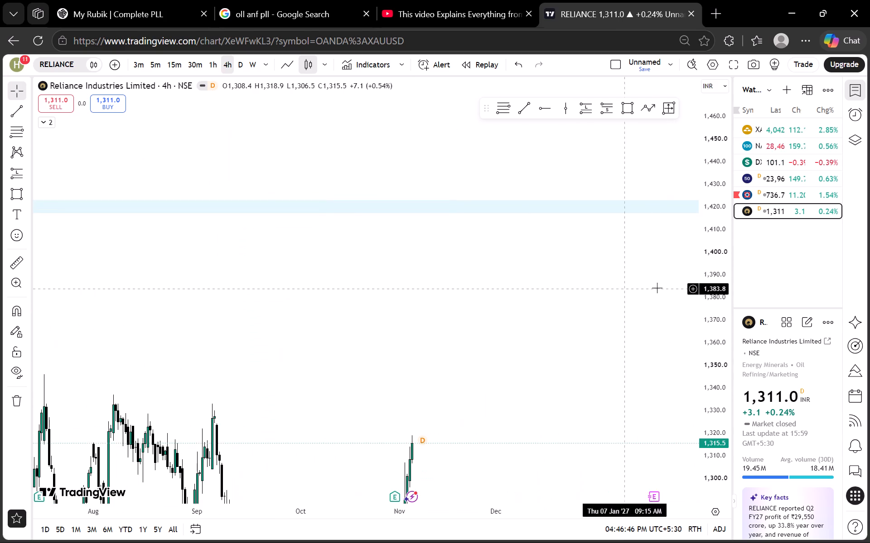
{"action": "scroll", "coordinate": [708, 271], "scroll_direction": "down", "scroll_amount": 12}
{"action": "left_click_drag", "start_coordinate": [625, 287], "coordinate": [262, 290]}
{"action": "scroll", "coordinate": [358, 272], "scroll_direction": "down", "scroll_amount": 4}
{"action": "left_click_drag", "start_coordinate": [310, 284], "coordinate": [486, 279]}
{"action": "scroll", "coordinate": [417, 279], "scroll_direction": "up", "scroll_amount": 9}
{"action": "left_click_drag", "start_coordinate": [226, 271], "coordinate": [436, 275]}
{"action": "left_click_drag", "start_coordinate": [191, 250], "coordinate": [319, 283]}
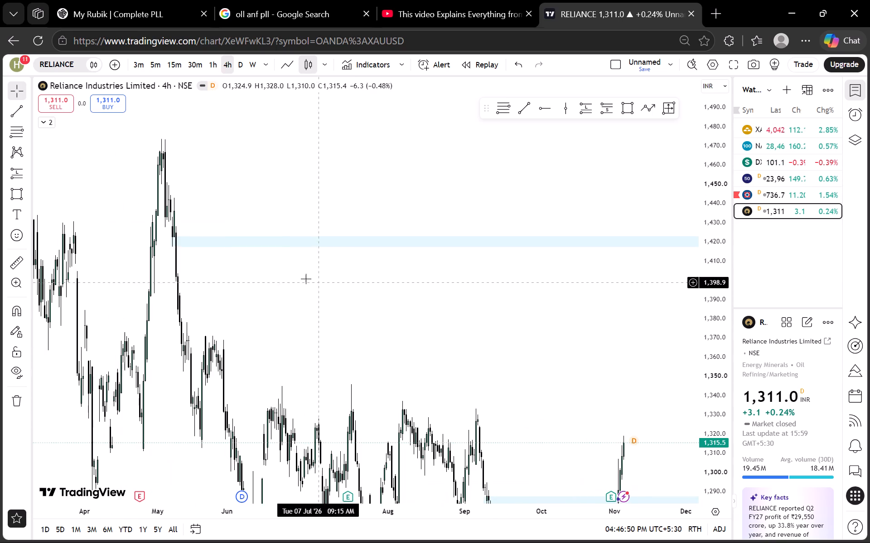
{"action": "left_click_drag", "start_coordinate": [444, 316], "coordinate": [279, 216]}
{"action": "left_click_drag", "start_coordinate": [493, 259], "coordinate": [397, 192]}
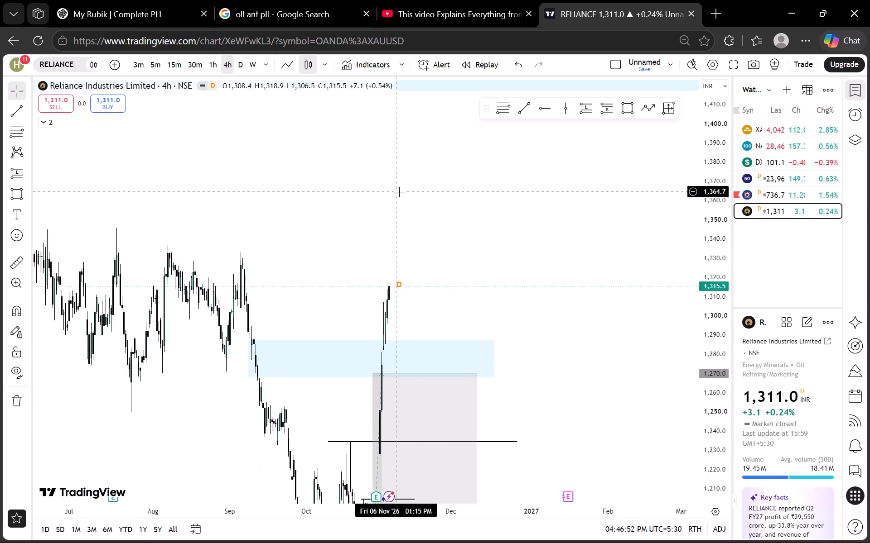
{"action": "scroll", "coordinate": [369, 214], "scroll_direction": "up", "scroll_amount": 2}
{"action": "left_click_drag", "start_coordinate": [282, 232], "coordinate": [355, 214]}
{"action": "scroll", "coordinate": [701, 288], "scroll_direction": "down", "scroll_amount": 5}
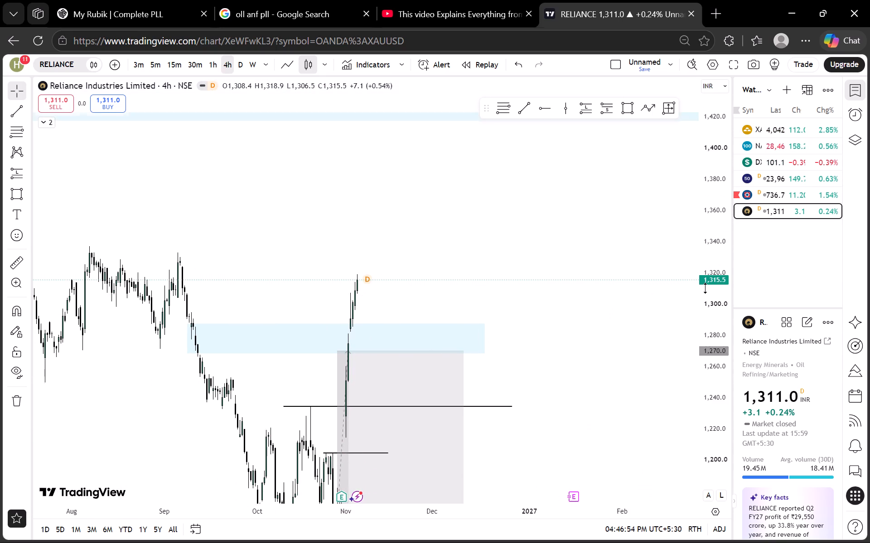
{"action": "scroll", "coordinate": [706, 288], "scroll_direction": "down", "scroll_amount": 2}
{"action": "left_click_drag", "start_coordinate": [470, 259], "coordinate": [476, 175]}
{"action": "scroll", "coordinate": [715, 311], "scroll_direction": "down", "scroll_amount": 6}
{"action": "scroll", "coordinate": [286, 145], "scroll_direction": "up", "scroll_amount": 2}
{"action": "left_click_drag", "start_coordinate": [239, 140], "coordinate": [285, 126]}
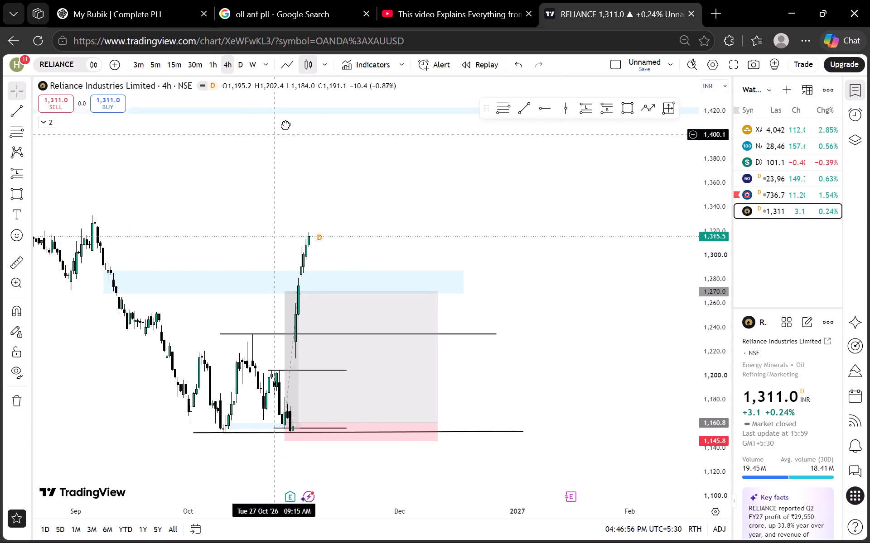
On the daily timeframe, draw a rectangle zone from about 1,206.5 to 1,196.3, spanning 27 October 2026 to 13 January 2027.
{"action": "left_click", "coordinate": [239, 61]}
{"action": "scroll", "coordinate": [514, 240], "scroll_direction": "up", "scroll_amount": 5}
{"action": "left_click_drag", "start_coordinate": [414, 302], "coordinate": [541, 269]}
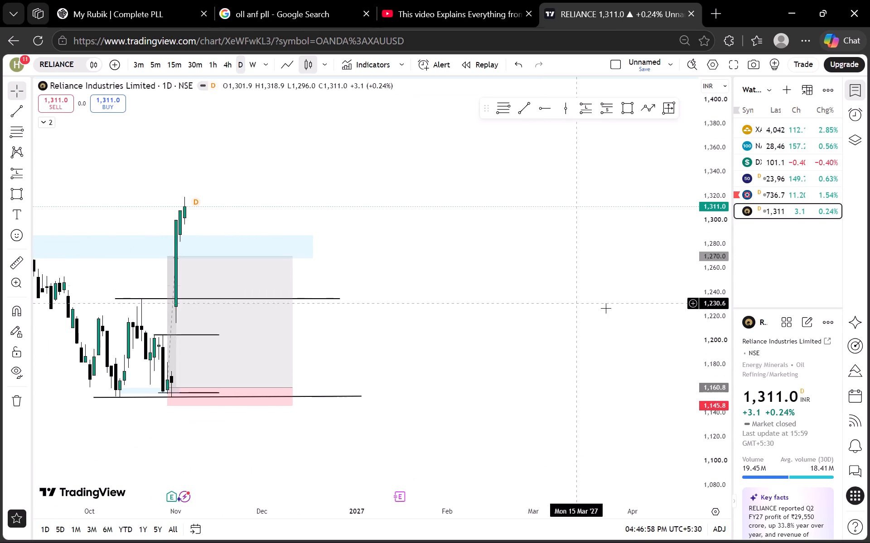
{"action": "scroll", "coordinate": [720, 295], "scroll_direction": "down", "scroll_amount": 8}
{"action": "scroll", "coordinate": [436, 305], "scroll_direction": "up", "scroll_amount": 1}
{"action": "left_click_drag", "start_coordinate": [432, 304], "coordinate": [593, 281]}
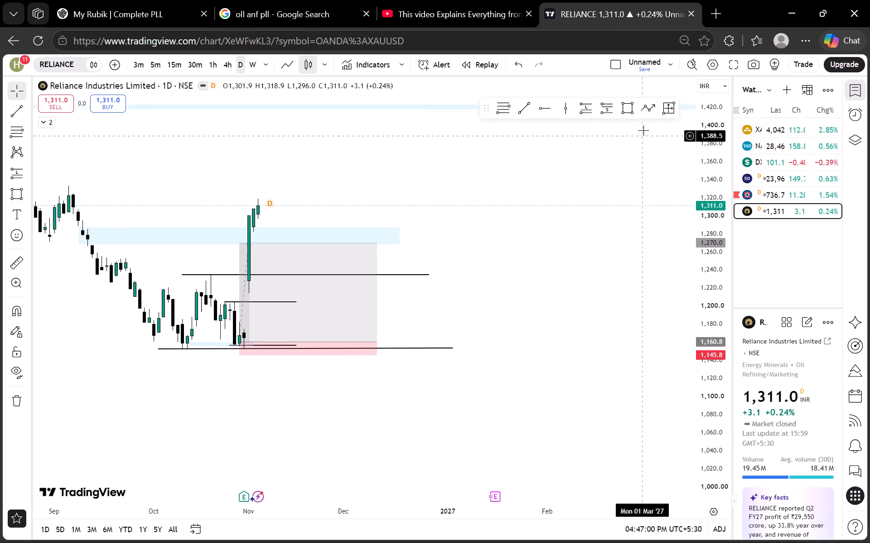
{"action": "scroll", "coordinate": [605, 119], "scroll_direction": "down", "scroll_amount": 3}
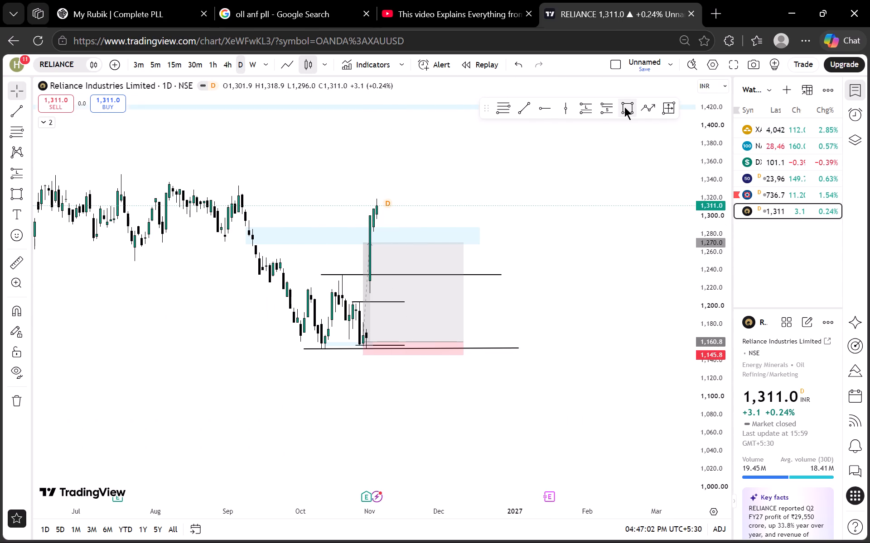
{"action": "left_click", "coordinate": [624, 107]}
{"action": "left_click", "coordinate": [362, 288]}
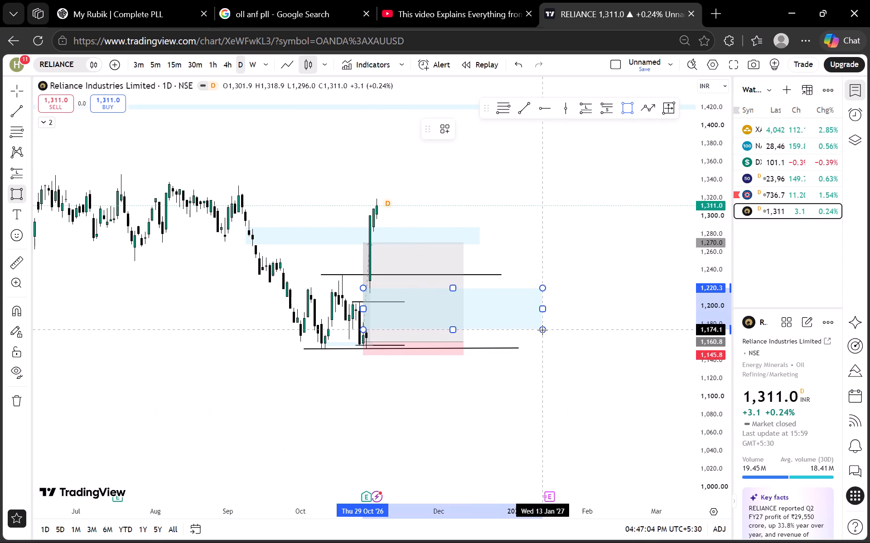
{"action": "left_click", "coordinate": [541, 310]}
{"action": "left_click", "coordinate": [605, 282]}
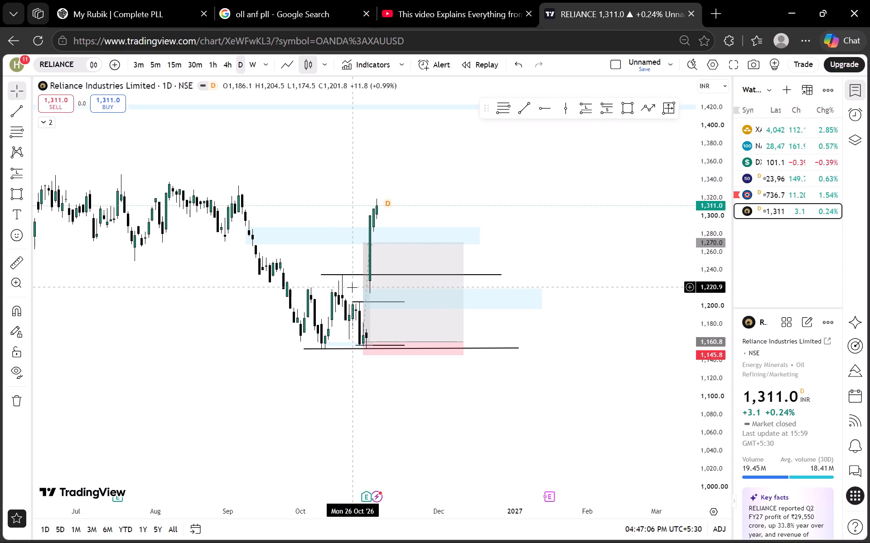
{"action": "left_click_drag", "start_coordinate": [364, 287], "coordinate": [355, 300]}
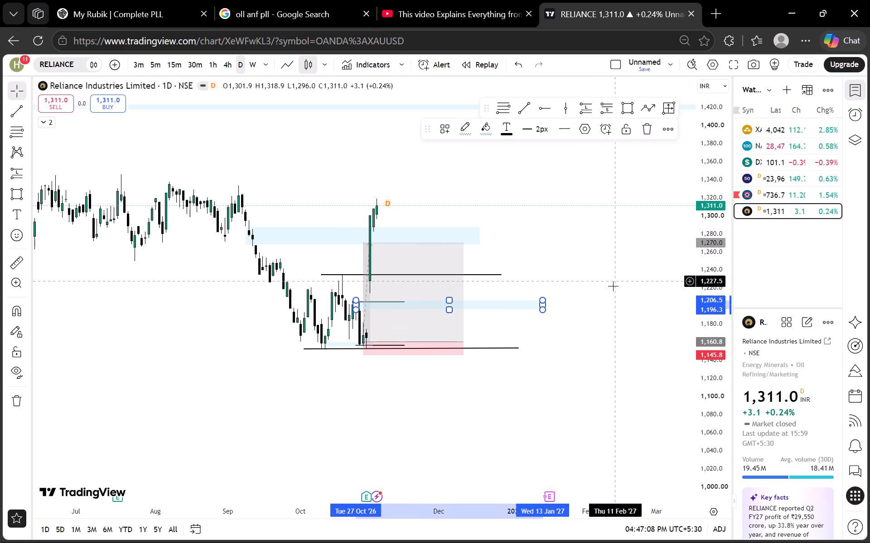
Apply the MB template to the new zone near 1,200.
{"action": "left_click", "coordinate": [527, 311]}
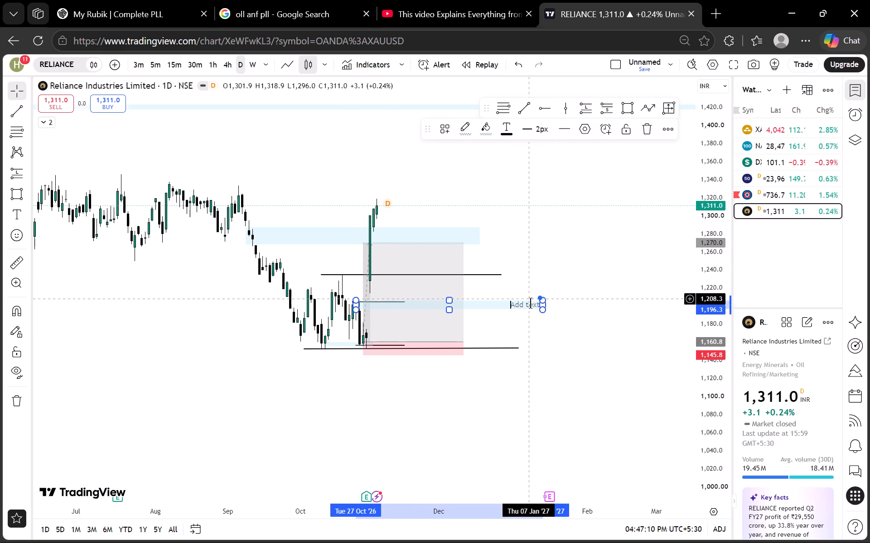
{"action": "left_click", "coordinate": [443, 134]}
{"action": "left_click", "coordinate": [455, 215]}
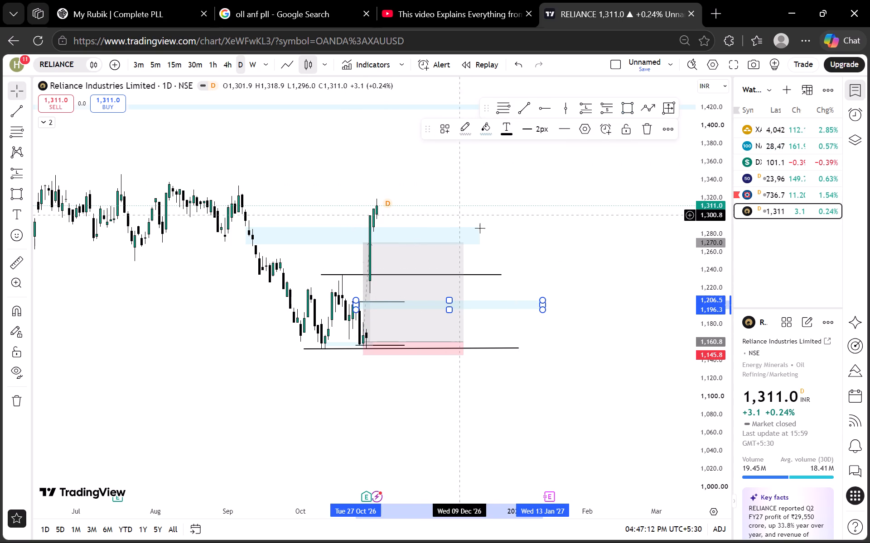
{"action": "left_click", "coordinate": [558, 286]}
Review RELIANCE's daily chart with the upper OB zone, the MB zone and the marked position together.
{"action": "scroll", "coordinate": [708, 322], "scroll_direction": "up", "scroll_amount": 6}
{"action": "scroll", "coordinate": [612, 266], "scroll_direction": "down", "scroll_amount": 3}
{"action": "left_click_drag", "start_coordinate": [641, 244], "coordinate": [610, 255]}
{"action": "scroll", "coordinate": [711, 264], "scroll_direction": "down", "scroll_amount": 4}
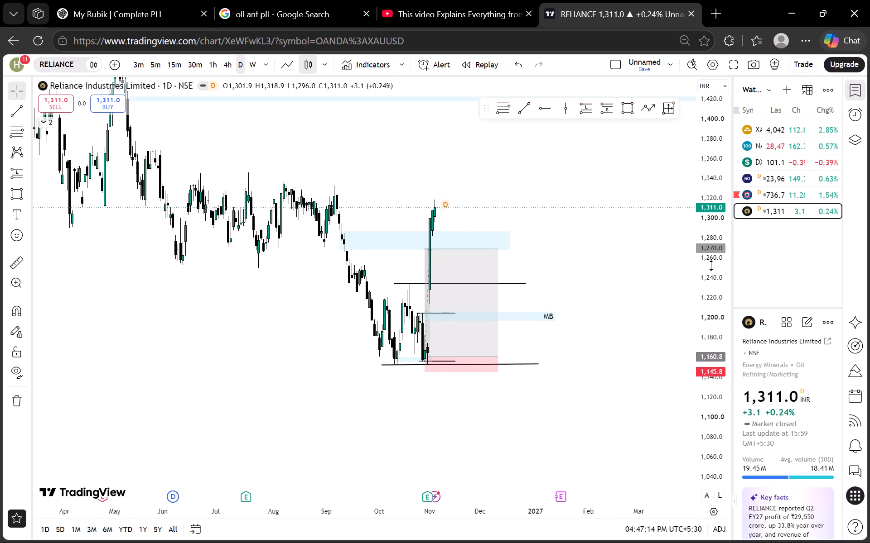
{"action": "scroll", "coordinate": [711, 266], "scroll_direction": "down", "scroll_amount": 13}
{"action": "left_click_drag", "start_coordinate": [604, 198], "coordinate": [478, 225]}
{"action": "left_click_drag", "start_coordinate": [488, 197], "coordinate": [393, 234]}
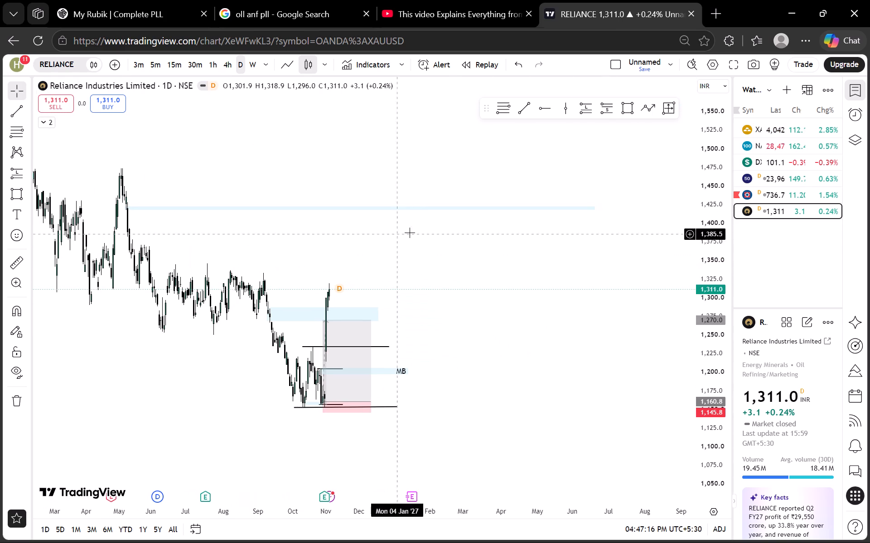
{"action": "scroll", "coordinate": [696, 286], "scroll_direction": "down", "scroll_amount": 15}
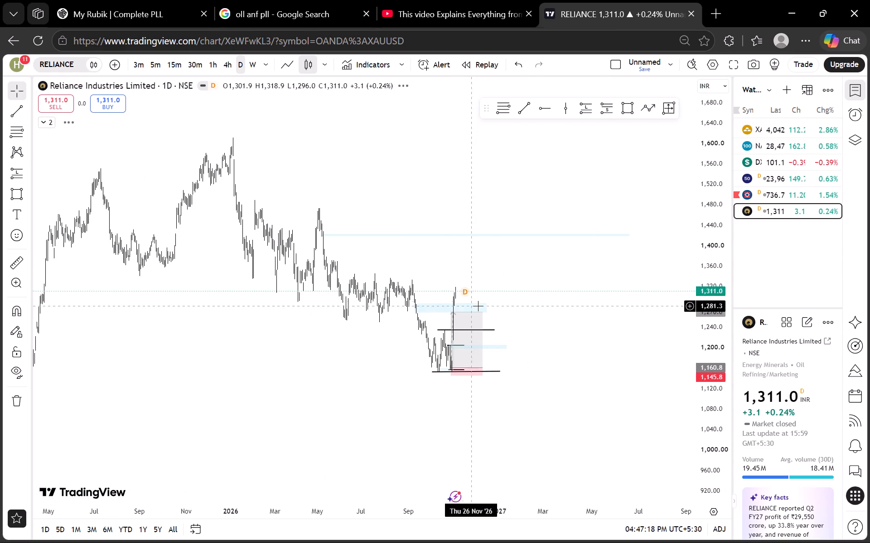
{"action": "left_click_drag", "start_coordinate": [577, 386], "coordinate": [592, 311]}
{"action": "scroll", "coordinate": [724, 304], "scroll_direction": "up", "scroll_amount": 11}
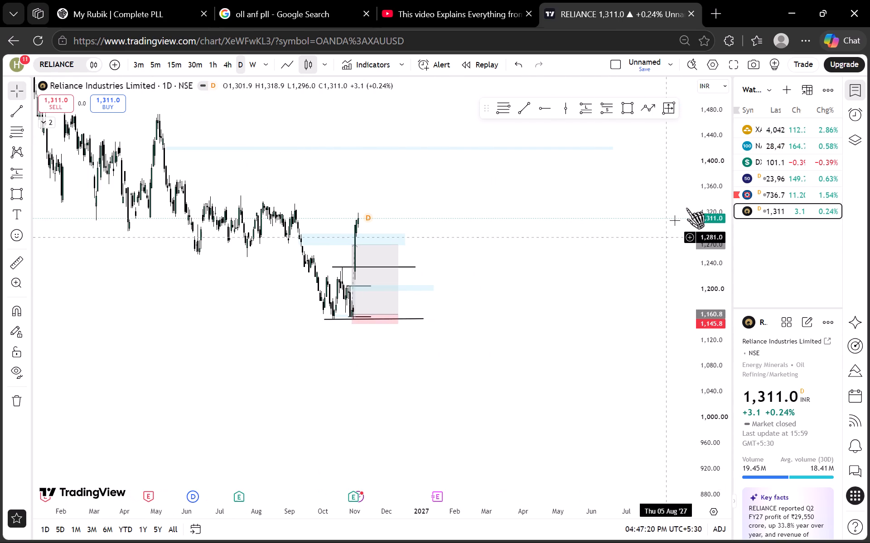
Switch the chart to XAUUSD from the watchlist and hide the watchlist to widen the chart.
{"action": "left_click", "coordinate": [770, 129]}
{"action": "scroll", "coordinate": [686, 263], "scroll_direction": "down", "scroll_amount": 3}
{"action": "left_click_drag", "start_coordinate": [626, 387], "coordinate": [629, 257]}
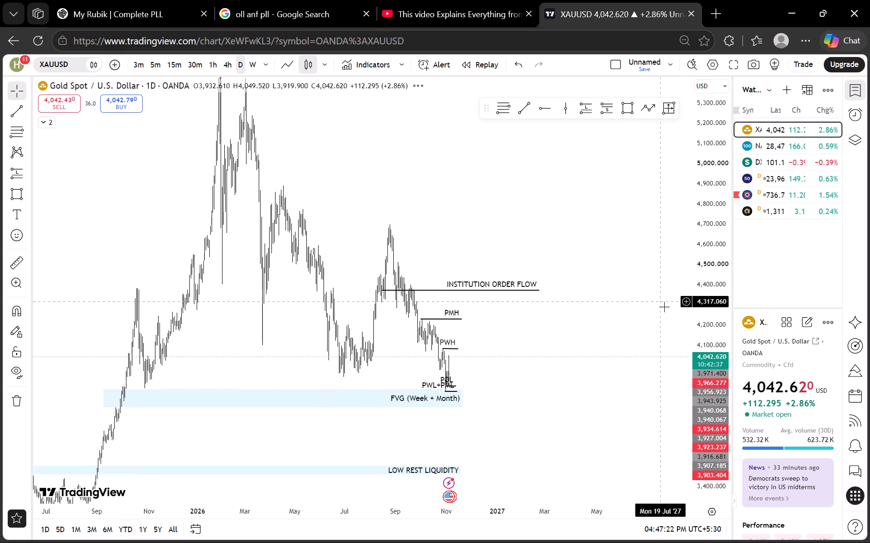
{"action": "scroll", "coordinate": [694, 300], "scroll_direction": "up", "scroll_amount": 6}
{"action": "left_click", "coordinate": [859, 90]}
Examine XAUUSD's daily chart from the August high through the INSTITUTION ORDER FLOW, PMH and PWH levels to the FVG zone.
{"action": "scroll", "coordinate": [826, 315], "scroll_direction": "up", "scroll_amount": 9}
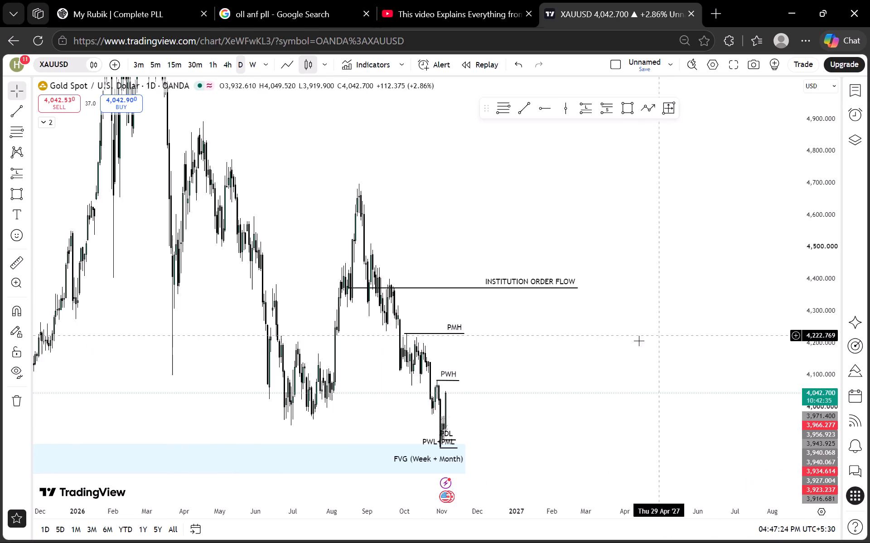
{"action": "scroll", "coordinate": [639, 341], "scroll_direction": "up", "scroll_amount": 6}
{"action": "scroll", "coordinate": [457, 382], "scroll_direction": "up", "scroll_amount": 4}
{"action": "left_click_drag", "start_coordinate": [401, 382], "coordinate": [537, 329]}
{"action": "scroll", "coordinate": [428, 310], "scroll_direction": "down", "scroll_amount": 3}
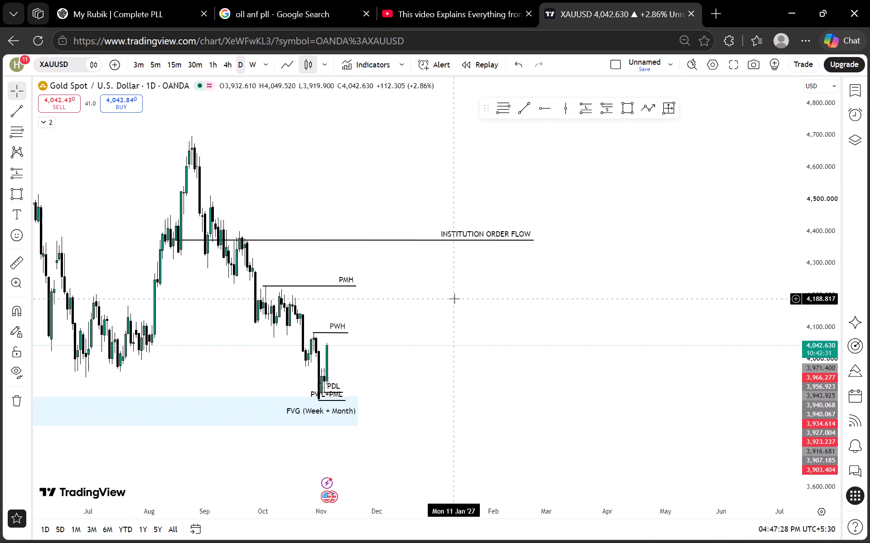
{"action": "scroll", "coordinate": [451, 299], "scroll_direction": "down", "scroll_amount": 2}
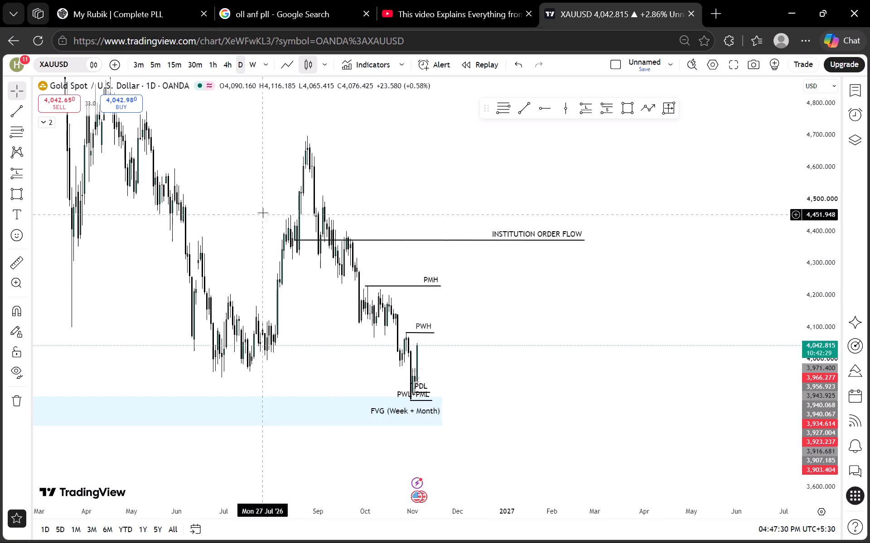
{"action": "scroll", "coordinate": [256, 205], "scroll_direction": "down", "scroll_amount": 3}
{"action": "left_click", "coordinate": [354, 148]}
Review XAUUSD on the weekly timeframe, from the early 2026 peak down to the marked levels, FVG and LOW REST LIQUIDITY zones.
{"action": "left_click", "coordinate": [256, 64]}
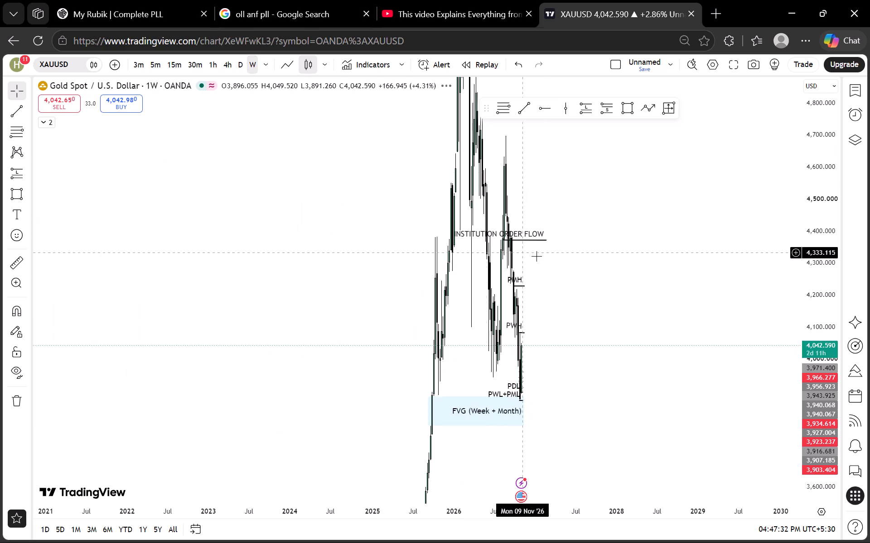
{"action": "scroll", "coordinate": [543, 261], "scroll_direction": "up", "scroll_amount": 14}
{"action": "left_click_drag", "start_coordinate": [418, 279], "coordinate": [571, 277]}
{"action": "left_click_drag", "start_coordinate": [464, 280], "coordinate": [711, 270]}
{"action": "scroll", "coordinate": [790, 239], "scroll_direction": "down", "scroll_amount": 14}
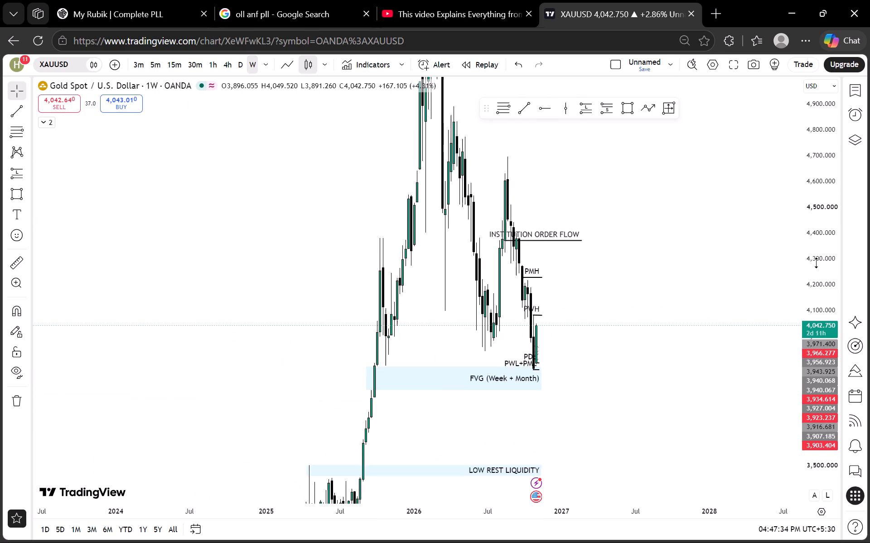
{"action": "scroll", "coordinate": [817, 263], "scroll_direction": "down", "scroll_amount": 4}
{"action": "scroll", "coordinate": [765, 282], "scroll_direction": "up", "scroll_amount": 10}
{"action": "left_click_drag", "start_coordinate": [405, 292], "coordinate": [639, 301]}
{"action": "scroll", "coordinate": [843, 259], "scroll_direction": "down", "scroll_amount": 9}
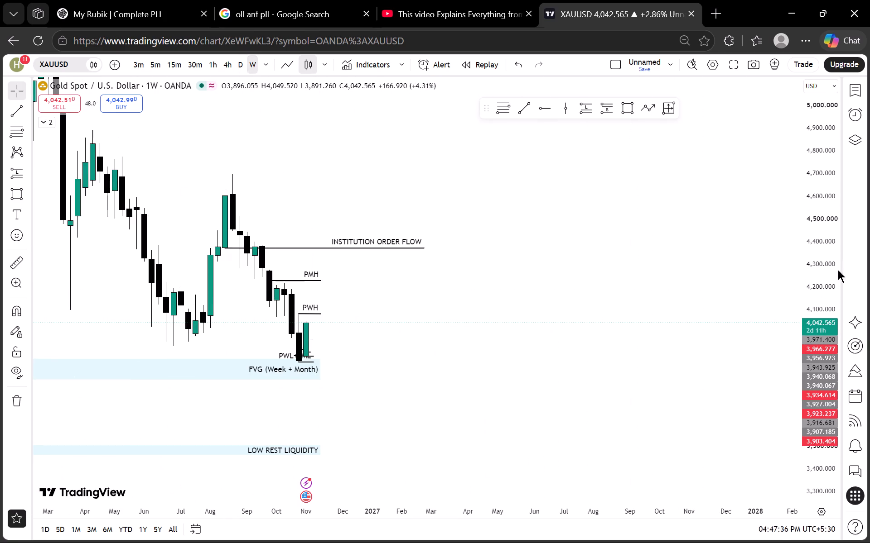
{"action": "scroll", "coordinate": [837, 270], "scroll_direction": "down", "scroll_amount": 13}
{"action": "scroll", "coordinate": [657, 228], "scroll_direction": "up", "scroll_amount": 3}
{"action": "left_click_drag", "start_coordinate": [633, 203], "coordinate": [669, 266]}
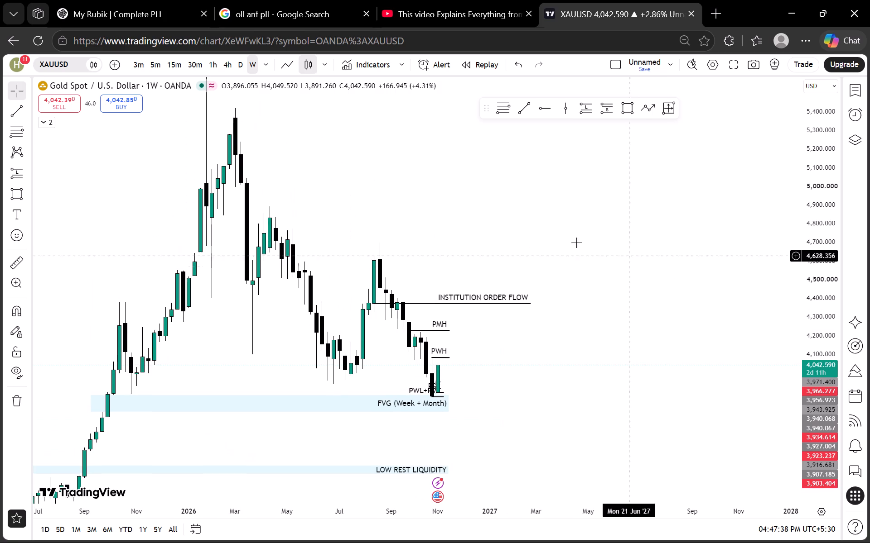
{"action": "left_click_drag", "start_coordinate": [490, 191], "coordinate": [528, 253]}
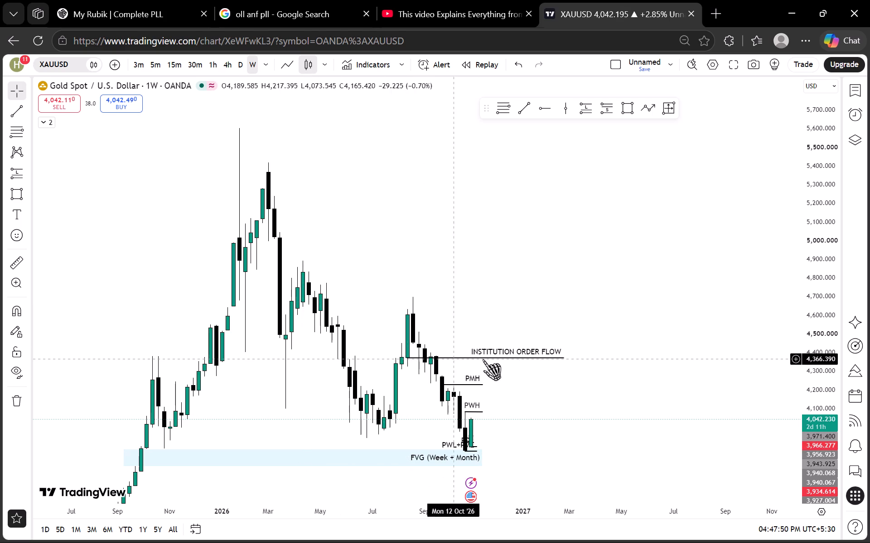
{"action": "left_click_drag", "start_coordinate": [580, 454], "coordinate": [572, 343]}
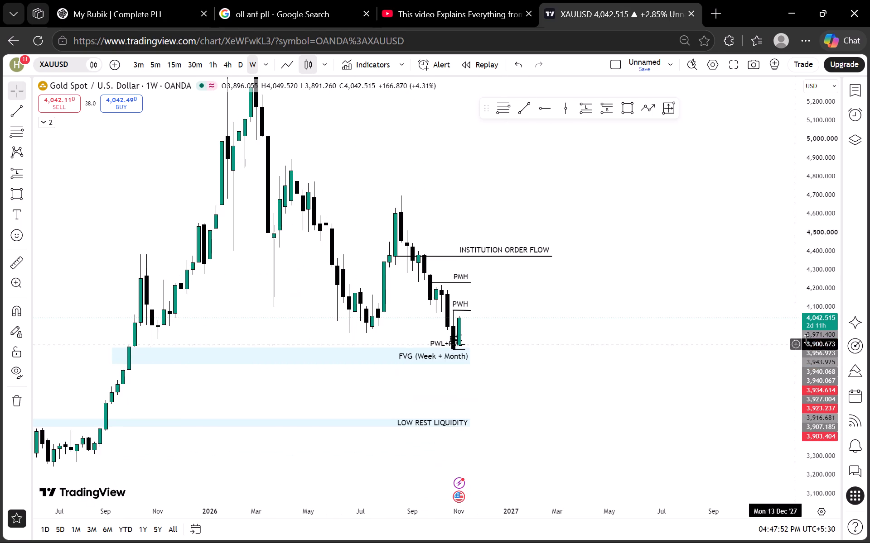
{"action": "scroll", "coordinate": [804, 324], "scroll_direction": "down", "scroll_amount": 15}
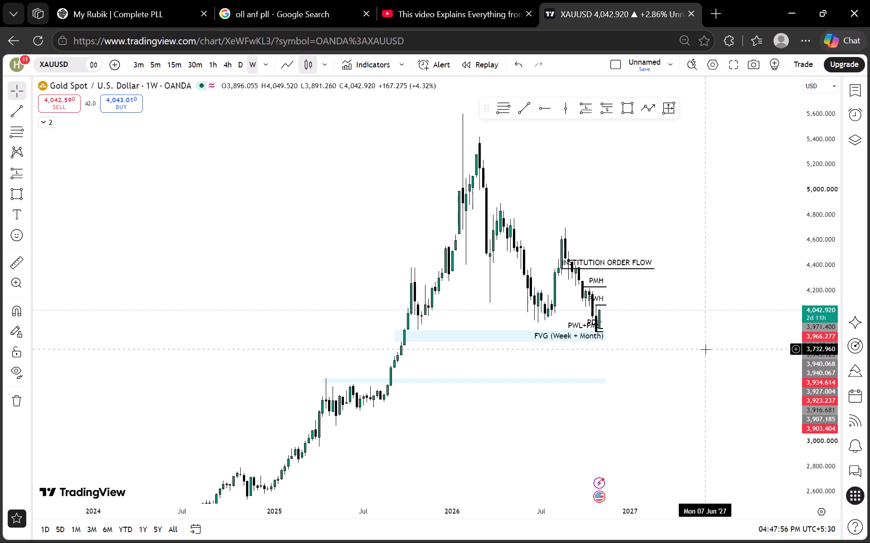
Review XAUUSD on the monthly timeframe, comparing the 2024 to 2026 candles with the marked levels and FVG (Week + Month) zone.
{"action": "left_click", "coordinate": [263, 64]}
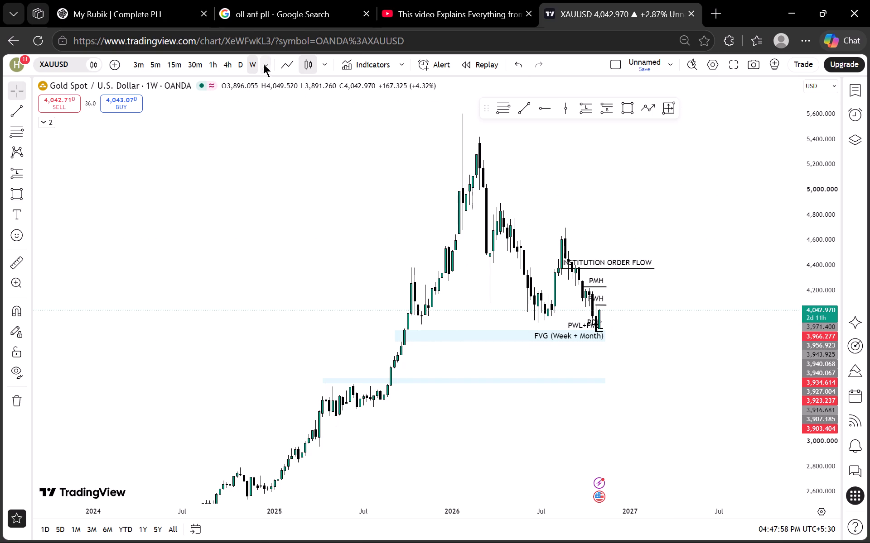
{"action": "scroll", "coordinate": [288, 337], "scroll_direction": "down", "scroll_amount": 4}
{"action": "left_click", "coordinate": [299, 390]}
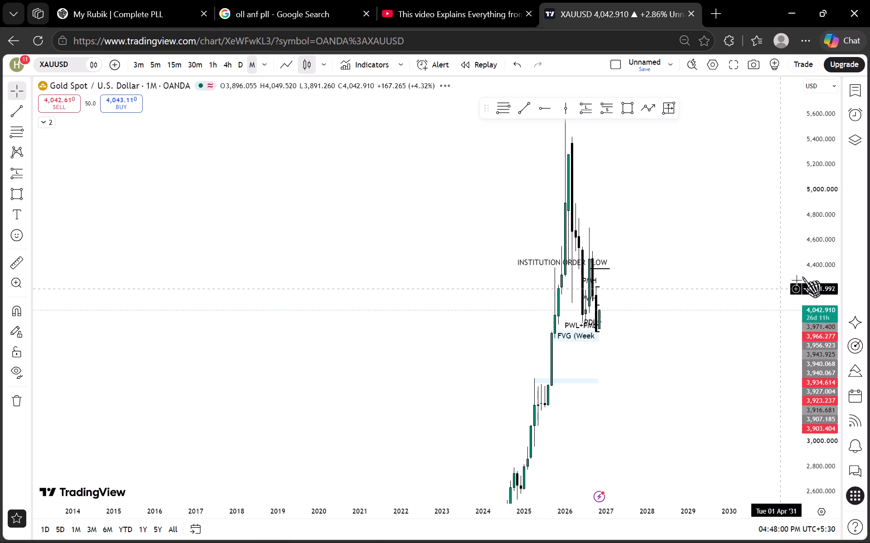
{"action": "scroll", "coordinate": [807, 275], "scroll_direction": "down", "scroll_amount": 5}
{"action": "scroll", "coordinate": [737, 296], "scroll_direction": "up", "scroll_amount": 11}
{"action": "left_click_drag", "start_coordinate": [546, 380], "coordinate": [726, 377]}
{"action": "scroll", "coordinate": [557, 377], "scroll_direction": "up", "scroll_amount": 2}
{"action": "left_click_drag", "start_coordinate": [536, 383], "coordinate": [735, 373]}
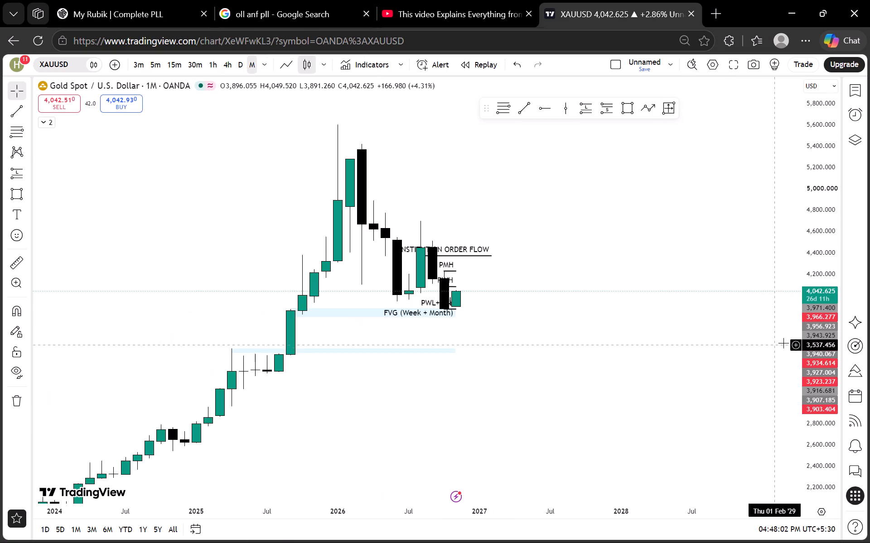
{"action": "scroll", "coordinate": [813, 335], "scroll_direction": "up", "scroll_amount": 6}
{"action": "left_click_drag", "start_coordinate": [722, 155], "coordinate": [699, 263]}
{"action": "scroll", "coordinate": [826, 294], "scroll_direction": "down", "scroll_amount": 10}
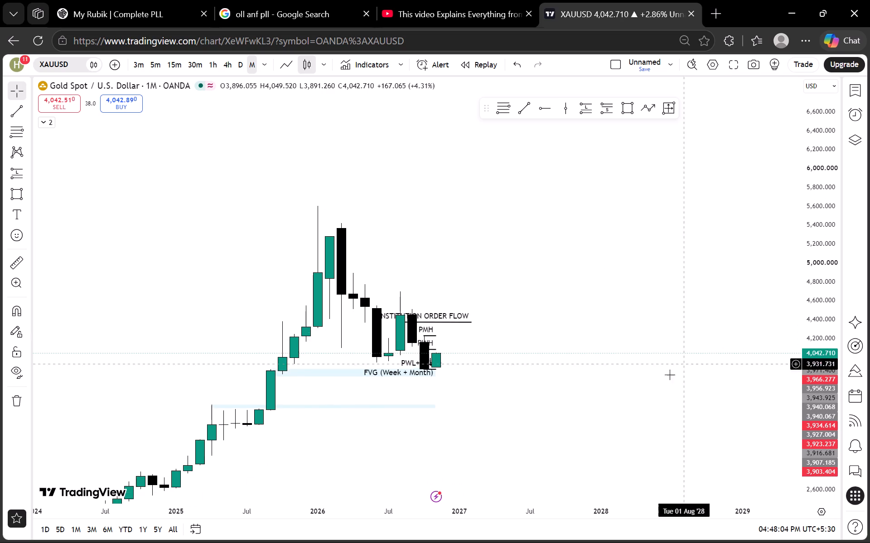
{"action": "scroll", "coordinate": [669, 376], "scroll_direction": "down", "scroll_amount": 2}
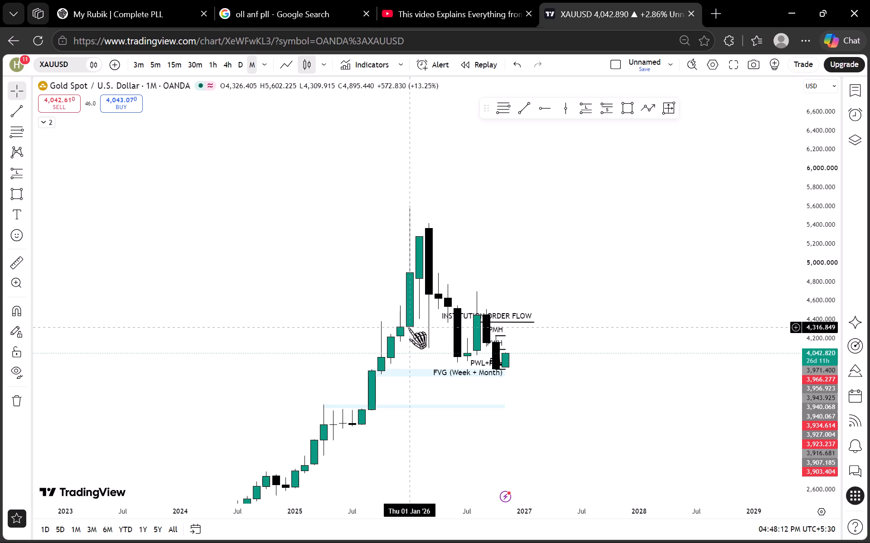
{"action": "left_click_drag", "start_coordinate": [556, 394], "coordinate": [544, 325]}
{"action": "scroll", "coordinate": [826, 324], "scroll_direction": "up", "scroll_amount": 5}
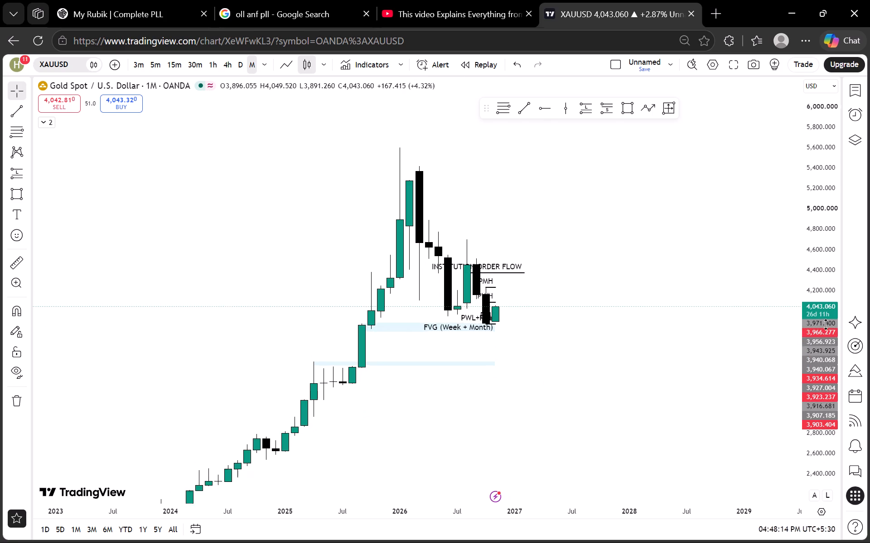
Examine XAUUSD's older monthly price action, focusing on the 2020 to 2023 range.
{"action": "scroll", "coordinate": [733, 312], "scroll_direction": "down", "scroll_amount": 5}
{"action": "left_click_drag", "start_coordinate": [668, 417], "coordinate": [633, 259]}
{"action": "left_click_drag", "start_coordinate": [591, 404], "coordinate": [621, 290]}
{"action": "scroll", "coordinate": [471, 367], "scroll_direction": "down", "scroll_amount": 2}
{"action": "left_click_drag", "start_coordinate": [451, 385], "coordinate": [691, 322]}
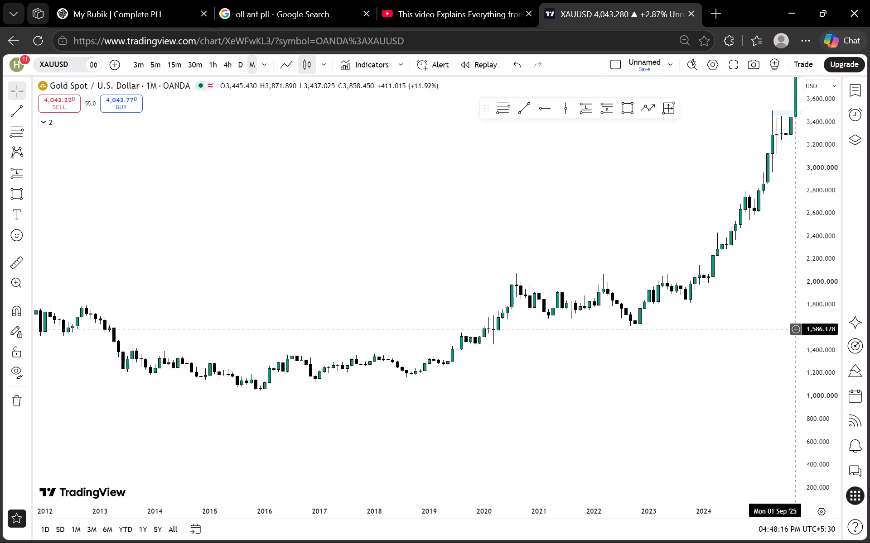
{"action": "scroll", "coordinate": [841, 321], "scroll_direction": "up", "scroll_amount": 20}
{"action": "scroll", "coordinate": [841, 321], "scroll_direction": "up", "scroll_amount": 16}
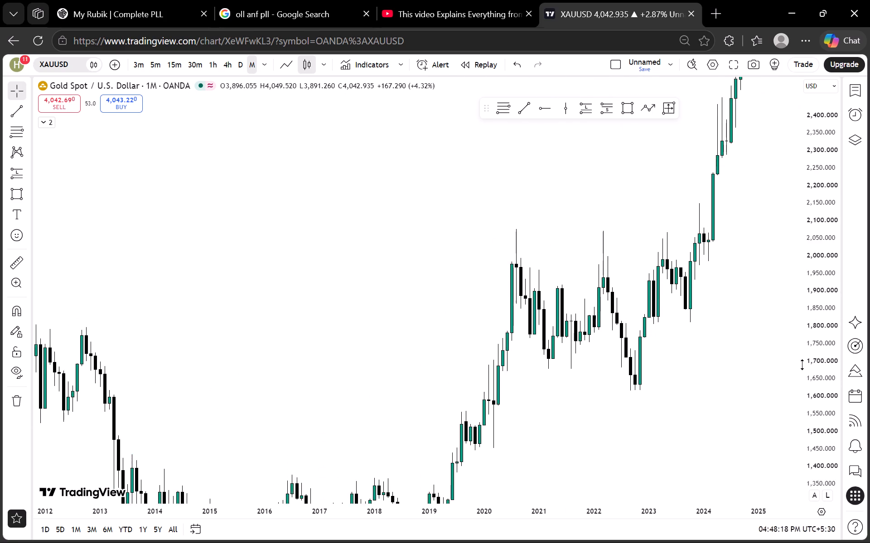
{"action": "scroll", "coordinate": [801, 364], "scroll_direction": "up", "scroll_amount": 5}
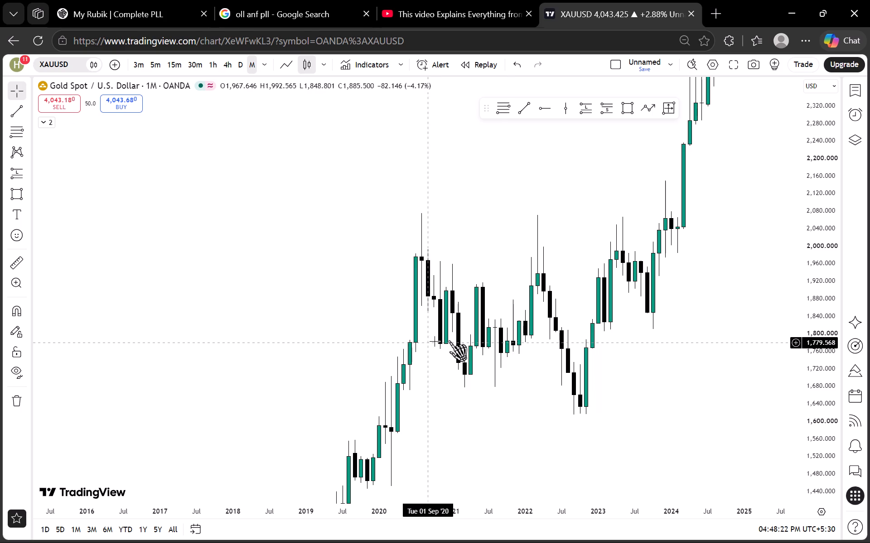
{"action": "scroll", "coordinate": [814, 294], "scroll_direction": "down", "scroll_amount": 14}
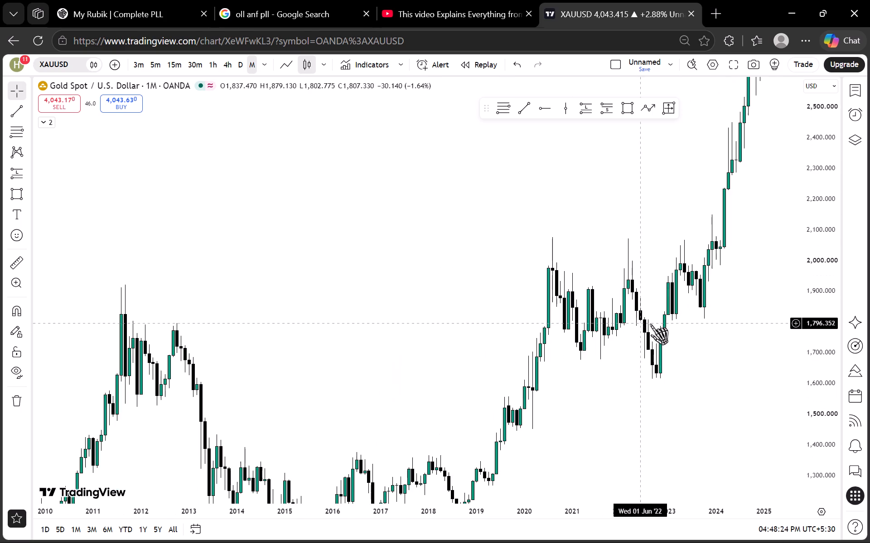
Examine XAUUSD's monthly history around the 2011 to 2012 peak and back to the earliest candles before 2007.
{"action": "left_click_drag", "start_coordinate": [674, 328], "coordinate": [609, 323]}
{"action": "left_click_drag", "start_coordinate": [577, 369], "coordinate": [693, 338]}
{"action": "left_click_drag", "start_coordinate": [476, 383], "coordinate": [647, 265]}
{"action": "left_click_drag", "start_coordinate": [394, 300], "coordinate": [541, 335]}
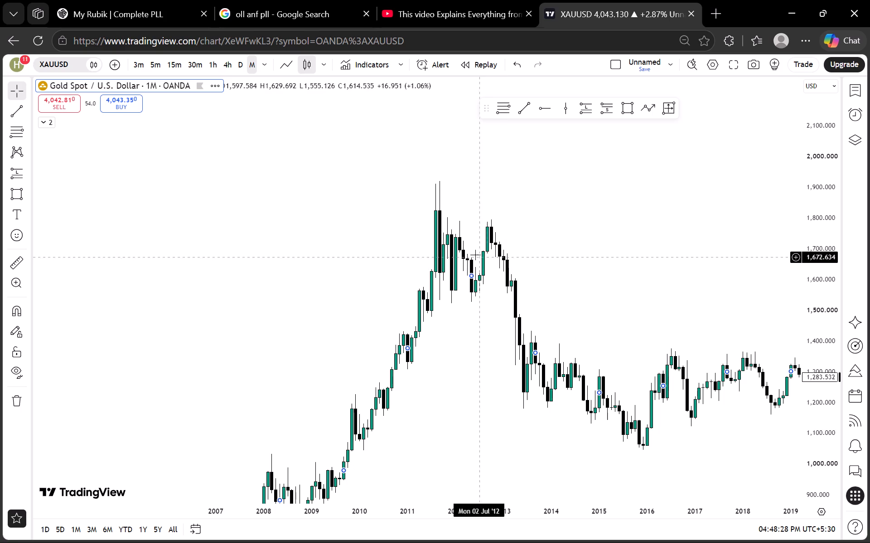
{"action": "left_click_drag", "start_coordinate": [568, 279], "coordinate": [474, 279]}
{"action": "scroll", "coordinate": [460, 279], "scroll_direction": "down", "scroll_amount": 4}
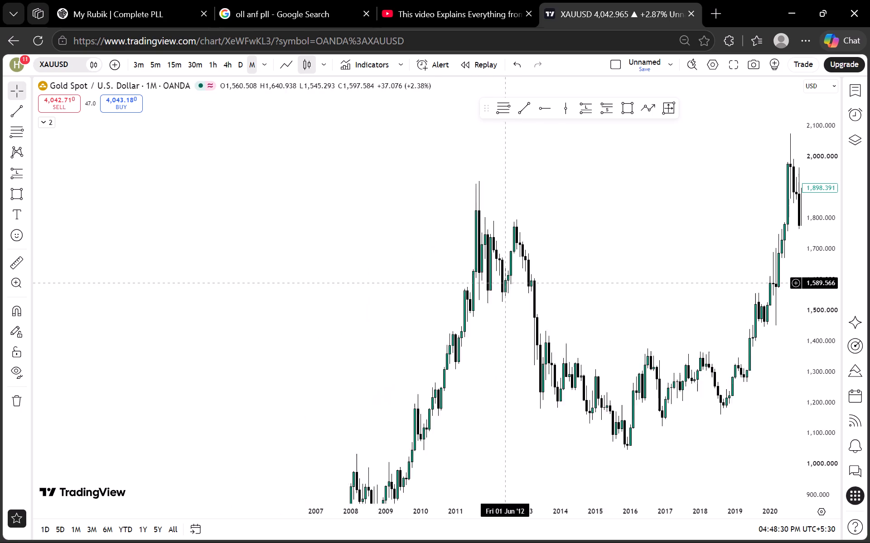
{"action": "left_click_drag", "start_coordinate": [647, 268], "coordinate": [436, 274]}
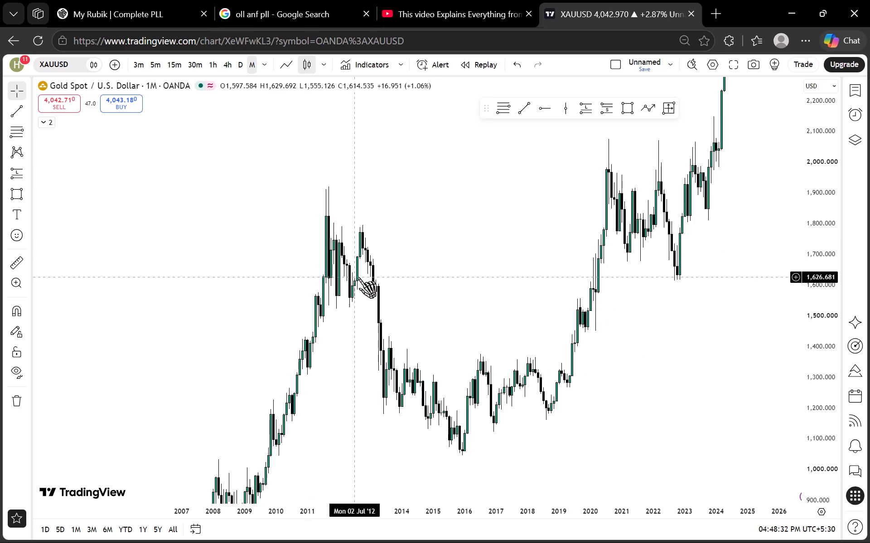
{"action": "scroll", "coordinate": [499, 304], "scroll_direction": "down", "scroll_amount": 2}
{"action": "left_click_drag", "start_coordinate": [564, 339], "coordinate": [662, 199]}
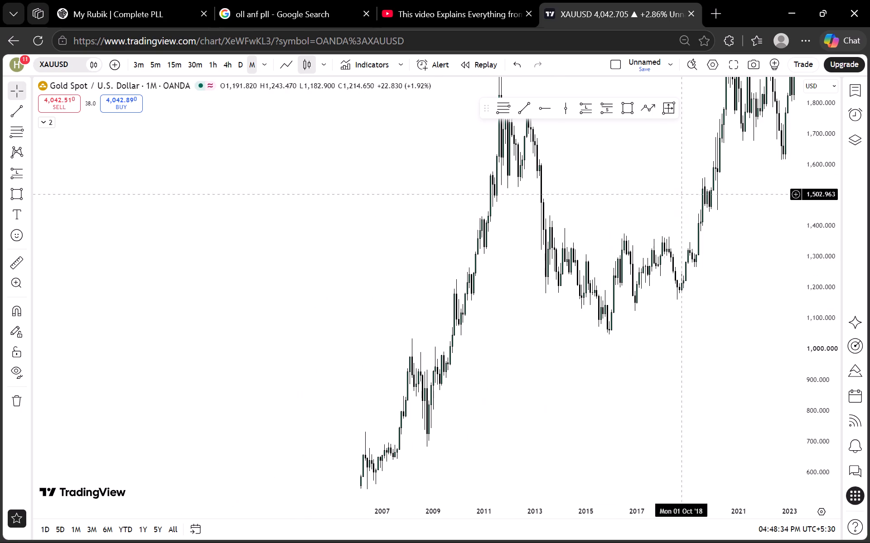
{"action": "scroll", "coordinate": [806, 253], "scroll_direction": "down", "scroll_amount": 20}
{"action": "scroll", "coordinate": [806, 253], "scroll_direction": "down", "scroll_amount": 1}
{"action": "left_click_drag", "start_coordinate": [555, 366], "coordinate": [593, 291]}
{"action": "scroll", "coordinate": [648, 292], "scroll_direction": "up", "scroll_amount": 5}
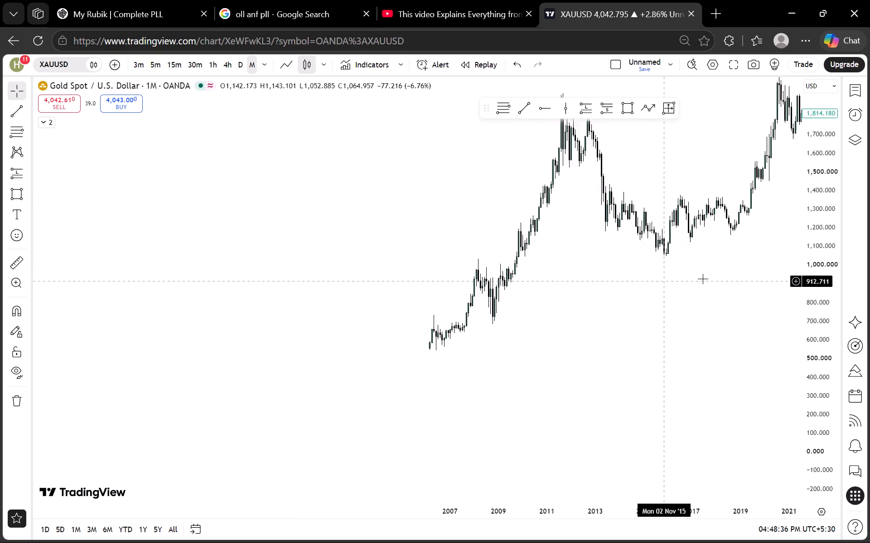
{"action": "scroll", "coordinate": [835, 286], "scroll_direction": "up", "scroll_amount": 20}
{"action": "scroll", "coordinate": [835, 286], "scroll_direction": "up", "scroll_amount": 1}
{"action": "left_click_drag", "start_coordinate": [628, 252], "coordinate": [531, 371]}
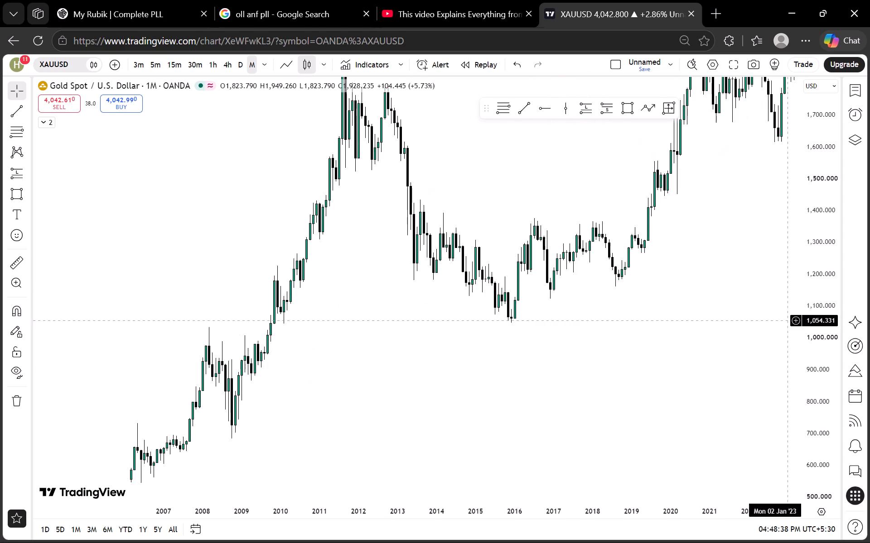
Examine XAUUSD's monthly swings between 2013 and 2019, comparing them with the 2011 peak and the later rally.
{"action": "scroll", "coordinate": [806, 316], "scroll_direction": "up", "scroll_amount": 20}
{"action": "scroll", "coordinate": [806, 316], "scroll_direction": "up", "scroll_amount": 1}
{"action": "left_click_drag", "start_coordinate": [415, 324], "coordinate": [465, 372]}
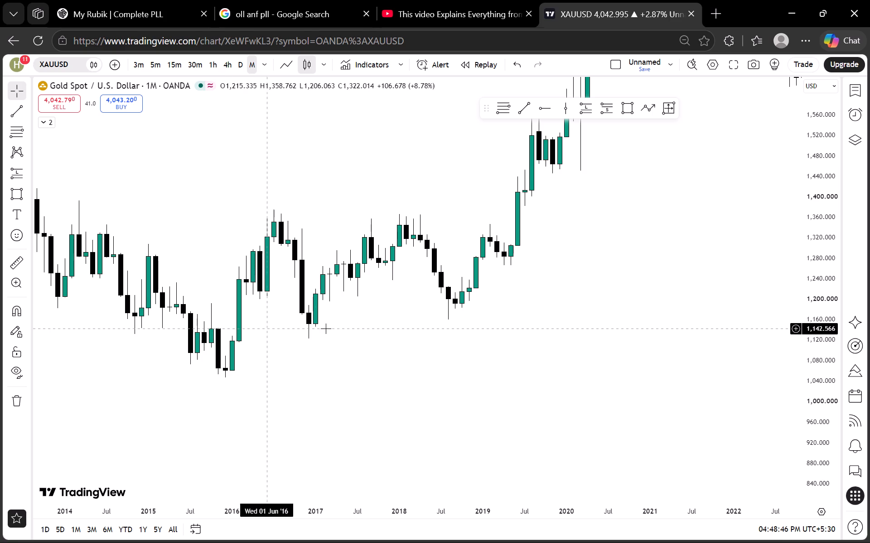
{"action": "scroll", "coordinate": [379, 251], "scroll_direction": "down", "scroll_amount": 4}
{"action": "left_click_drag", "start_coordinate": [478, 303], "coordinate": [420, 344]}
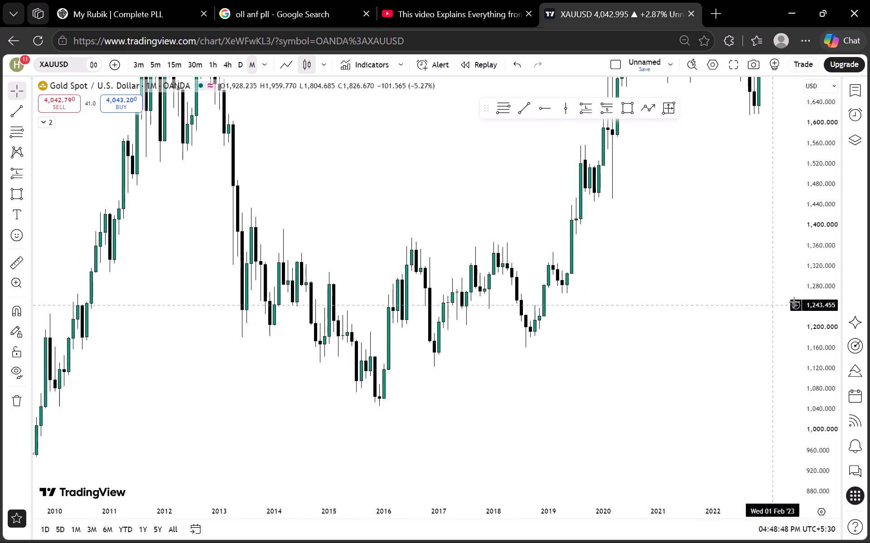
{"action": "scroll", "coordinate": [826, 295], "scroll_direction": "up", "scroll_amount": 18}
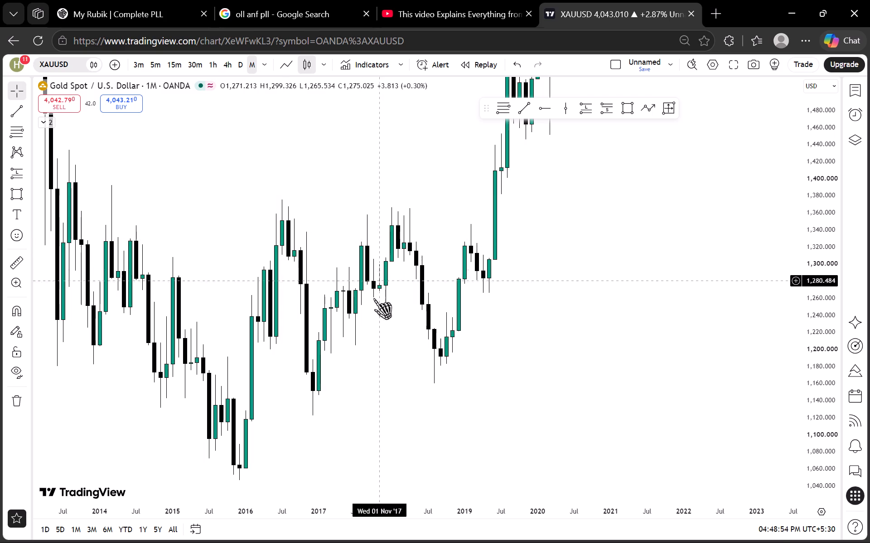
{"action": "scroll", "coordinate": [604, 231], "scroll_direction": "down", "scroll_amount": 2}
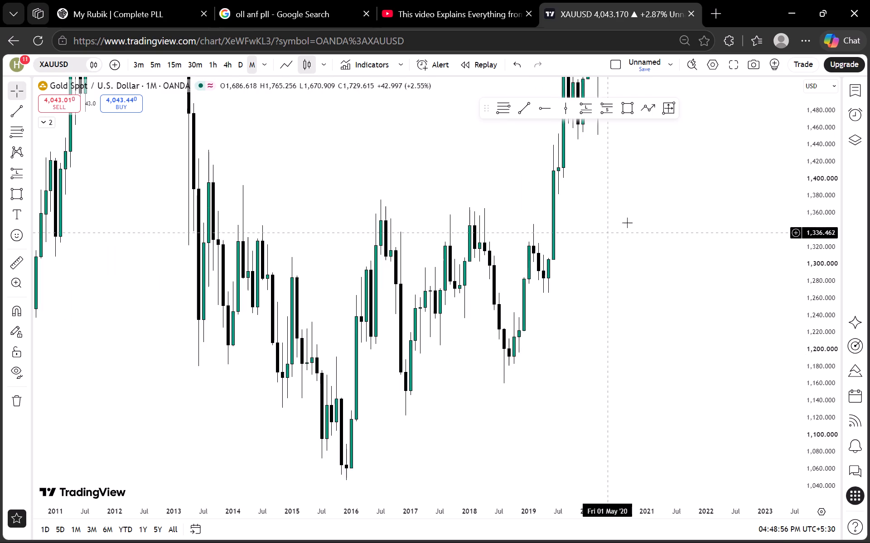
{"action": "left_click_drag", "start_coordinate": [654, 207], "coordinate": [546, 353]}
{"action": "scroll", "coordinate": [850, 208], "scroll_direction": "down", "scroll_amount": 20}
{"action": "scroll", "coordinate": [850, 208], "scroll_direction": "down", "scroll_amount": 7}
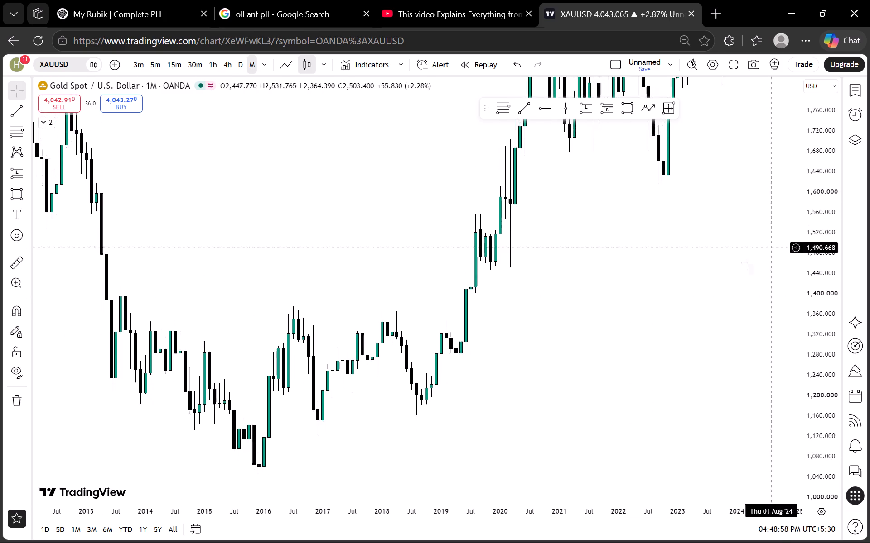
{"action": "scroll", "coordinate": [746, 264], "scroll_direction": "down", "scroll_amount": 1}
{"action": "left_click_drag", "start_coordinate": [663, 230], "coordinate": [657, 352]}
{"action": "left_click_drag", "start_coordinate": [428, 219], "coordinate": [439, 266]}
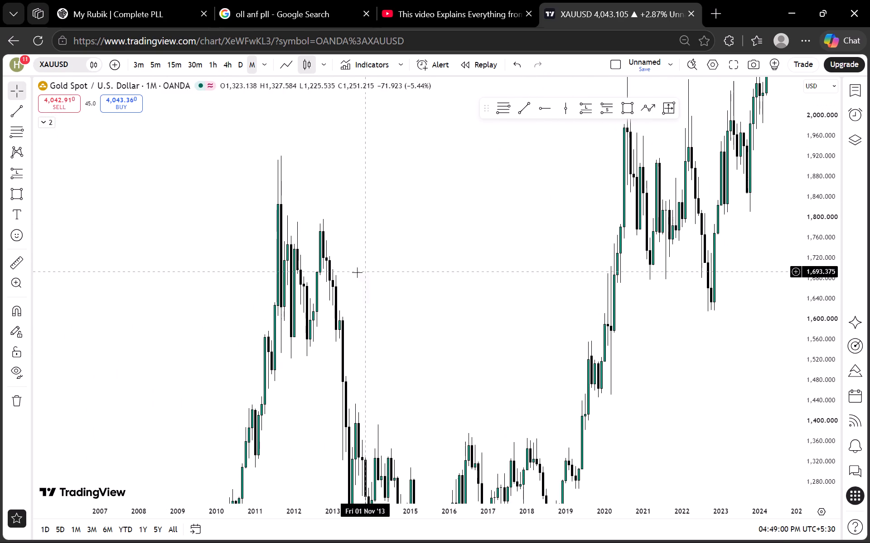
Follow XAUUSD's monthly rally from the 2013 candles up to the 2026 FVG (Week + Month) and LOW REST LIQUIDITY zones.
{"action": "left_click_drag", "start_coordinate": [411, 224], "coordinate": [324, 316]}
{"action": "left_click_drag", "start_coordinate": [443, 235], "coordinate": [336, 268]}
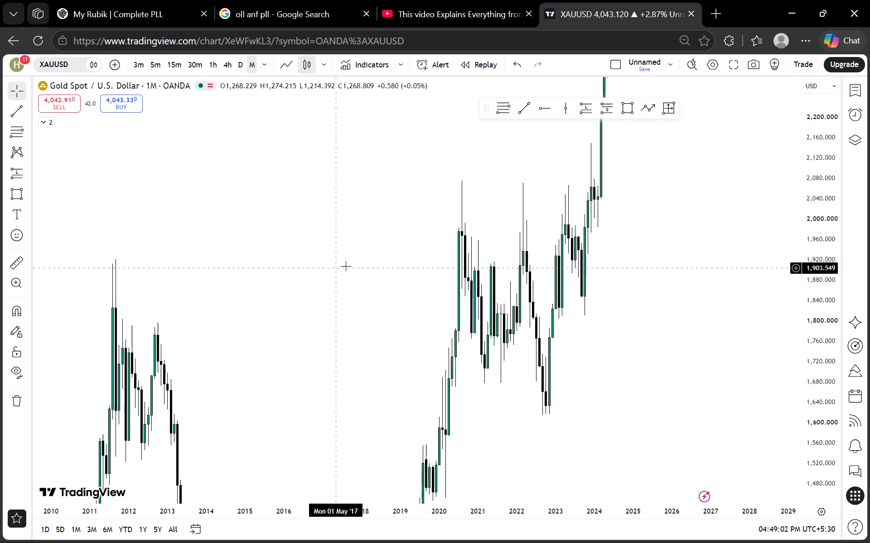
{"action": "left_click_drag", "start_coordinate": [702, 256], "coordinate": [631, 368]}
{"action": "scroll", "coordinate": [818, 295], "scroll_direction": "down", "scroll_amount": 13}
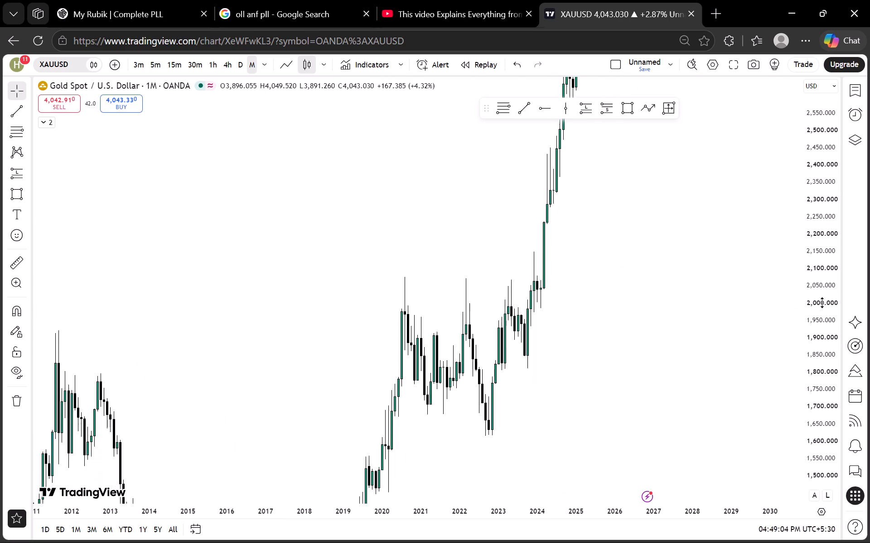
{"action": "scroll", "coordinate": [822, 303], "scroll_direction": "down", "scroll_amount": 3}
{"action": "left_click_drag", "start_coordinate": [730, 267], "coordinate": [590, 395]}
{"action": "left_click_drag", "start_coordinate": [602, 269], "coordinate": [523, 410]}
{"action": "left_click_drag", "start_coordinate": [500, 263], "coordinate": [491, 424]}
{"action": "left_click_drag", "start_coordinate": [486, 269], "coordinate": [490, 420]}
{"action": "left_click_drag", "start_coordinate": [532, 301], "coordinate": [545, 362]}
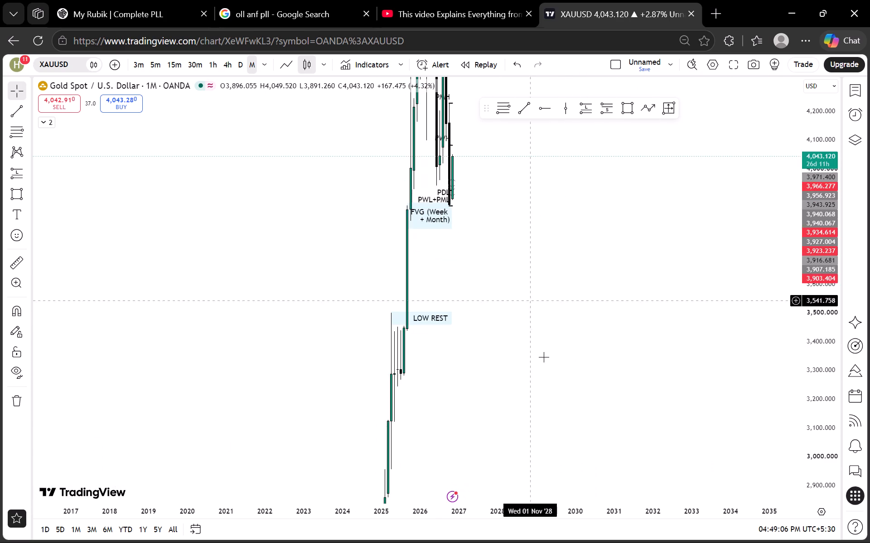
{"action": "left_click_drag", "start_coordinate": [545, 362], "coordinate": [547, 419]}
{"action": "left_click_drag", "start_coordinate": [564, 331], "coordinate": [588, 451]}
{"action": "scroll", "coordinate": [594, 355], "scroll_direction": "up", "scroll_amount": 8}
{"action": "left_click_drag", "start_coordinate": [431, 414], "coordinate": [613, 376]}
{"action": "scroll", "coordinate": [613, 375], "scroll_direction": "up", "scroll_amount": 5}
{"action": "left_click_drag", "start_coordinate": [441, 391], "coordinate": [733, 357]}
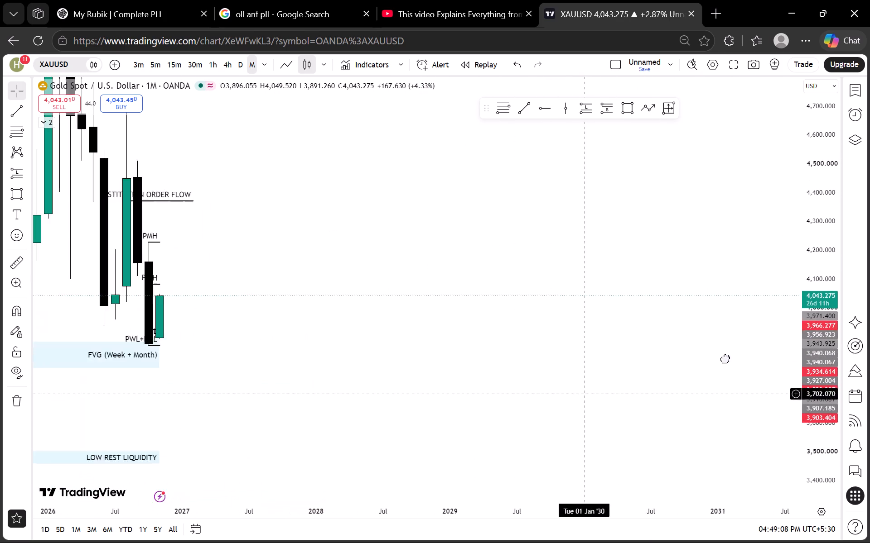
{"action": "scroll", "coordinate": [806, 326], "scroll_direction": "down", "scroll_amount": 9}
Review XAUUSD on the daily timeframe, studying October and November price against the PMH, PWH, PDL and PWL+PML levels.
{"action": "left_click", "coordinate": [239, 62]}
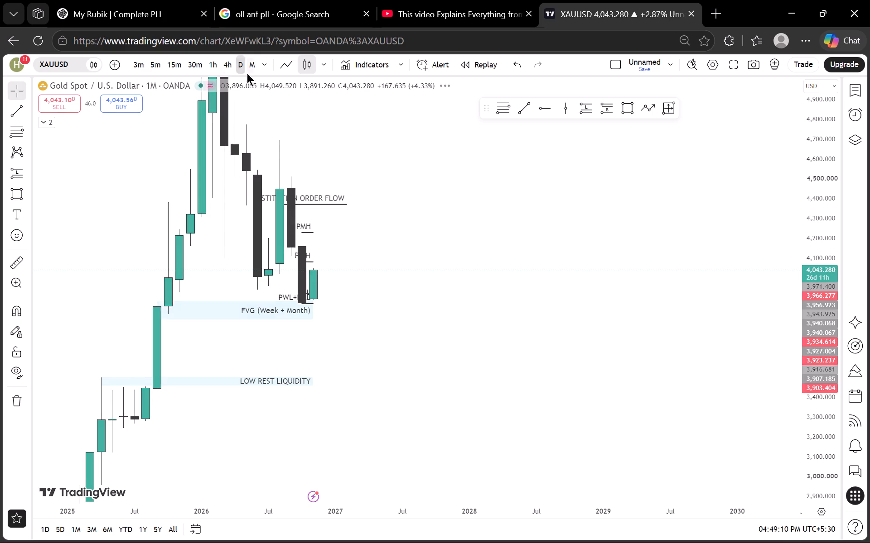
{"action": "scroll", "coordinate": [429, 225], "scroll_direction": "down", "scroll_amount": 10}
{"action": "scroll", "coordinate": [843, 288], "scroll_direction": "up", "scroll_amount": 20}
{"action": "scroll", "coordinate": [843, 288], "scroll_direction": "up", "scroll_amount": 3}
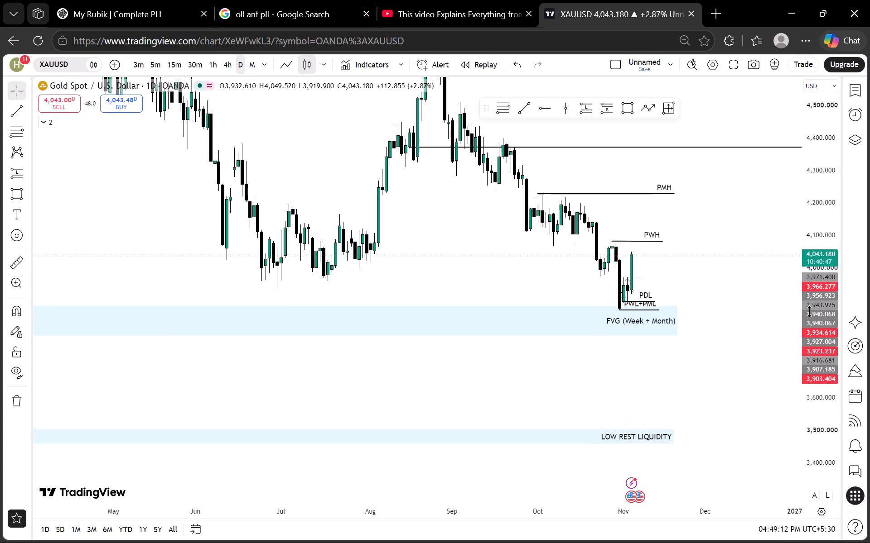
{"action": "scroll", "coordinate": [810, 311], "scroll_direction": "up", "scroll_amount": 7}
{"action": "scroll", "coordinate": [594, 243], "scroll_direction": "down", "scroll_amount": 5}
{"action": "left_click_drag", "start_coordinate": [571, 213], "coordinate": [449, 295]}
{"action": "scroll", "coordinate": [819, 277], "scroll_direction": "up", "scroll_amount": 12}
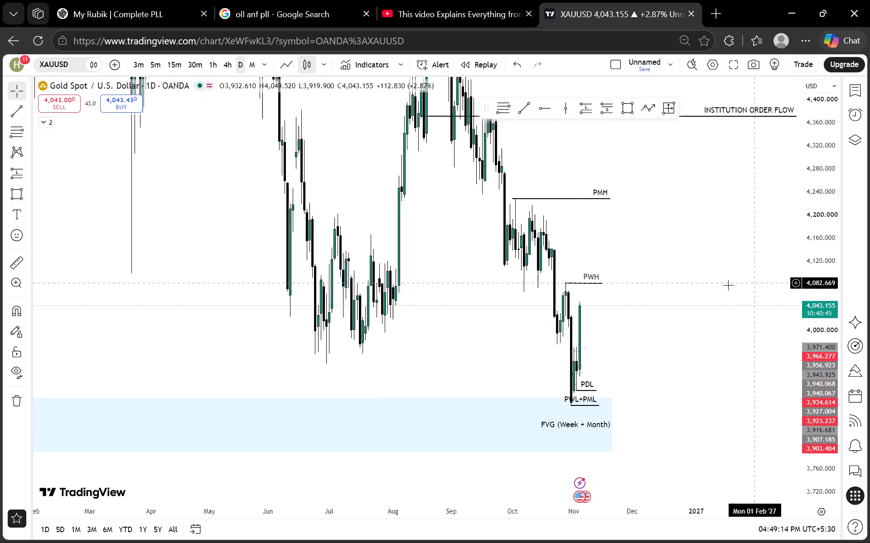
{"action": "scroll", "coordinate": [728, 285], "scroll_direction": "up", "scroll_amount": 6}
{"action": "left_click_drag", "start_coordinate": [493, 311], "coordinate": [600, 311]}
{"action": "scroll", "coordinate": [537, 317], "scroll_direction": "up", "scroll_amount": 2}
{"action": "left_click_drag", "start_coordinate": [509, 318], "coordinate": [573, 320]}
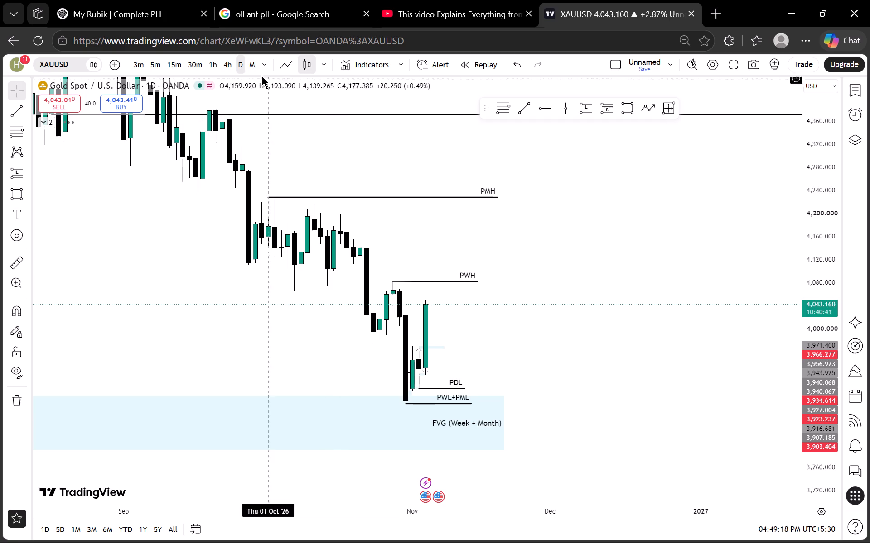
Compare XAUUSD on the 4-hour, monthly and weekly timeframes against the marked levels and zones.
{"action": "left_click", "coordinate": [227, 58]}
{"action": "scroll", "coordinate": [335, 207], "scroll_direction": "down", "scroll_amount": 10}
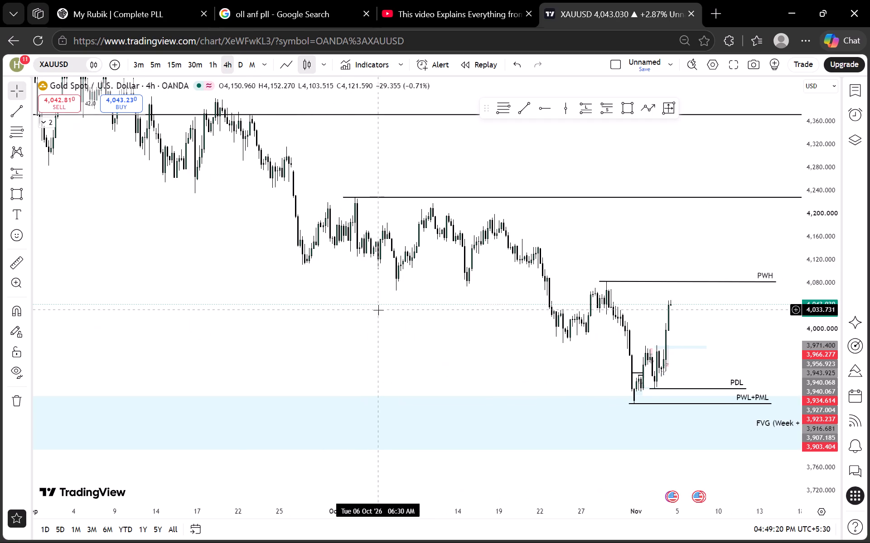
{"action": "left_click", "coordinate": [251, 62]}
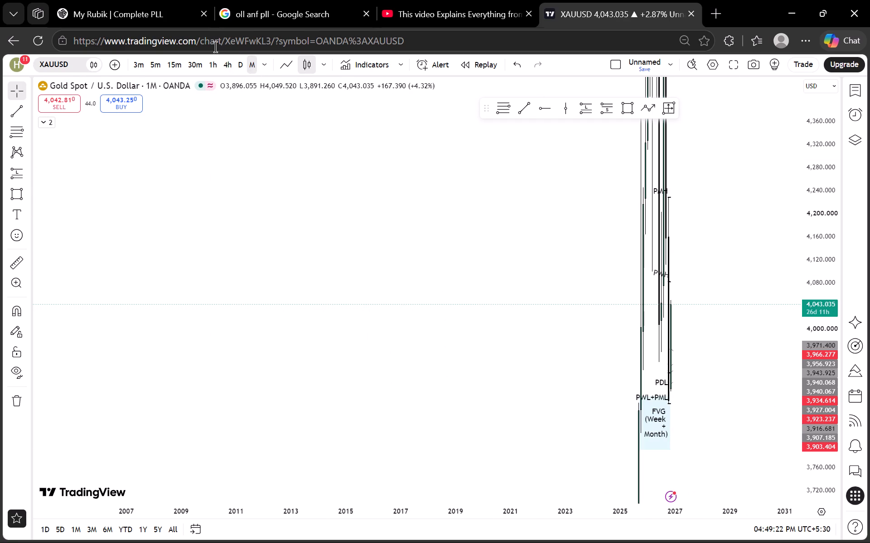
{"action": "left_click", "coordinate": [264, 63]}
{"action": "scroll", "coordinate": [301, 222], "scroll_direction": "down", "scroll_amount": 6}
{"action": "left_click", "coordinate": [300, 374]}
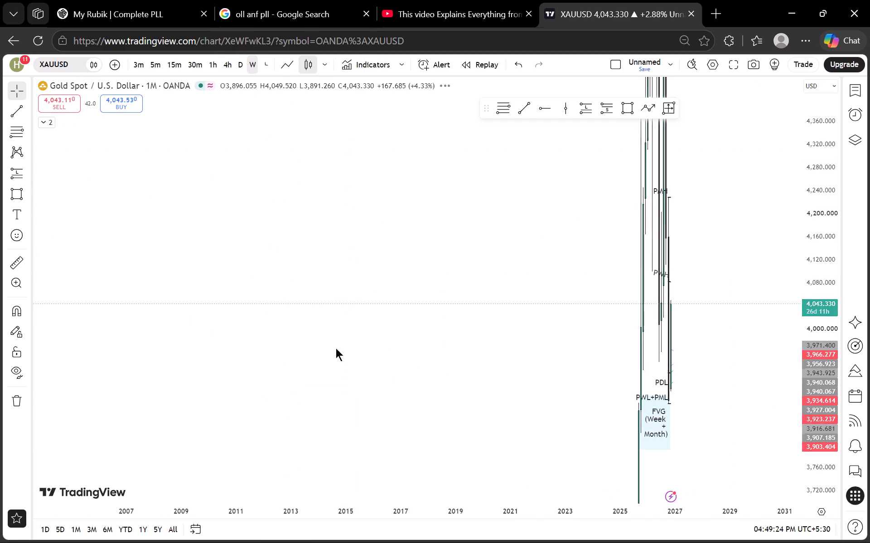
{"action": "scroll", "coordinate": [677, 335], "scroll_direction": "up", "scroll_amount": 9}
{"action": "scroll", "coordinate": [803, 291], "scroll_direction": "down", "scroll_amount": 20}
{"action": "scroll", "coordinate": [803, 291], "scroll_direction": "down", "scroll_amount": 10}
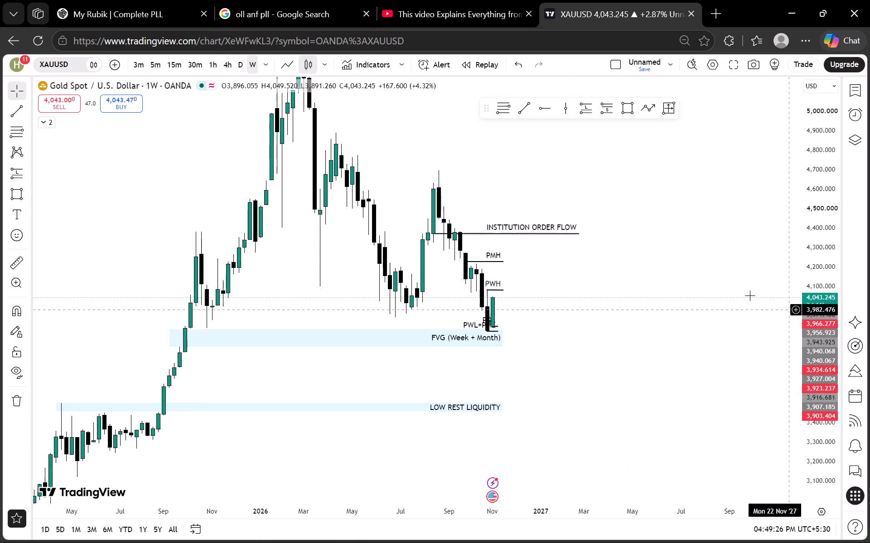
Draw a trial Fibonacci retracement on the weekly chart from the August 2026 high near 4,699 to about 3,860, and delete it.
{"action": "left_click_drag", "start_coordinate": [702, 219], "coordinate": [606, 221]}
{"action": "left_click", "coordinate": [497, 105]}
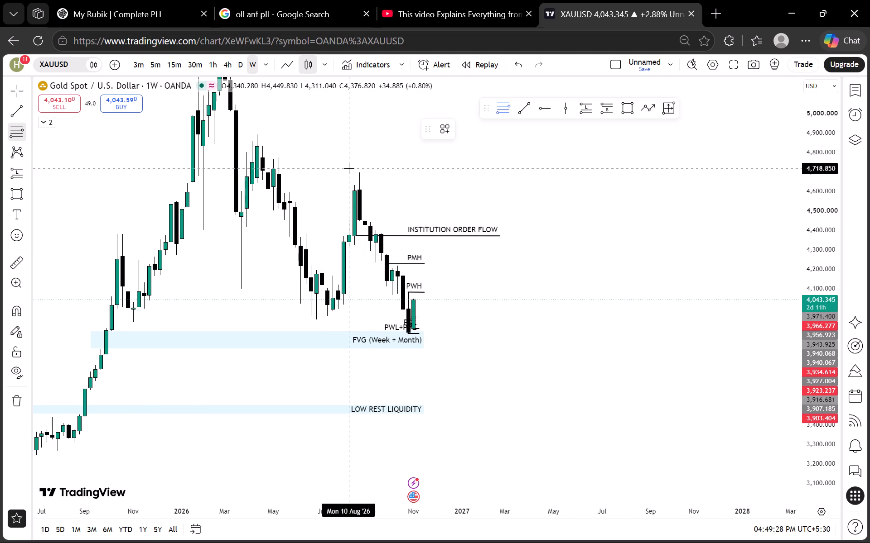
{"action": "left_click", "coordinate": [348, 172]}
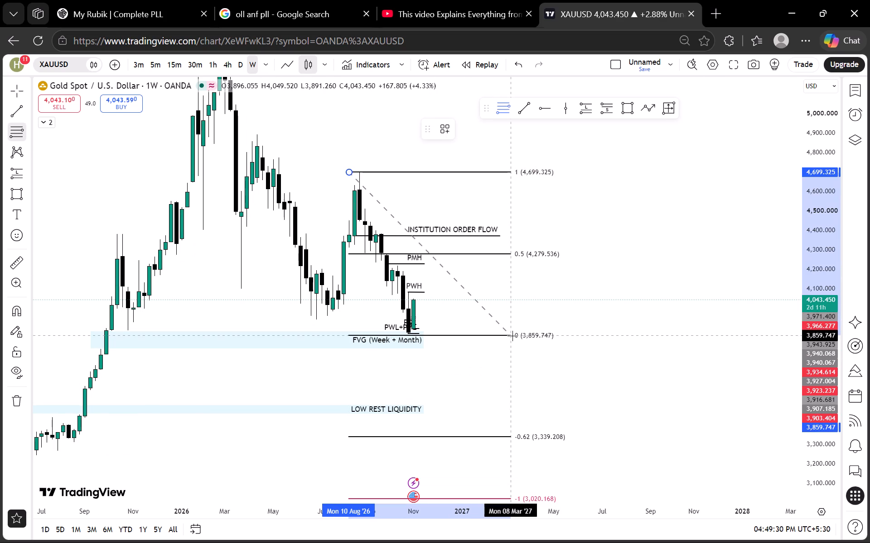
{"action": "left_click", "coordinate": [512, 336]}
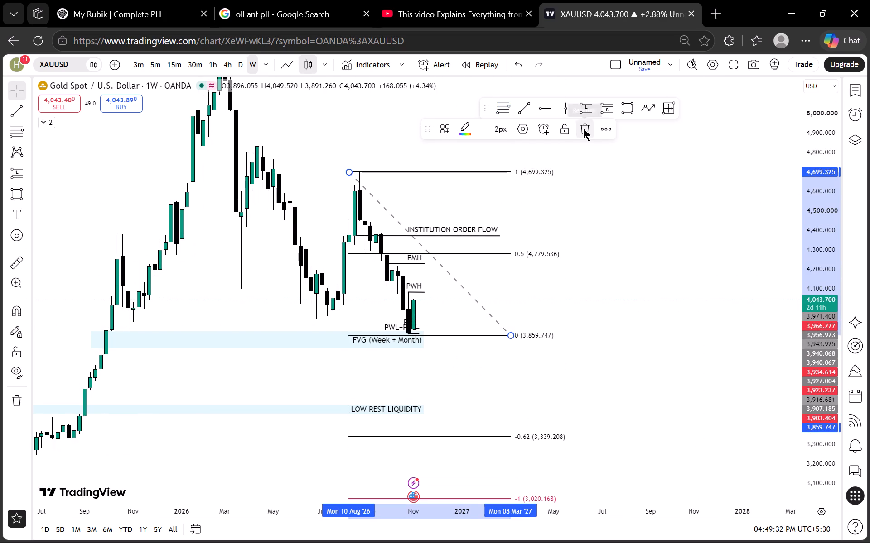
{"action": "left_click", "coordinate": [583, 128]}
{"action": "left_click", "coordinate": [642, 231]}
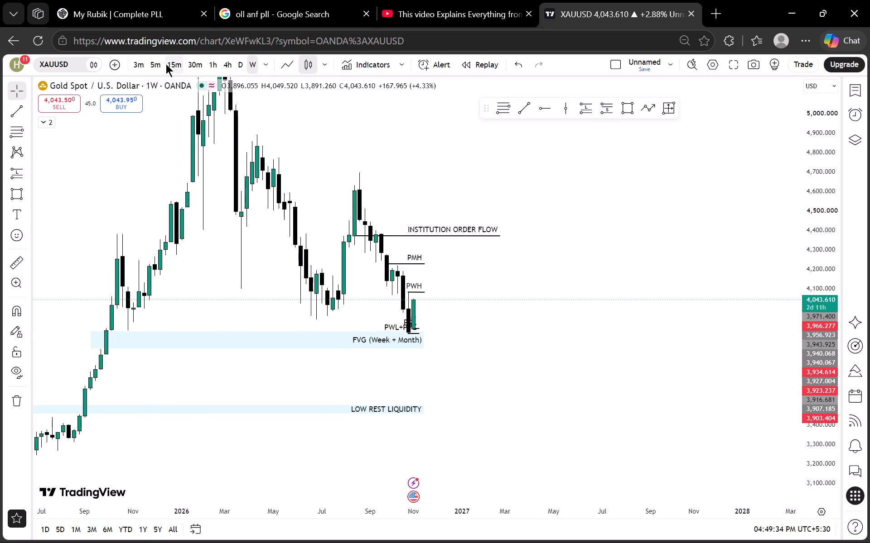
View XAUUSD on the 5-minute timeframe with the chart scaling reset, covering the 4 November rally.
{"action": "left_click", "coordinate": [161, 63]}
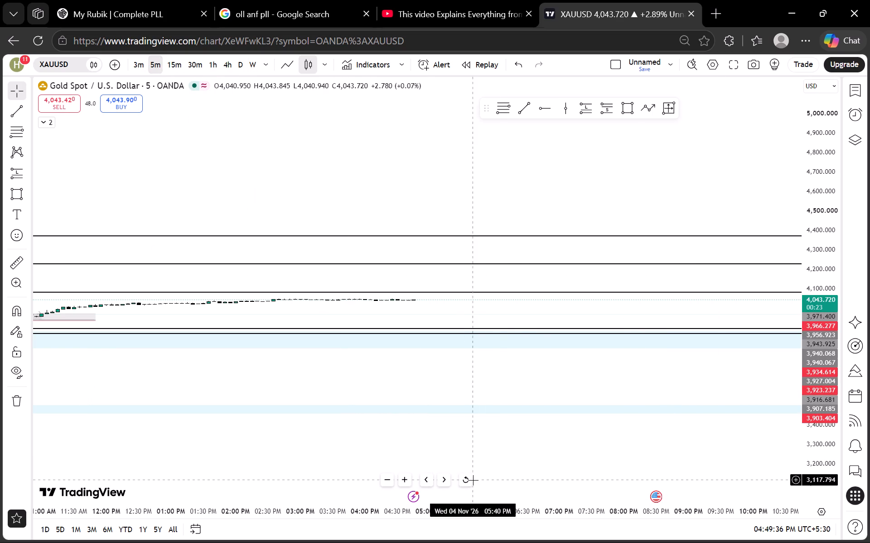
{"action": "left_click", "coordinate": [467, 476]}
{"action": "scroll", "coordinate": [505, 334], "scroll_direction": "down", "scroll_amount": 1}
{"action": "left_click_drag", "start_coordinate": [702, 242], "coordinate": [379, 329]}
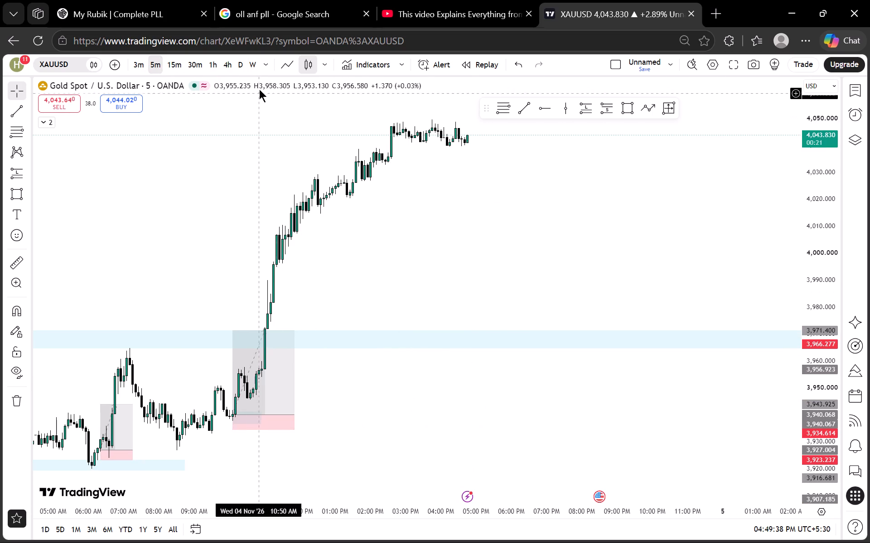
Switch XAUUSD to the 1-minute timeframe and bring the 4 November morning positions and rally into view.
{"action": "left_click", "coordinate": [265, 66]}
{"action": "scroll", "coordinate": [301, 229], "scroll_direction": "down", "scroll_amount": 6}
{"action": "scroll", "coordinate": [266, 214], "scroll_direction": "up", "scroll_amount": 3}
{"action": "left_click", "coordinate": [293, 300]}
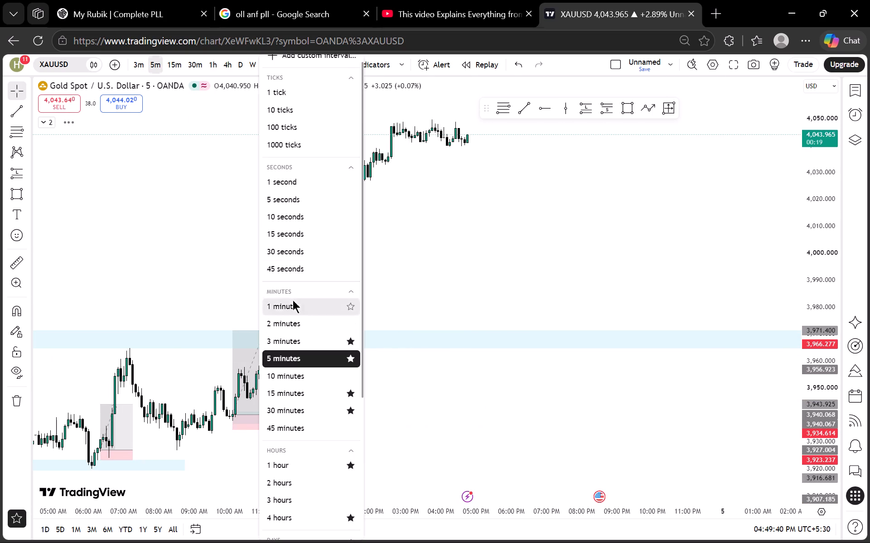
{"action": "scroll", "coordinate": [797, 295], "scroll_direction": "down", "scroll_amount": 9}
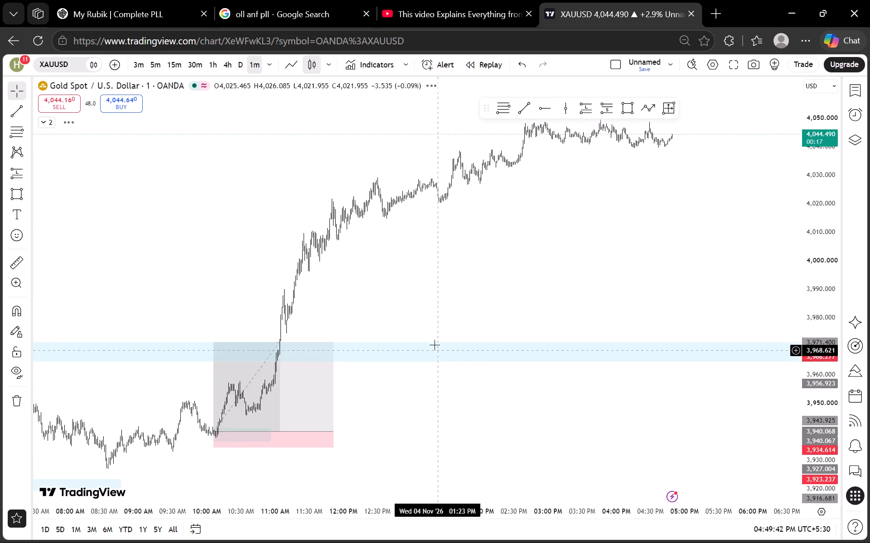
{"action": "left_click_drag", "start_coordinate": [423, 297], "coordinate": [662, 251]}
{"action": "scroll", "coordinate": [638, 220], "scroll_direction": "down", "scroll_amount": 3}
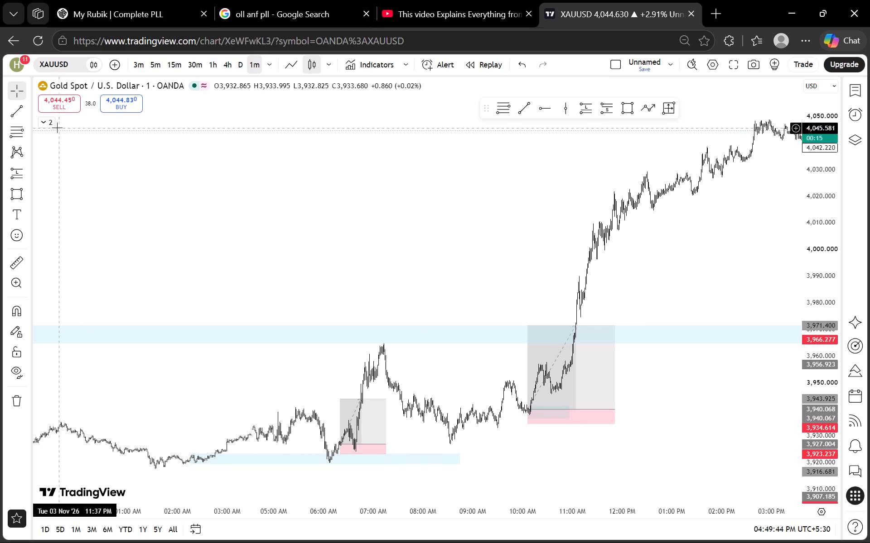
Show the hidden Sessions indicator on the 1-minute chart.
{"action": "left_click", "coordinate": [43, 122]}
{"action": "left_click", "coordinate": [69, 119]}
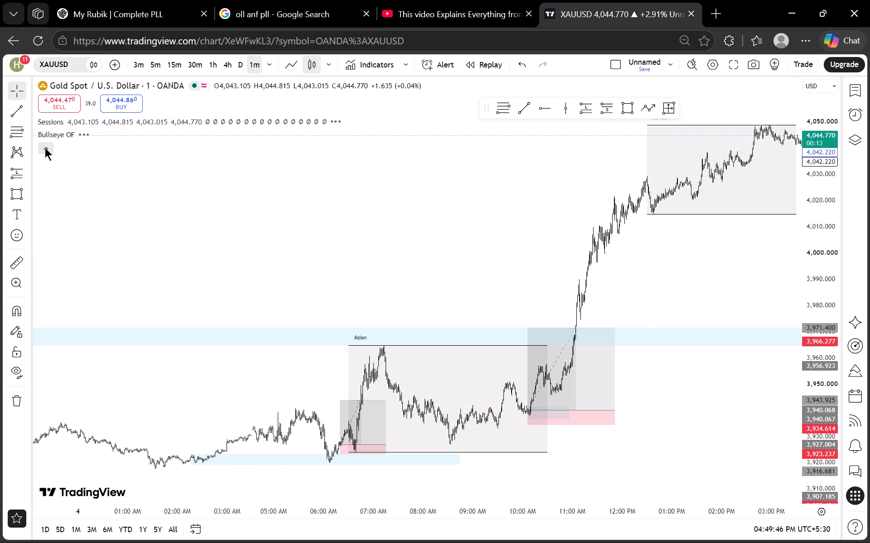
{"action": "left_click", "coordinate": [45, 148]}
Examine the 1-minute candles around the London session open at 12:30 PM and the swing leading into it.
{"action": "left_click_drag", "start_coordinate": [679, 262], "coordinate": [517, 314]}
{"action": "scroll", "coordinate": [847, 256], "scroll_direction": "up", "scroll_amount": 7}
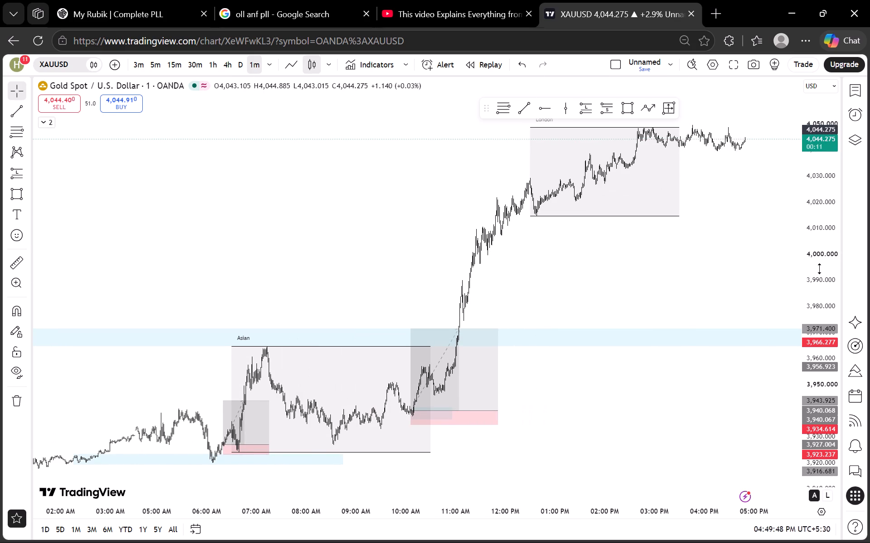
{"action": "scroll", "coordinate": [820, 269], "scroll_direction": "up", "scroll_amount": 10}
{"action": "left_click_drag", "start_coordinate": [653, 224], "coordinate": [648, 349]}
{"action": "scroll", "coordinate": [609, 302], "scroll_direction": "up", "scroll_amount": 5}
{"action": "left_click_drag", "start_coordinate": [476, 296], "coordinate": [583, 384]}
{"action": "scroll", "coordinate": [470, 377], "scroll_direction": "up", "scroll_amount": 3}
{"action": "left_click_drag", "start_coordinate": [467, 378], "coordinate": [685, 335]}
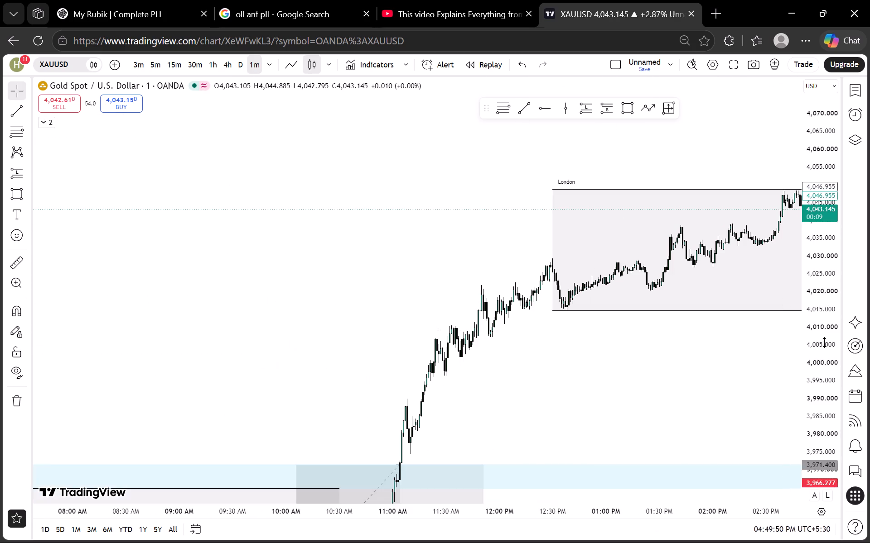
{"action": "scroll", "coordinate": [831, 337], "scroll_direction": "up", "scroll_amount": 20}
{"action": "scroll", "coordinate": [831, 337], "scroll_direction": "up", "scroll_amount": 17}
{"action": "left_click_drag", "start_coordinate": [405, 365], "coordinate": [734, 403]}
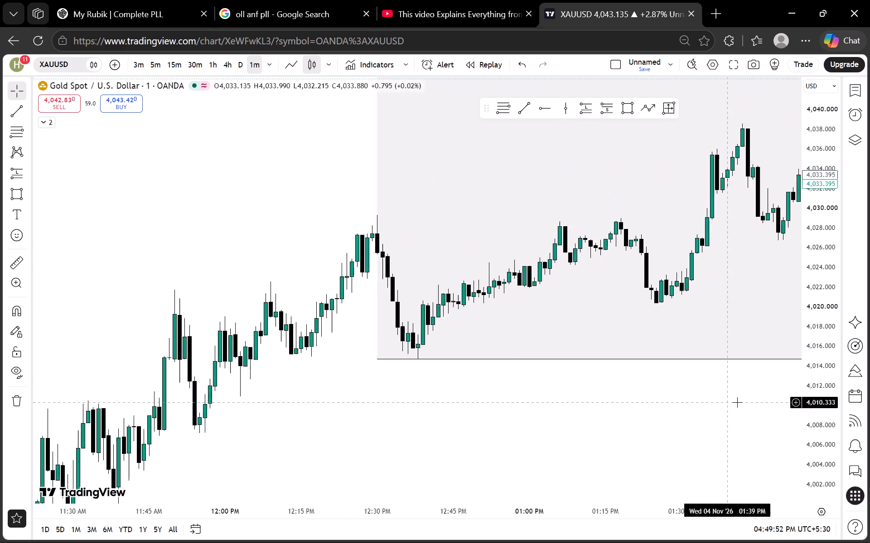
{"action": "left_click_drag", "start_coordinate": [489, 364], "coordinate": [762, 387]}
{"action": "scroll", "coordinate": [829, 355], "scroll_direction": "down", "scroll_amount": 2}
{"action": "scroll", "coordinate": [834, 355], "scroll_direction": "up", "scroll_amount": 20}
{"action": "scroll", "coordinate": [834, 355], "scroll_direction": "up", "scroll_amount": 4}
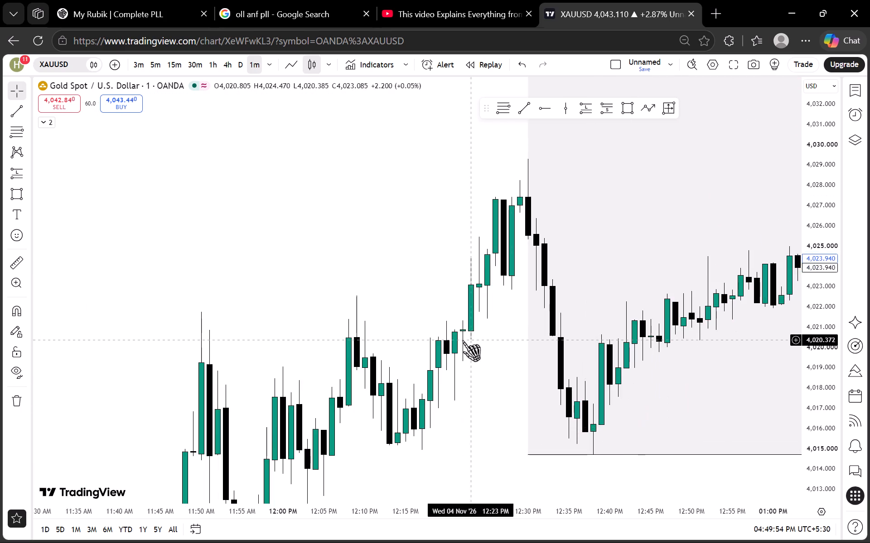
{"action": "scroll", "coordinate": [459, 341], "scroll_direction": "up", "scroll_amount": 4}
{"action": "left_click_drag", "start_coordinate": [431, 340], "coordinate": [528, 360]}
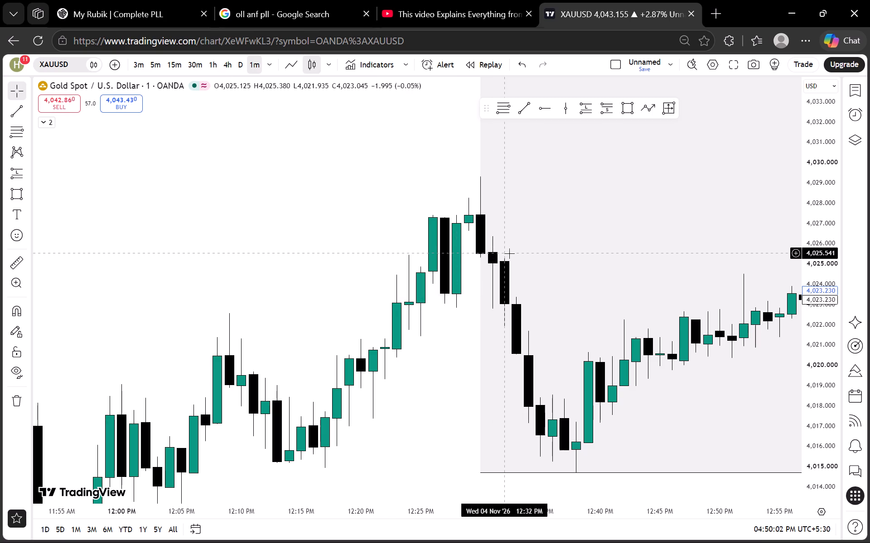
{"action": "scroll", "coordinate": [835, 298], "scroll_direction": "up", "scroll_amount": 18}
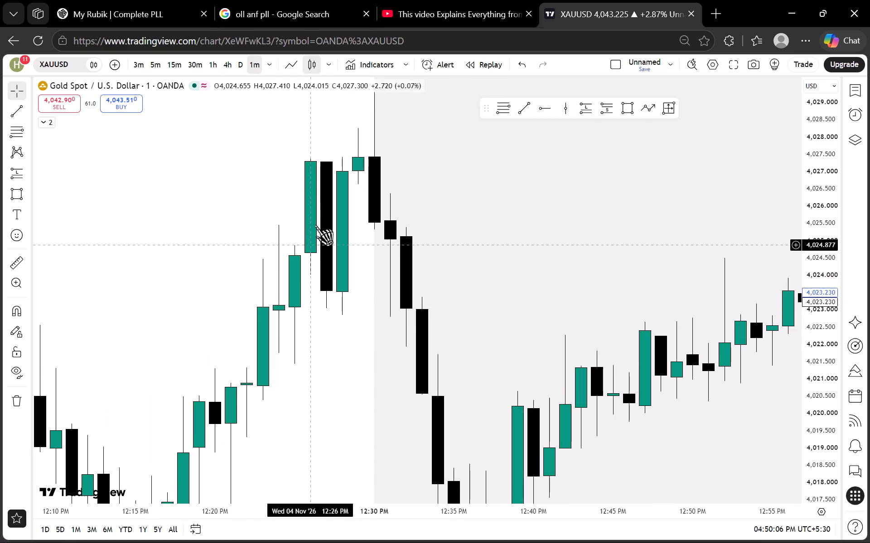
View the London-open price swing as a line chart, and restore the candle display.
{"action": "left_click", "coordinate": [292, 59]}
{"action": "left_click", "coordinate": [311, 59]}
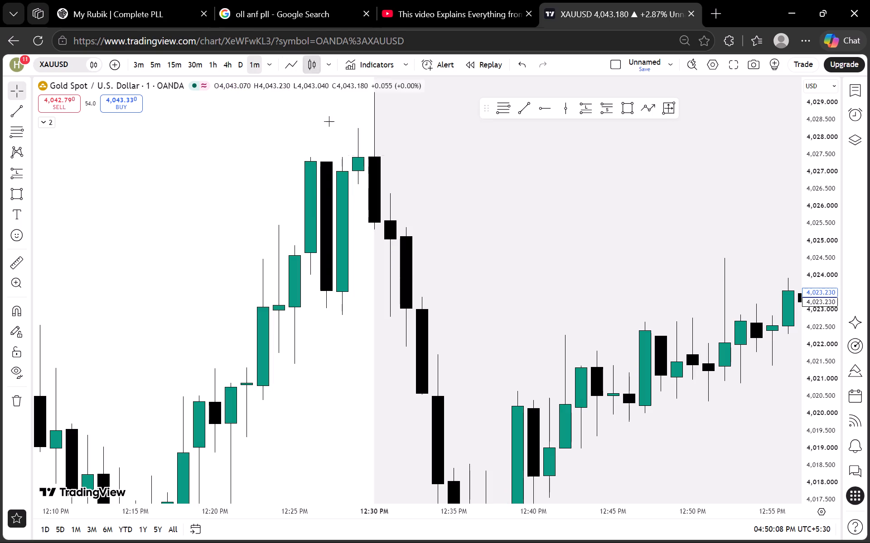
{"action": "left_click", "coordinate": [292, 64]}
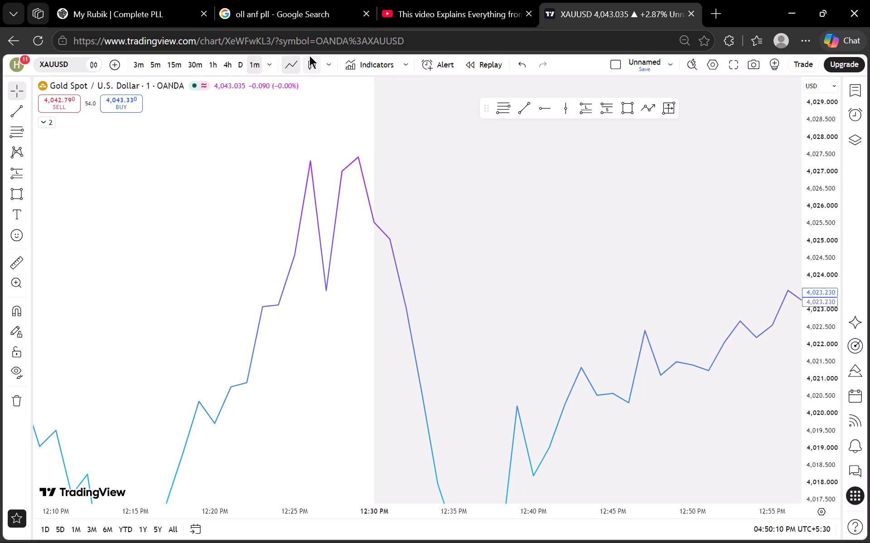
{"action": "left_click", "coordinate": [310, 54]}
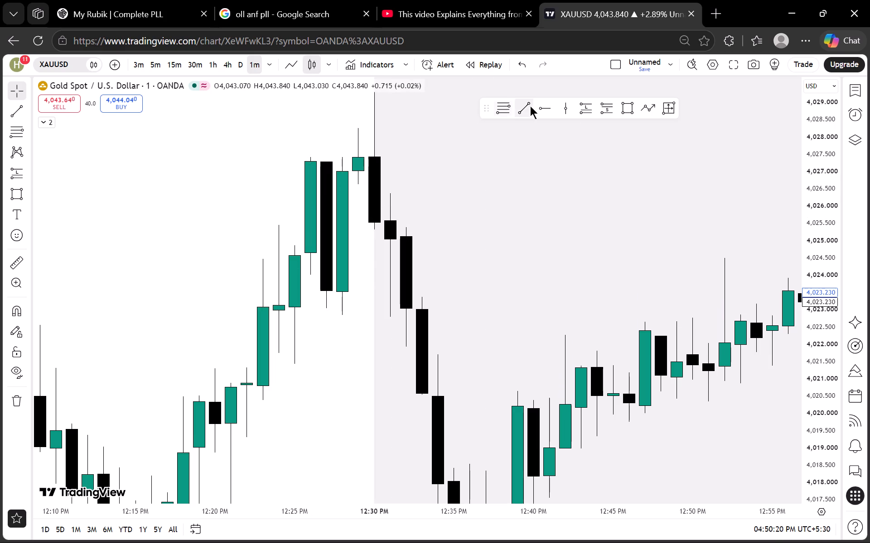
Draw a Fibonacci retracement across the London-open swing from about 4,027.5 to 4,022.8 and compare its extension levels with price.
{"action": "left_click", "coordinate": [496, 114]}
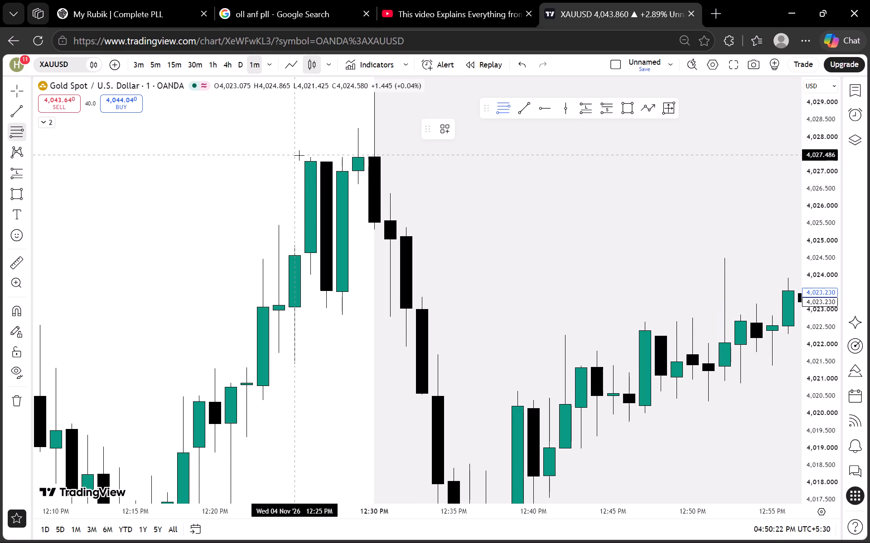
{"action": "left_click", "coordinate": [299, 155]}
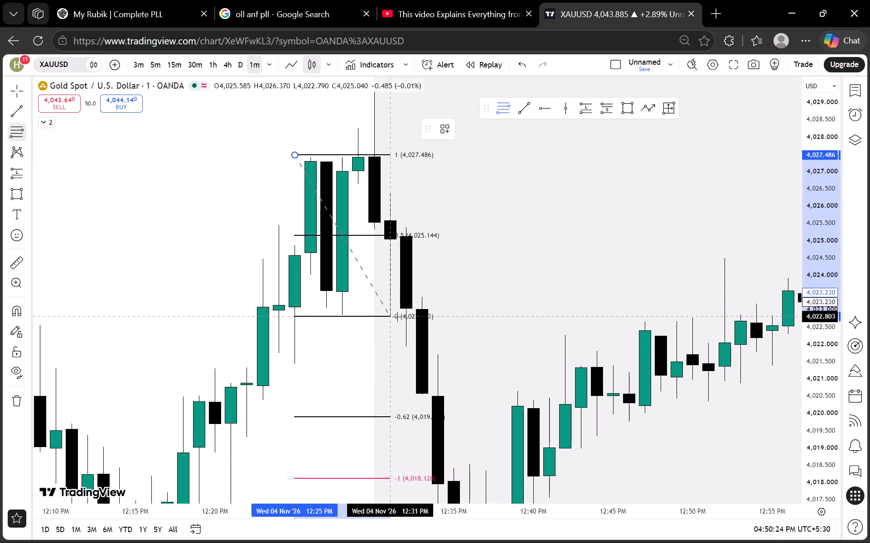
{"action": "left_click", "coordinate": [397, 317]}
{"action": "scroll", "coordinate": [806, 206], "scroll_direction": "down", "scroll_amount": 20}
{"action": "scroll", "coordinate": [806, 206], "scroll_direction": "down", "scroll_amount": 3}
{"action": "scroll", "coordinate": [810, 220], "scroll_direction": "up", "scroll_amount": 3}
{"action": "scroll", "coordinate": [810, 220], "scroll_direction": "down", "scroll_amount": 11}
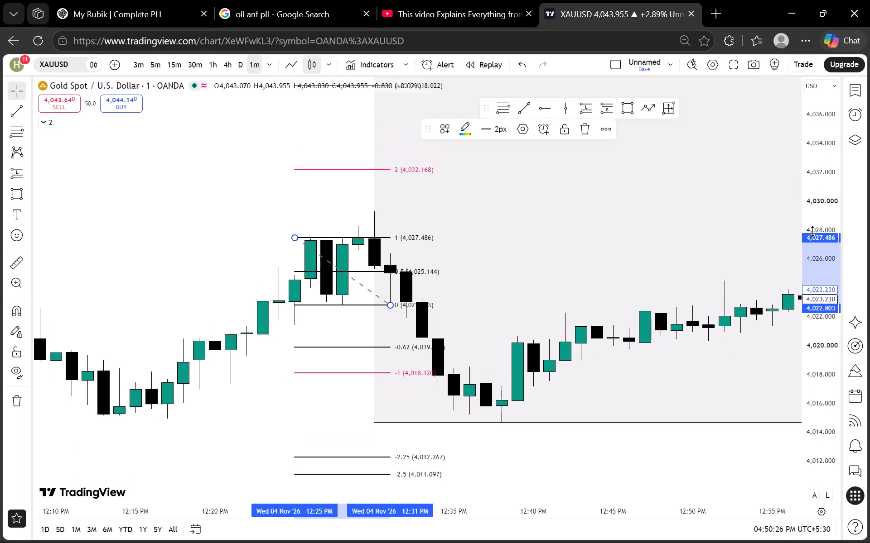
{"action": "scroll", "coordinate": [813, 231], "scroll_direction": "down", "scroll_amount": 19}
{"action": "left_click_drag", "start_coordinate": [480, 189], "coordinate": [283, 209]}
{"action": "scroll", "coordinate": [802, 262], "scroll_direction": "down", "scroll_amount": 13}
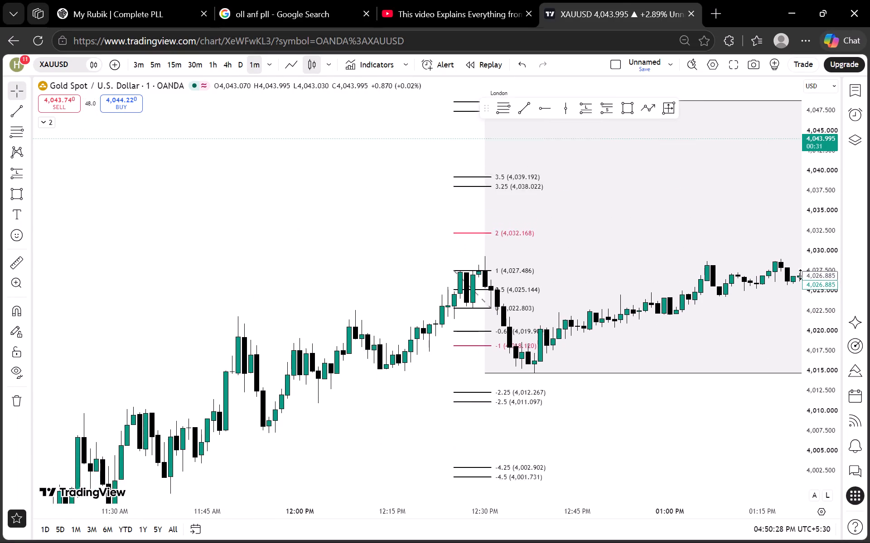
Follow XAUUSD's 1-minute price action from the London open through the session high and the hours after the session.
{"action": "scroll", "coordinate": [801, 275], "scroll_direction": "down", "scroll_amount": 12}
{"action": "left_click_drag", "start_coordinate": [533, 228], "coordinate": [229, 229]}
{"action": "scroll", "coordinate": [286, 213], "scroll_direction": "down", "scroll_amount": 4}
{"action": "left_click_drag", "start_coordinate": [374, 221], "coordinate": [184, 265]}
{"action": "left_click_drag", "start_coordinate": [204, 240], "coordinate": [91, 312]}
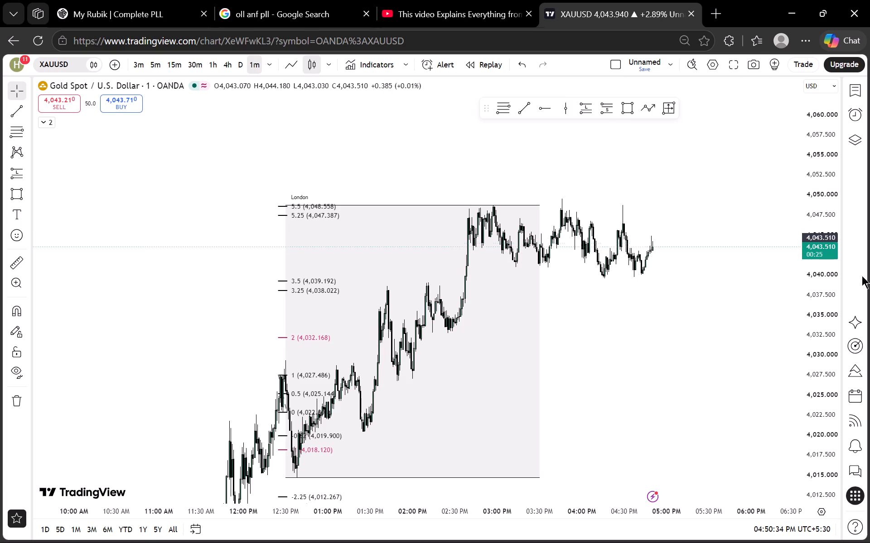
{"action": "scroll", "coordinate": [833, 265], "scroll_direction": "up", "scroll_amount": 14}
{"action": "left_click_drag", "start_coordinate": [546, 295], "coordinate": [678, 321]}
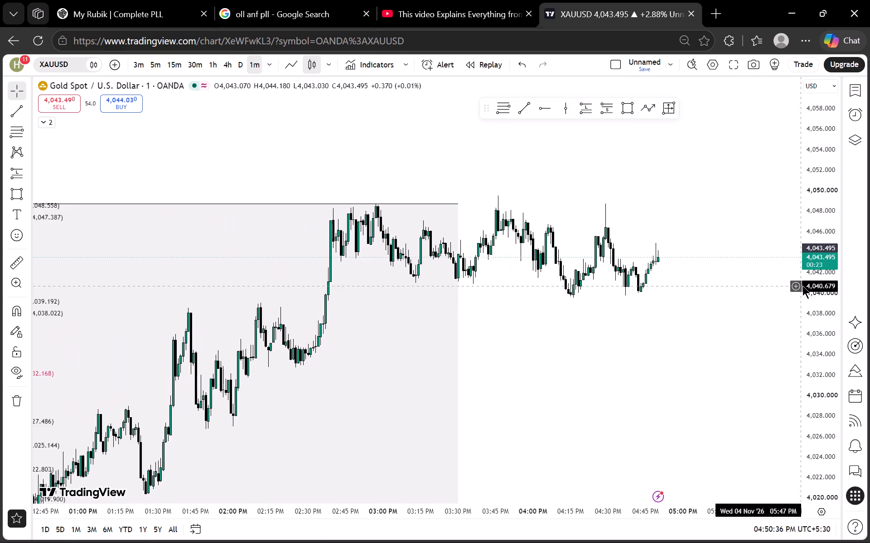
{"action": "scroll", "coordinate": [804, 285], "scroll_direction": "up", "scroll_amount": 20}
{"action": "left_click_drag", "start_coordinate": [450, 298], "coordinate": [603, 367]}
{"action": "left_click_drag", "start_coordinate": [577, 318], "coordinate": [740, 329]}
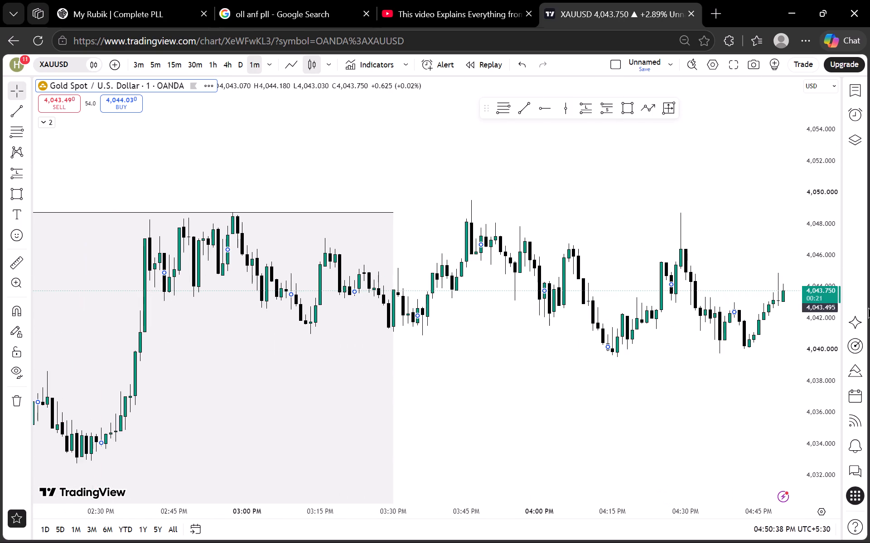
{"action": "scroll", "coordinate": [869, 306], "scroll_direction": "up", "scroll_amount": 20}
{"action": "scroll", "coordinate": [869, 306], "scroll_direction": "up", "scroll_amount": 5}
{"action": "scroll", "coordinate": [467, 219], "scroll_direction": "down", "scroll_amount": 2}
{"action": "left_click_drag", "start_coordinate": [431, 178], "coordinate": [515, 213]}
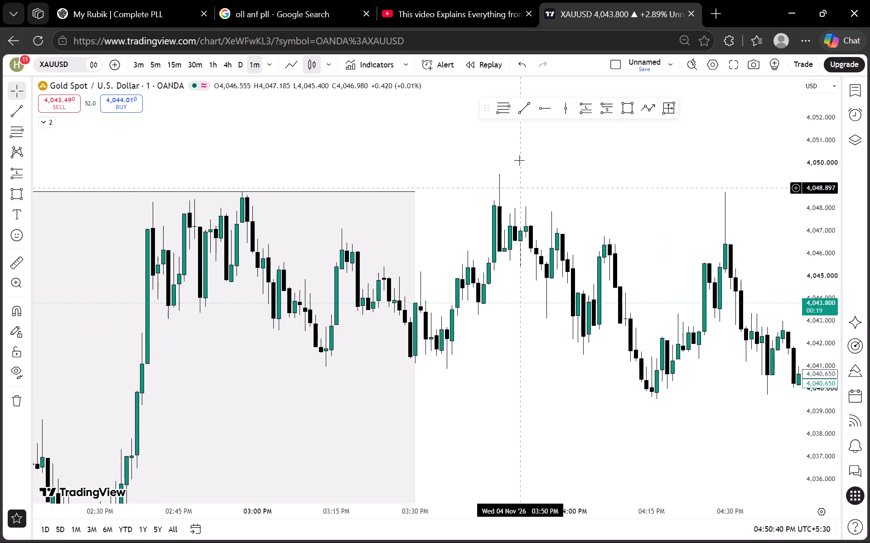
Measure the drop from the London session high at 2:58 PM to the swing low near 3:15 PM.
{"action": "left_click", "coordinate": [10, 261]}
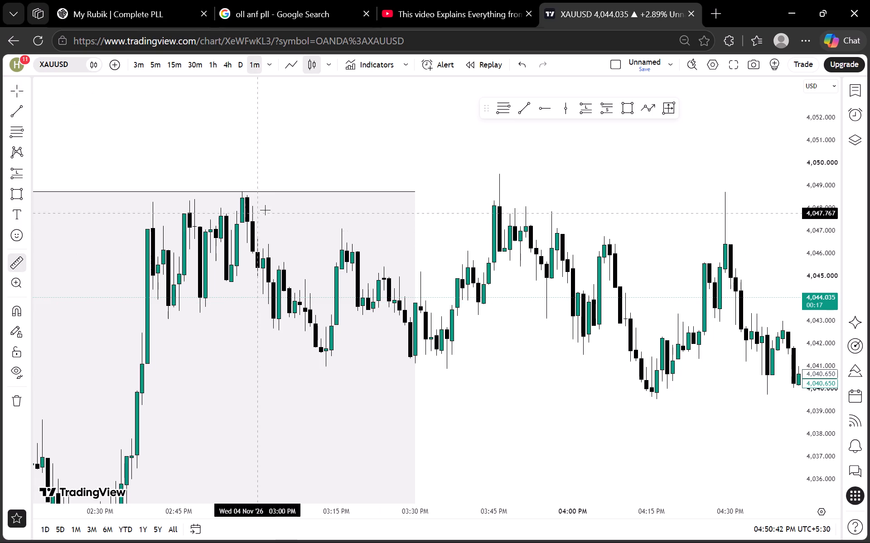
{"action": "left_click", "coordinate": [245, 191]}
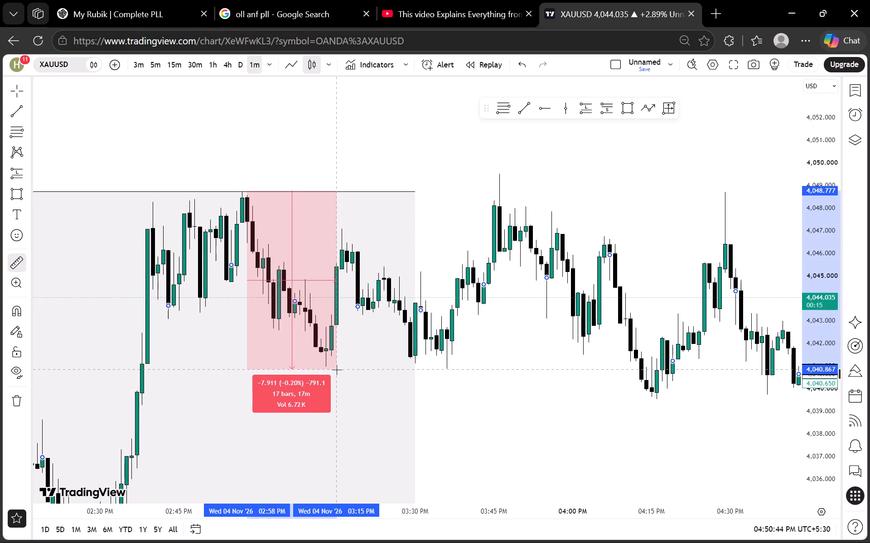
{"action": "left_click", "coordinate": [337, 369]}
{"action": "left_click", "coordinate": [441, 373]}
Compare the London session's 1-minute swings with the Fibonacci levels drawn at the session open.
{"action": "left_click_drag", "start_coordinate": [515, 429], "coordinate": [568, 354]}
{"action": "scroll", "coordinate": [792, 276], "scroll_direction": "down", "scroll_amount": 16}
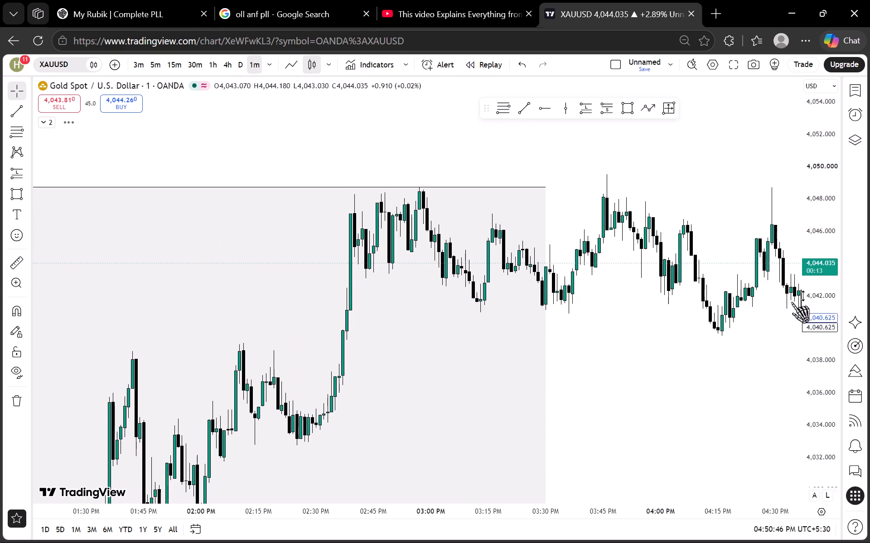
{"action": "scroll", "coordinate": [791, 302], "scroll_direction": "down", "scroll_amount": 8}
{"action": "left_click_drag", "start_coordinate": [715, 353], "coordinate": [702, 204]}
{"action": "scroll", "coordinate": [348, 243], "scroll_direction": "down", "scroll_amount": 1}
{"action": "left_click_drag", "start_coordinate": [163, 276], "coordinate": [126, 169]}
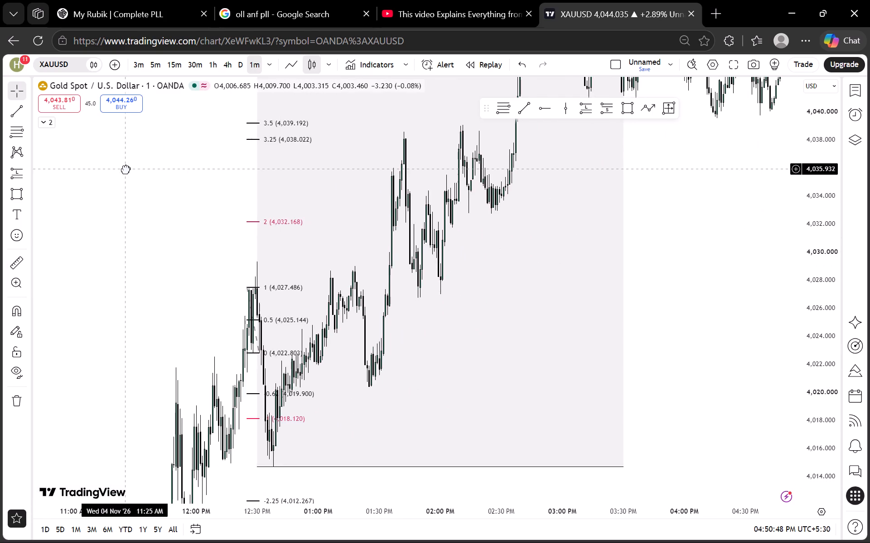
{"action": "left_click_drag", "start_coordinate": [126, 169], "coordinate": [139, 229]}
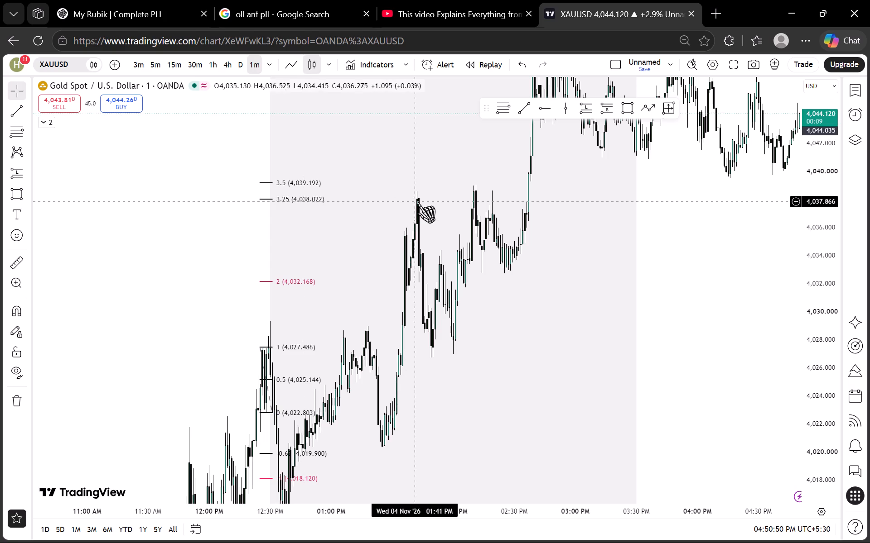
{"action": "scroll", "coordinate": [457, 307], "scroll_direction": "up", "scroll_amount": 4}
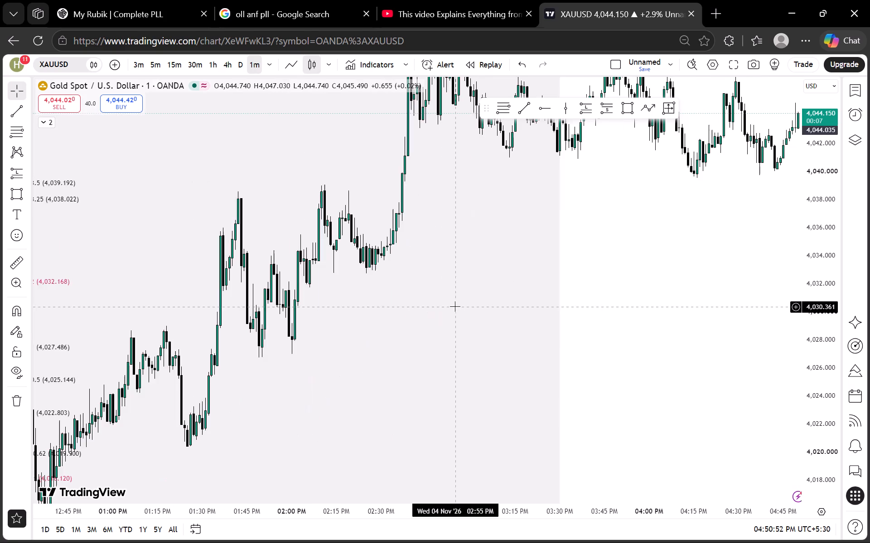
{"action": "left_click_drag", "start_coordinate": [408, 348], "coordinate": [533, 224]}
{"action": "scroll", "coordinate": [820, 258], "scroll_direction": "down", "scroll_amount": 8}
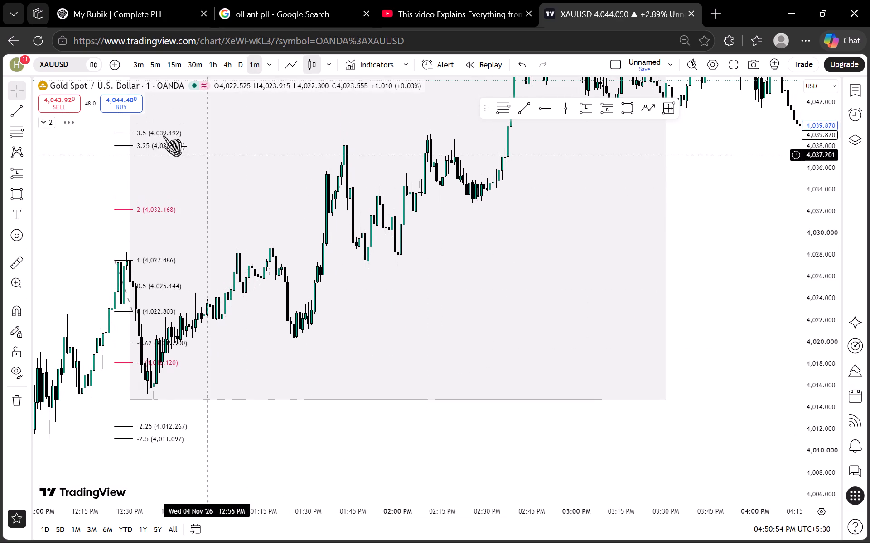
Switch to the 5-minute chart and compare the whole London session with the Fibonacci extension levels.
{"action": "left_click", "coordinate": [142, 64]}
{"action": "left_click", "coordinate": [157, 60]}
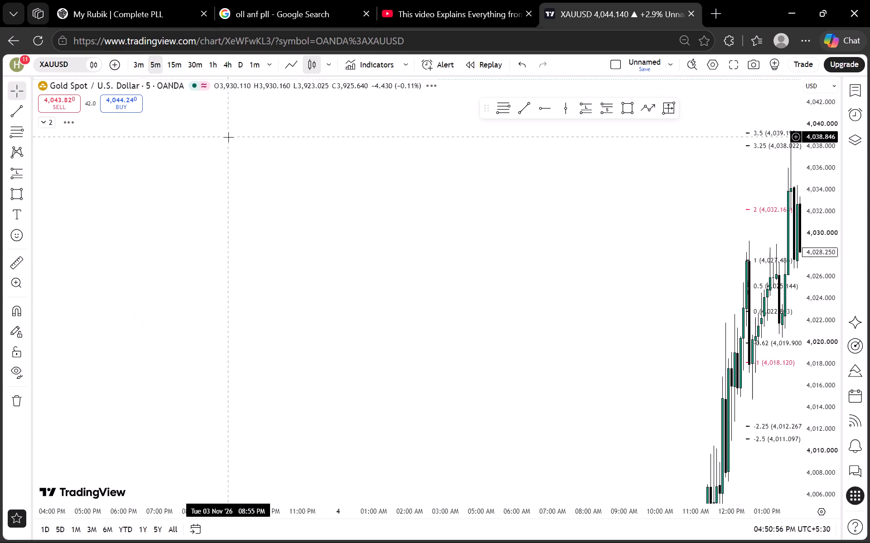
{"action": "scroll", "coordinate": [552, 227], "scroll_direction": "up", "scroll_amount": 8}
{"action": "left_click_drag", "start_coordinate": [447, 210], "coordinate": [142, 210]}
{"action": "scroll", "coordinate": [823, 291], "scroll_direction": "down", "scroll_amount": 5}
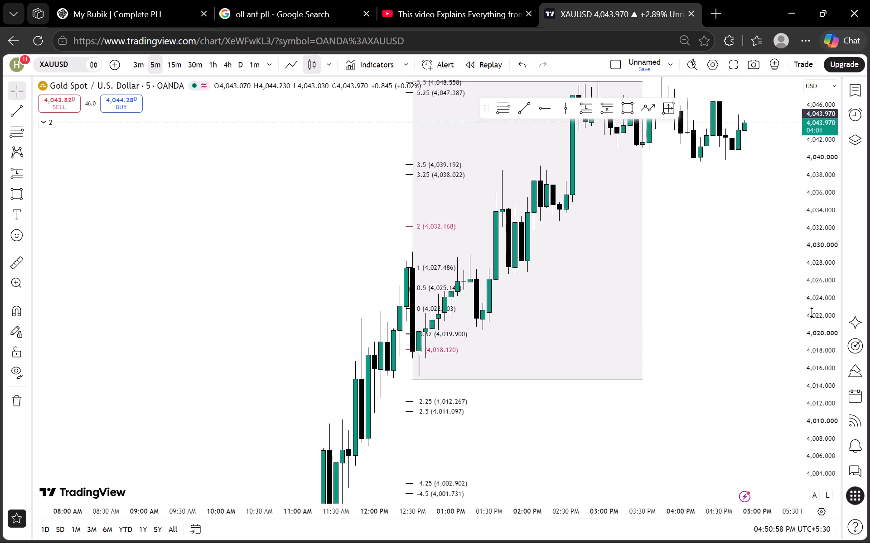
{"action": "scroll", "coordinate": [811, 312], "scroll_direction": "down", "scroll_amount": 8}
{"action": "left_click_drag", "start_coordinate": [339, 179], "coordinate": [5, 260]}
Delete the Fibonacci retracement drawn across the London-open swing.
{"action": "left_click", "coordinate": [229, 197]}
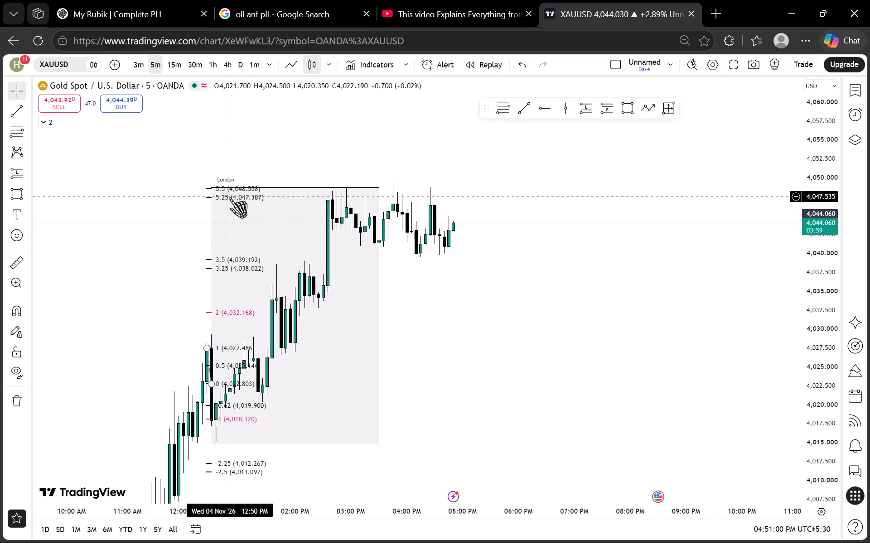
{"action": "left_click", "coordinate": [584, 135]}
Examine the London session rally and the space above it on the 15-minute chart.
{"action": "left_click_drag", "start_coordinate": [528, 306], "coordinate": [581, 205]}
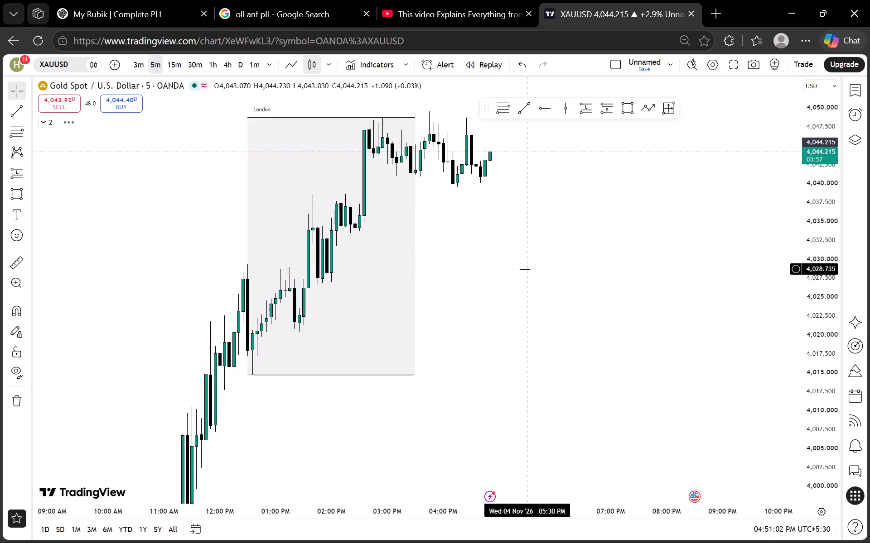
{"action": "left_click_drag", "start_coordinate": [523, 272], "coordinate": [629, 195]}
{"action": "left_click", "coordinate": [164, 64]}
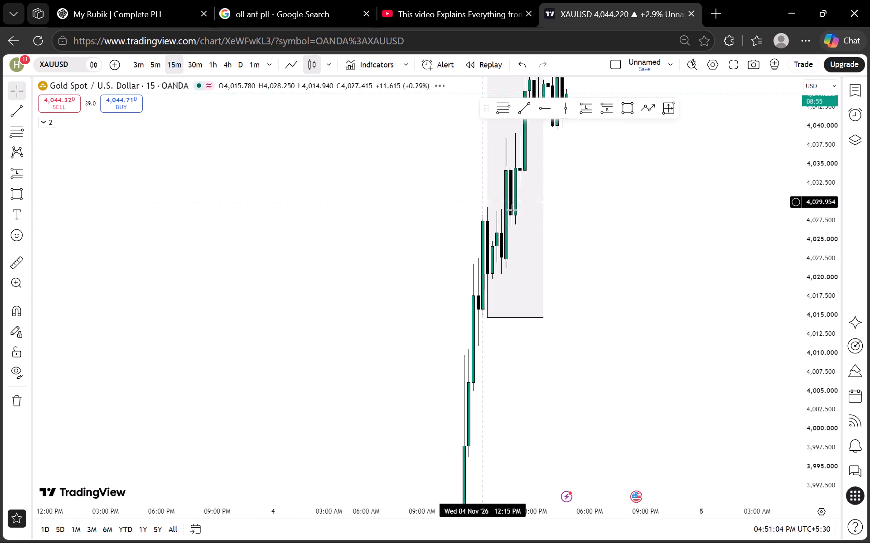
{"action": "scroll", "coordinate": [568, 229], "scroll_direction": "up", "scroll_amount": 3}
{"action": "scroll", "coordinate": [828, 233], "scroll_direction": "down", "scroll_amount": 10}
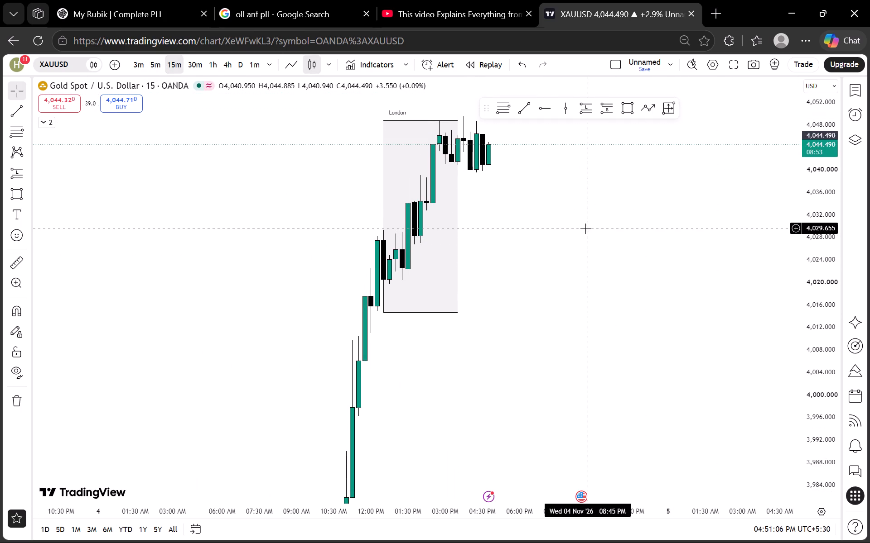
{"action": "left_click_drag", "start_coordinate": [533, 161], "coordinate": [507, 252]}
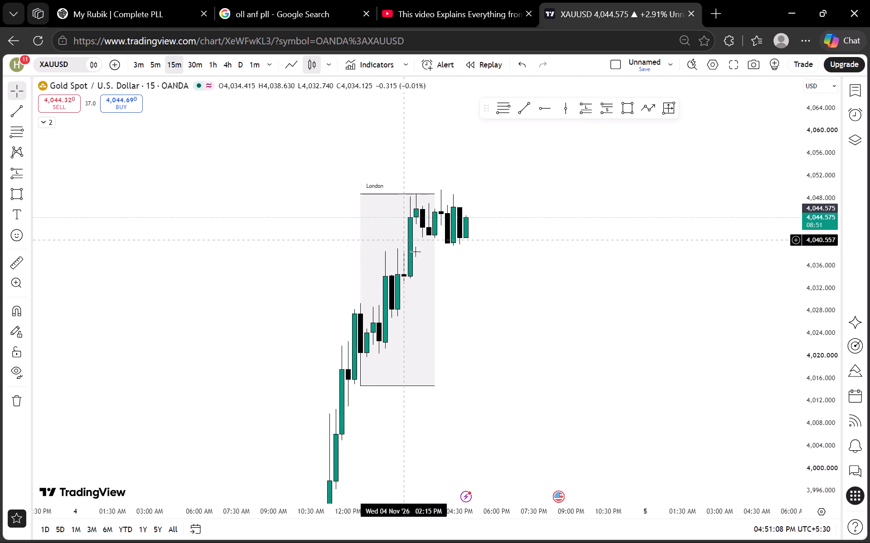
{"action": "scroll", "coordinate": [810, 256], "scroll_direction": "down", "scroll_amount": 4}
{"action": "left_click_drag", "start_coordinate": [676, 235], "coordinate": [657, 355]}
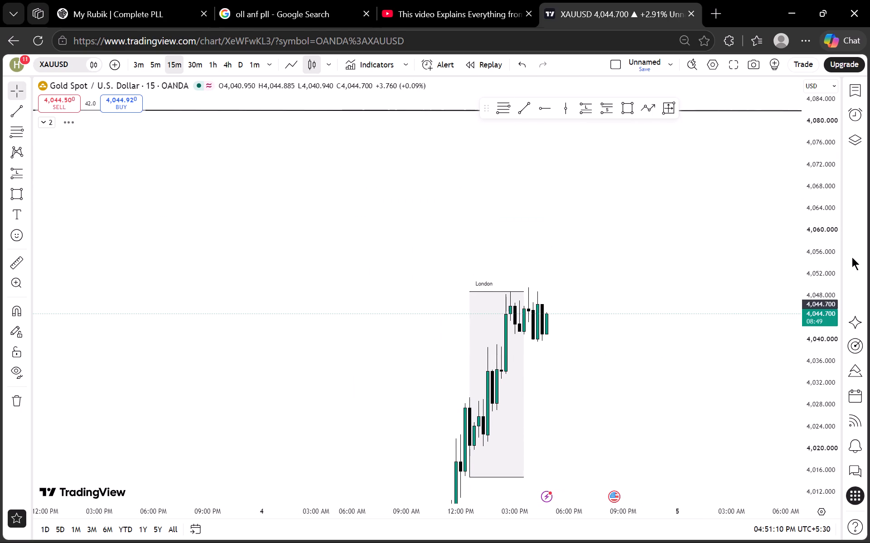
{"action": "scroll", "coordinate": [853, 257], "scroll_direction": "down", "scroll_amount": 15}
{"action": "scroll", "coordinate": [678, 212], "scroll_direction": "up", "scroll_amount": 2}
{"action": "left_click_drag", "start_coordinate": [627, 251], "coordinate": [634, 192]}
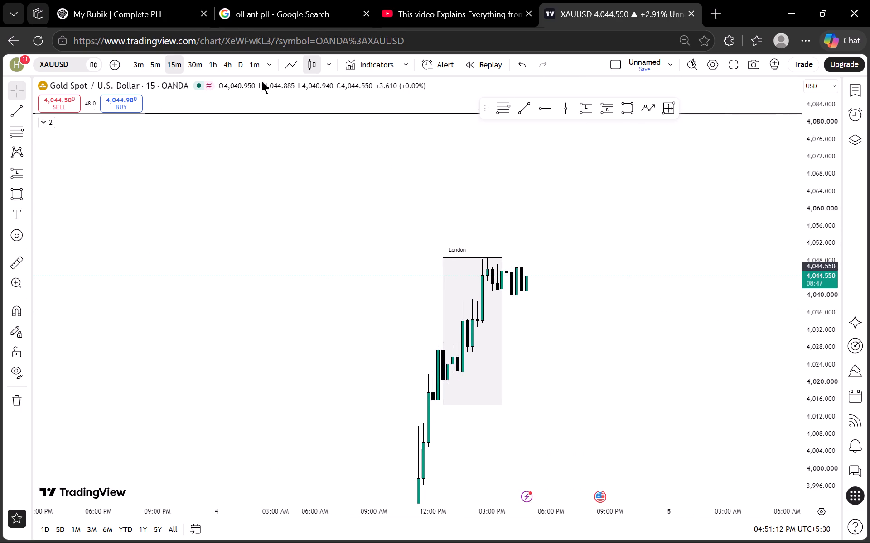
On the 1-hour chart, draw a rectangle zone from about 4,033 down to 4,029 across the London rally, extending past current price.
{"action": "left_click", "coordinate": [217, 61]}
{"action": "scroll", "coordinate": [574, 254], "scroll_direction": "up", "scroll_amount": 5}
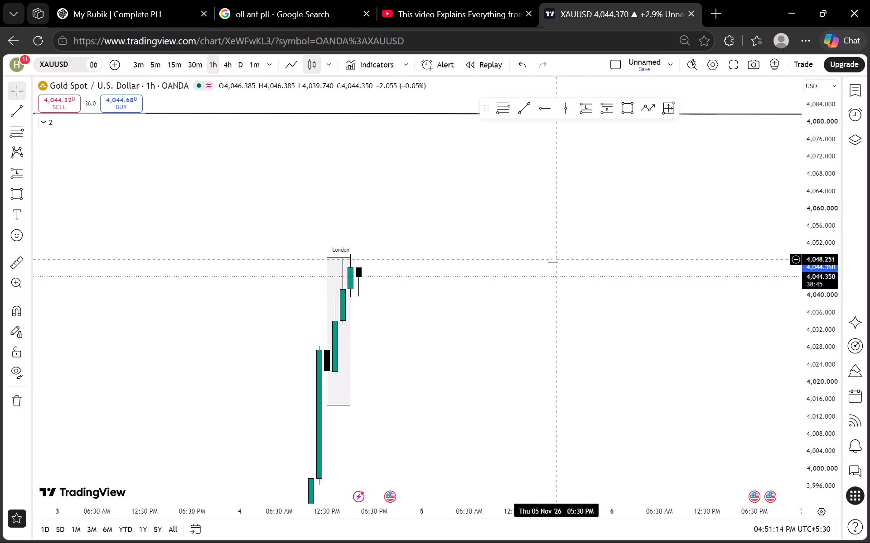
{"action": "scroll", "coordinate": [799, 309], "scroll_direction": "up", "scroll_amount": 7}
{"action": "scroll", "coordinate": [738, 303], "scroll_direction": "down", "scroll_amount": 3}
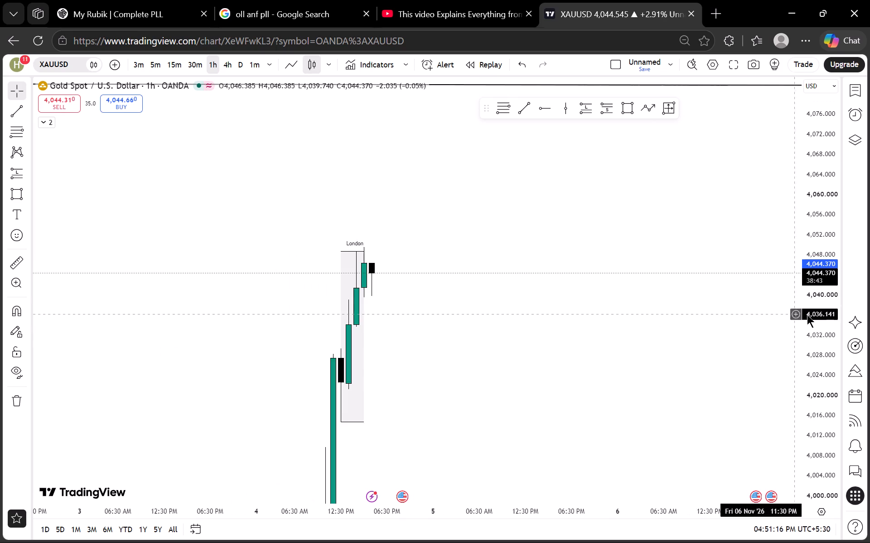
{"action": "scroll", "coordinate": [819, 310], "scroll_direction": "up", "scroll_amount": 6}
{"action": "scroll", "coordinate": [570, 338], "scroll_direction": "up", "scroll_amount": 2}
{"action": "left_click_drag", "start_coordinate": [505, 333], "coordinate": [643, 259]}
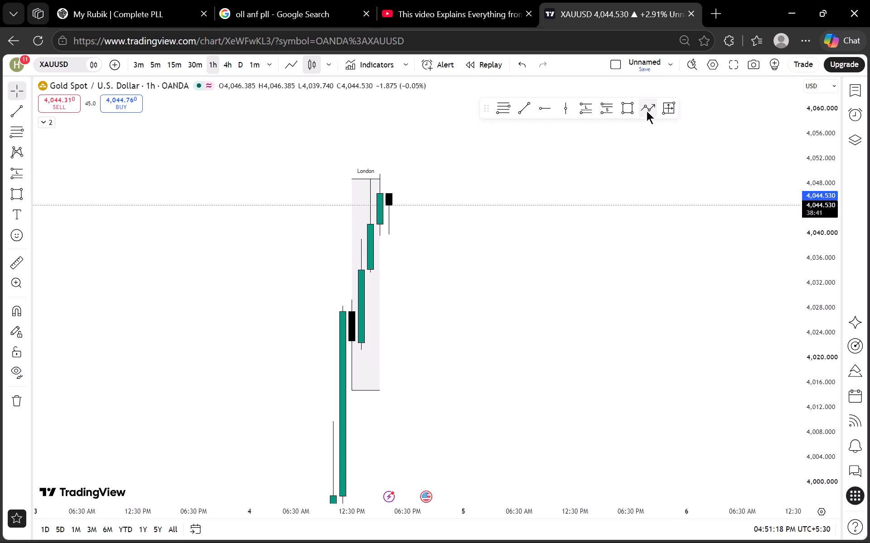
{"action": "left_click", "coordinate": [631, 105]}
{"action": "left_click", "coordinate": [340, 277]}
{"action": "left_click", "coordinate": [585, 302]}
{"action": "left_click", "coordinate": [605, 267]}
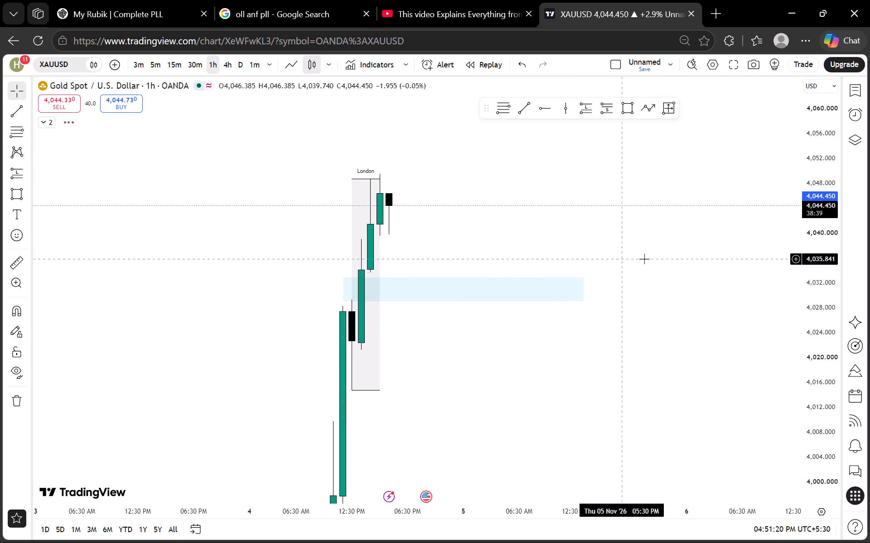
Examine the 1-hour structure between the blue zone near 3,970 and the horizontal line above 4,080.
{"action": "scroll", "coordinate": [831, 262], "scroll_direction": "down", "scroll_amount": 19}
{"action": "left_click_drag", "start_coordinate": [627, 379], "coordinate": [593, 210]}
{"action": "left_click_drag", "start_coordinate": [564, 326], "coordinate": [537, 384]}
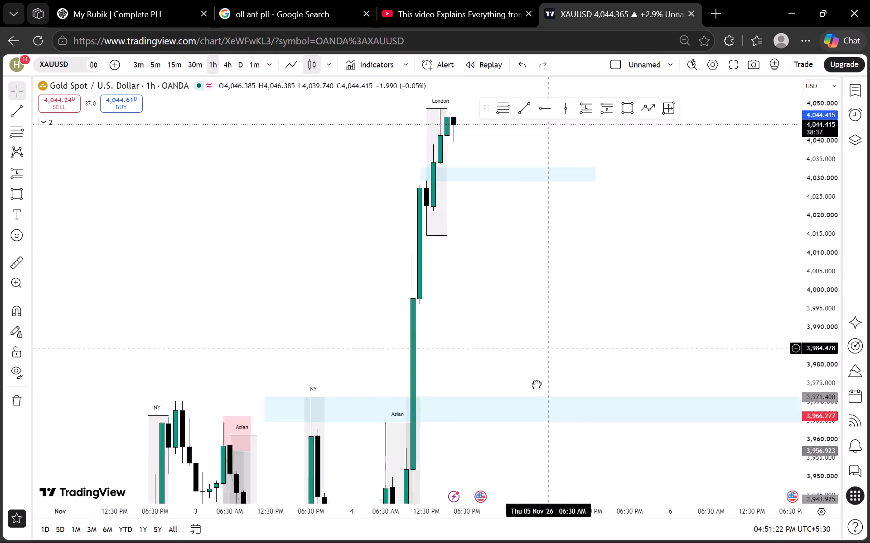
{"action": "left_click_drag", "start_coordinate": [537, 384], "coordinate": [535, 391]}
{"action": "left_click_drag", "start_coordinate": [559, 253], "coordinate": [530, 356]}
{"action": "scroll", "coordinate": [778, 256], "scroll_direction": "down", "scroll_amount": 14}
{"action": "scroll", "coordinate": [802, 278], "scroll_direction": "up", "scroll_amount": 6}
{"action": "scroll", "coordinate": [826, 264], "scroll_direction": "down", "scroll_amount": 6}
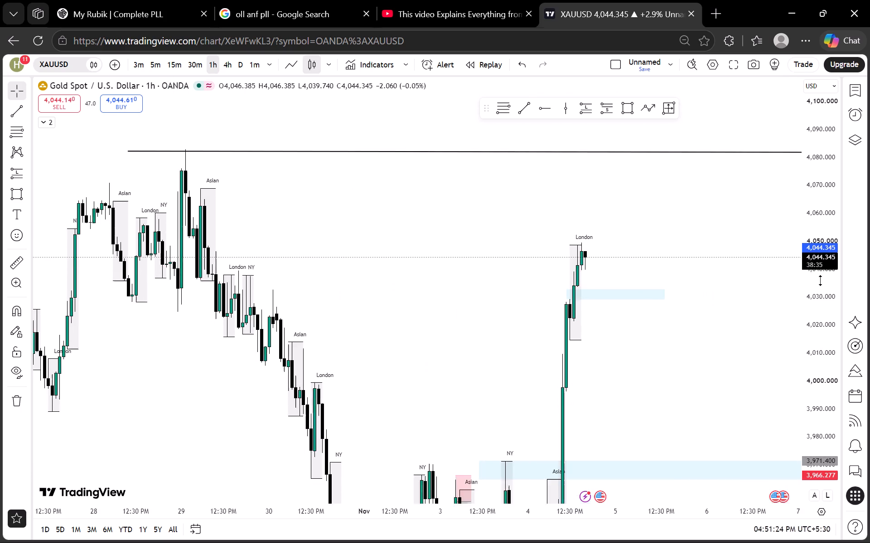
{"action": "scroll", "coordinate": [755, 278], "scroll_direction": "up", "scroll_amount": 6}
Check the 4,029–4,033 zone against the candles on the 30-minute chart, comparing it with the 1-hour timeframe.
{"action": "left_click", "coordinate": [195, 66]}
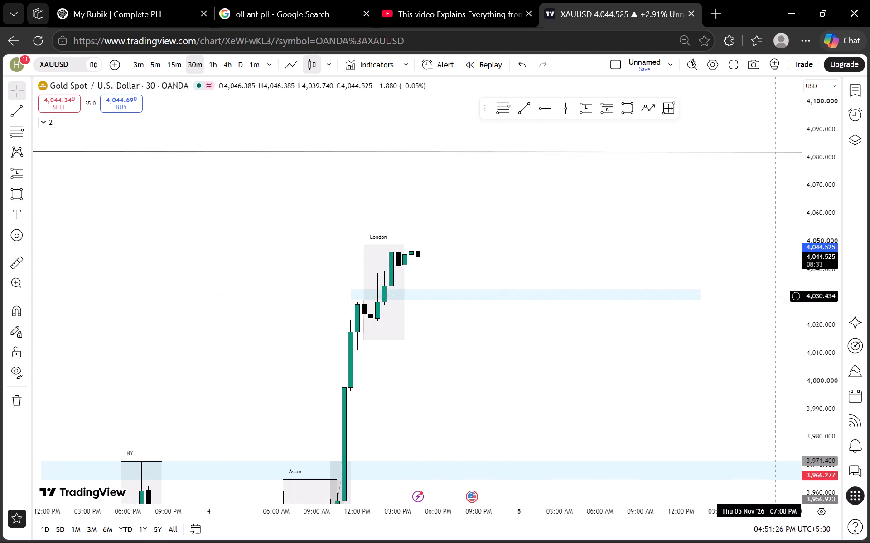
{"action": "scroll", "coordinate": [790, 298], "scroll_direction": "up", "scroll_amount": 6}
{"action": "scroll", "coordinate": [777, 291], "scroll_direction": "down", "scroll_amount": 5}
{"action": "scroll", "coordinate": [824, 303], "scroll_direction": "up", "scroll_amount": 12}
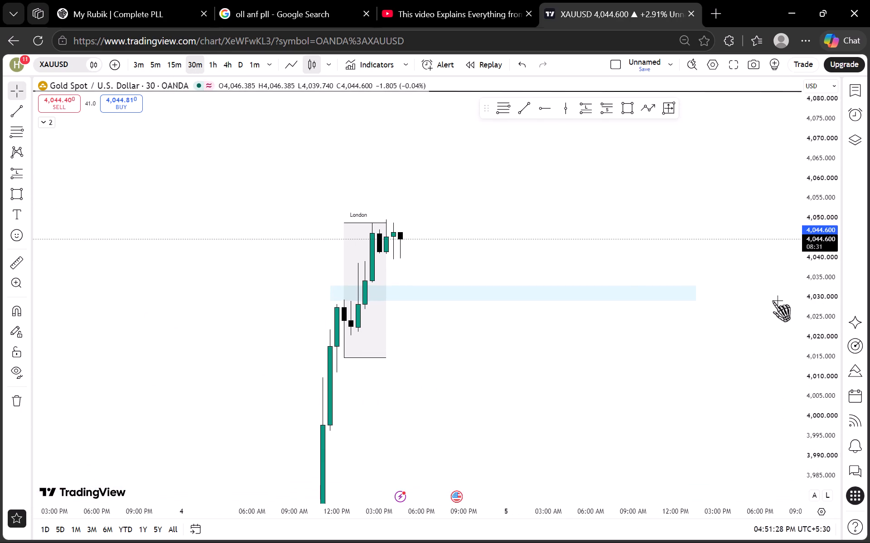
{"action": "left_click", "coordinate": [216, 62]}
{"action": "left_click", "coordinate": [196, 62]}
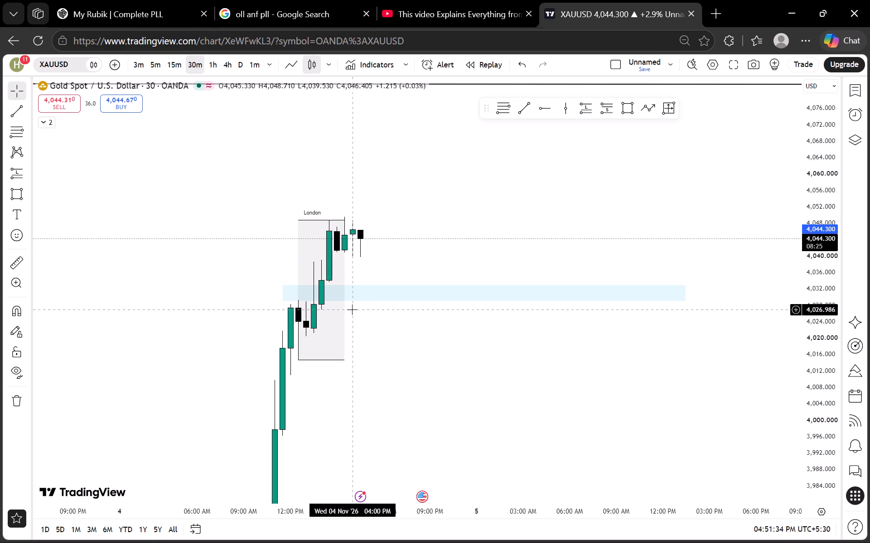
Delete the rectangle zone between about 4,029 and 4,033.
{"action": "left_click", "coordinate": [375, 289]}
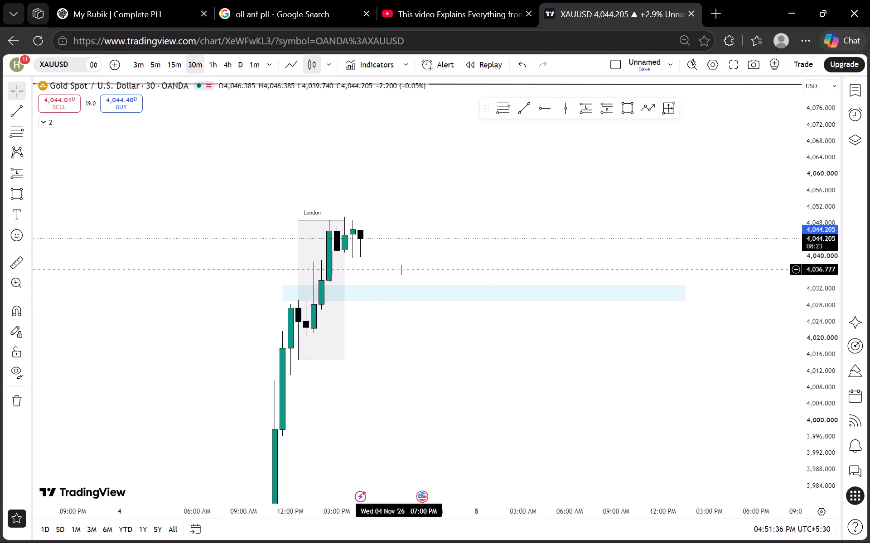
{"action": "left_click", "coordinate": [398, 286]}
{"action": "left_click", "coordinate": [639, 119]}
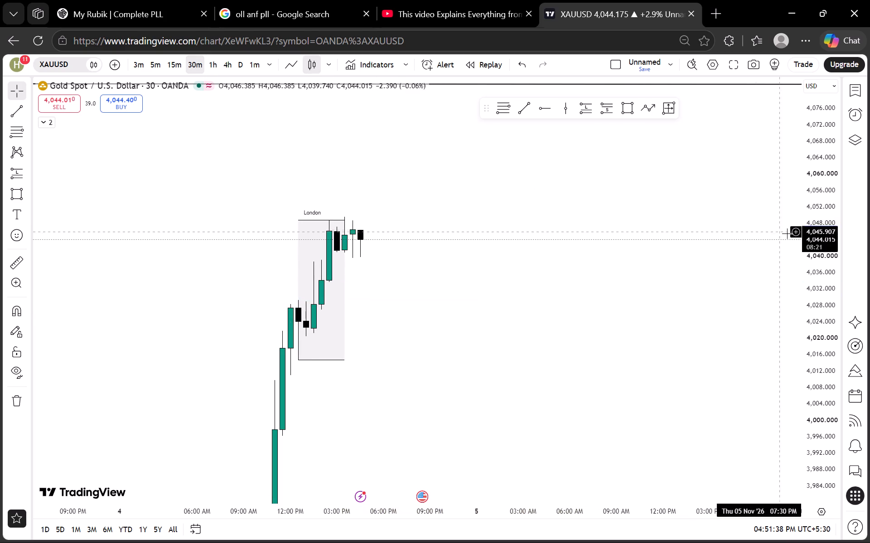
Review the London session on the 30-minute chart, and return to the 5-minute chart to examine price after the session.
{"action": "scroll", "coordinate": [810, 219], "scroll_direction": "down", "scroll_amount": 8}
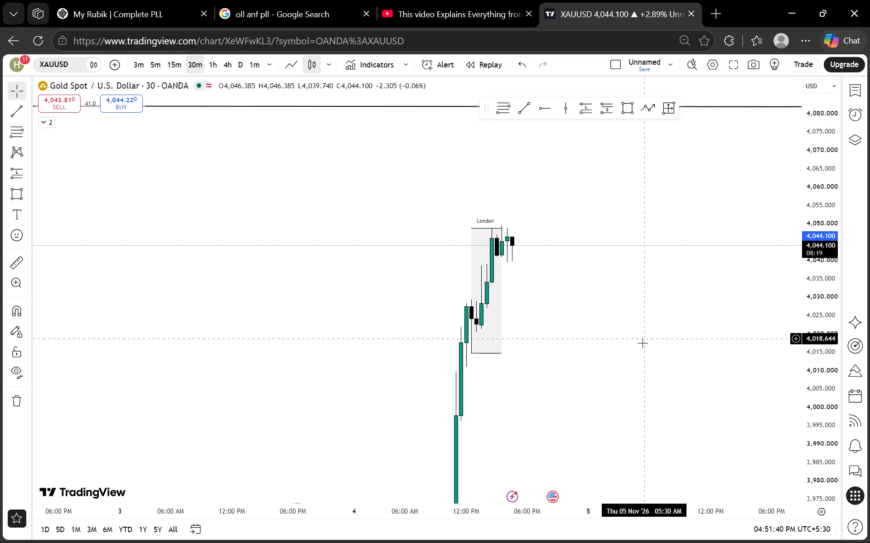
{"action": "scroll", "coordinate": [836, 259], "scroll_direction": "up", "scroll_amount": 2}
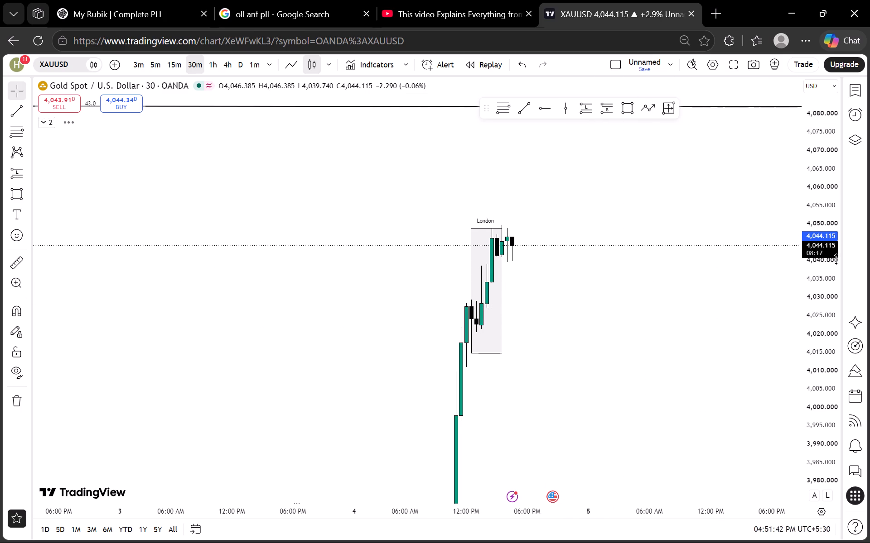
{"action": "scroll", "coordinate": [836, 259], "scroll_direction": "up", "scroll_amount": 13}
{"action": "left_click_drag", "start_coordinate": [560, 321], "coordinate": [639, 402]}
{"action": "left_click", "coordinate": [147, 63]}
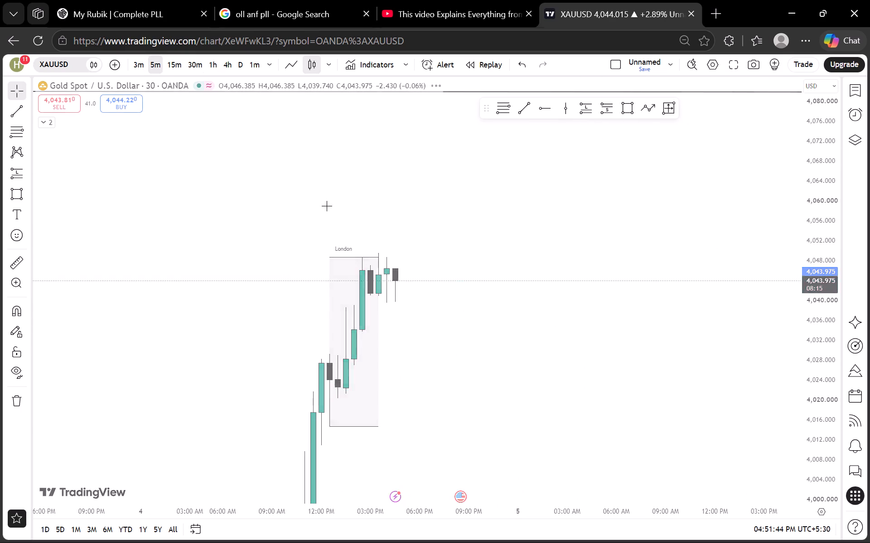
{"action": "scroll", "coordinate": [455, 252], "scroll_direction": "down", "scroll_amount": 6}
{"action": "scroll", "coordinate": [818, 303], "scroll_direction": "up", "scroll_amount": 19}
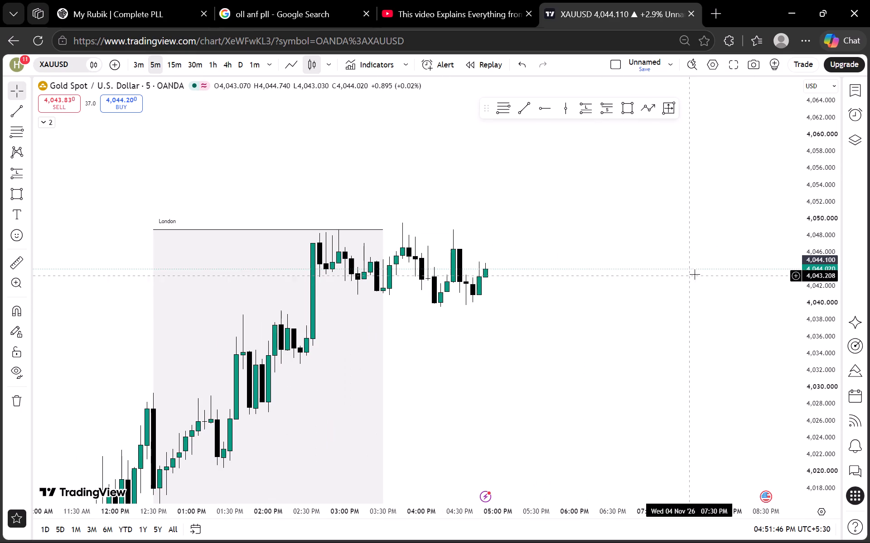
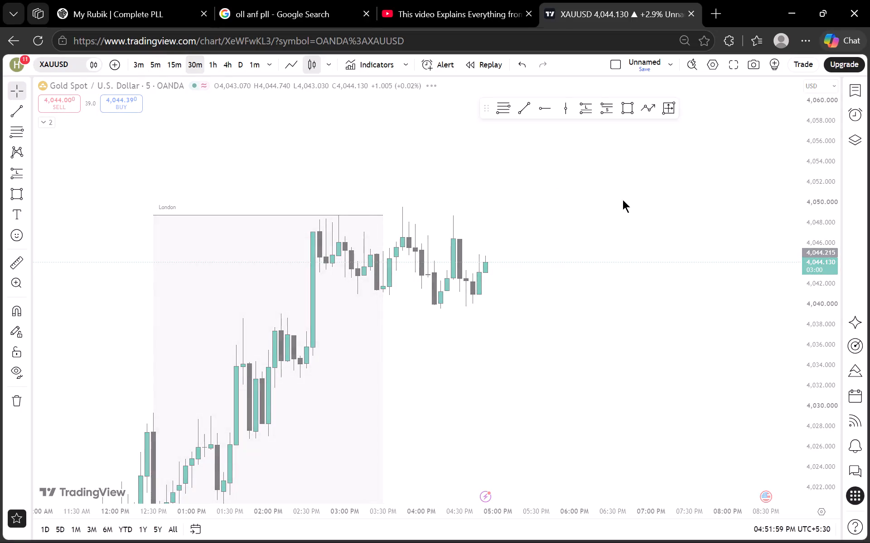
Examine the London session rally on the 30-minute chart against the horizontal line above 4,080.
{"action": "scroll", "coordinate": [695, 244], "scroll_direction": "up", "scroll_amount": 5}
{"action": "scroll", "coordinate": [850, 257], "scroll_direction": "down", "scroll_amount": 13}
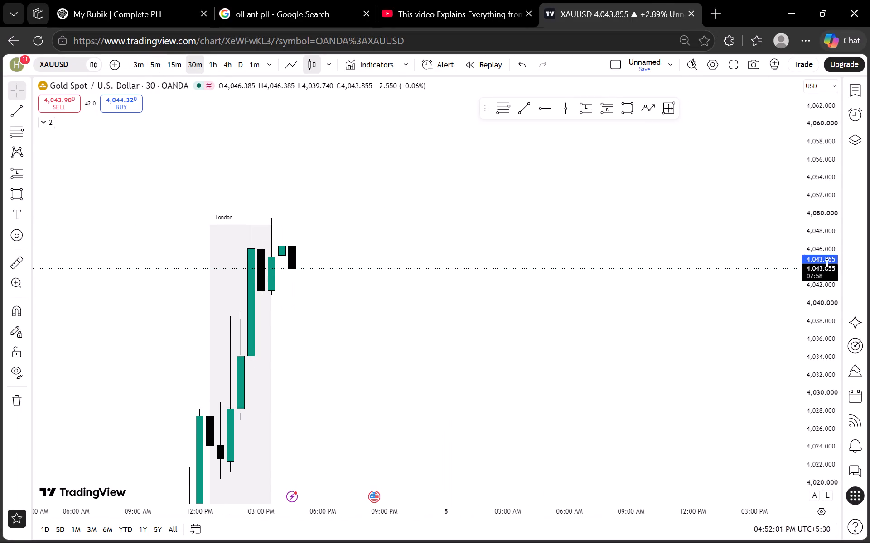
{"action": "scroll", "coordinate": [827, 264], "scroll_direction": "down", "scroll_amount": 7}
{"action": "scroll", "coordinate": [808, 278], "scroll_direction": "up", "scroll_amount": 1}
{"action": "scroll", "coordinate": [703, 255], "scroll_direction": "down", "scroll_amount": 5}
{"action": "scroll", "coordinate": [812, 252], "scroll_direction": "down", "scroll_amount": 15}
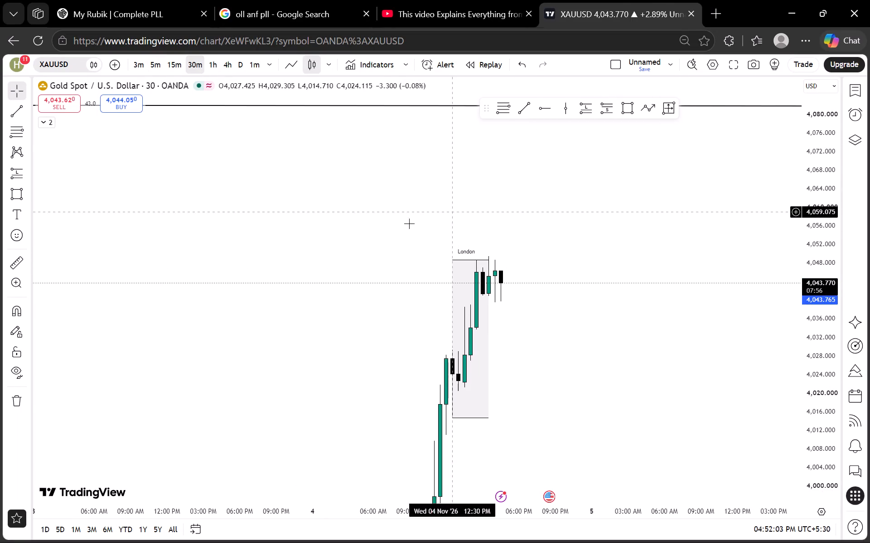
{"action": "scroll", "coordinate": [408, 224], "scroll_direction": "down", "scroll_amount": 2}
{"action": "left_click_drag", "start_coordinate": [370, 199], "coordinate": [468, 326]}
{"action": "left_click_drag", "start_coordinate": [291, 239], "coordinate": [476, 287]}
{"action": "left_click_drag", "start_coordinate": [313, 291], "coordinate": [513, 291]}
{"action": "left_click_drag", "start_coordinate": [517, 300], "coordinate": [320, 238]}
{"action": "left_click_drag", "start_coordinate": [497, 288], "coordinate": [281, 223]}
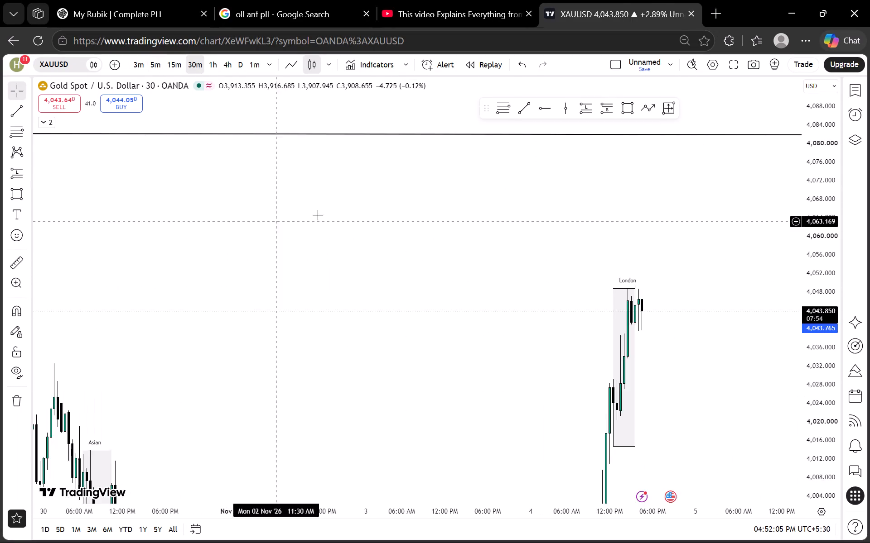
{"action": "scroll", "coordinate": [483, 259], "scroll_direction": "up", "scroll_amount": 4}
{"action": "scroll", "coordinate": [590, 280], "scroll_direction": "up", "scroll_amount": 4}
{"action": "scroll", "coordinate": [813, 286], "scroll_direction": "up", "scroll_amount": 10}
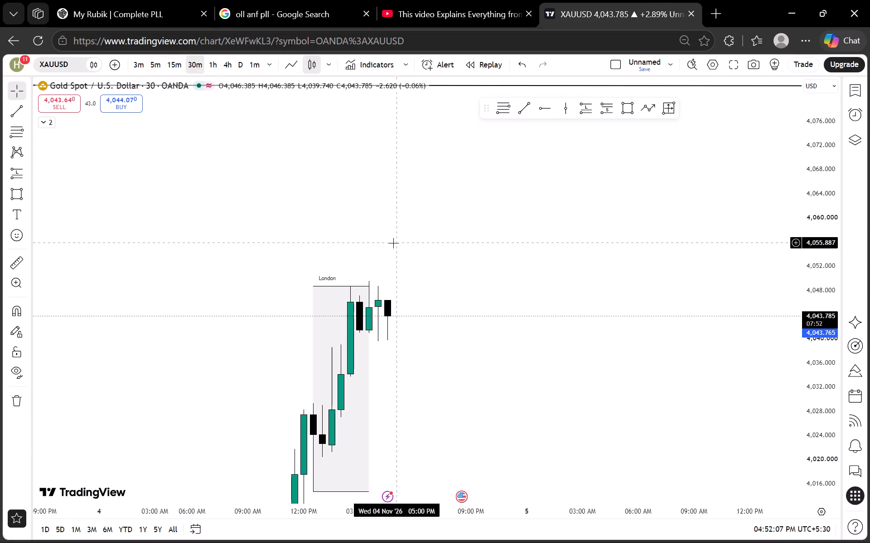
Compare the London session and the price action after it on the 5-minute, 1-hour and 15-minute charts.
{"action": "left_click", "coordinate": [152, 64]}
{"action": "scroll", "coordinate": [414, 211], "scroll_direction": "down", "scroll_amount": 6}
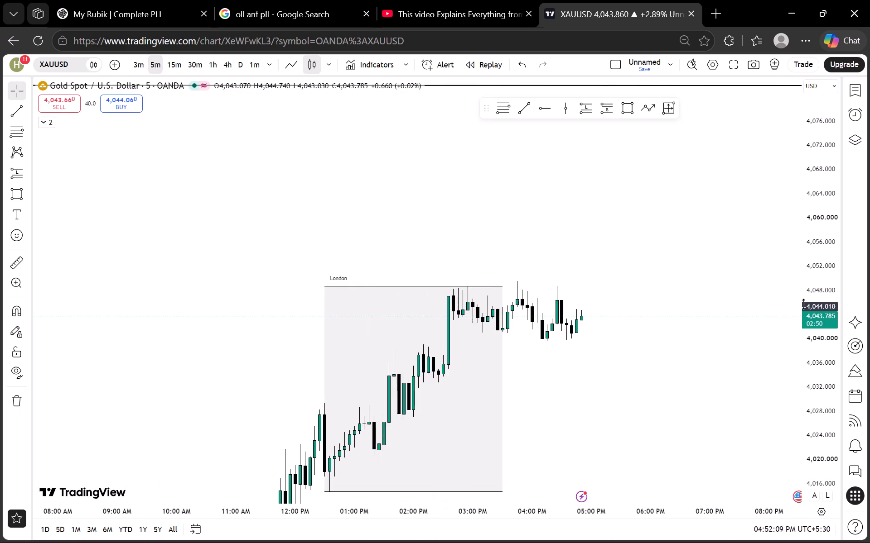
{"action": "scroll", "coordinate": [811, 300], "scroll_direction": "up", "scroll_amount": 3}
{"action": "scroll", "coordinate": [811, 300], "scroll_direction": "down", "scroll_amount": 7}
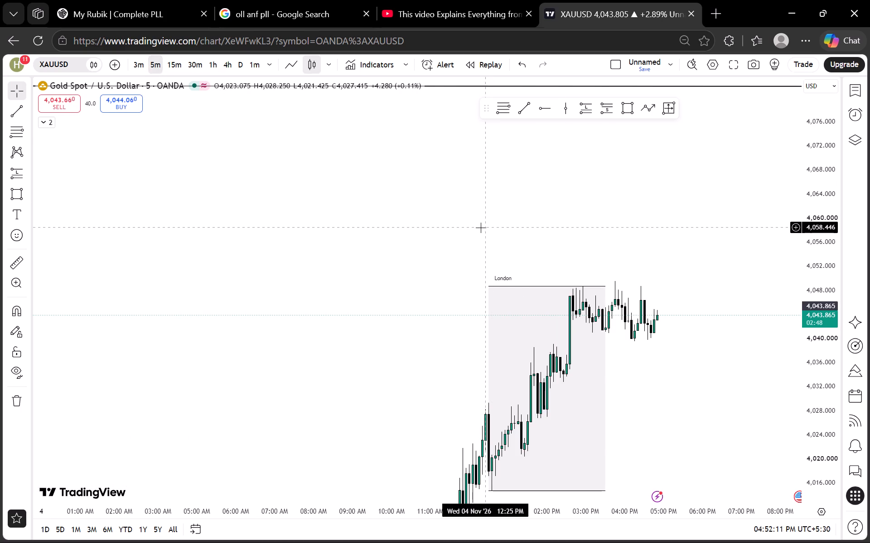
{"action": "left_click_drag", "start_coordinate": [429, 198], "coordinate": [304, 241]}
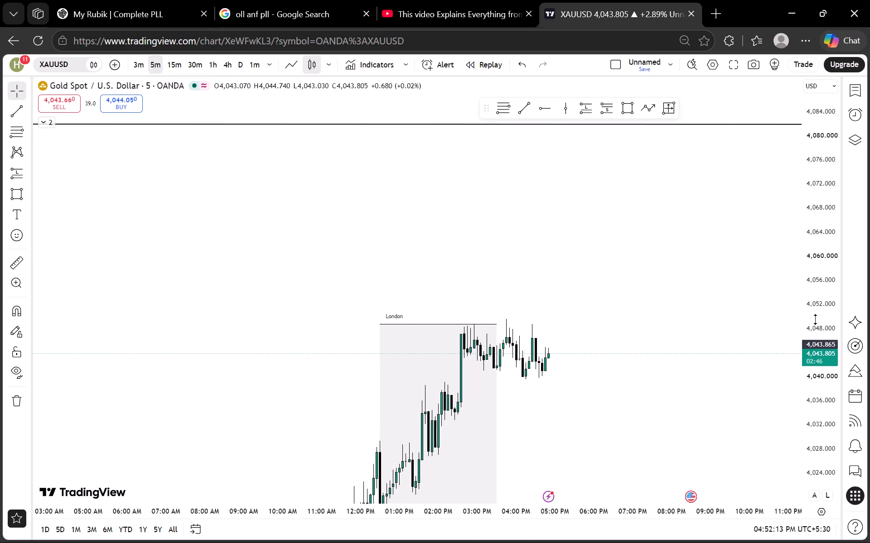
{"action": "scroll", "coordinate": [816, 319], "scroll_direction": "up", "scroll_amount": 8}
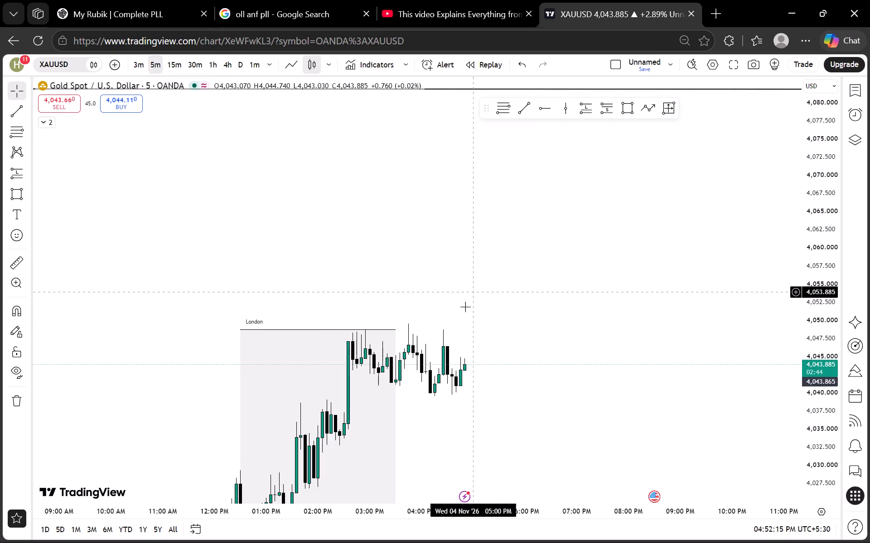
{"action": "left_click_drag", "start_coordinate": [460, 321], "coordinate": [486, 242]}
{"action": "scroll", "coordinate": [812, 282], "scroll_direction": "up", "scroll_amount": 10}
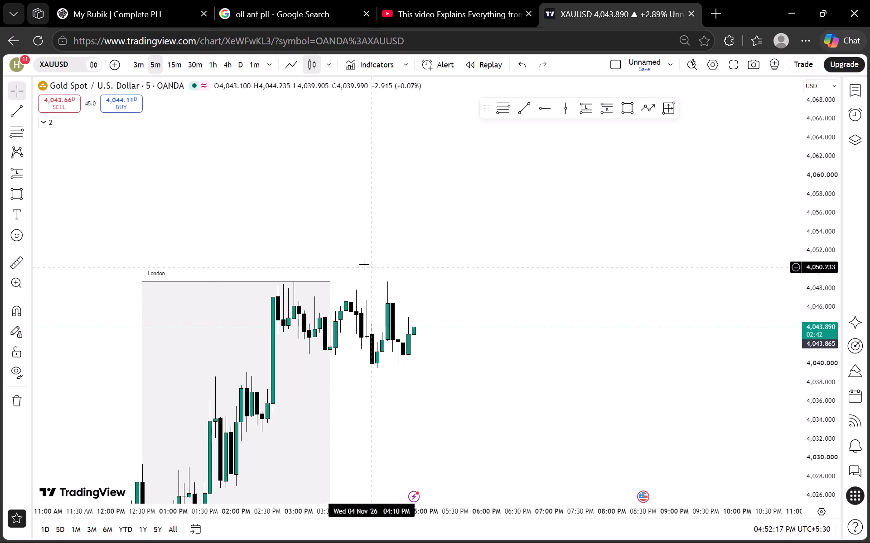
{"action": "left_click", "coordinate": [206, 66]}
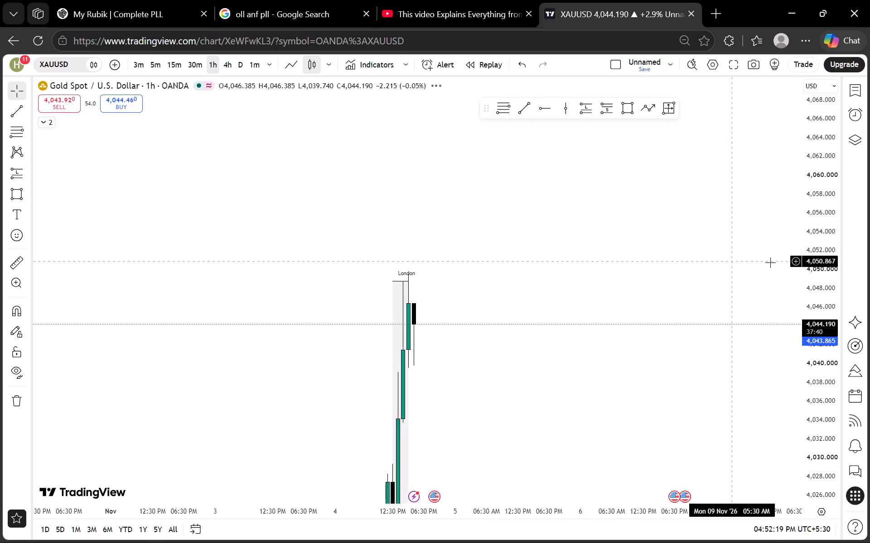
{"action": "scroll", "coordinate": [806, 257], "scroll_direction": "down", "scroll_amount": 20}
{"action": "scroll", "coordinate": [806, 257], "scroll_direction": "down", "scroll_amount": 5}
{"action": "scroll", "coordinate": [293, 200], "scroll_direction": "up", "scroll_amount": 3}
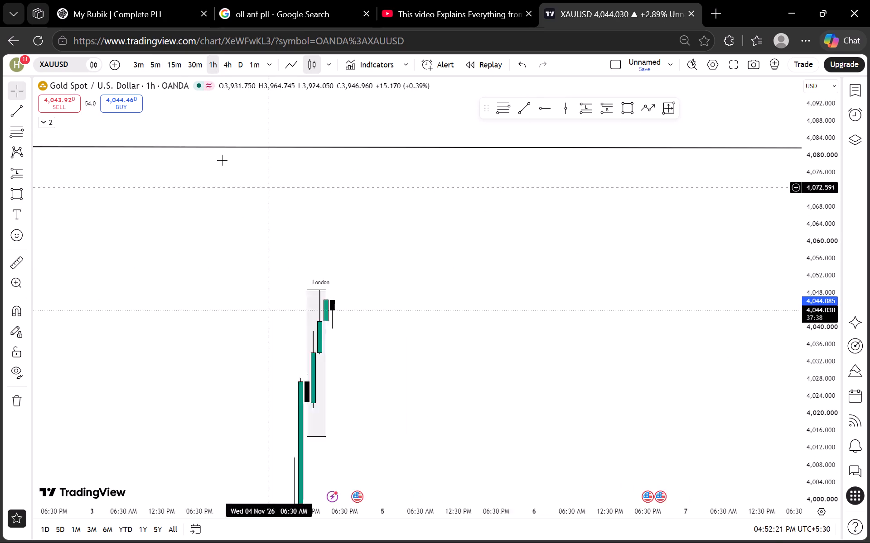
{"action": "left_click", "coordinate": [170, 62]}
{"action": "scroll", "coordinate": [386, 228], "scroll_direction": "down", "scroll_amount": 4}
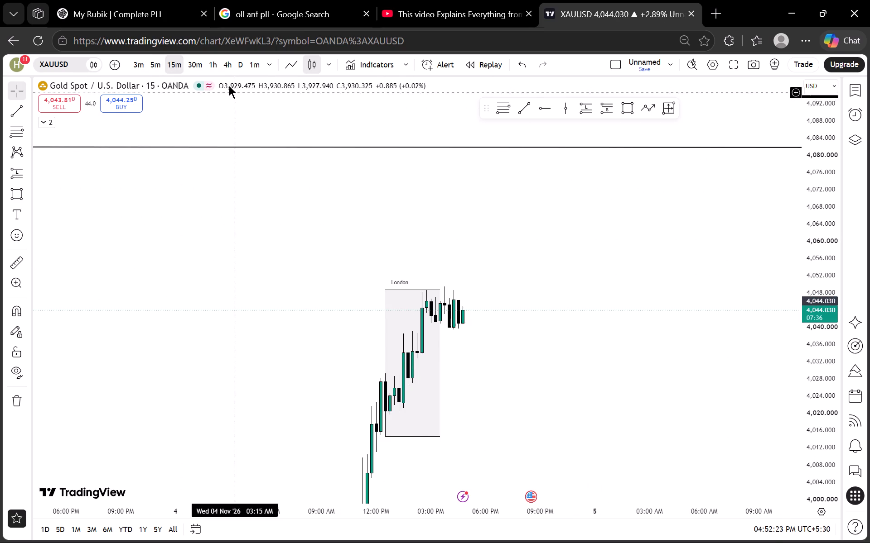
Examine the 4-hour structure between the PWH line, the MB zone and the PDL line.
{"action": "left_click", "coordinate": [222, 70]}
{"action": "scroll", "coordinate": [785, 255], "scroll_direction": "down", "scroll_amount": 12}
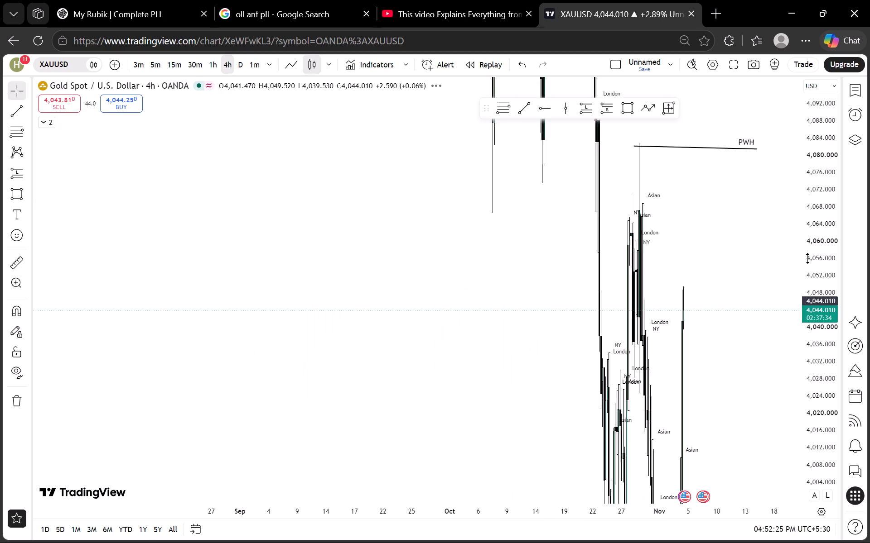
{"action": "scroll", "coordinate": [808, 258], "scroll_direction": "down", "scroll_amount": 9}
{"action": "scroll", "coordinate": [769, 292], "scroll_direction": "up", "scroll_amount": 9}
{"action": "left_click_drag", "start_coordinate": [609, 382], "coordinate": [612, 292]}
{"action": "scroll", "coordinate": [782, 282], "scroll_direction": "down", "scroll_amount": 13}
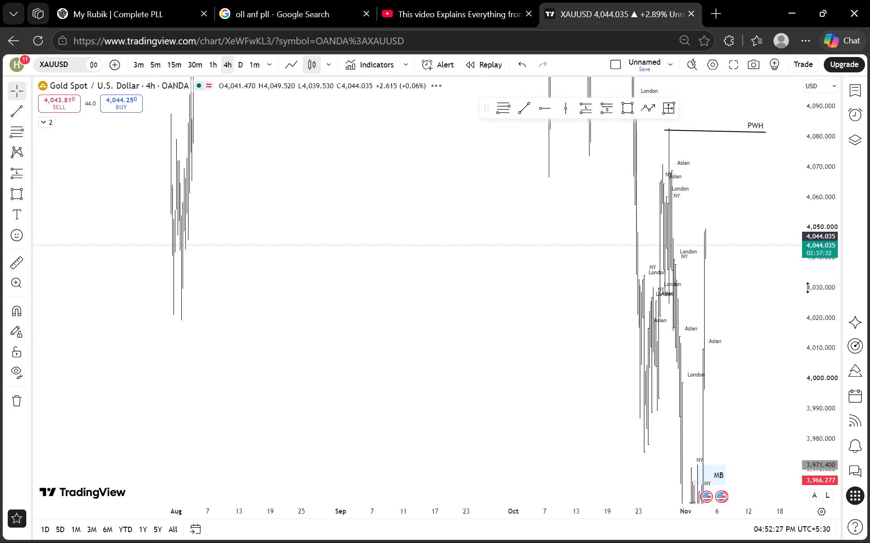
{"action": "scroll", "coordinate": [808, 288], "scroll_direction": "down", "scroll_amount": 3}
{"action": "scroll", "coordinate": [810, 297], "scroll_direction": "up", "scroll_amount": 5}
{"action": "scroll", "coordinate": [822, 277], "scroll_direction": "down", "scroll_amount": 20}
{"action": "scroll", "coordinate": [773, 292], "scroll_direction": "up", "scroll_amount": 11}
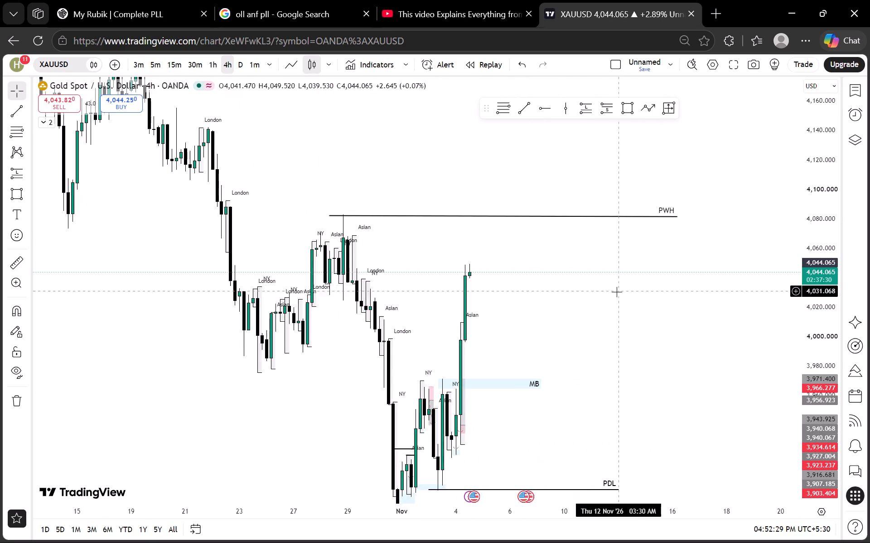
{"action": "scroll", "coordinate": [617, 292], "scroll_direction": "up", "scroll_amount": 3}
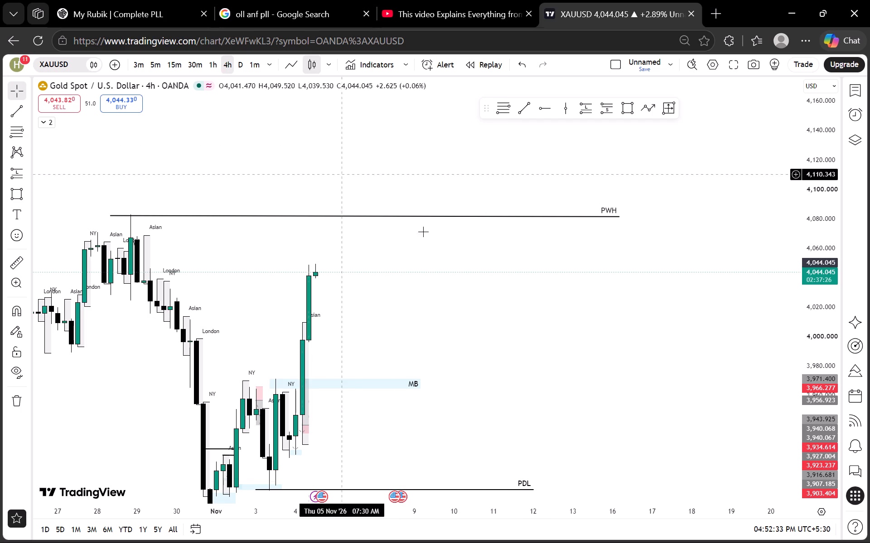
{"action": "left_click_drag", "start_coordinate": [523, 335], "coordinate": [594, 335]}
{"action": "scroll", "coordinate": [807, 327], "scroll_direction": "up", "scroll_amount": 5}
{"action": "scroll", "coordinate": [704, 319], "scroll_direction": "down", "scroll_amount": 4}
{"action": "scroll", "coordinate": [819, 312], "scroll_direction": "down", "scroll_amount": 8}
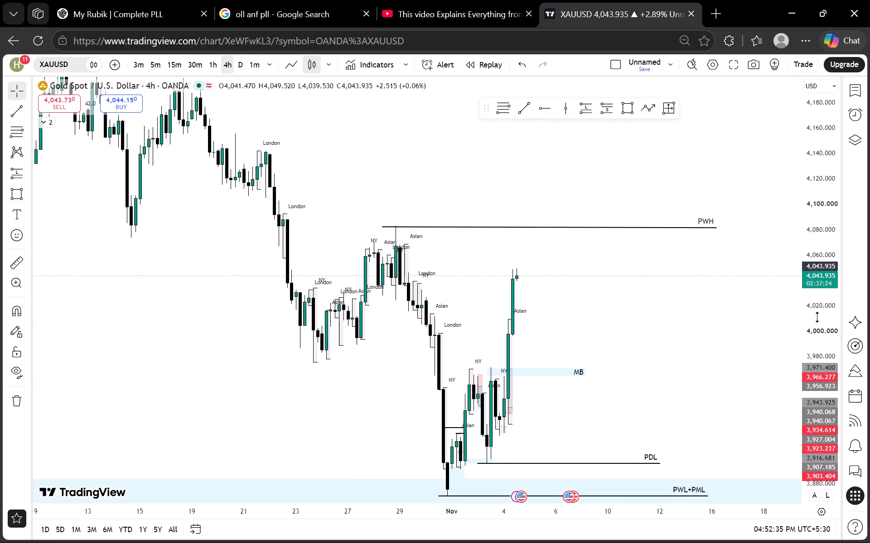
{"action": "scroll", "coordinate": [817, 317], "scroll_direction": "down", "scroll_amount": 6}
{"action": "scroll", "coordinate": [727, 291], "scroll_direction": "up", "scroll_amount": 2}
{"action": "scroll", "coordinate": [817, 310], "scroll_direction": "up", "scroll_amount": 9}
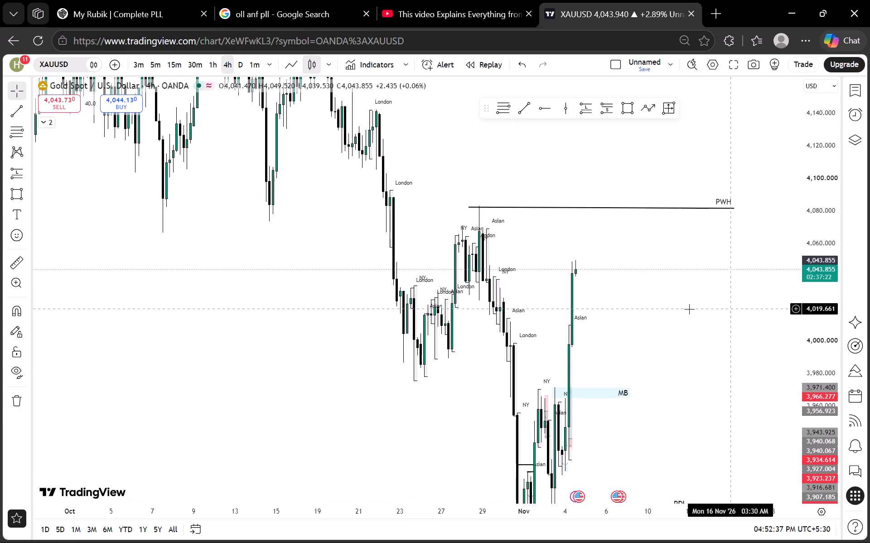
{"action": "scroll", "coordinate": [689, 309], "scroll_direction": "up", "scroll_amount": 1}
On the 15-minute chart, shorten the blue MB zone so that it ends at about 1 PM on 5 November.
{"action": "left_click", "coordinate": [174, 62]}
{"action": "scroll", "coordinate": [462, 246], "scroll_direction": "down", "scroll_amount": 5}
{"action": "left_click_drag", "start_coordinate": [483, 316], "coordinate": [246, 261]}
{"action": "scroll", "coordinate": [842, 372], "scroll_direction": "up", "scroll_amount": 6}
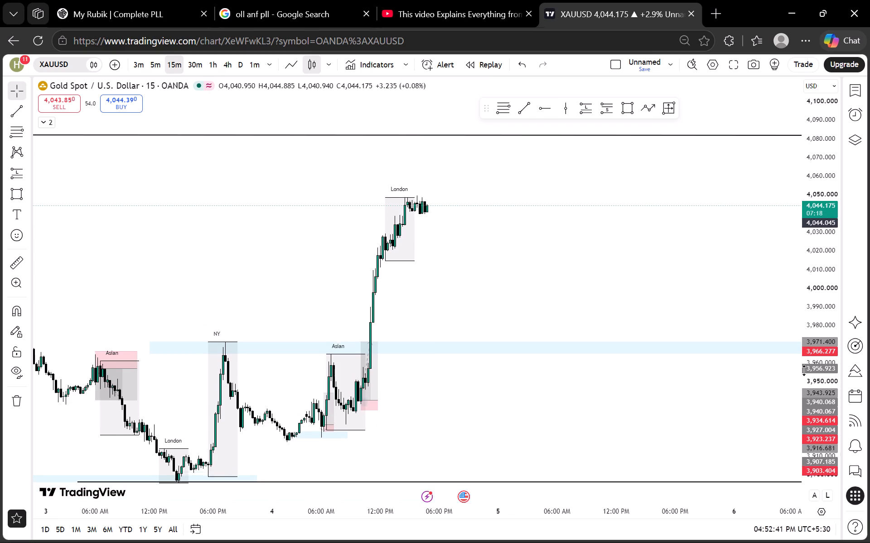
{"action": "scroll", "coordinate": [804, 371], "scroll_direction": "up", "scroll_amount": 11}
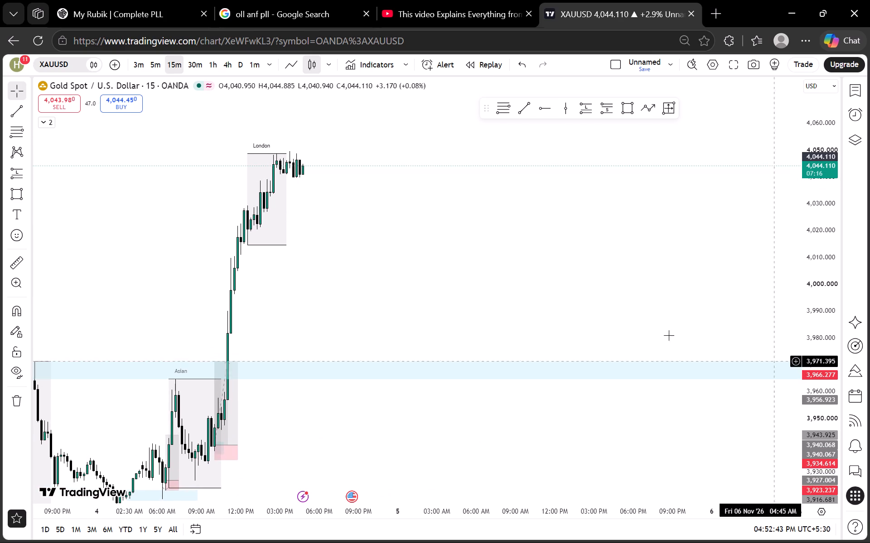
{"action": "scroll", "coordinate": [602, 341], "scroll_direction": "down", "scroll_amount": 3}
{"action": "scroll", "coordinate": [570, 305], "scroll_direction": "down", "scroll_amount": 3}
{"action": "left_click_drag", "start_coordinate": [644, 286], "coordinate": [329, 262]}
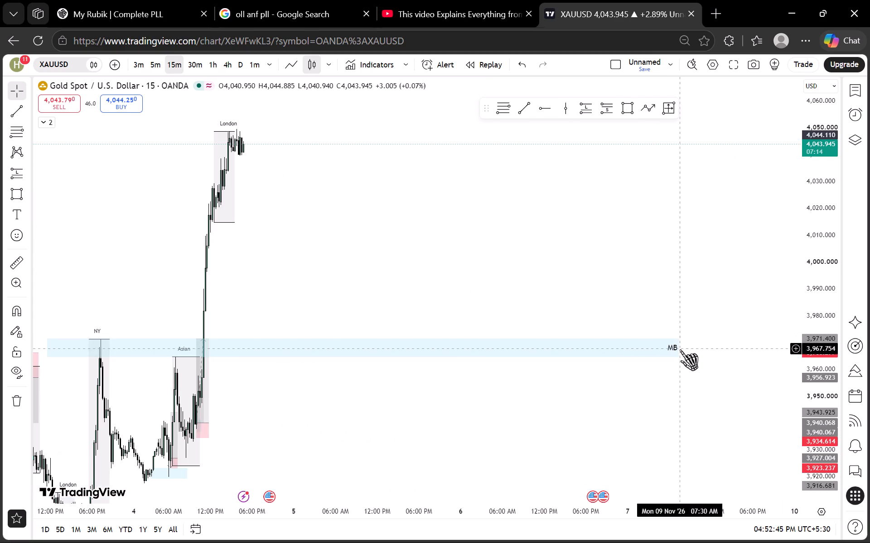
{"action": "left_click", "coordinate": [680, 349]}
{"action": "left_click", "coordinate": [629, 133]}
{"action": "left_click_drag", "start_coordinate": [681, 351], "coordinate": [542, 351]}
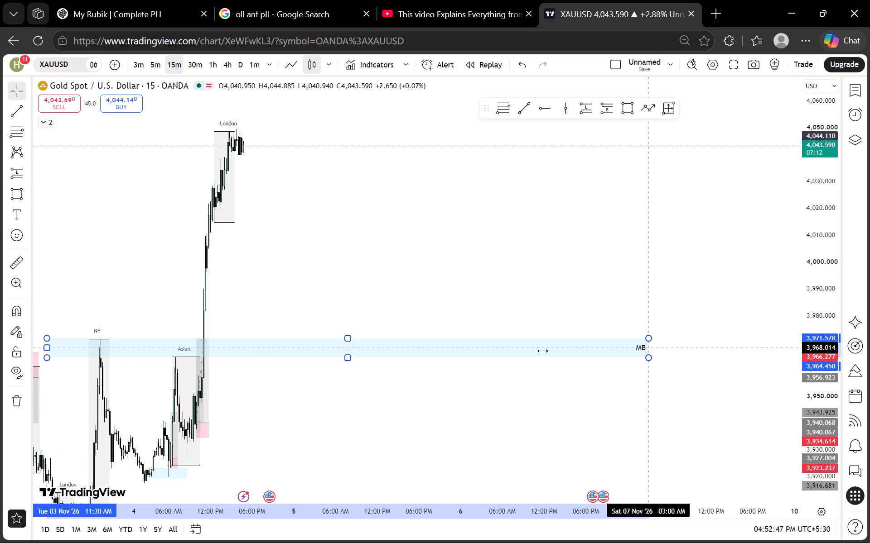
{"action": "left_click_drag", "start_coordinate": [542, 351], "coordinate": [387, 351]}
Trim the start of the MB zone to the NY session high, at about 6 PM on 3 November.
{"action": "left_click_drag", "start_coordinate": [302, 256], "coordinate": [481, 217]}
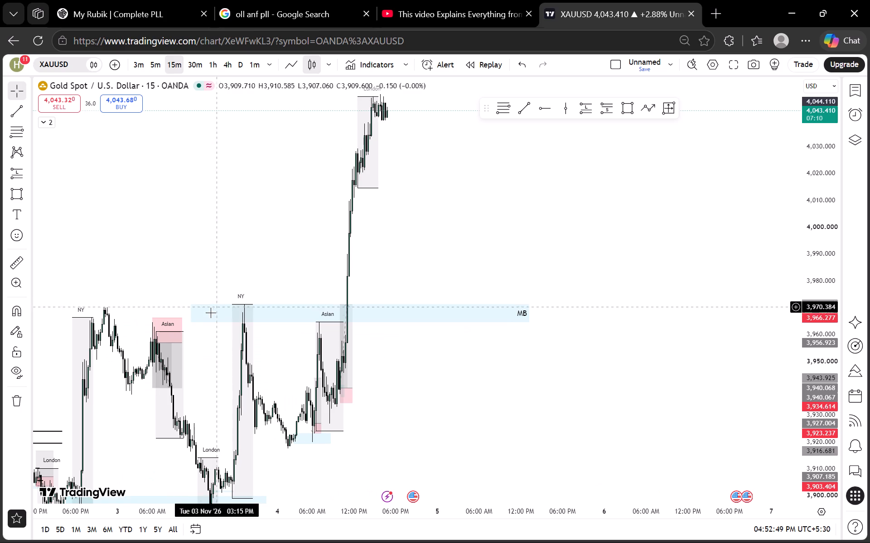
{"action": "left_click_drag", "start_coordinate": [190, 315], "coordinate": [238, 315]}
{"action": "left_click", "coordinate": [624, 124]}
{"action": "left_click", "coordinate": [583, 199]}
Examine the 15-minute structure from the lows near 3,870 through the MB zone up to the London session.
{"action": "left_click_drag", "start_coordinate": [529, 252], "coordinate": [602, 143]}
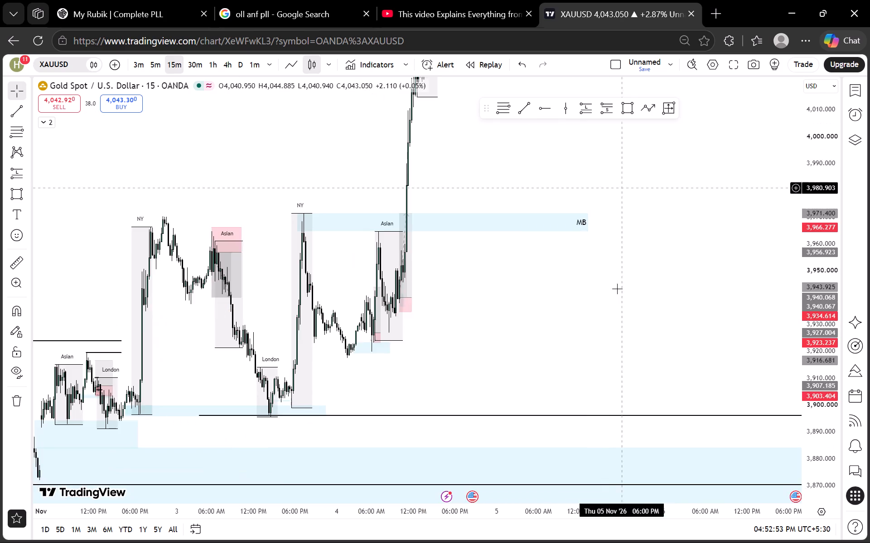
{"action": "left_click_drag", "start_coordinate": [597, 317], "coordinate": [582, 325]}
{"action": "left_click_drag", "start_coordinate": [652, 241], "coordinate": [565, 374]}
{"action": "left_click_drag", "start_coordinate": [619, 229], "coordinate": [627, 327]}
{"action": "left_click_drag", "start_coordinate": [503, 219], "coordinate": [681, 195]}
{"action": "scroll", "coordinate": [581, 184], "scroll_direction": "up", "scroll_amount": 1}
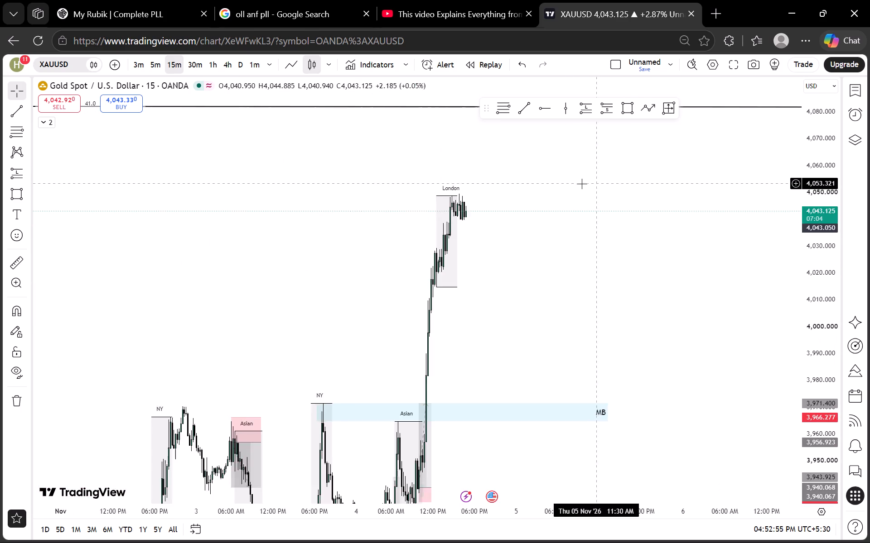
{"action": "scroll", "coordinate": [581, 184], "scroll_direction": "up", "scroll_amount": 1}
{"action": "scroll", "coordinate": [830, 203], "scroll_direction": "down", "scroll_amount": 7}
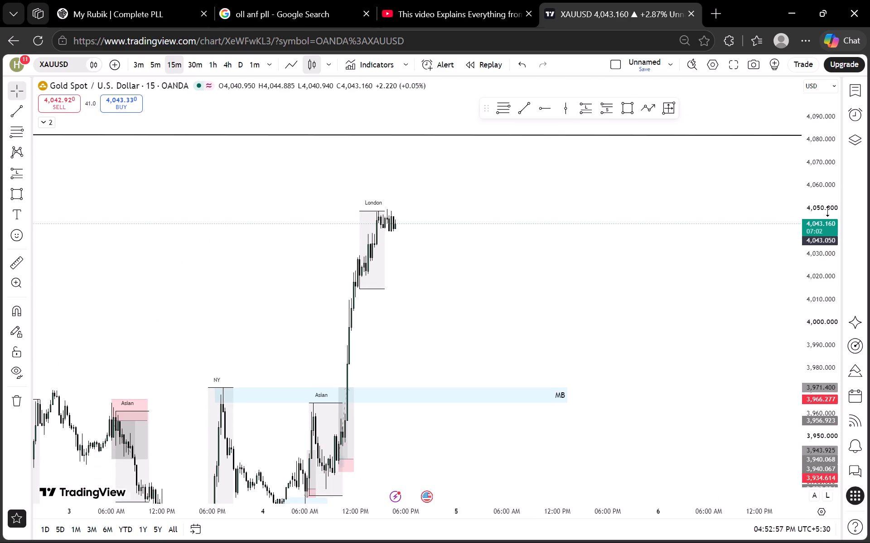
{"action": "scroll", "coordinate": [827, 212], "scroll_direction": "down", "scroll_amount": 7}
{"action": "scroll", "coordinate": [819, 243], "scroll_direction": "up", "scroll_amount": 7}
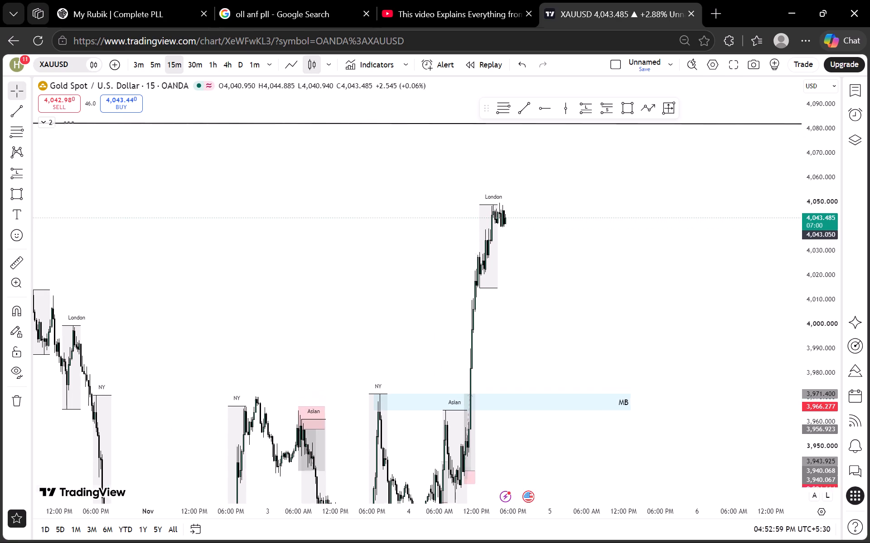
Study the London session and the candles following it in close detail on the 15-minute chart.
{"action": "scroll", "coordinate": [763, 253], "scroll_direction": "up", "scroll_amount": 5}
{"action": "left_click_drag", "start_coordinate": [531, 279], "coordinate": [640, 304]}
{"action": "scroll", "coordinate": [594, 310], "scroll_direction": "up", "scroll_amount": 4}
{"action": "left_click_drag", "start_coordinate": [525, 341], "coordinate": [774, 344]}
{"action": "scroll", "coordinate": [822, 306], "scroll_direction": "up", "scroll_amount": 13}
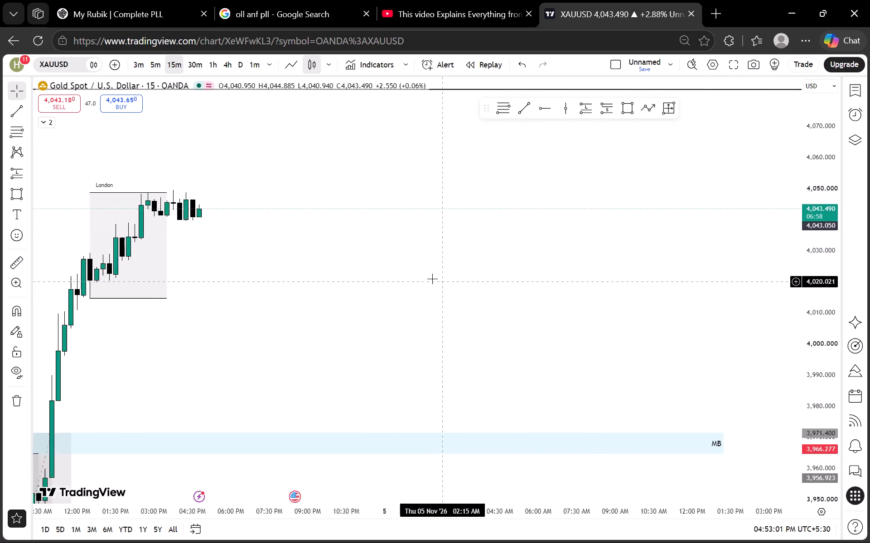
{"action": "left_click_drag", "start_coordinate": [436, 279], "coordinate": [662, 308]}
{"action": "scroll", "coordinate": [830, 280], "scroll_direction": "up", "scroll_amount": 10}
{"action": "scroll", "coordinate": [666, 242], "scroll_direction": "down", "scroll_amount": 4}
{"action": "left_click_drag", "start_coordinate": [641, 252], "coordinate": [659, 349]}
{"action": "scroll", "coordinate": [650, 345], "scroll_direction": "up", "scroll_amount": 4}
{"action": "left_click_drag", "start_coordinate": [649, 344], "coordinate": [747, 339]}
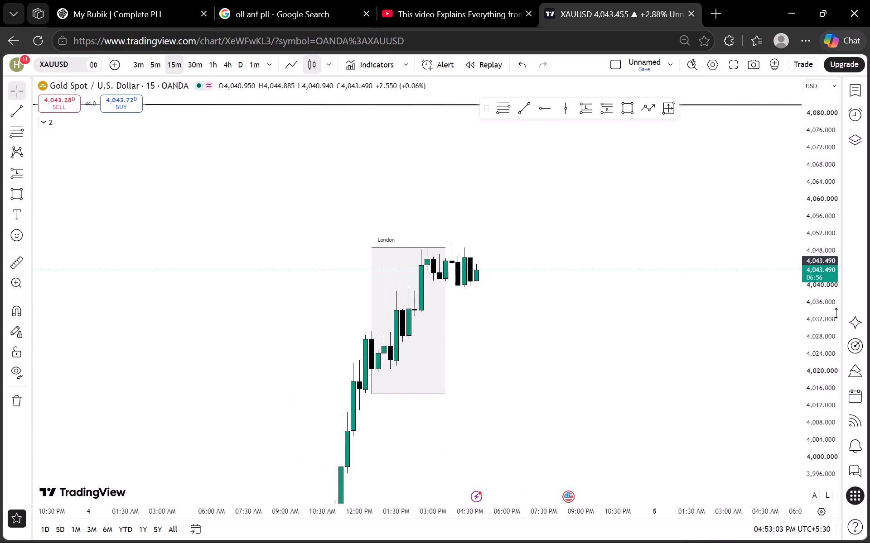
{"action": "scroll", "coordinate": [843, 308], "scroll_direction": "up", "scroll_amount": 7}
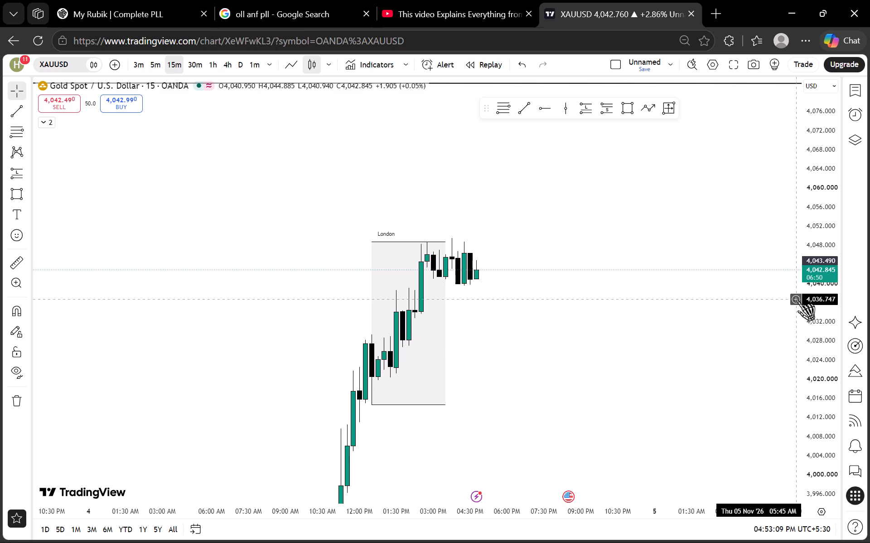
{"action": "scroll", "coordinate": [829, 275], "scroll_direction": "up", "scroll_amount": 16}
{"action": "left_click_drag", "start_coordinate": [551, 339], "coordinate": [552, 339]}
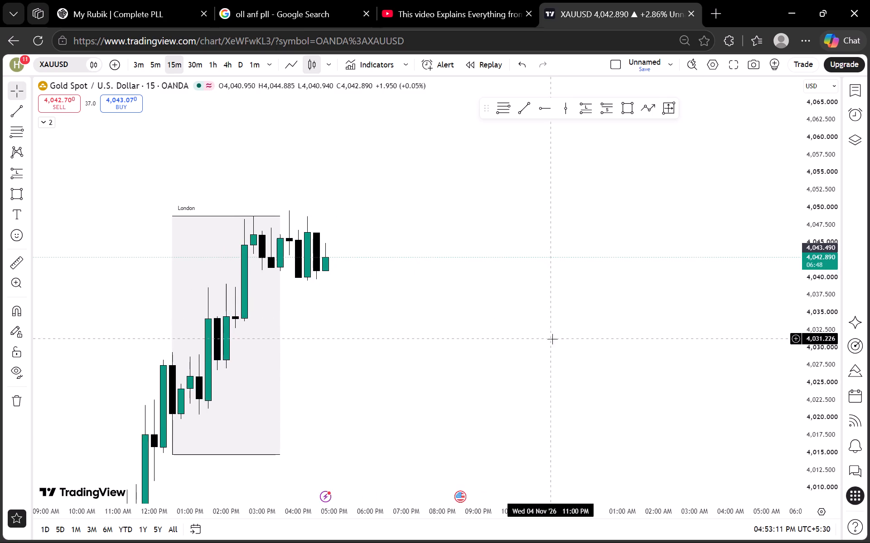
{"action": "left_click_drag", "start_coordinate": [552, 339], "coordinate": [666, 311]}
{"action": "scroll", "coordinate": [824, 240], "scroll_direction": "down", "scroll_amount": 6}
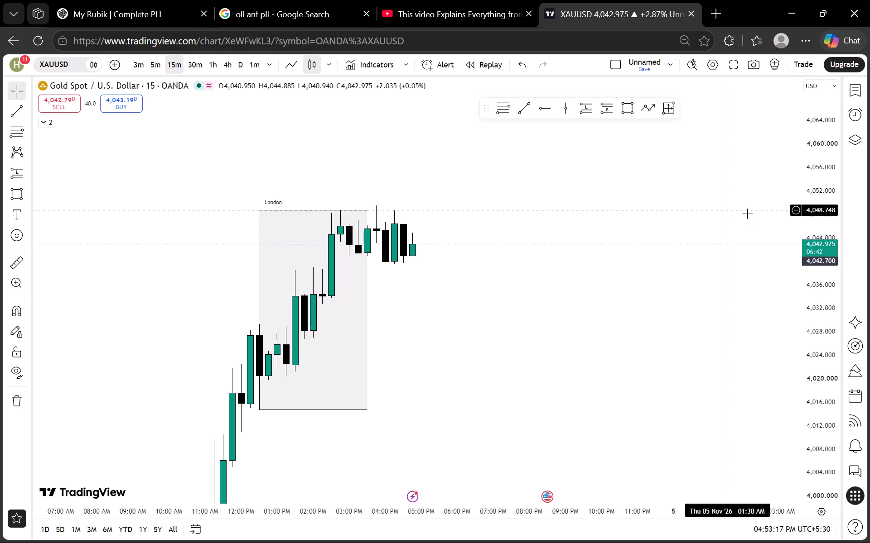
{"action": "scroll", "coordinate": [808, 249], "scroll_direction": "up", "scroll_amount": 4}
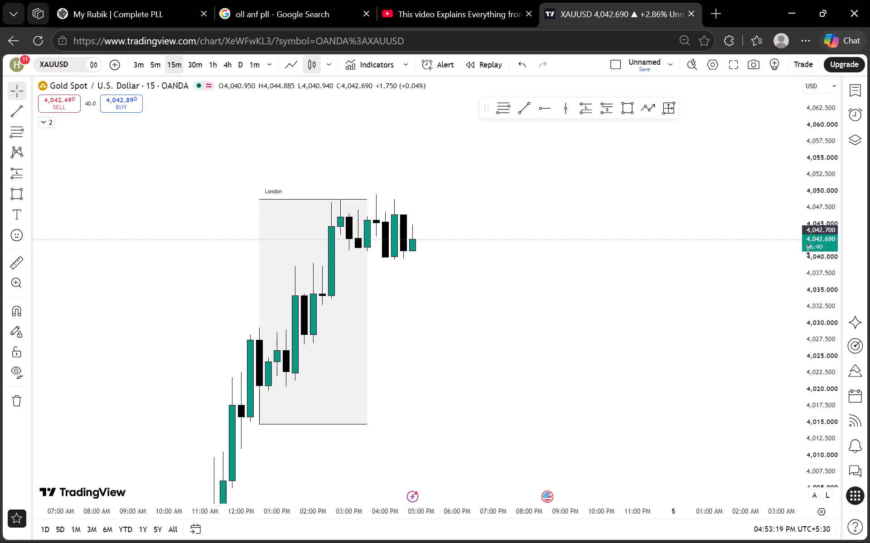
{"action": "scroll", "coordinate": [808, 249], "scroll_direction": "down", "scroll_amount": 12}
{"action": "scroll", "coordinate": [650, 270], "scroll_direction": "up", "scroll_amount": 4}
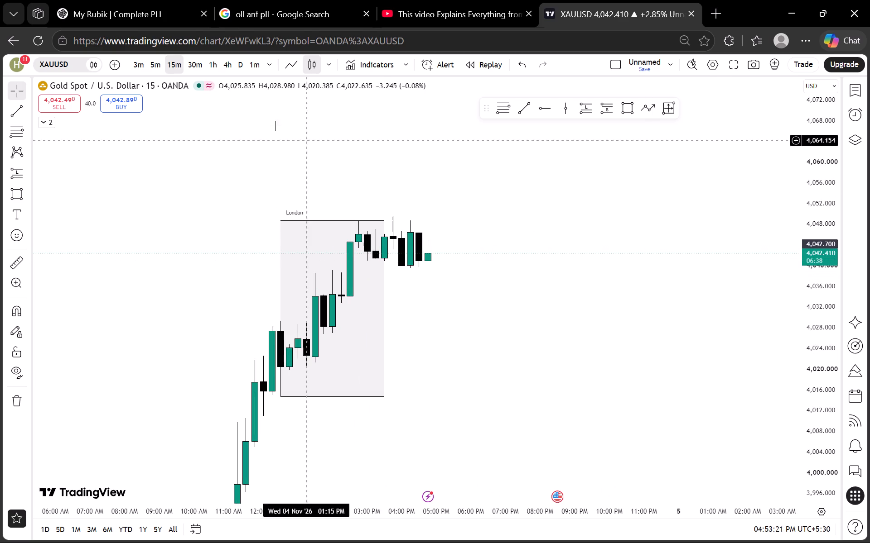
Compare the London session rally and the space up to the PWH line on the 5-minute, 1-hour and 4-hour charts.
{"action": "left_click", "coordinate": [154, 62]}
{"action": "scroll", "coordinate": [501, 239], "scroll_direction": "down", "scroll_amount": 4}
{"action": "left_click_drag", "start_coordinate": [632, 224], "coordinate": [593, 252]}
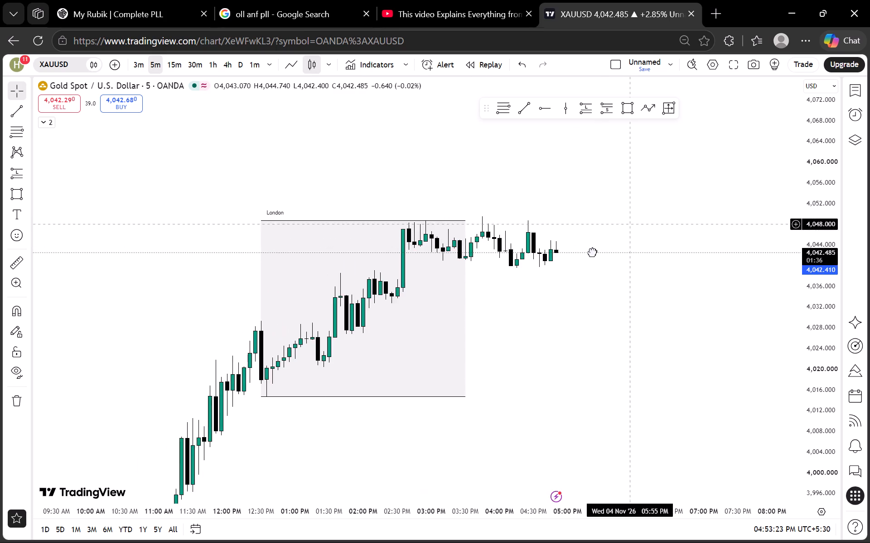
{"action": "left_click_drag", "start_coordinate": [593, 252], "coordinate": [567, 266]}
{"action": "left_click", "coordinate": [212, 69]}
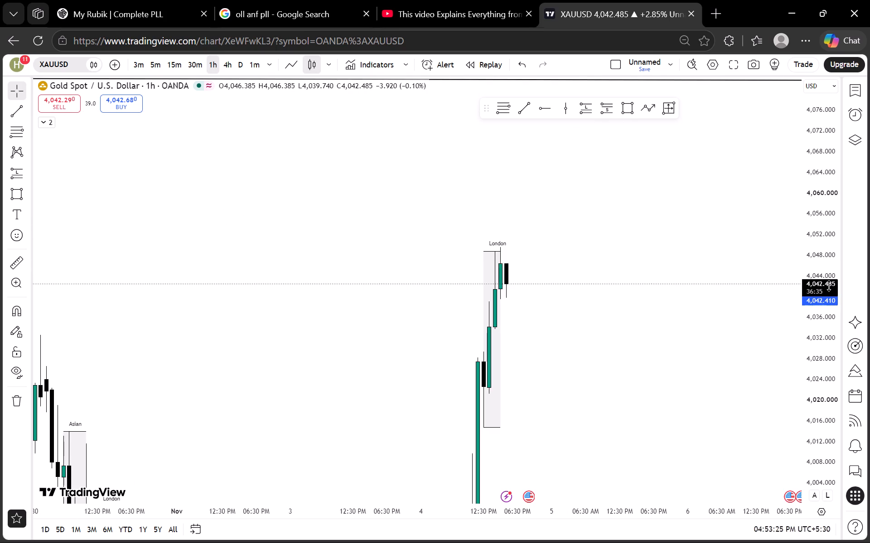
{"action": "left_click", "coordinate": [226, 67]}
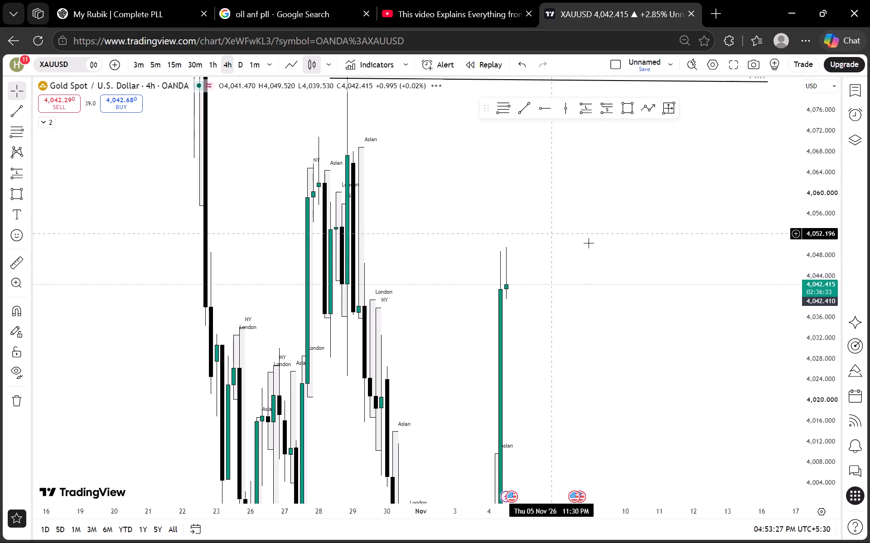
{"action": "scroll", "coordinate": [806, 276], "scroll_direction": "down", "scroll_amount": 11}
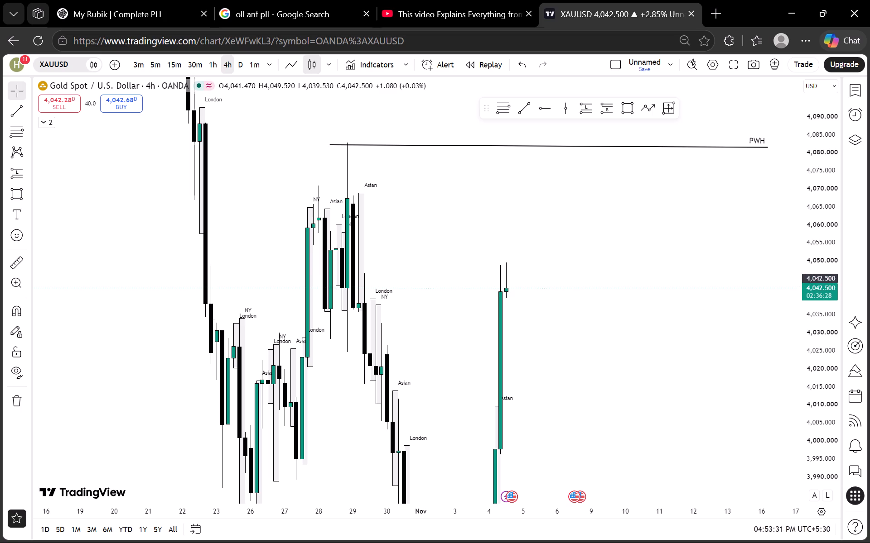
{"action": "left_click", "coordinate": [210, 61]}
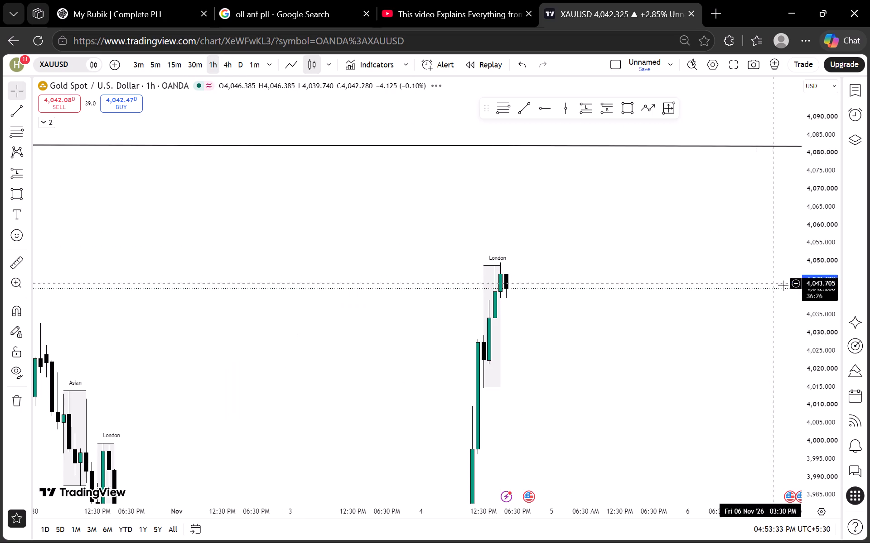
{"action": "scroll", "coordinate": [822, 294], "scroll_direction": "up", "scroll_amount": 14}
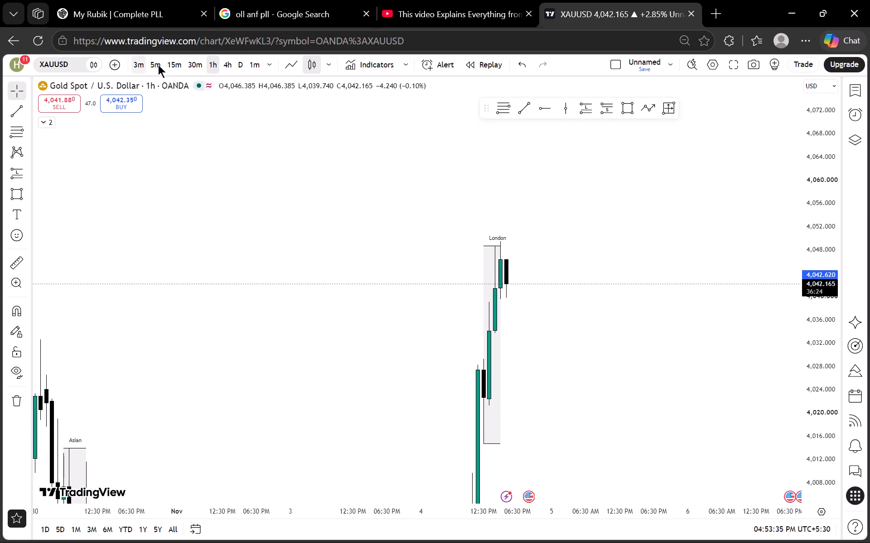
On the 15-minute chart, measure the price range from low to high of the candles following the London session.
{"action": "left_click", "coordinate": [164, 60]}
{"action": "scroll", "coordinate": [853, 286], "scroll_direction": "up", "scroll_amount": 12}
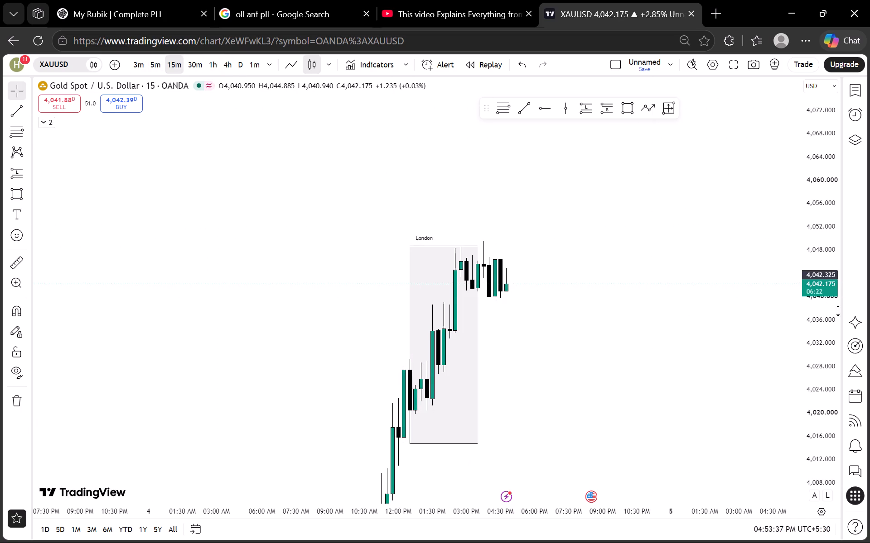
{"action": "scroll", "coordinate": [838, 311], "scroll_direction": "up", "scroll_amount": 20}
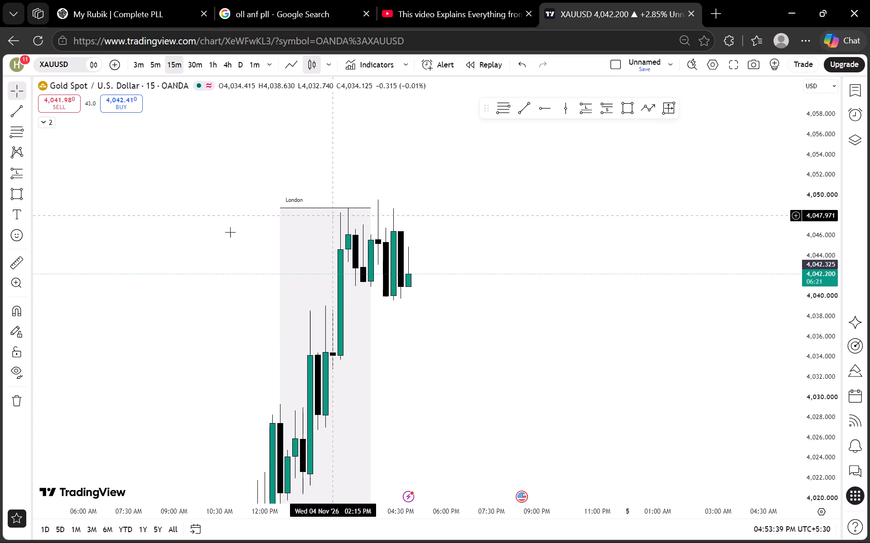
{"action": "left_click", "coordinate": [14, 259]}
{"action": "left_click", "coordinate": [395, 298]}
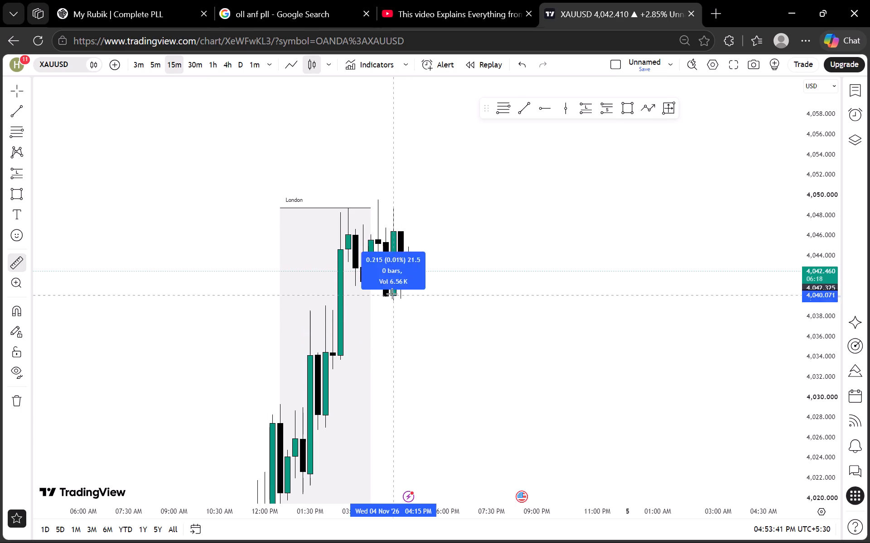
{"action": "left_click", "coordinate": [367, 199]}
{"action": "left_click", "coordinate": [462, 192]}
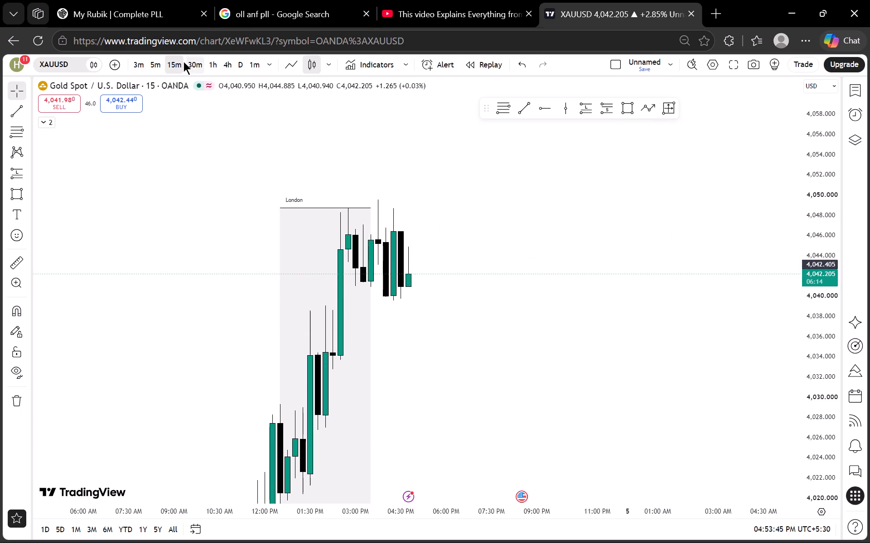
On the 5-minute chart, measure the upswing from the 4:15 PM low to the high of the spike that follows it.
{"action": "left_click", "coordinate": [154, 62]}
{"action": "scroll", "coordinate": [859, 309], "scroll_direction": "up", "scroll_amount": 14}
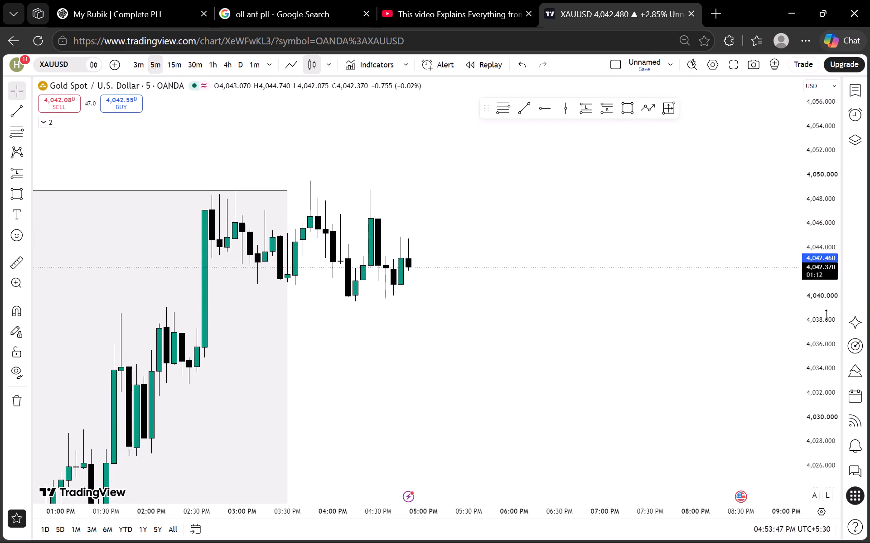
{"action": "scroll", "coordinate": [826, 315], "scroll_direction": "up", "scroll_amount": 3}
{"action": "scroll", "coordinate": [582, 328], "scroll_direction": "down", "scroll_amount": 3}
{"action": "left_click_drag", "start_coordinate": [573, 324], "coordinate": [487, 365]}
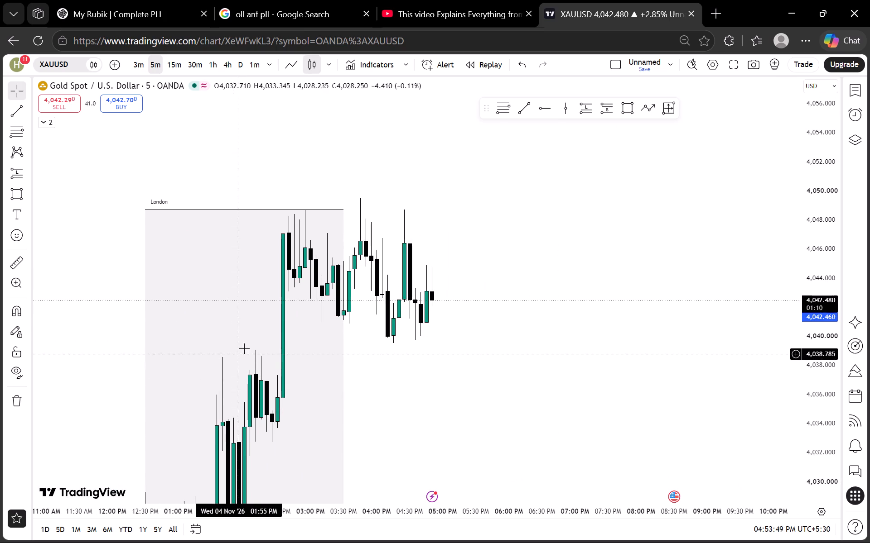
{"action": "left_click", "coordinate": [7, 252]}
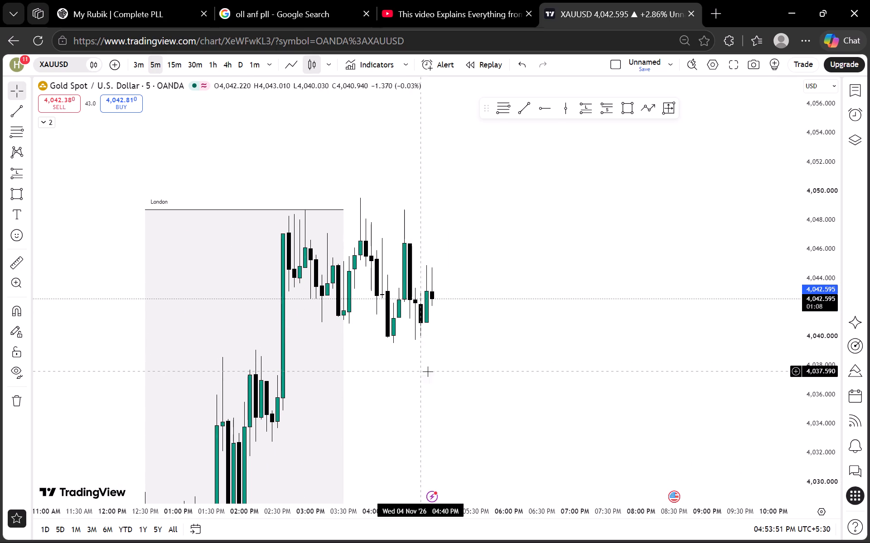
{"action": "left_click", "coordinate": [387, 345]}
{"action": "left_click", "coordinate": [396, 351]}
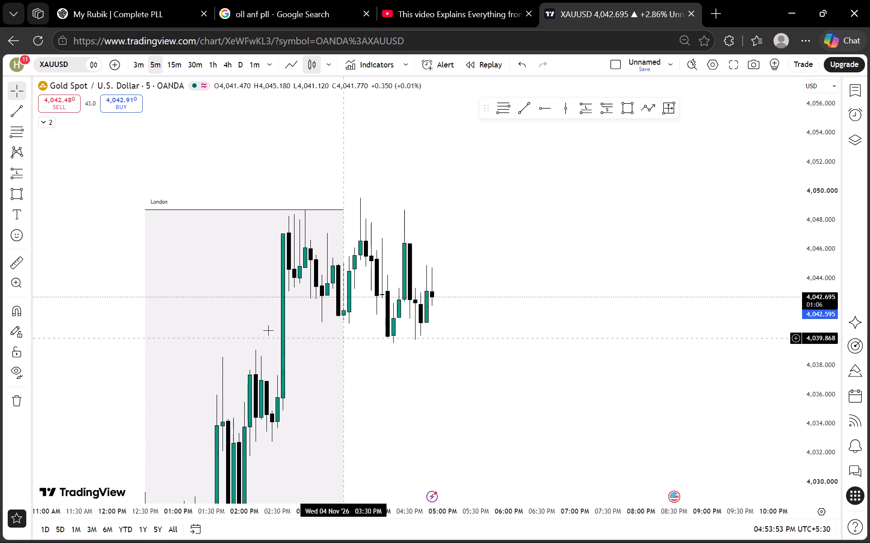
{"action": "left_click", "coordinate": [11, 264]}
{"action": "left_click", "coordinate": [393, 343]}
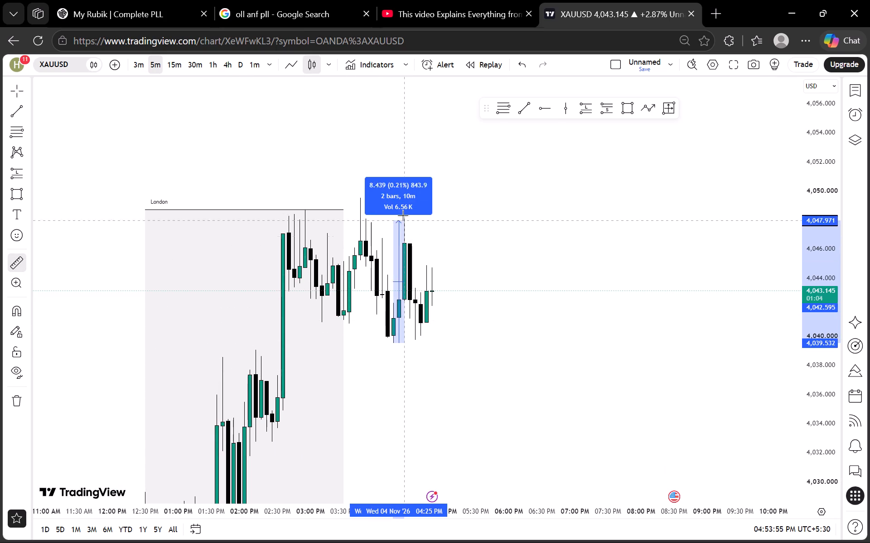
{"action": "left_click", "coordinate": [413, 211]}
{"action": "left_click", "coordinate": [458, 219]}
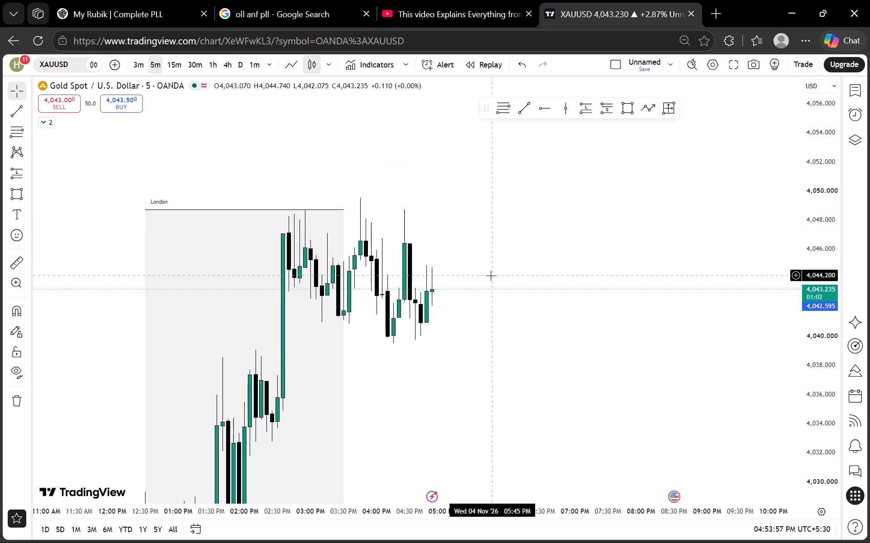
Follow the 5-minute rally back down from the London session to the MB zone and the NY and Asian session highs.
{"action": "scroll", "coordinate": [824, 233], "scroll_direction": "down", "scroll_amount": 20}
{"action": "scroll", "coordinate": [824, 233], "scroll_direction": "down", "scroll_amount": 2}
{"action": "left_click_drag", "start_coordinate": [643, 186], "coordinate": [469, 256]}
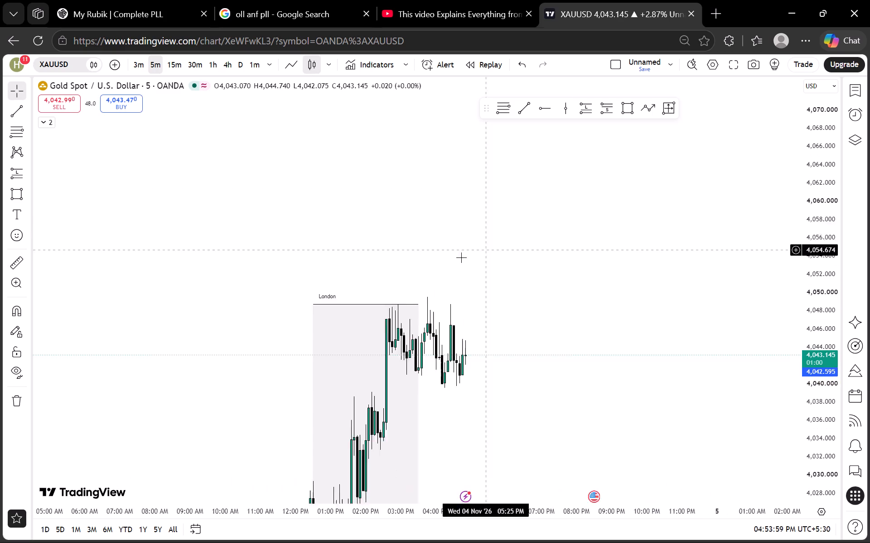
{"action": "scroll", "coordinate": [495, 210], "scroll_direction": "down", "scroll_amount": 4}
{"action": "left_click_drag", "start_coordinate": [586, 280], "coordinate": [601, 178]}
{"action": "left_click_drag", "start_coordinate": [648, 357], "coordinate": [632, 230]}
{"action": "left_click_drag", "start_coordinate": [621, 362], "coordinate": [620, 209]}
{"action": "left_click_drag", "start_coordinate": [590, 348], "coordinate": [614, 200]}
{"action": "left_click_drag", "start_coordinate": [574, 356], "coordinate": [590, 199]}
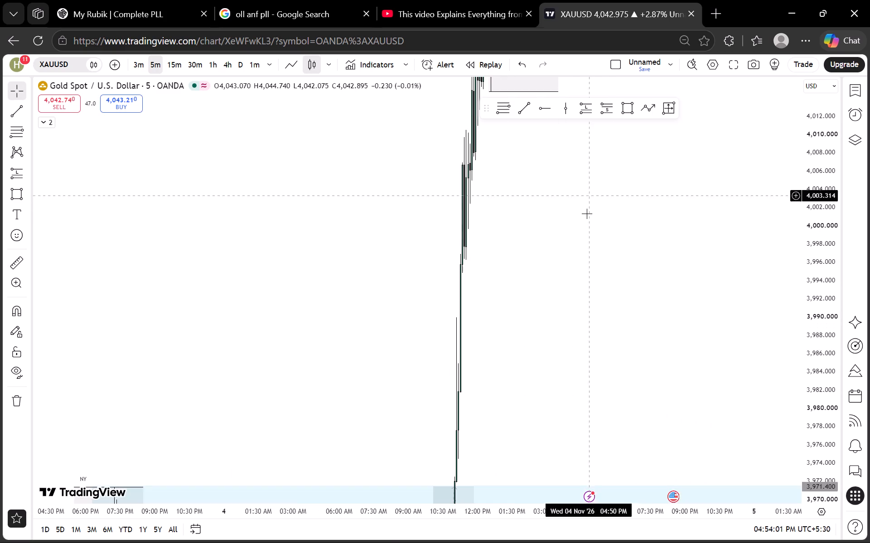
{"action": "left_click_drag", "start_coordinate": [569, 335], "coordinate": [586, 183]}
{"action": "left_click_drag", "start_coordinate": [575, 291], "coordinate": [590, 156]}
{"action": "left_click", "coordinate": [589, 156]}
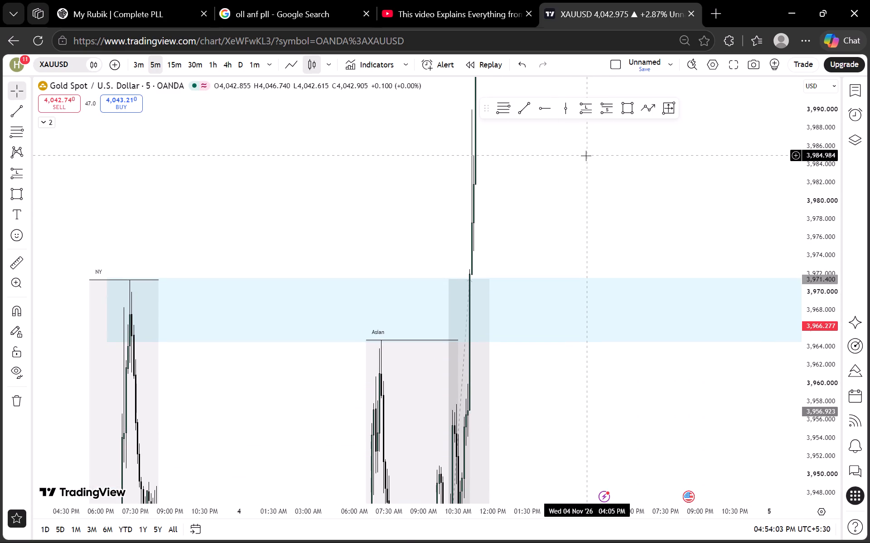
{"action": "left_click_drag", "start_coordinate": [620, 162], "coordinate": [451, 174]}
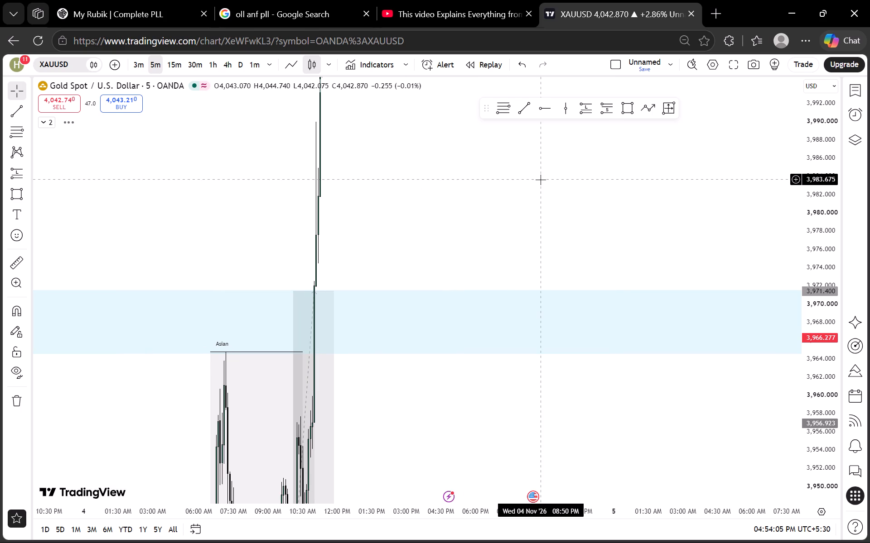
{"action": "left_click_drag", "start_coordinate": [489, 198], "coordinate": [634, 179]}
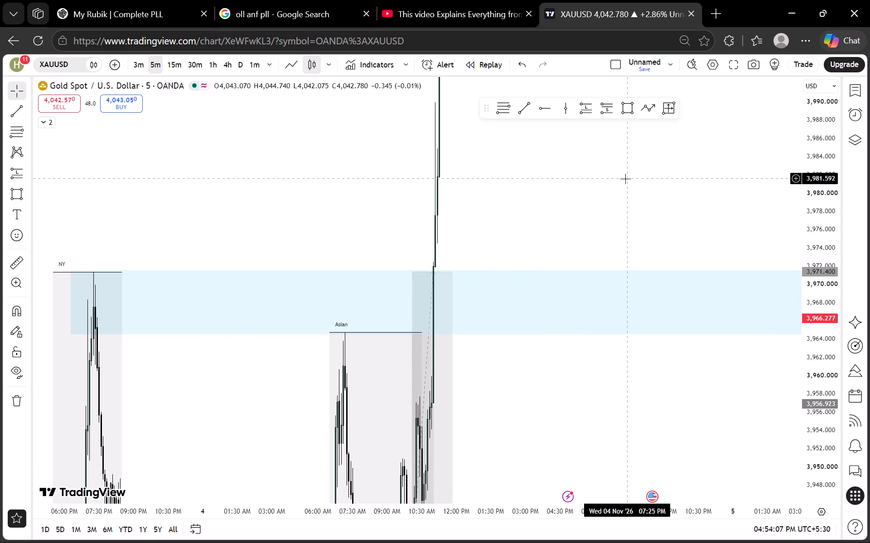
{"action": "left_click_drag", "start_coordinate": [608, 183], "coordinate": [459, 217]}
Examine the MB zone and the candles breaking through it on the 15-minute and 1-hour charts.
{"action": "left_click", "coordinate": [191, 78]}
{"action": "left_click", "coordinate": [179, 70]}
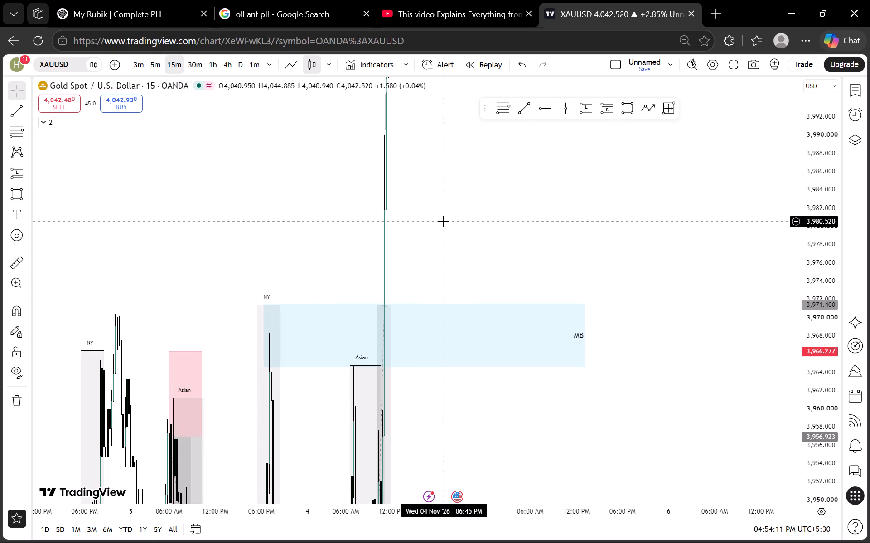
{"action": "left_click", "coordinate": [218, 58]}
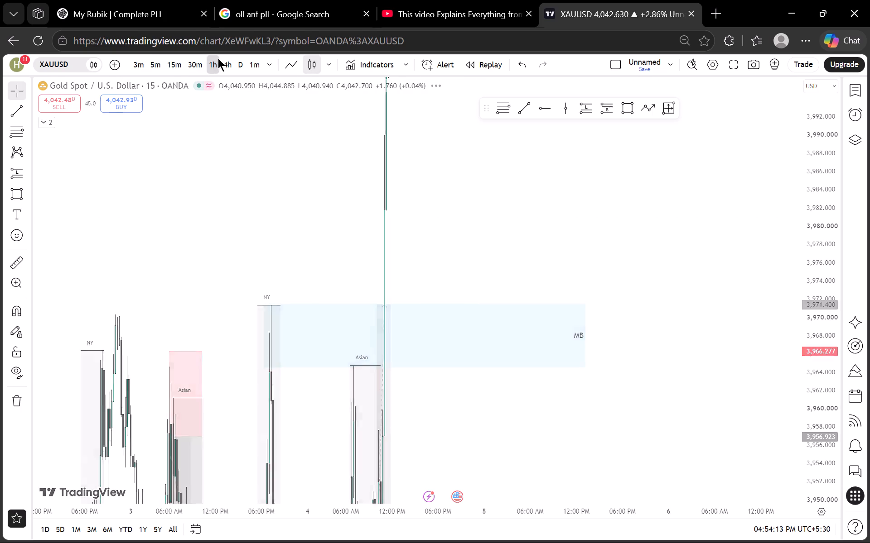
{"action": "scroll", "coordinate": [535, 209], "scroll_direction": "up", "scroll_amount": 5}
{"action": "scroll", "coordinate": [493, 226], "scroll_direction": "up", "scroll_amount": 3}
{"action": "left_click_drag", "start_coordinate": [392, 243], "coordinate": [802, 275]}
{"action": "scroll", "coordinate": [696, 275], "scroll_direction": "up", "scroll_amount": 4}
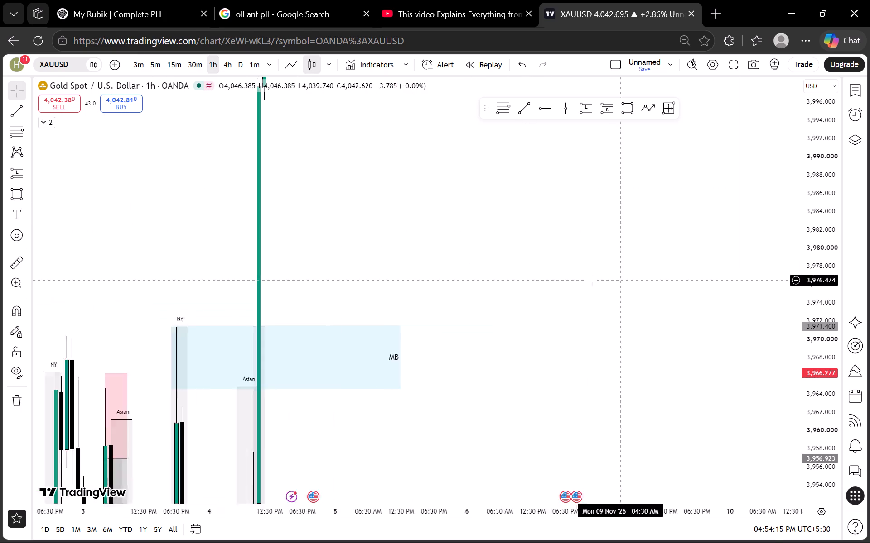
{"action": "left_click_drag", "start_coordinate": [598, 281], "coordinate": [811, 279]}
{"action": "scroll", "coordinate": [869, 364], "scroll_direction": "up", "scroll_amount": 19}
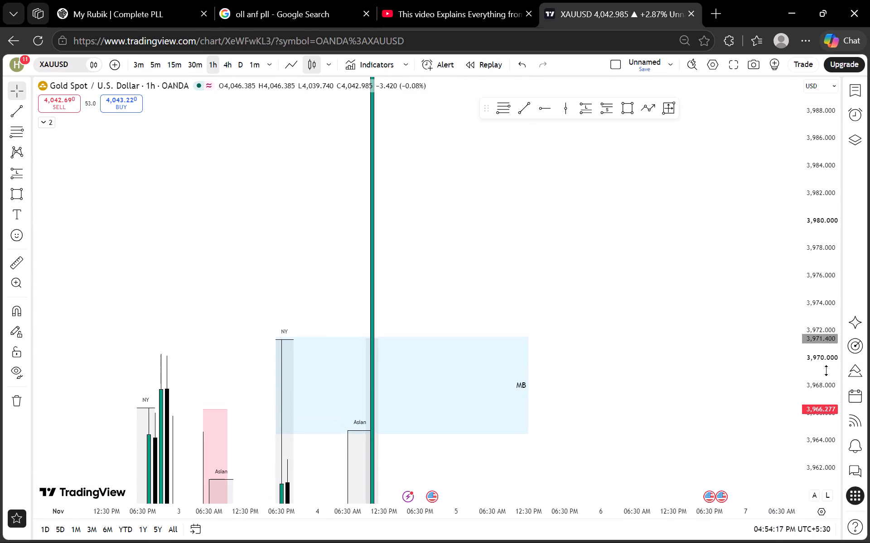
{"action": "scroll", "coordinate": [826, 371], "scroll_direction": "down", "scroll_amount": 12}
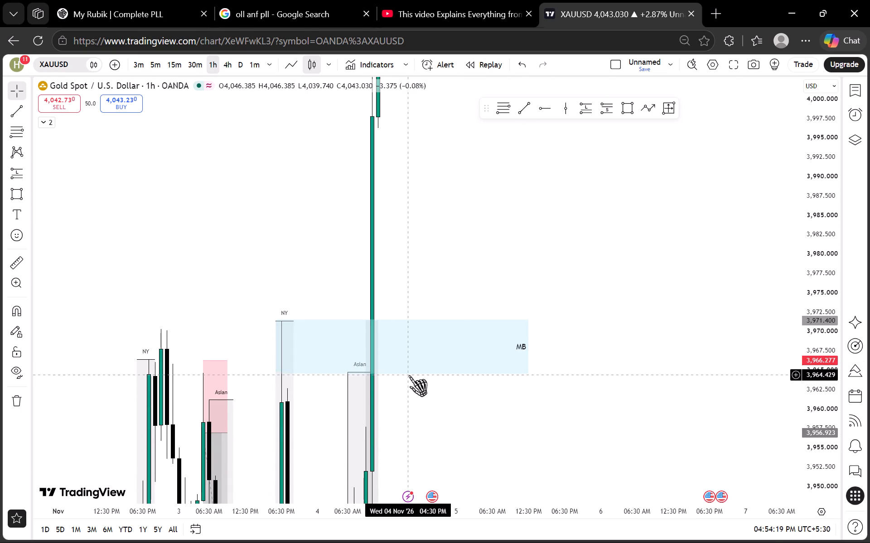
{"action": "left_click_drag", "start_coordinate": [602, 385], "coordinate": [638, 259]}
{"action": "scroll", "coordinate": [808, 271], "scroll_direction": "down", "scroll_amount": 20}
{"action": "scroll", "coordinate": [808, 271], "scroll_direction": "down", "scroll_amount": 4}
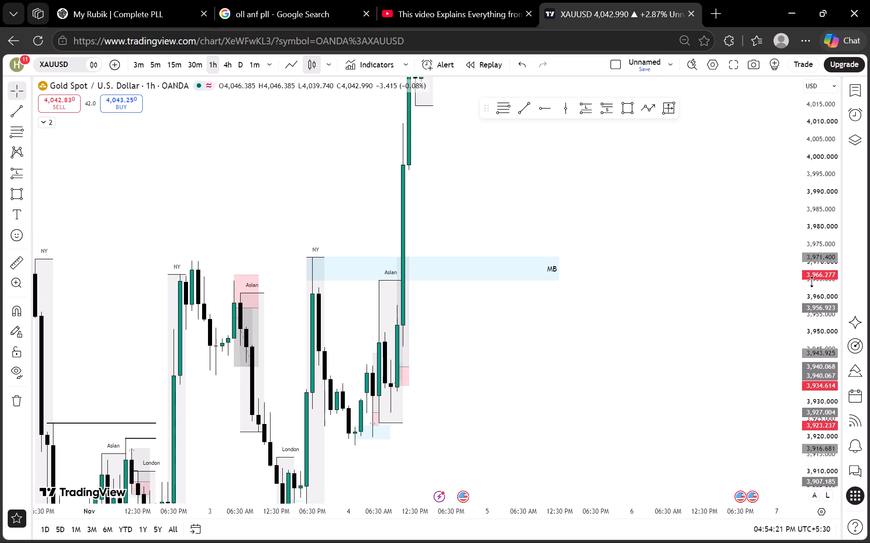
{"action": "scroll", "coordinate": [812, 282], "scroll_direction": "down", "scroll_amount": 20}
{"action": "scroll", "coordinate": [812, 282], "scroll_direction": "down", "scroll_amount": 1}
Examine the wider 1-hour structure from the late-October highs through the early-November lows to the current London session.
{"action": "left_click_drag", "start_coordinate": [761, 309], "coordinate": [676, 309]}
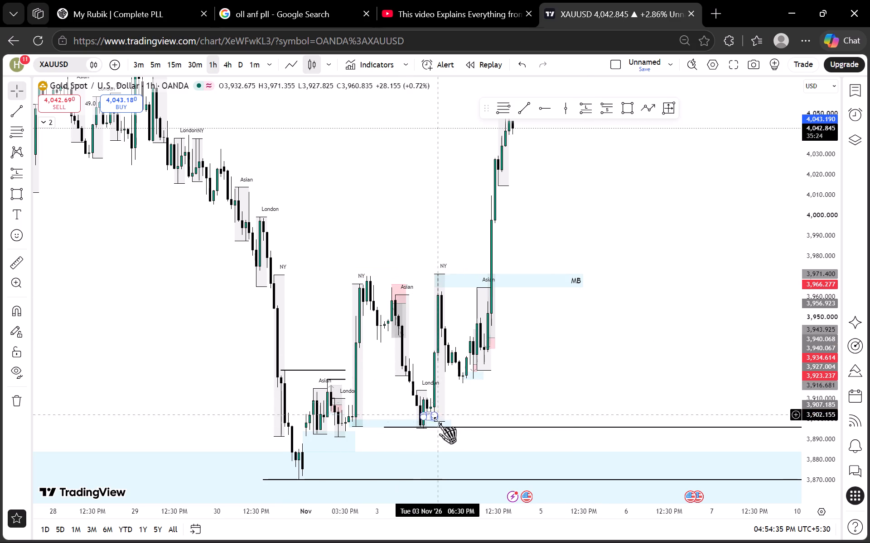
{"action": "scroll", "coordinate": [565, 341], "scroll_direction": "up", "scroll_amount": 2}
{"action": "left_click_drag", "start_coordinate": [638, 249], "coordinate": [643, 326]}
{"action": "scroll", "coordinate": [676, 314], "scroll_direction": "down", "scroll_amount": 2}
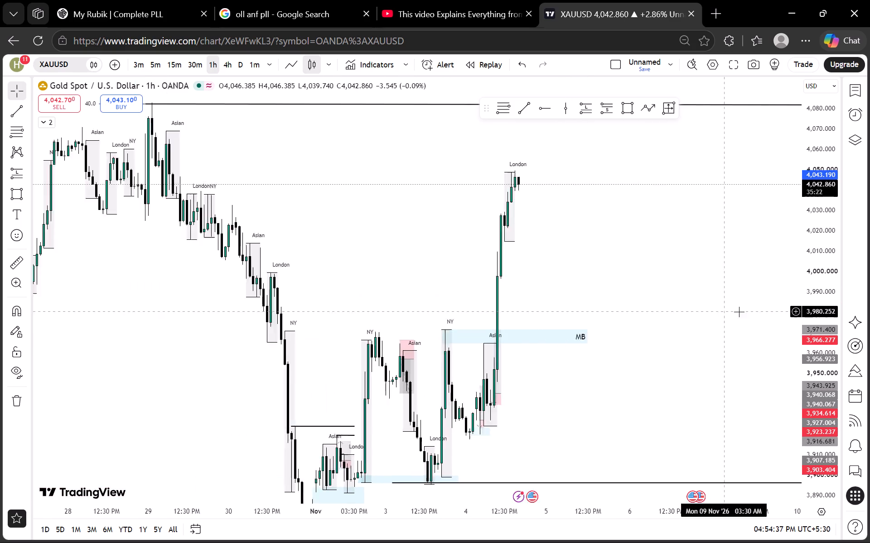
{"action": "scroll", "coordinate": [740, 312], "scroll_direction": "down", "scroll_amount": 1}
{"action": "scroll", "coordinate": [810, 289], "scroll_direction": "down", "scroll_amount": 14}
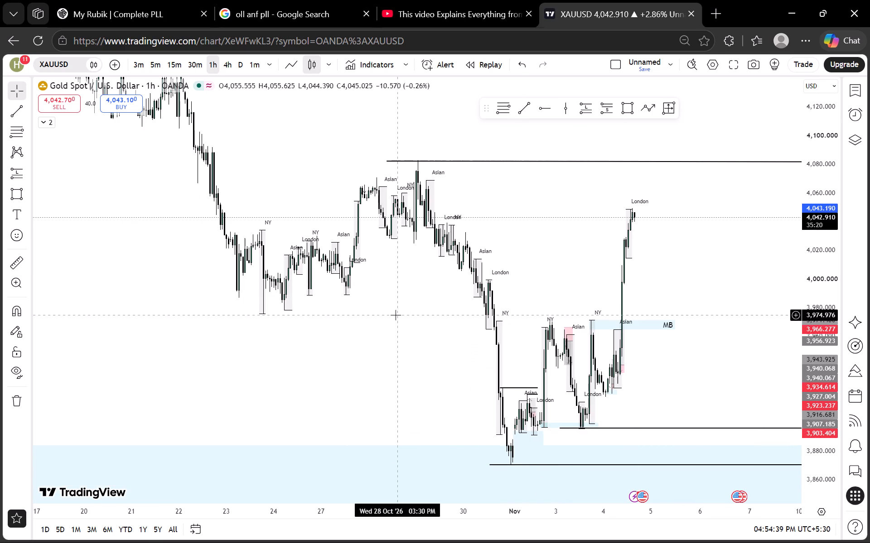
{"action": "scroll", "coordinate": [404, 347], "scroll_direction": "up", "scroll_amount": 3}
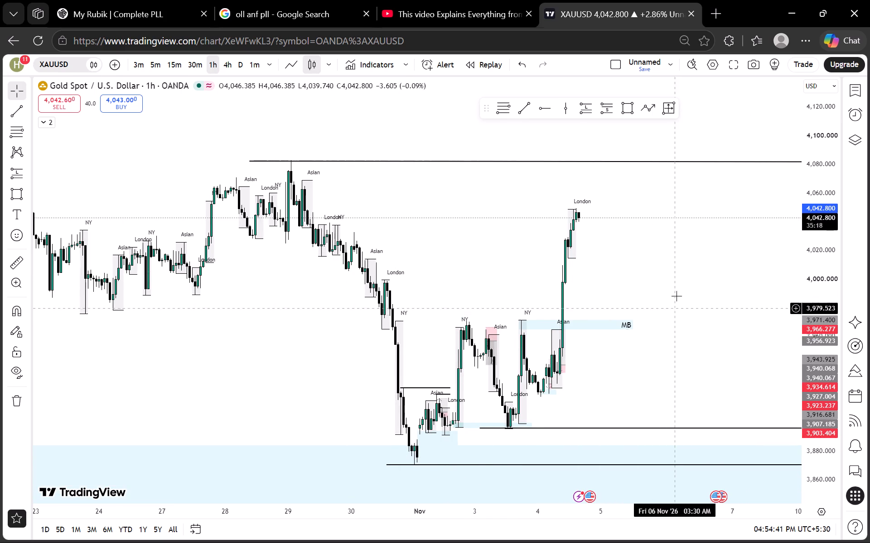
{"action": "left_click_drag", "start_coordinate": [673, 266], "coordinate": [582, 288]}
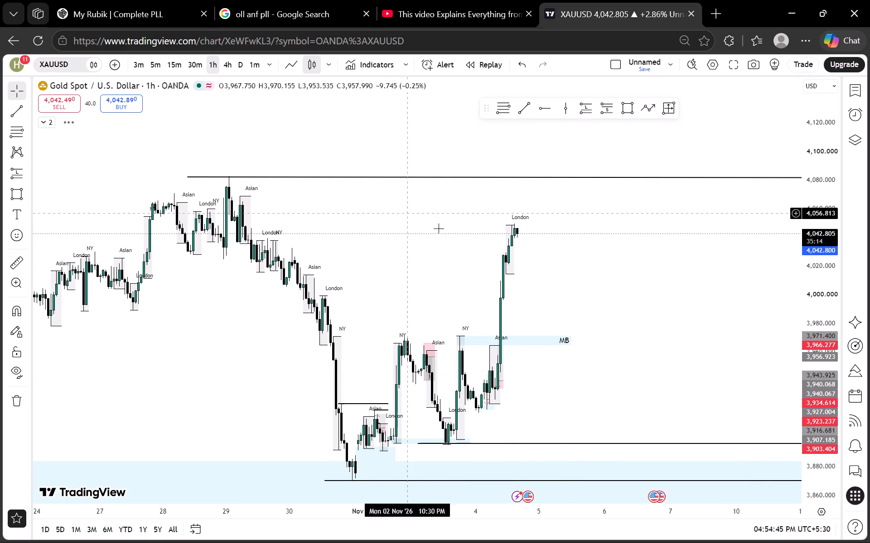
Examine the 15-minute chart from the late-October sessions through the MB zone breakout up to the current London session.
{"action": "left_click", "coordinate": [179, 67]}
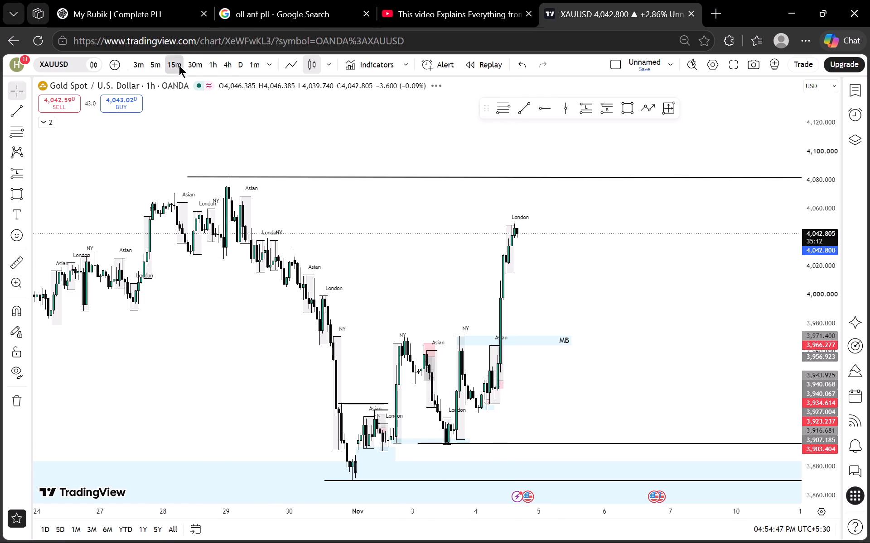
{"action": "scroll", "coordinate": [811, 329], "scroll_direction": "up", "scroll_amount": 9}
{"action": "scroll", "coordinate": [631, 284], "scroll_direction": "down", "scroll_amount": 2}
{"action": "left_click_drag", "start_coordinate": [628, 299], "coordinate": [611, 241]}
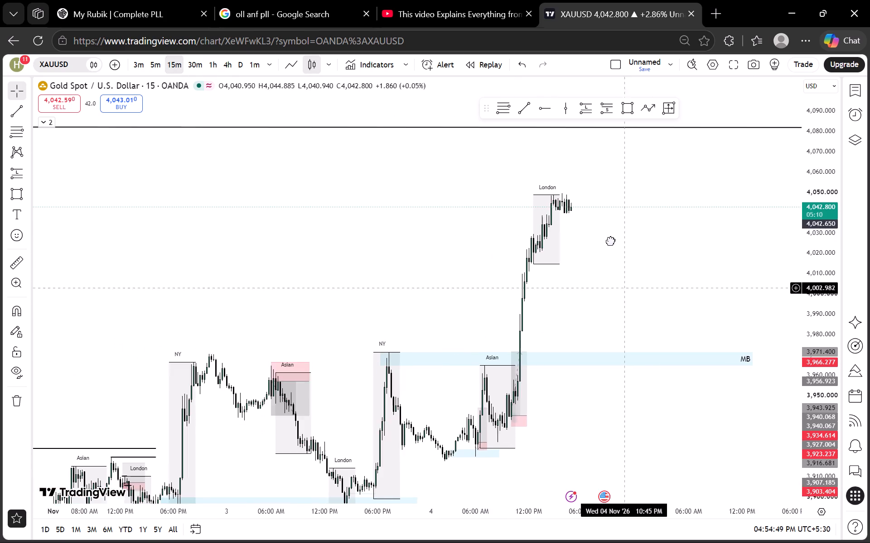
{"action": "left_click_drag", "start_coordinate": [611, 241], "coordinate": [604, 200]}
{"action": "scroll", "coordinate": [812, 315], "scroll_direction": "up", "scroll_amount": 16}
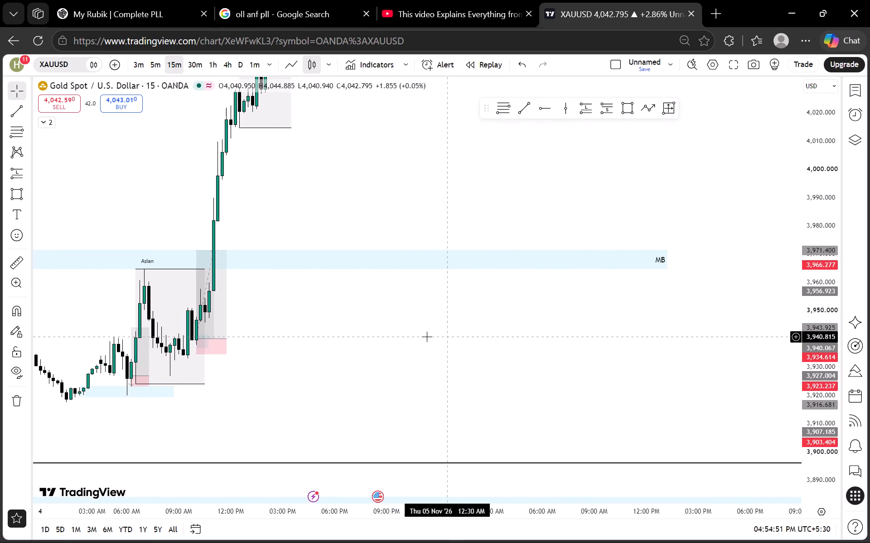
{"action": "left_click_drag", "start_coordinate": [346, 336], "coordinate": [445, 336]}
{"action": "scroll", "coordinate": [445, 336], "scroll_direction": "down", "scroll_amount": 3}
{"action": "scroll", "coordinate": [267, 202], "scroll_direction": "down", "scroll_amount": 5}
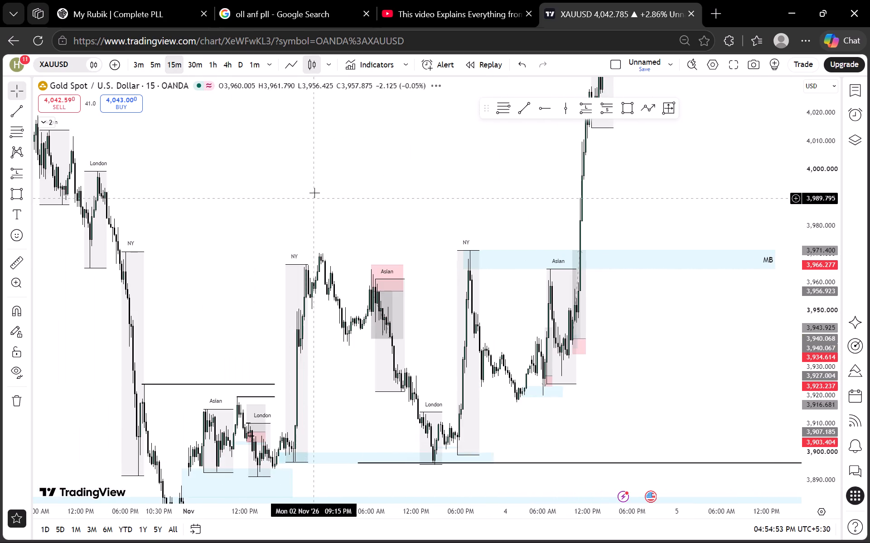
{"action": "left_click_drag", "start_coordinate": [299, 172], "coordinate": [369, 238]}
{"action": "left_click_drag", "start_coordinate": [294, 194], "coordinate": [377, 278]}
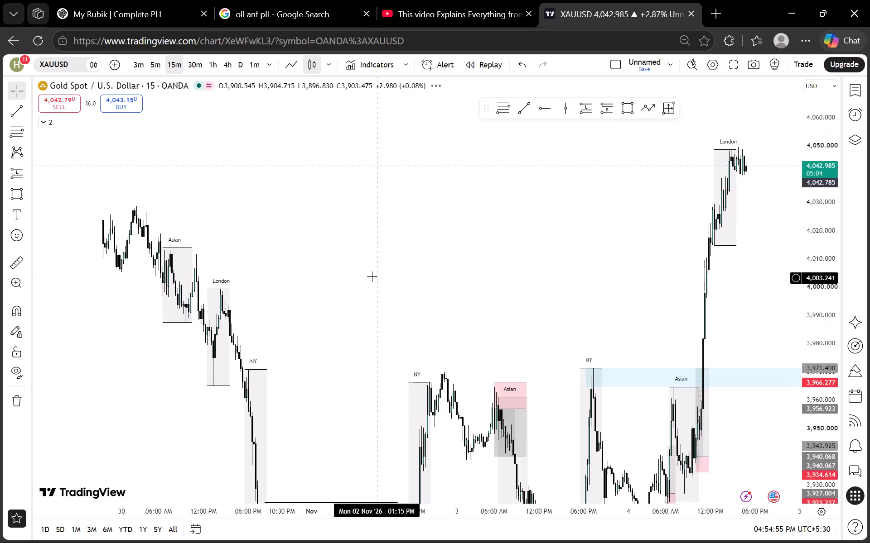
{"action": "left_click_drag", "start_coordinate": [388, 290], "coordinate": [219, 175]}
{"action": "scroll", "coordinate": [367, 226], "scroll_direction": "up", "scroll_amount": 4}
{"action": "left_click_drag", "start_coordinate": [579, 190], "coordinate": [543, 274]}
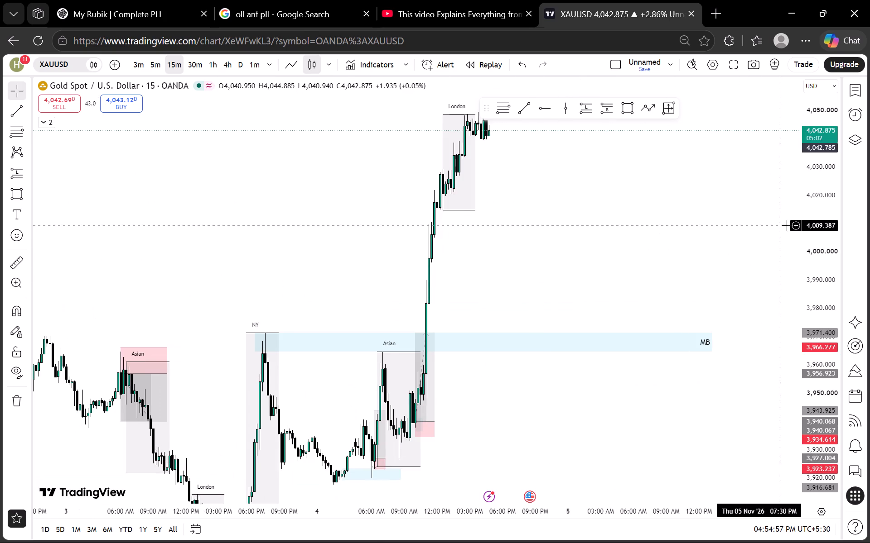
{"action": "scroll", "coordinate": [816, 225], "scroll_direction": "up", "scroll_amount": 14}
{"action": "left_click_drag", "start_coordinate": [491, 207], "coordinate": [531, 322]}
{"action": "scroll", "coordinate": [469, 281], "scroll_direction": "up", "scroll_amount": 1}
{"action": "left_click_drag", "start_coordinate": [428, 276], "coordinate": [529, 292]}
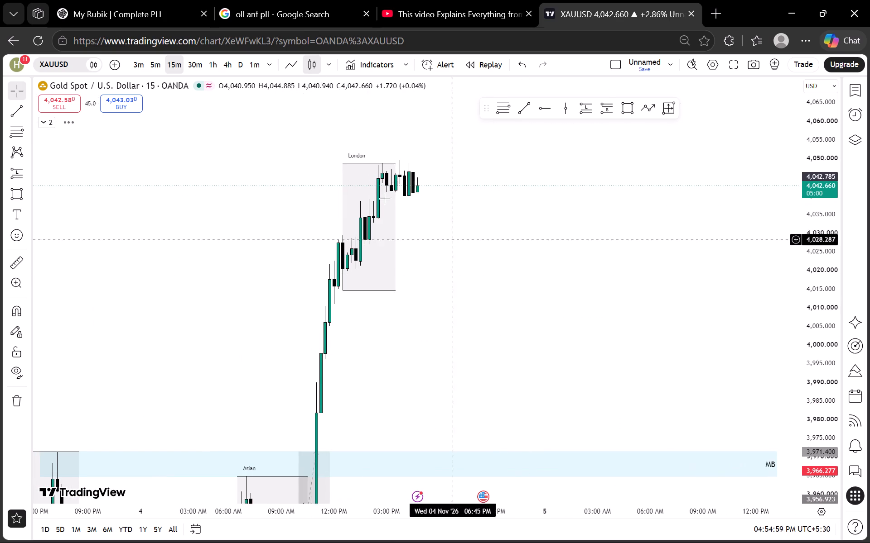
Compare the London session rally and the wider structure since late October on the 30-minute and 1-hour charts.
{"action": "left_click", "coordinate": [193, 63]}
{"action": "scroll", "coordinate": [572, 292], "scroll_direction": "up", "scroll_amount": 4}
{"action": "left_click_drag", "start_coordinate": [490, 304], "coordinate": [546, 320]}
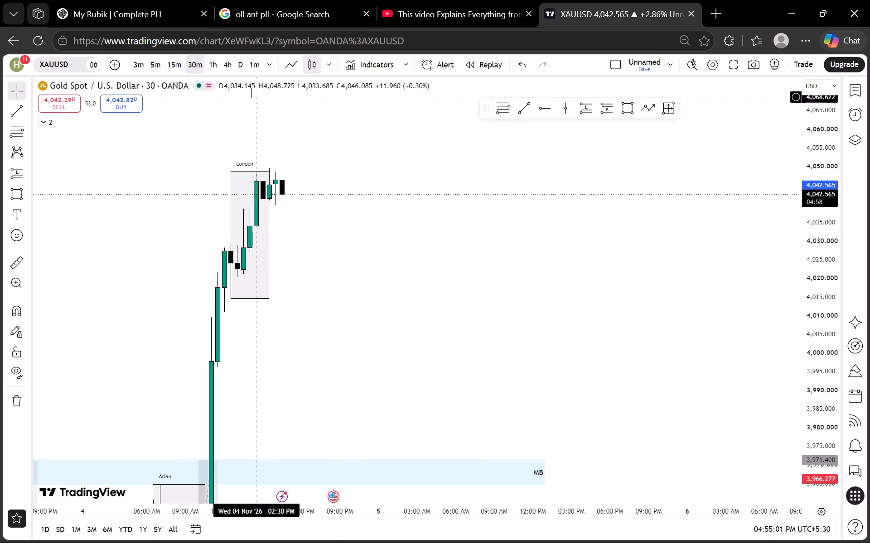
{"action": "left_click", "coordinate": [209, 61]}
{"action": "scroll", "coordinate": [794, 252], "scroll_direction": "down", "scroll_amount": 19}
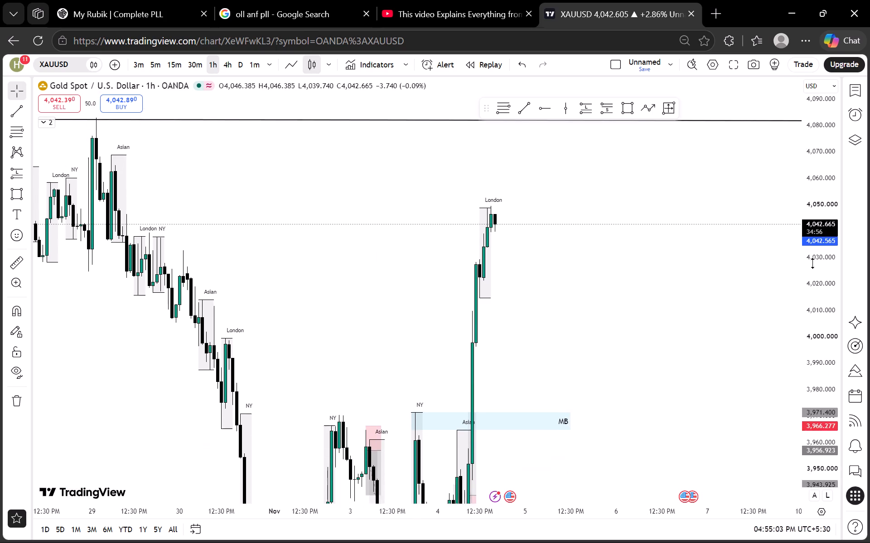
{"action": "scroll", "coordinate": [813, 263], "scroll_direction": "down", "scroll_amount": 11}
{"action": "scroll", "coordinate": [705, 259], "scroll_direction": "up", "scroll_amount": 3}
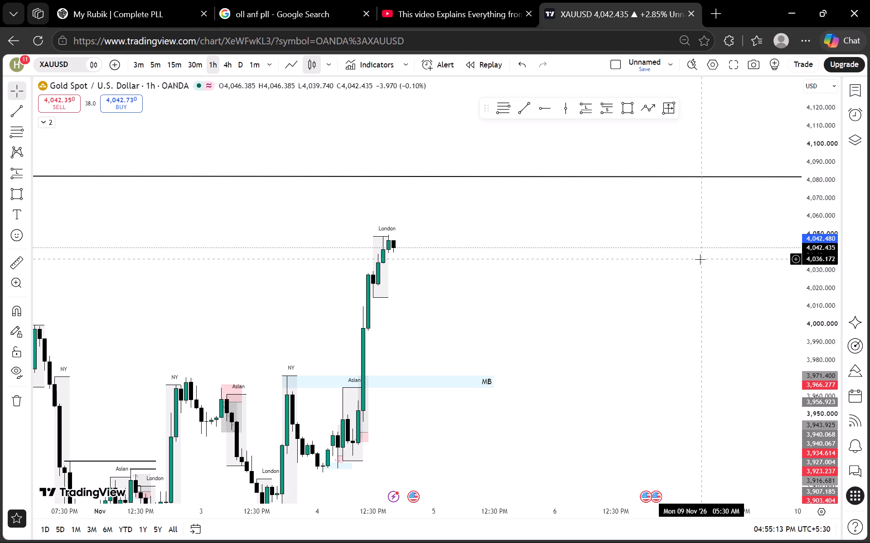
{"action": "left_click", "coordinate": [204, 66]}
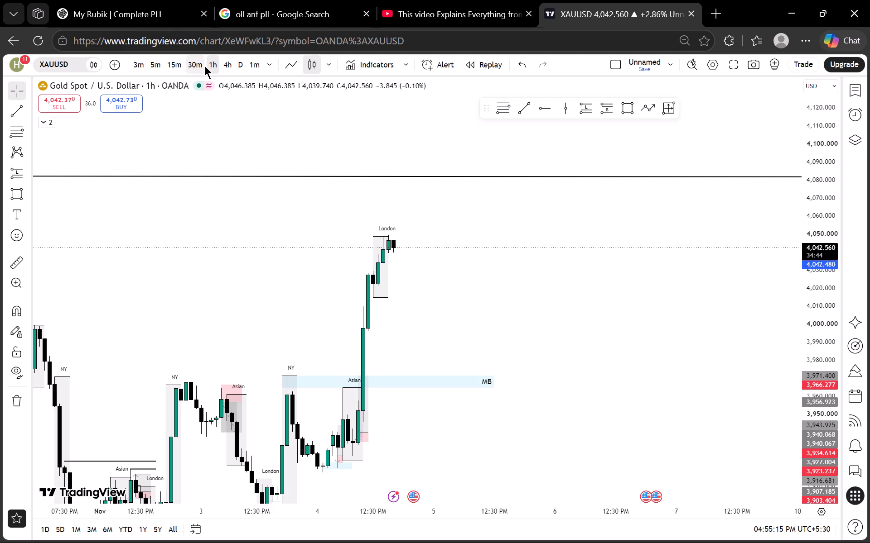
{"action": "scroll", "coordinate": [470, 230], "scroll_direction": "down", "scroll_amount": 5}
{"action": "scroll", "coordinate": [788, 258], "scroll_direction": "down", "scroll_amount": 10}
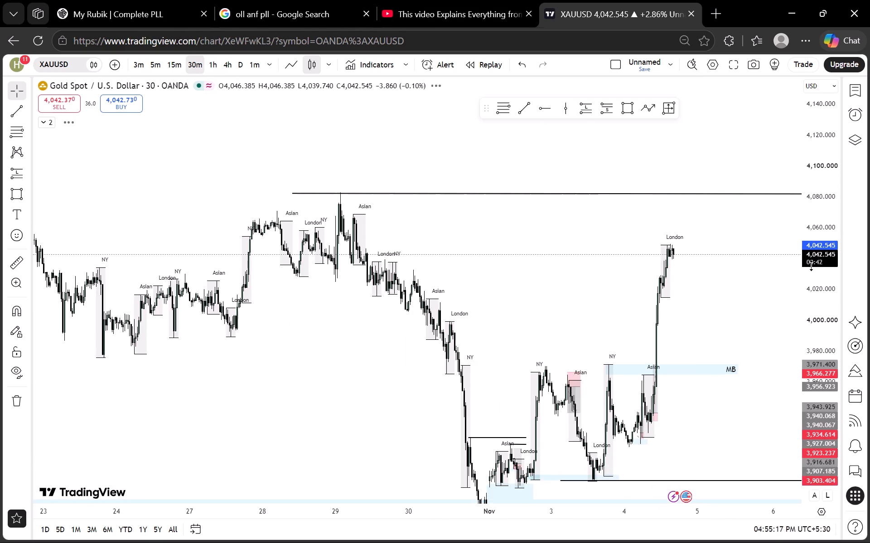
{"action": "scroll", "coordinate": [812, 266], "scroll_direction": "down", "scroll_amount": 11}
{"action": "left_click_drag", "start_coordinate": [568, 291], "coordinate": [444, 201]}
{"action": "scroll", "coordinate": [809, 251], "scroll_direction": "up", "scroll_amount": 7}
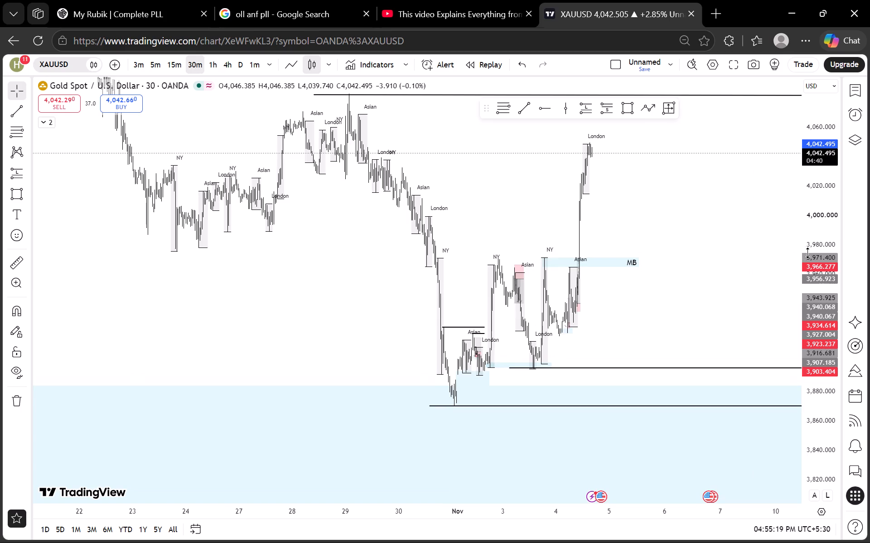
{"action": "scroll", "coordinate": [808, 253], "scroll_direction": "up", "scroll_amount": 8}
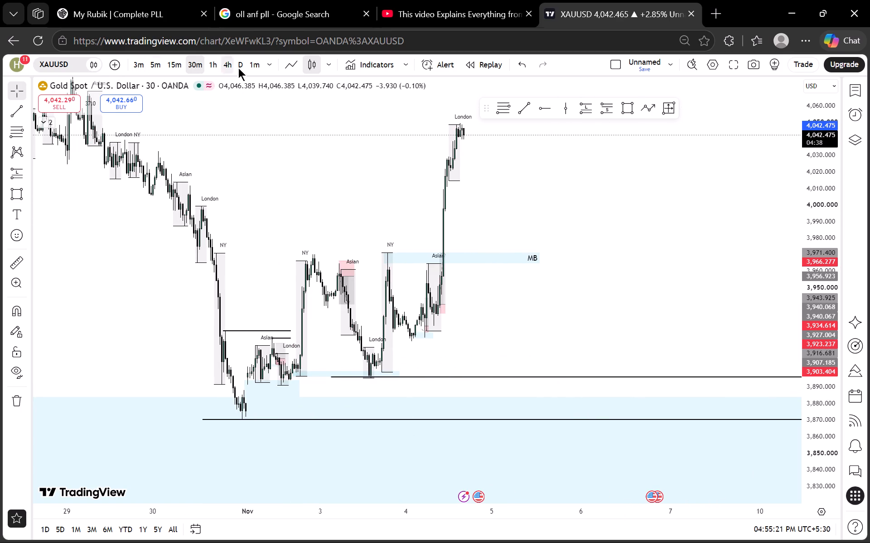
Examine the monthly chart's rise into the 2026 peak and its pullback to the FVG (Week + Month) zone.
{"action": "left_click", "coordinate": [266, 67]}
{"action": "scroll", "coordinate": [313, 310], "scroll_direction": "down", "scroll_amount": 3}
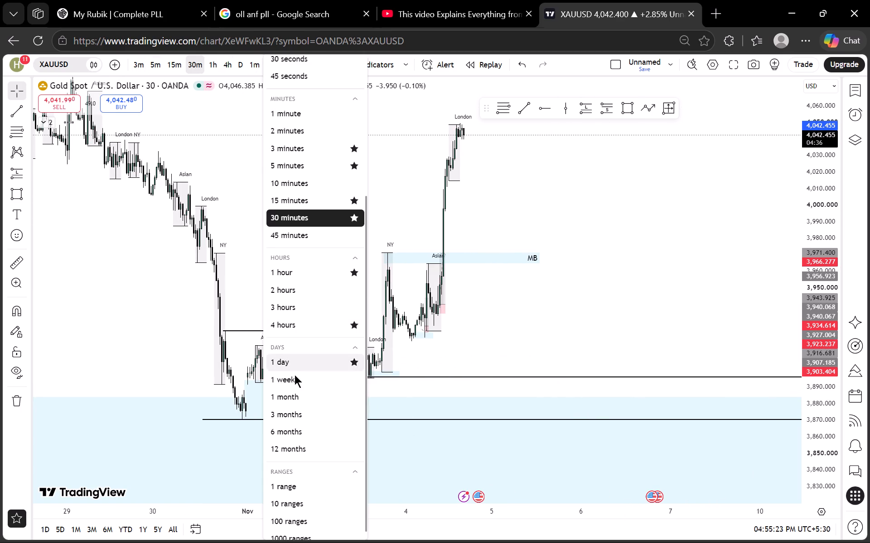
{"action": "left_click", "coordinate": [290, 394]}
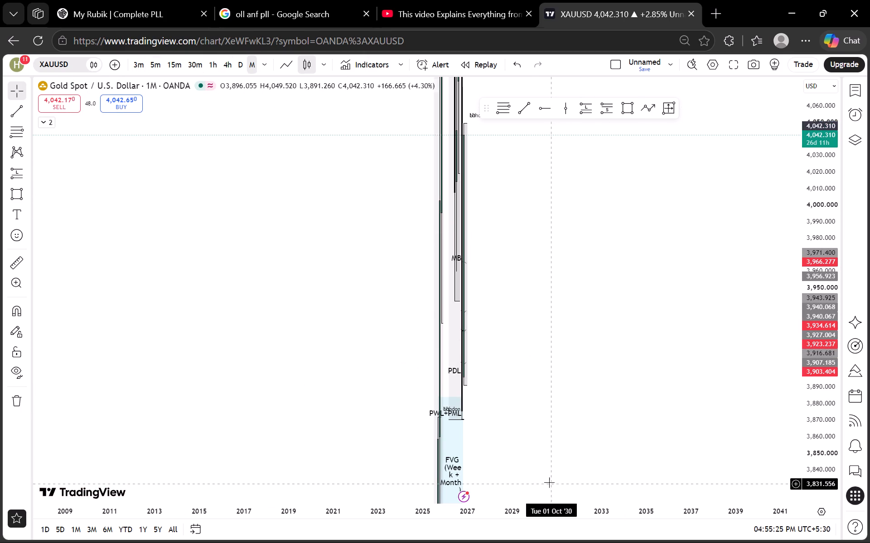
{"action": "left_click", "coordinate": [467, 480]}
{"action": "scroll", "coordinate": [511, 291], "scroll_direction": "up", "scroll_amount": 7}
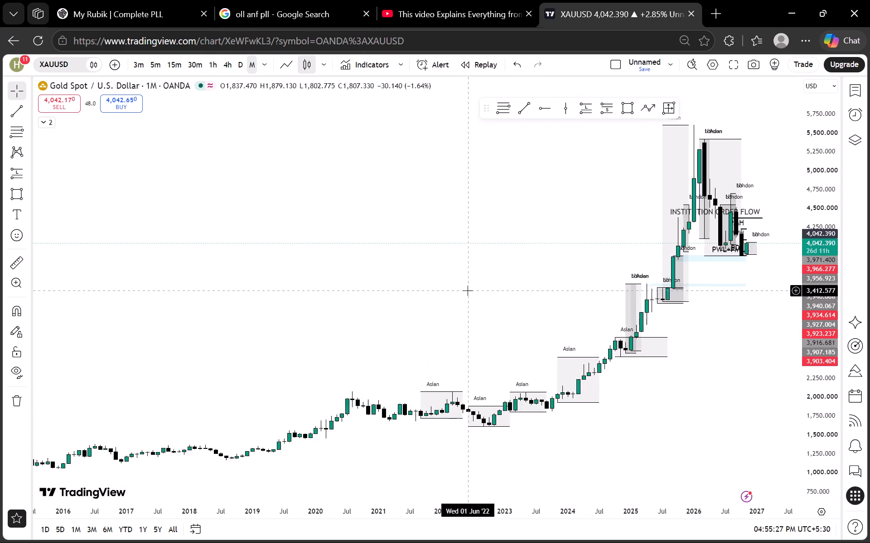
{"action": "scroll", "coordinate": [468, 291], "scroll_direction": "up", "scroll_amount": 7}
{"action": "left_click_drag", "start_coordinate": [728, 352], "coordinate": [580, 363]}
{"action": "scroll", "coordinate": [767, 289], "scroll_direction": "up", "scroll_amount": 14}
{"action": "scroll", "coordinate": [608, 269], "scroll_direction": "down", "scroll_amount": 6}
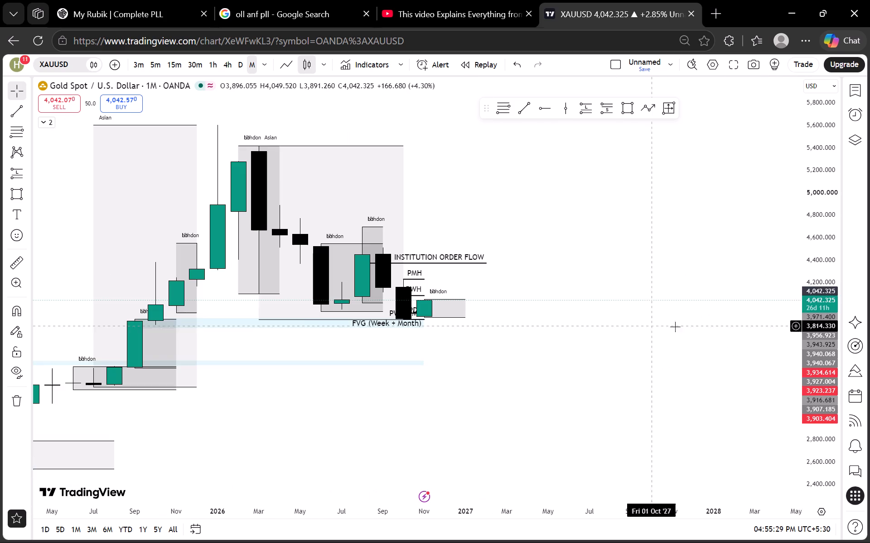
{"action": "scroll", "coordinate": [825, 316], "scroll_direction": "up", "scroll_amount": 11}
{"action": "scroll", "coordinate": [691, 266], "scroll_direction": "down", "scroll_amount": 6}
{"action": "left_click_drag", "start_coordinate": [756, 235], "coordinate": [707, 247]}
{"action": "scroll", "coordinate": [816, 260], "scroll_direction": "down", "scroll_amount": 2}
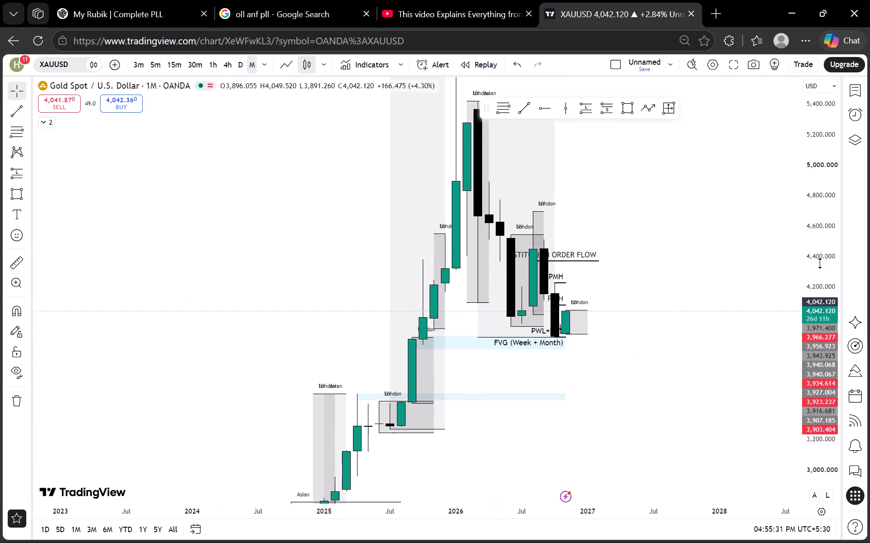
{"action": "scroll", "coordinate": [821, 264], "scroll_direction": "down", "scroll_amount": 11}
{"action": "left_click_drag", "start_coordinate": [701, 386], "coordinate": [630, 376]}
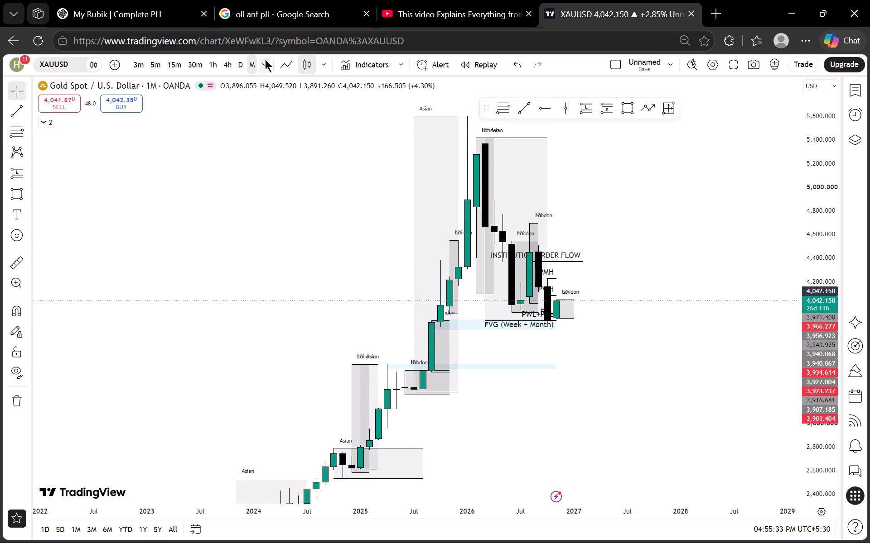
Review the weekly chart's decline from the 2026 peak through the institution order flow level to the FVG zone.
{"action": "left_click", "coordinate": [266, 59]}
{"action": "scroll", "coordinate": [293, 364], "scroll_direction": "down", "scroll_amount": 4}
{"action": "left_click", "coordinate": [294, 371]}
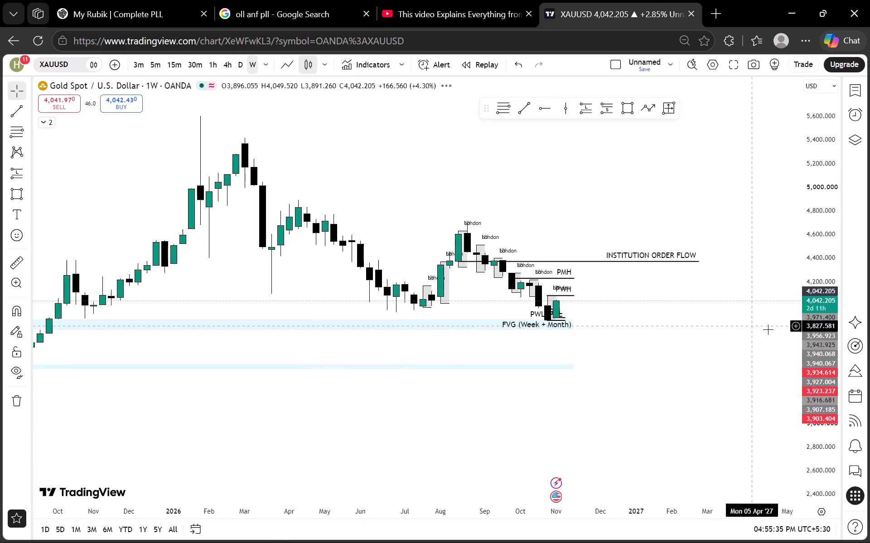
{"action": "scroll", "coordinate": [795, 336], "scroll_direction": "up", "scroll_amount": 15}
{"action": "scroll", "coordinate": [739, 322], "scroll_direction": "down", "scroll_amount": 6}
{"action": "scroll", "coordinate": [510, 210], "scroll_direction": "down", "scroll_amount": 2}
{"action": "left_click_drag", "start_coordinate": [584, 191], "coordinate": [530, 196]}
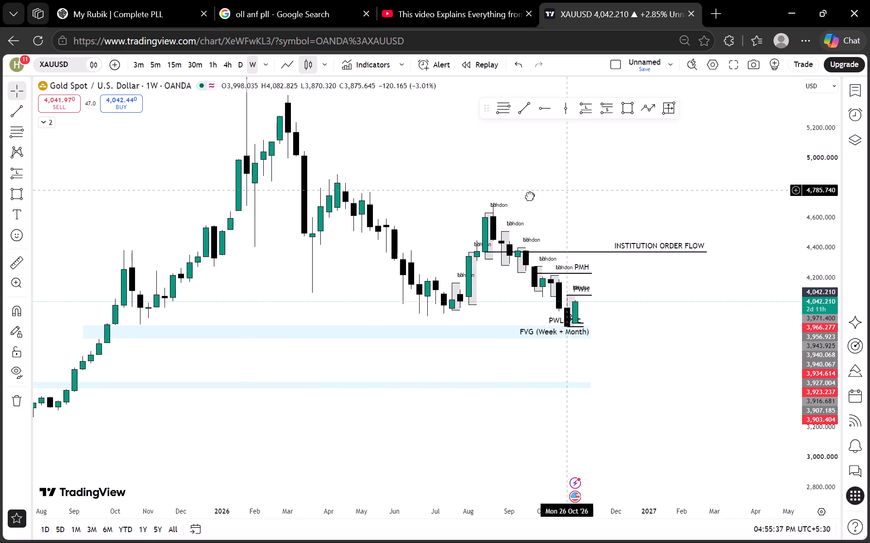
{"action": "left_click_drag", "start_coordinate": [530, 196], "coordinate": [512, 200]}
Hide the Sessions indicator on the chart.
{"action": "left_click", "coordinate": [44, 122]}
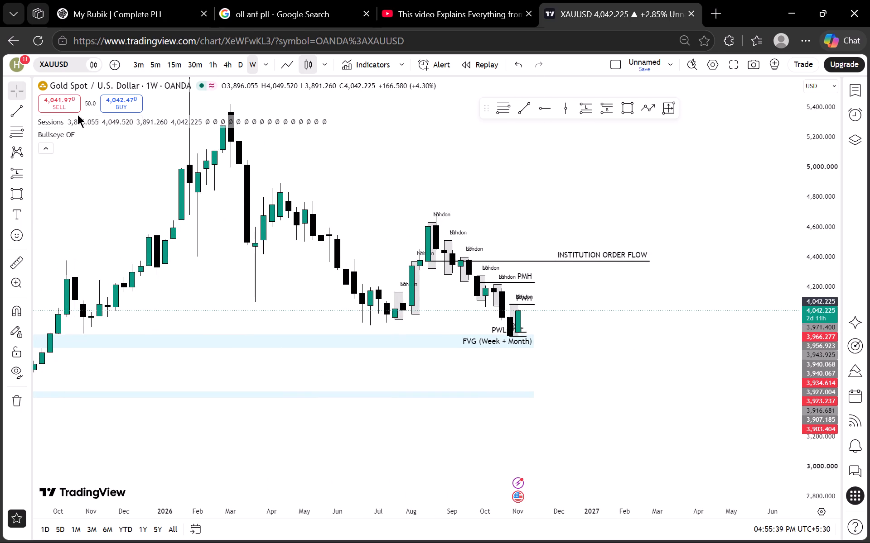
{"action": "left_click", "coordinate": [72, 118]}
{"action": "left_click", "coordinate": [46, 149]}
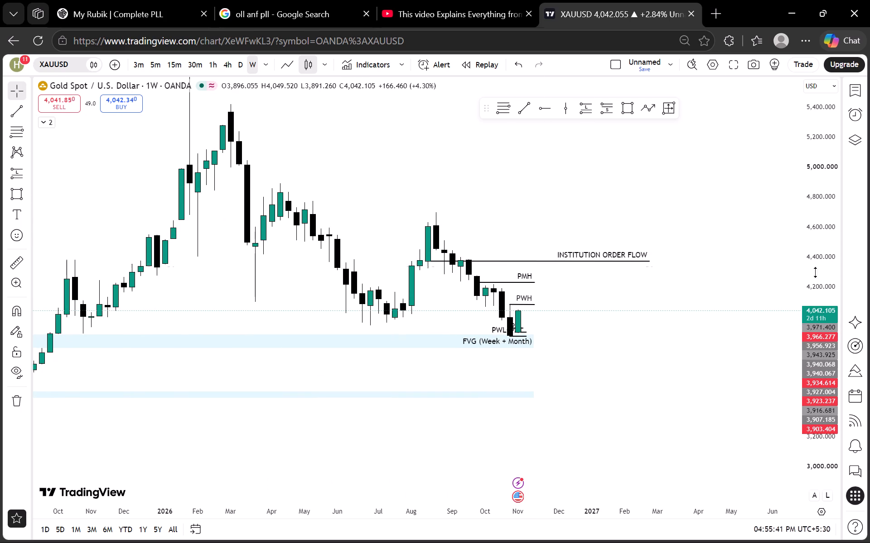
Examine the weekly candles against the institution order flow, PMH and PWH levels, the FVG zone and the low rest liquidity zone.
{"action": "scroll", "coordinate": [822, 274], "scroll_direction": "up", "scroll_amount": 20}
{"action": "scroll", "coordinate": [822, 274], "scroll_direction": "up", "scroll_amount": 1}
{"action": "scroll", "coordinate": [669, 307], "scroll_direction": "up", "scroll_amount": 3}
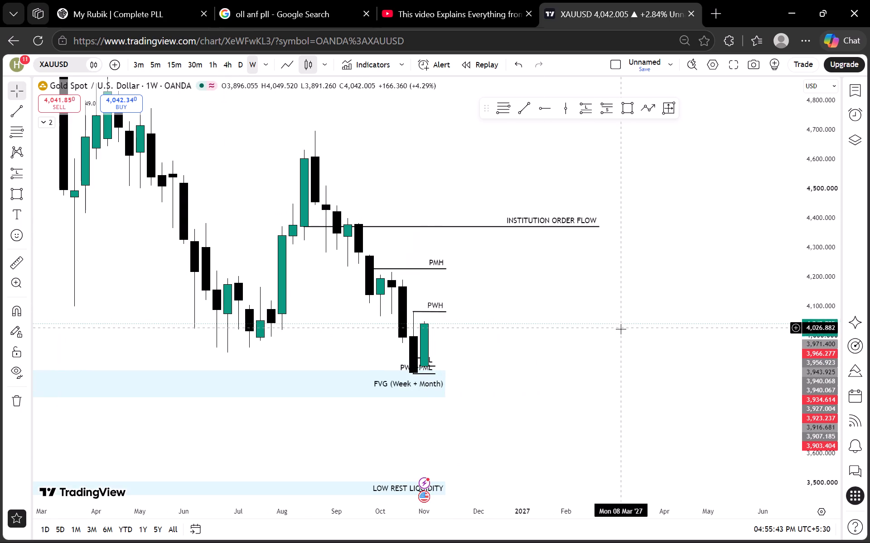
{"action": "scroll", "coordinate": [632, 342], "scroll_direction": "down", "scroll_amount": 3}
{"action": "scroll", "coordinate": [709, 327], "scroll_direction": "down", "scroll_amount": 1}
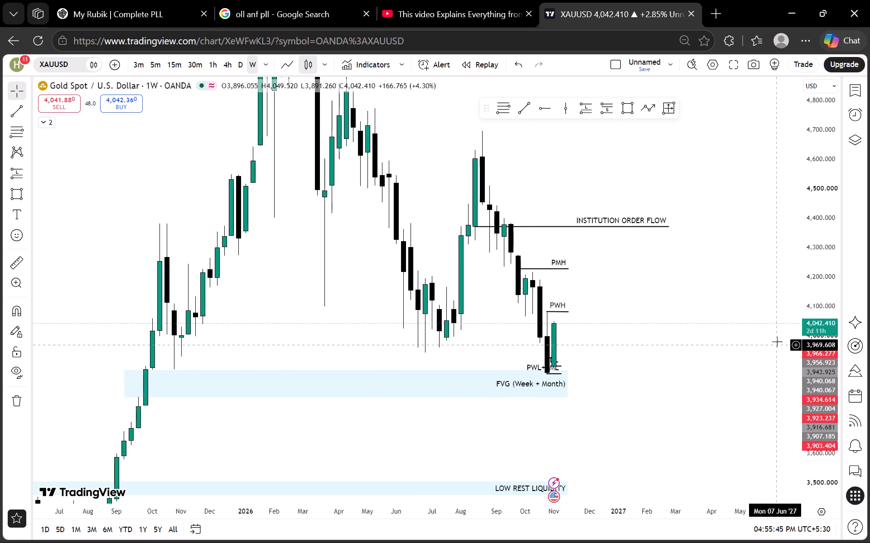
{"action": "scroll", "coordinate": [793, 305], "scroll_direction": "down", "scroll_amount": 20}
{"action": "scroll", "coordinate": [793, 305], "scroll_direction": "down", "scroll_amount": 4}
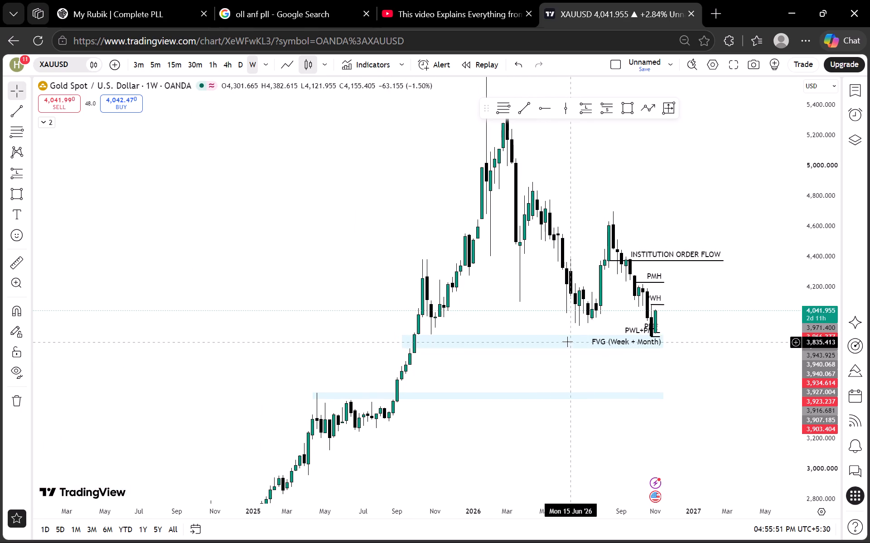
{"action": "scroll", "coordinate": [807, 379], "scroll_direction": "up", "scroll_amount": 9}
{"action": "left_click_drag", "start_coordinate": [509, 394], "coordinate": [501, 362]}
{"action": "left_click_drag", "start_coordinate": [529, 396], "coordinate": [524, 330]}
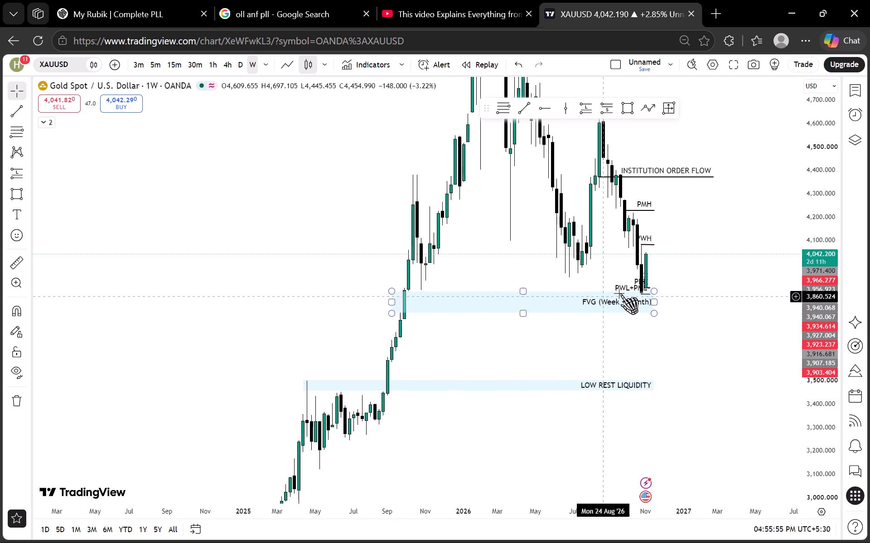
{"action": "scroll", "coordinate": [701, 325], "scroll_direction": "up", "scroll_amount": 3}
{"action": "scroll", "coordinate": [810, 336], "scroll_direction": "up", "scroll_amount": 12}
{"action": "left_click_drag", "start_coordinate": [639, 324], "coordinate": [660, 406]}
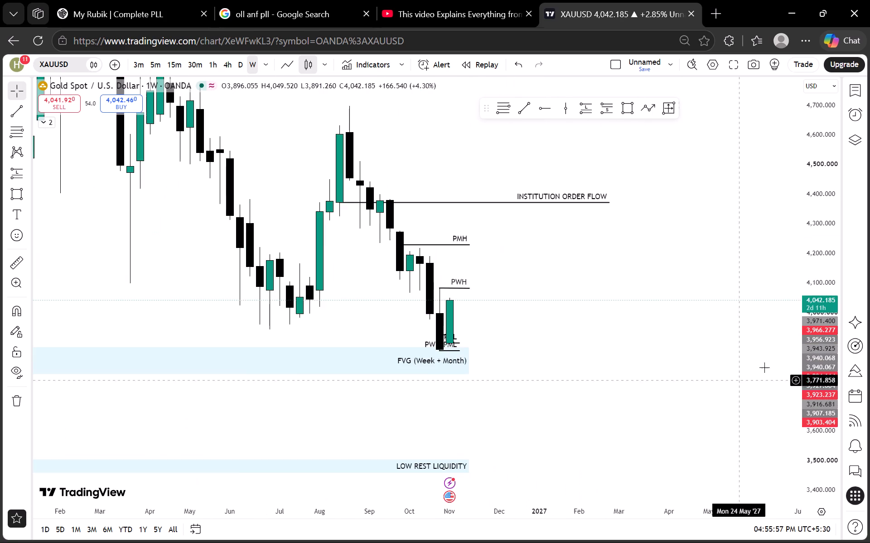
{"action": "scroll", "coordinate": [797, 351], "scroll_direction": "up", "scroll_amount": 8}
{"action": "scroll", "coordinate": [800, 354], "scroll_direction": "down", "scroll_amount": 6}
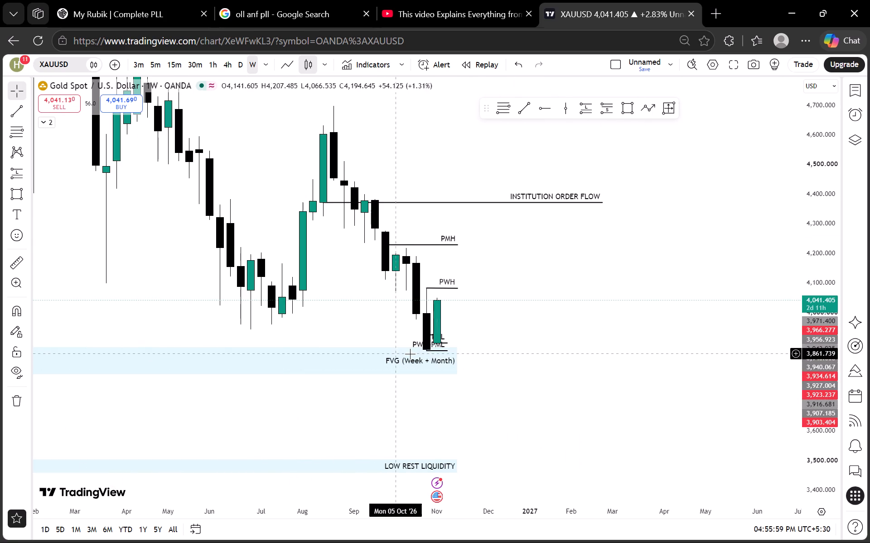
Check the daily chart, and examine the 1-hour structure from the late-October highs to the early-November lows and MB zone.
{"action": "left_click", "coordinate": [236, 59]}
{"action": "scroll", "coordinate": [438, 203], "scroll_direction": "down", "scroll_amount": 6}
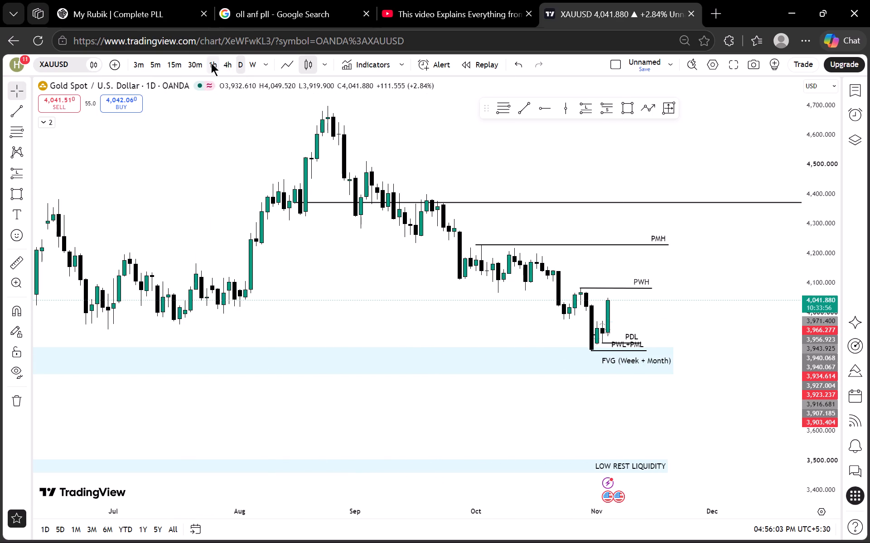
{"action": "left_click", "coordinate": [210, 63]}
{"action": "scroll", "coordinate": [808, 343], "scroll_direction": "up", "scroll_amount": 16}
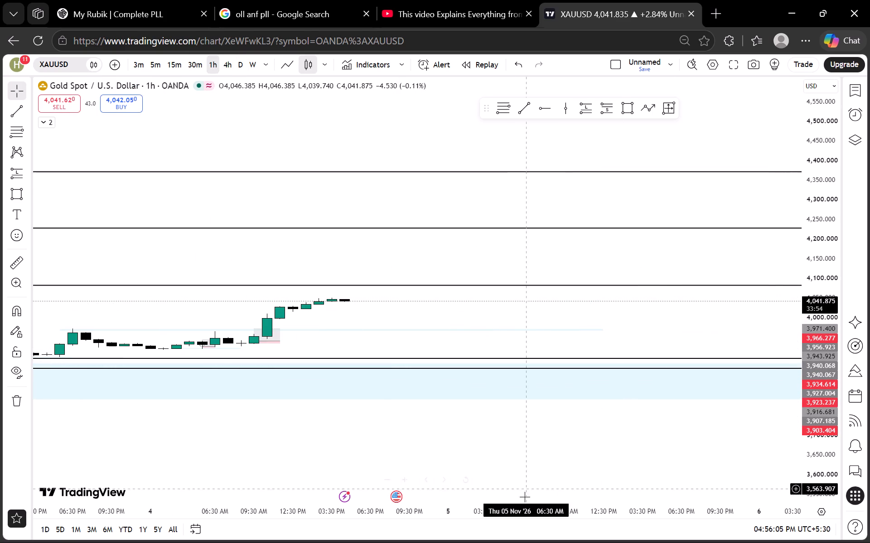
{"action": "left_click", "coordinate": [468, 476]}
{"action": "scroll", "coordinate": [802, 371], "scroll_direction": "up", "scroll_amount": 6}
{"action": "left_click_drag", "start_coordinate": [583, 294], "coordinate": [572, 279]}
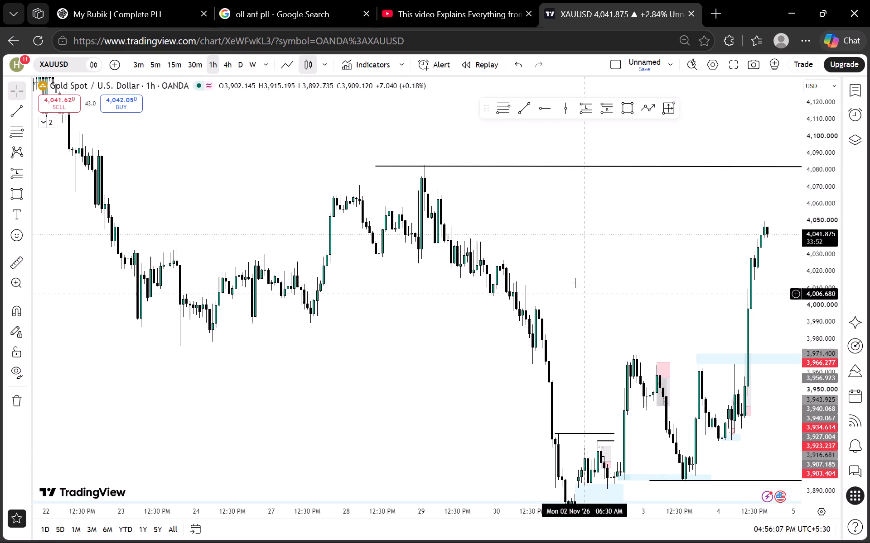
{"action": "left_click_drag", "start_coordinate": [572, 279], "coordinate": [503, 176]}
{"action": "scroll", "coordinate": [811, 336], "scroll_direction": "up", "scroll_amount": 11}
{"action": "left_click_drag", "start_coordinate": [641, 348], "coordinate": [650, 278]}
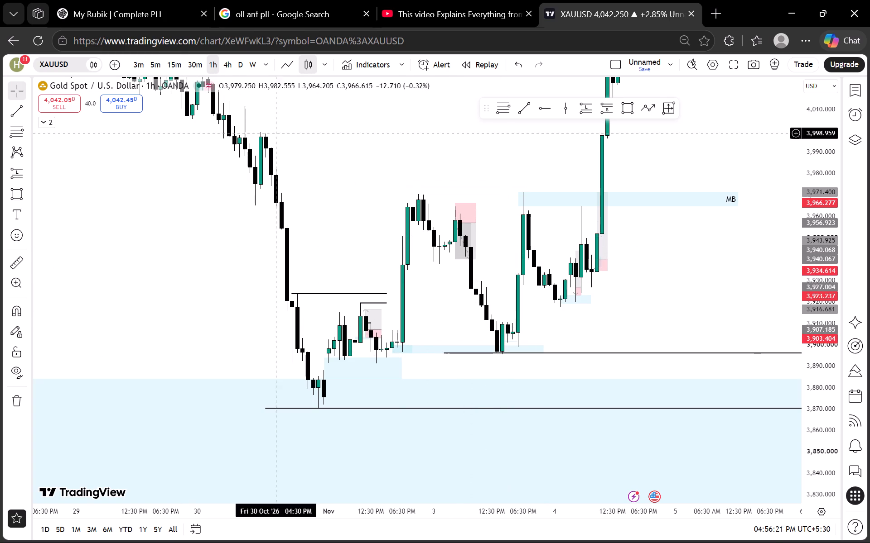
Examine the 3 November low on the 15-minute chart against the blue demand zone and the horizontal line beneath it.
{"action": "left_click", "coordinate": [169, 65]}
{"action": "scroll", "coordinate": [811, 328], "scroll_direction": "up", "scroll_amount": 9}
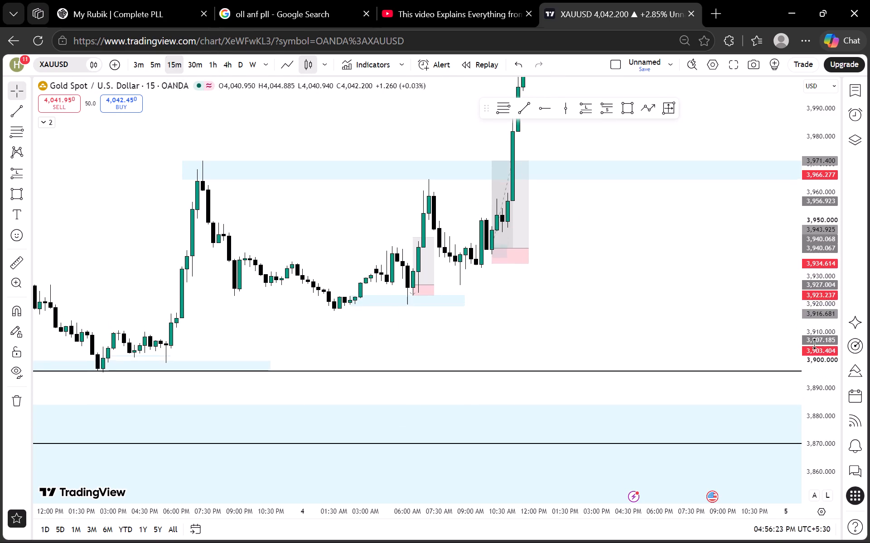
{"action": "scroll", "coordinate": [815, 344], "scroll_direction": "up", "scroll_amount": 3}
{"action": "scroll", "coordinate": [583, 283], "scroll_direction": "down", "scroll_amount": 6}
{"action": "left_click_drag", "start_coordinate": [569, 353], "coordinate": [634, 265]}
{"action": "scroll", "coordinate": [829, 318], "scroll_direction": "up", "scroll_amount": 15}
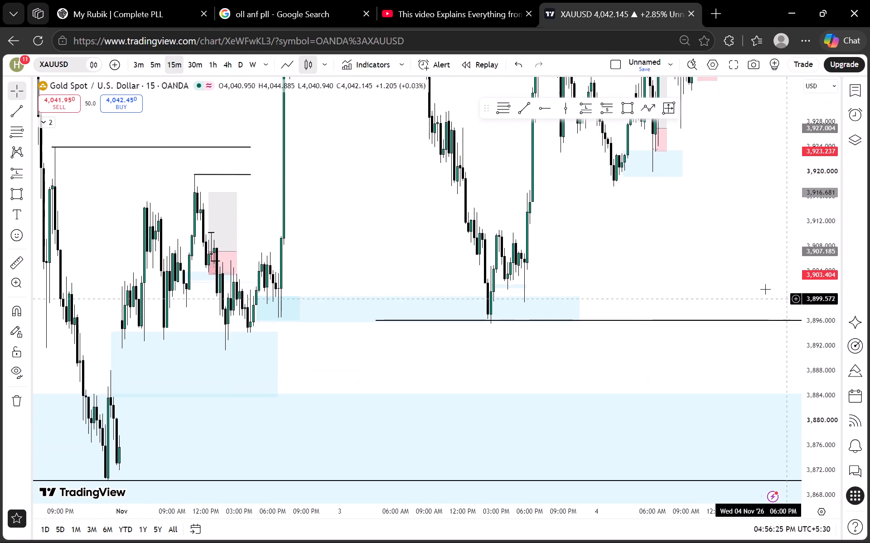
{"action": "scroll", "coordinate": [764, 289], "scroll_direction": "up", "scroll_amount": 9}
{"action": "left_click_drag", "start_coordinate": [478, 281], "coordinate": [659, 275]}
{"action": "left_click_drag", "start_coordinate": [477, 263], "coordinate": [653, 271]}
{"action": "scroll", "coordinate": [850, 310], "scroll_direction": "up", "scroll_amount": 8}
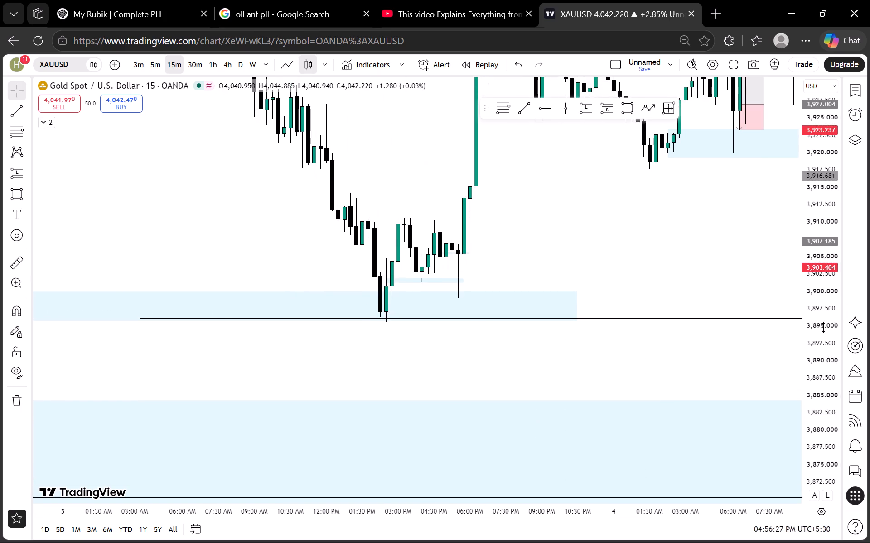
{"action": "scroll", "coordinate": [824, 327], "scroll_direction": "up", "scroll_amount": 7}
{"action": "left_click_drag", "start_coordinate": [573, 258], "coordinate": [683, 288]}
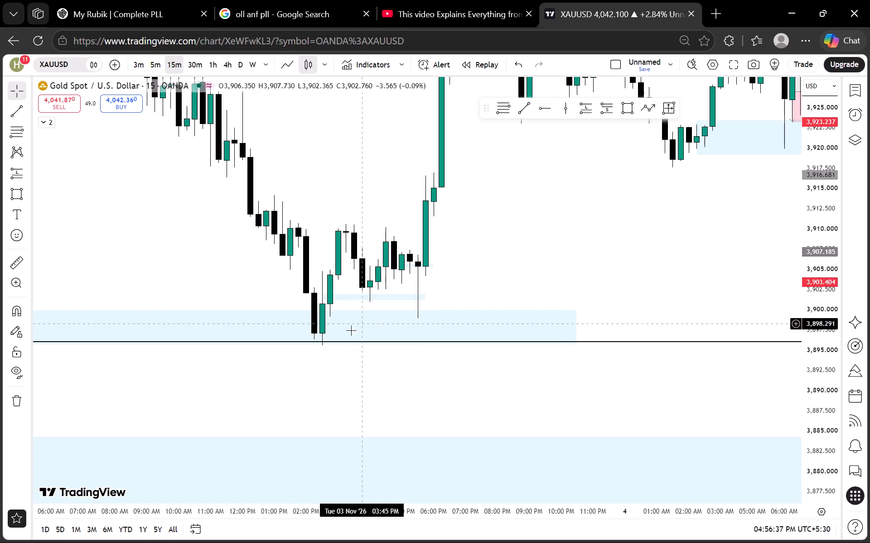
Review the 15-minute swings from 2 to 4 November, including the marked position boxes, demand zones and MB zone.
{"action": "left_click_drag", "start_coordinate": [574, 219], "coordinate": [506, 302]}
{"action": "scroll", "coordinate": [793, 250], "scroll_direction": "down", "scroll_amount": 2}
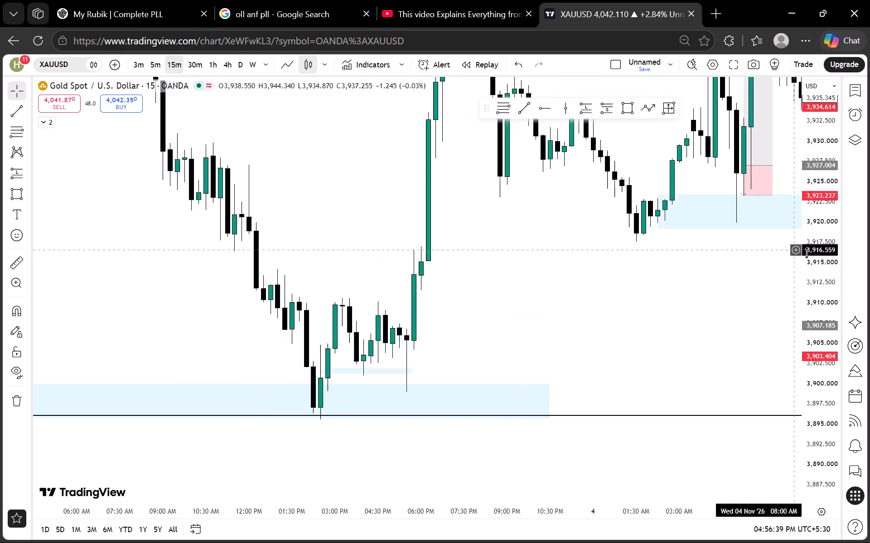
{"action": "scroll", "coordinate": [808, 253], "scroll_direction": "down", "scroll_amount": 20}
{"action": "scroll", "coordinate": [808, 253], "scroll_direction": "down", "scroll_amount": 7}
{"action": "left_click_drag", "start_coordinate": [608, 148], "coordinate": [480, 274]}
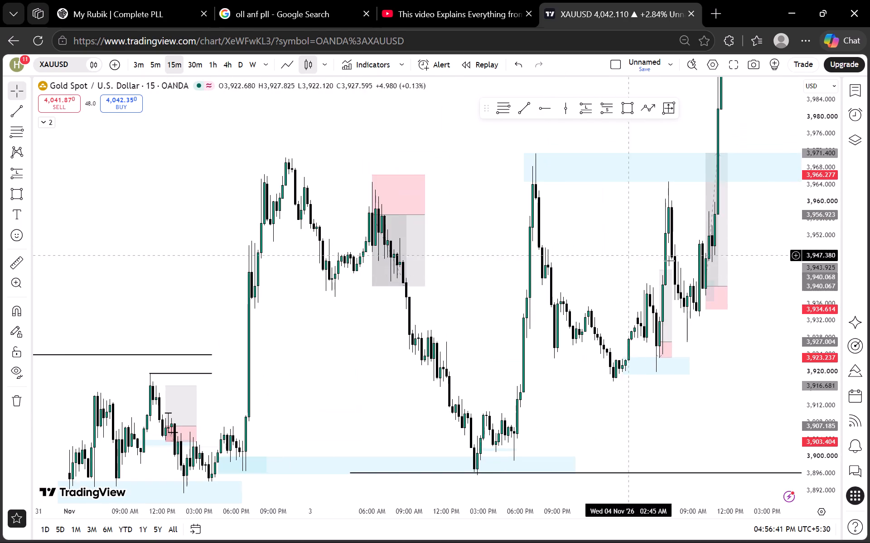
{"action": "scroll", "coordinate": [793, 253], "scroll_direction": "down", "scroll_amount": 15}
{"action": "scroll", "coordinate": [802, 271], "scroll_direction": "up", "scroll_amount": 6}
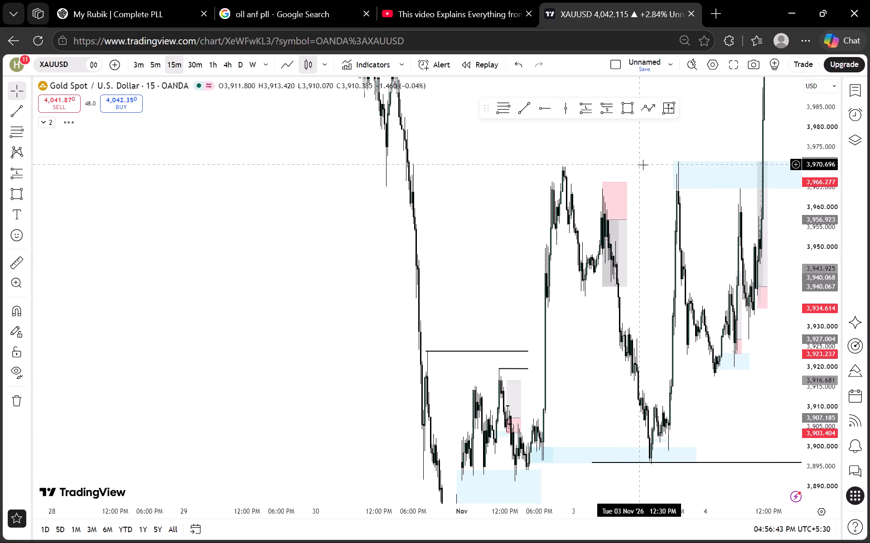
{"action": "scroll", "coordinate": [649, 209], "scroll_direction": "up", "scroll_amount": 6}
{"action": "scroll", "coordinate": [608, 222], "scroll_direction": "up", "scroll_amount": 4}
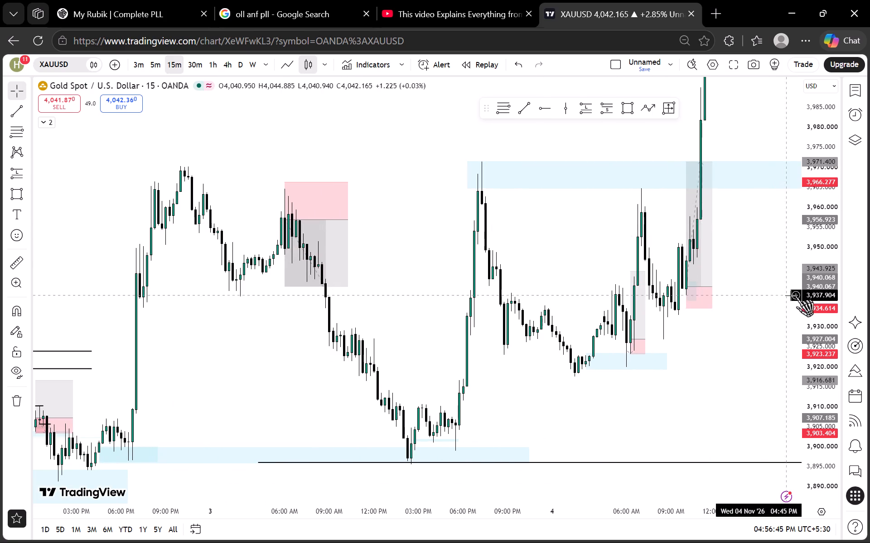
Examine the 1-hour structure from the early-November lows to the 4 November breakout through the MB zone.
{"action": "left_click", "coordinate": [211, 62]}
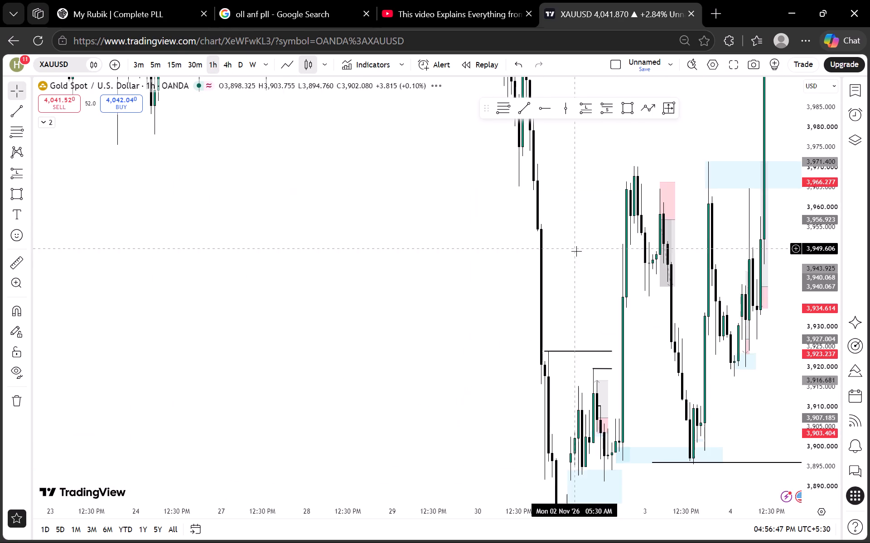
{"action": "scroll", "coordinate": [581, 254], "scroll_direction": "up", "scroll_amount": 8}
{"action": "left_click_drag", "start_coordinate": [744, 378], "coordinate": [633, 368]}
{"action": "scroll", "coordinate": [796, 284], "scroll_direction": "down", "scroll_amount": 13}
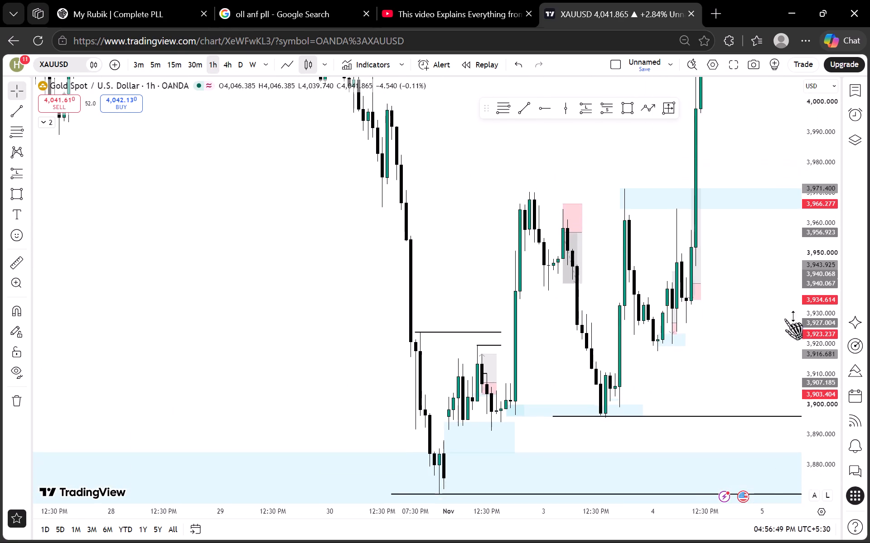
{"action": "scroll", "coordinate": [766, 320], "scroll_direction": "up", "scroll_amount": 4}
{"action": "left_click_drag", "start_coordinate": [744, 327], "coordinate": [632, 327]}
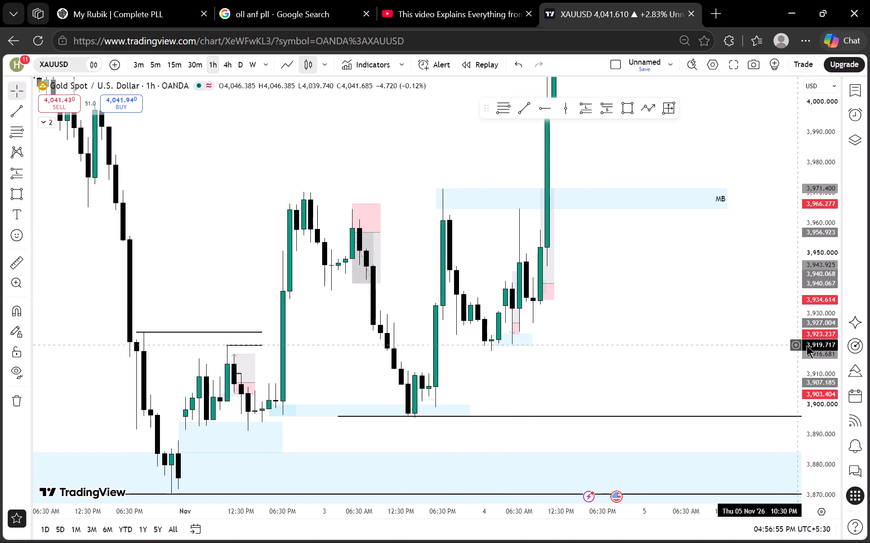
{"action": "scroll", "coordinate": [827, 345], "scroll_direction": "up", "scroll_amount": 17}
{"action": "left_click_drag", "start_coordinate": [585, 361], "coordinate": [646, 276]}
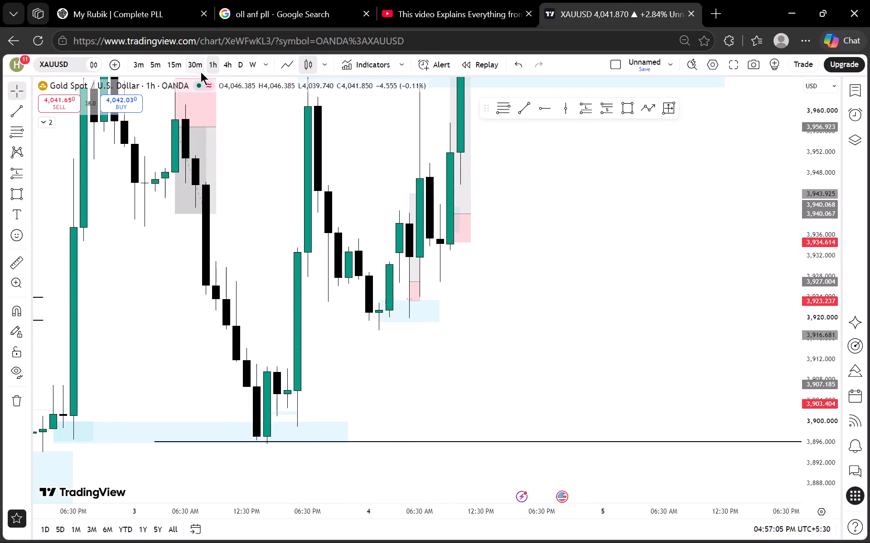
Examine the 15-minute reaction at the 4 November demand zone and the rally from there through the MB zone.
{"action": "left_click", "coordinate": [178, 60]}
{"action": "scroll", "coordinate": [839, 323], "scroll_direction": "up", "scroll_amount": 10}
{"action": "scroll", "coordinate": [691, 287], "scroll_direction": "down", "scroll_amount": 7}
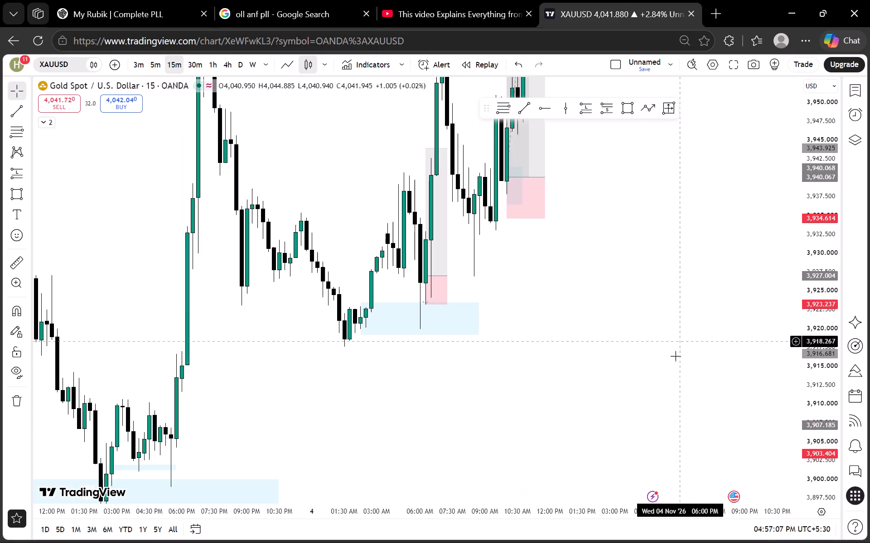
{"action": "scroll", "coordinate": [816, 352], "scroll_direction": "up", "scroll_amount": 7}
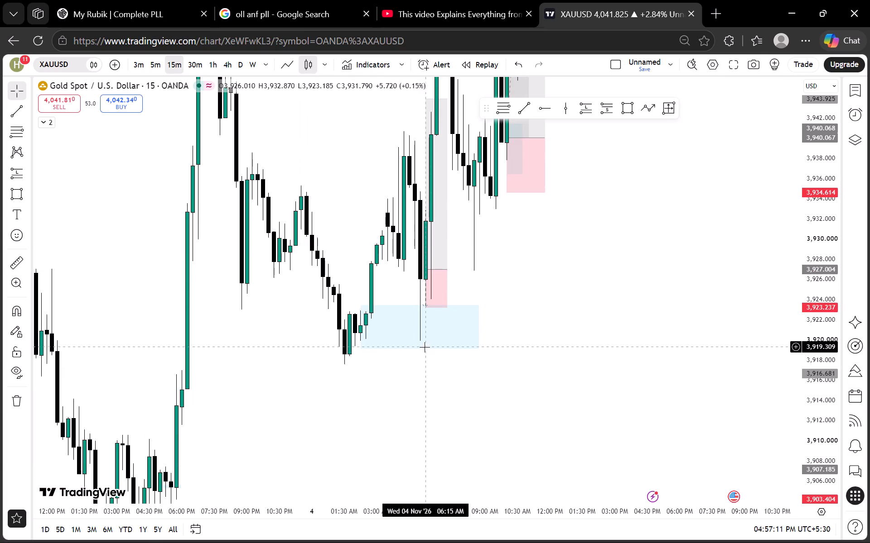
{"action": "scroll", "coordinate": [820, 270], "scroll_direction": "down", "scroll_amount": 20}
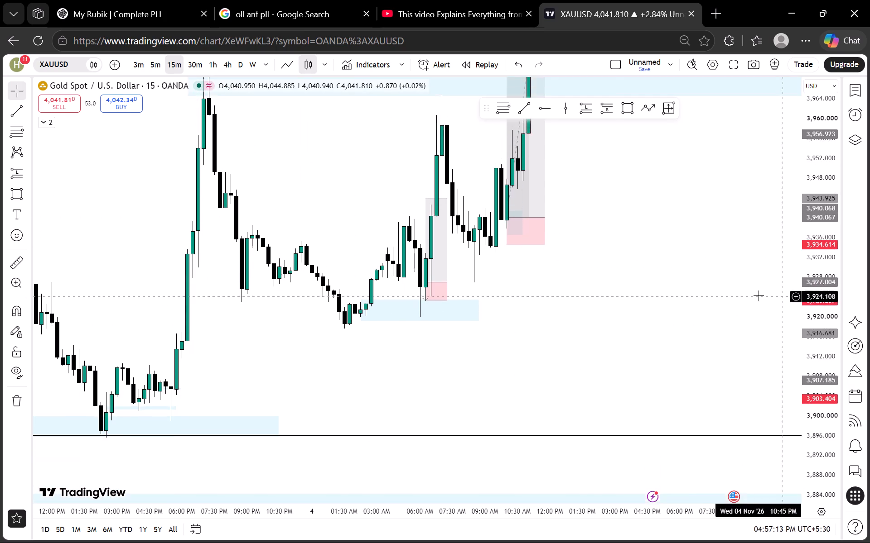
{"action": "scroll", "coordinate": [758, 295], "scroll_direction": "down", "scroll_amount": 4}
{"action": "left_click_drag", "start_coordinate": [792, 240], "coordinate": [707, 323]}
{"action": "scroll", "coordinate": [816, 281], "scroll_direction": "down", "scroll_amount": 17}
{"action": "left_click_drag", "start_coordinate": [783, 276], "coordinate": [685, 342]}
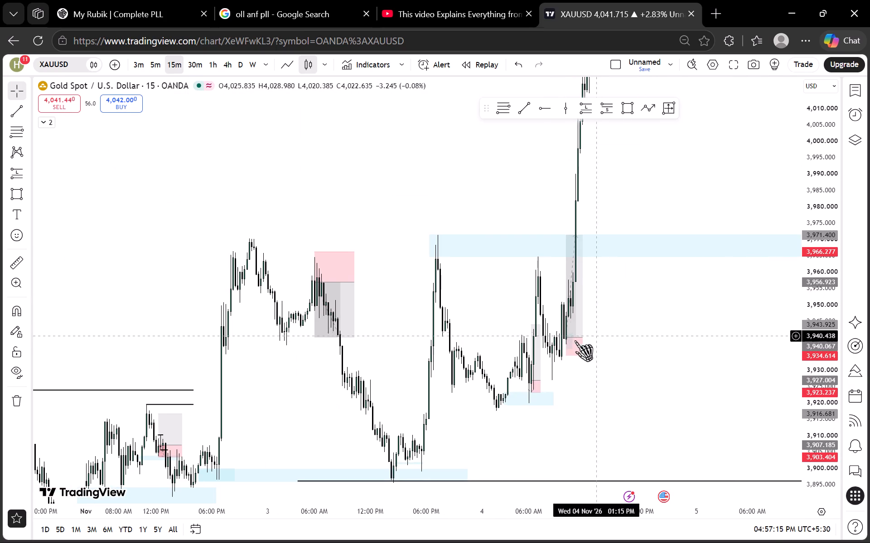
{"action": "left_click_drag", "start_coordinate": [639, 294], "coordinate": [582, 372]}
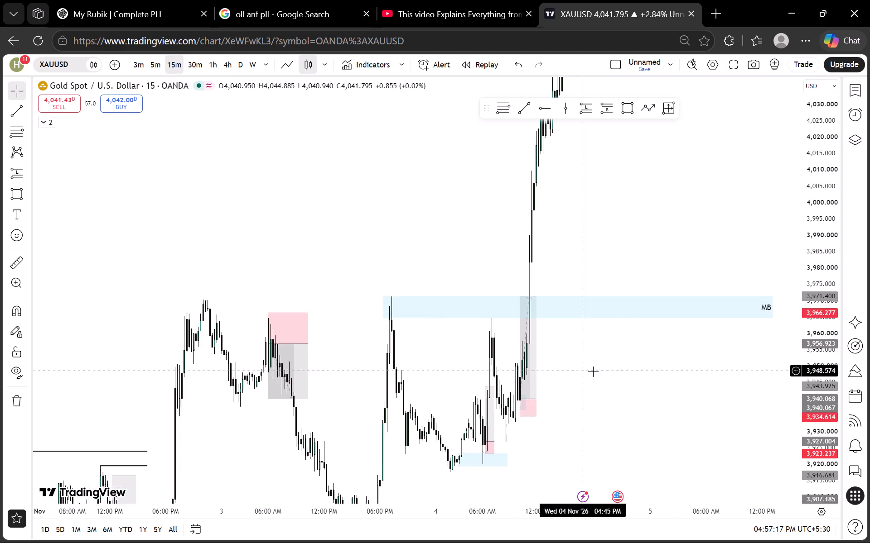
{"action": "scroll", "coordinate": [815, 301], "scroll_direction": "down", "scroll_amount": 20}
{"action": "scroll", "coordinate": [815, 301], "scroll_direction": "down", "scroll_amount": 1}
{"action": "left_click_drag", "start_coordinate": [693, 232], "coordinate": [631, 269]}
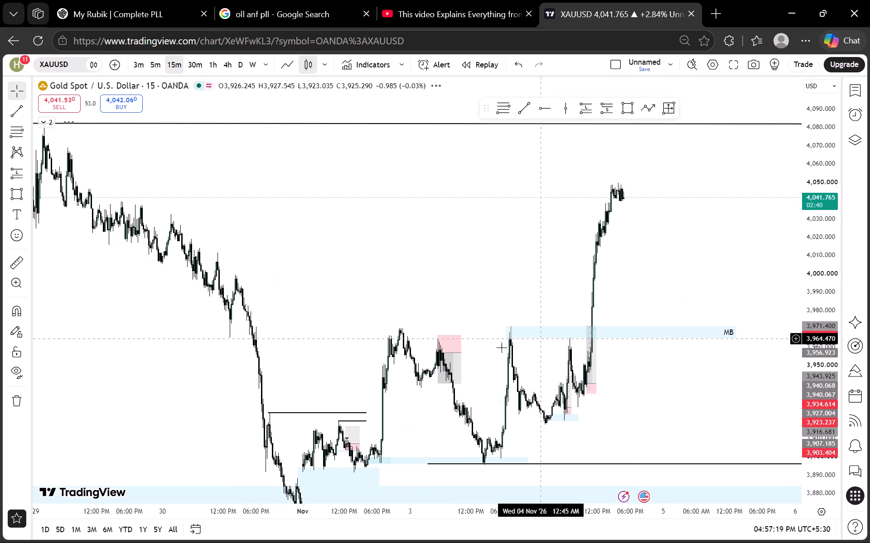
{"action": "scroll", "coordinate": [792, 297], "scroll_direction": "up", "scroll_amount": 7}
{"action": "scroll", "coordinate": [793, 297], "scroll_direction": "down", "scroll_amount": 1}
{"action": "scroll", "coordinate": [783, 297], "scroll_direction": "up", "scroll_amount": 4}
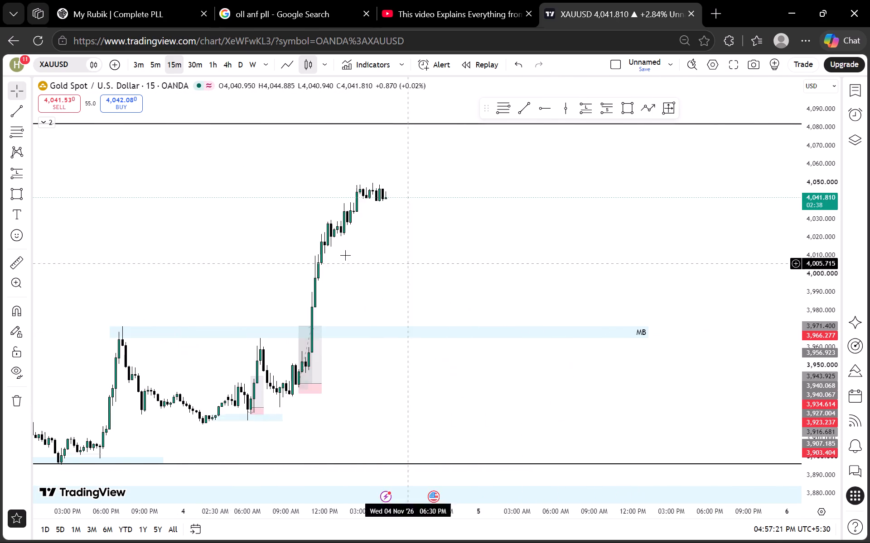
{"action": "left_click_drag", "start_coordinate": [205, 227], "coordinate": [441, 223]}
Examine the 1-hour decline from the 29 October high line down to the early-November lows.
{"action": "left_click", "coordinate": [210, 60]}
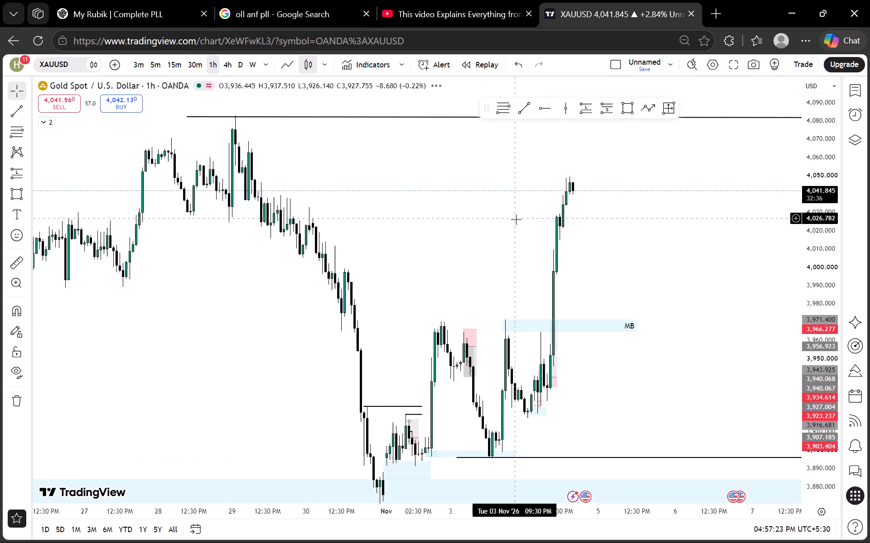
{"action": "scroll", "coordinate": [517, 220], "scroll_direction": "up", "scroll_amount": 7}
{"action": "left_click_drag", "start_coordinate": [161, 239], "coordinate": [424, 244]}
{"action": "left_click_drag", "start_coordinate": [317, 255], "coordinate": [464, 283]}
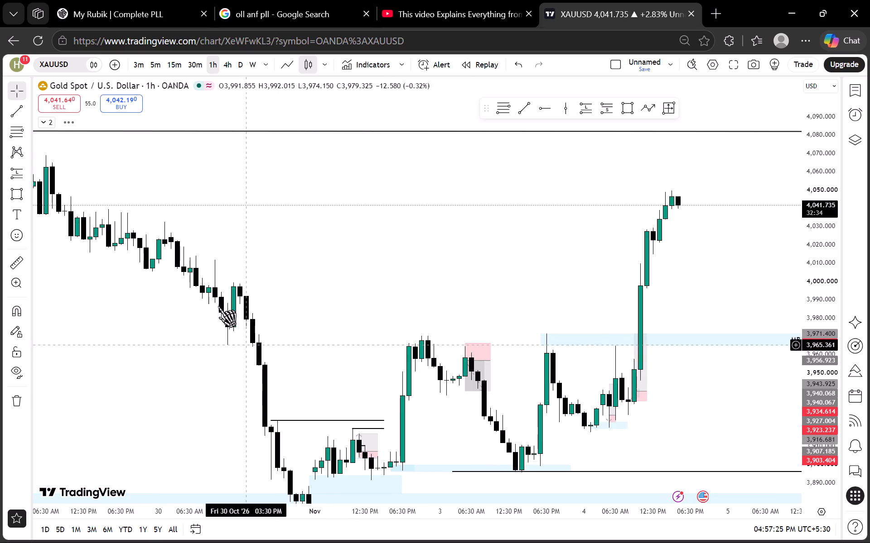
{"action": "left_click_drag", "start_coordinate": [303, 291], "coordinate": [452, 269]}
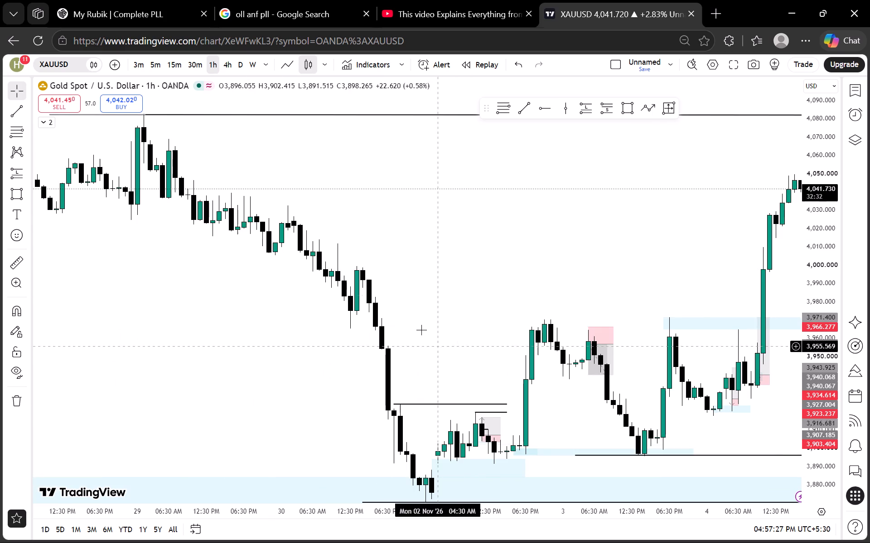
{"action": "left_click_drag", "start_coordinate": [474, 283], "coordinate": [539, 335]}
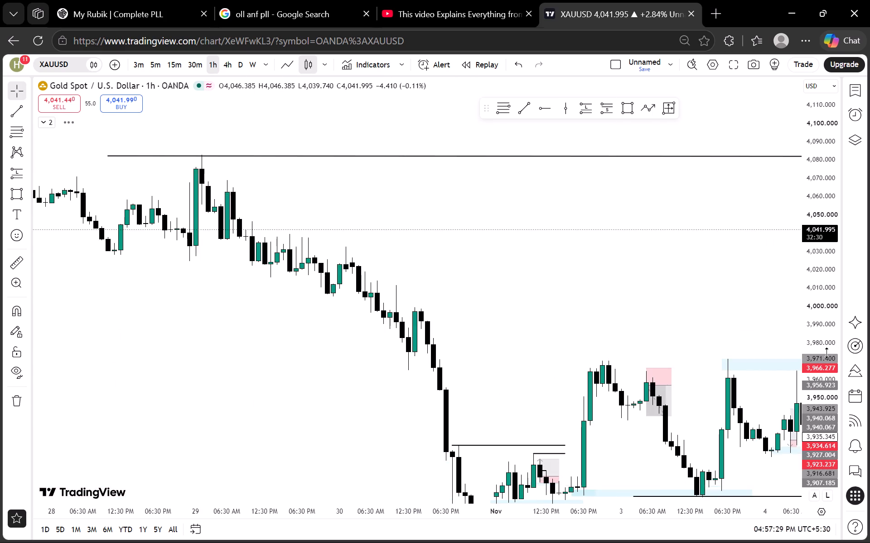
{"action": "scroll", "coordinate": [827, 353], "scroll_direction": "up", "scroll_amount": 11}
{"action": "scroll", "coordinate": [575, 309], "scroll_direction": "down", "scroll_amount": 1}
{"action": "left_click_drag", "start_coordinate": [306, 152], "coordinate": [334, 184]}
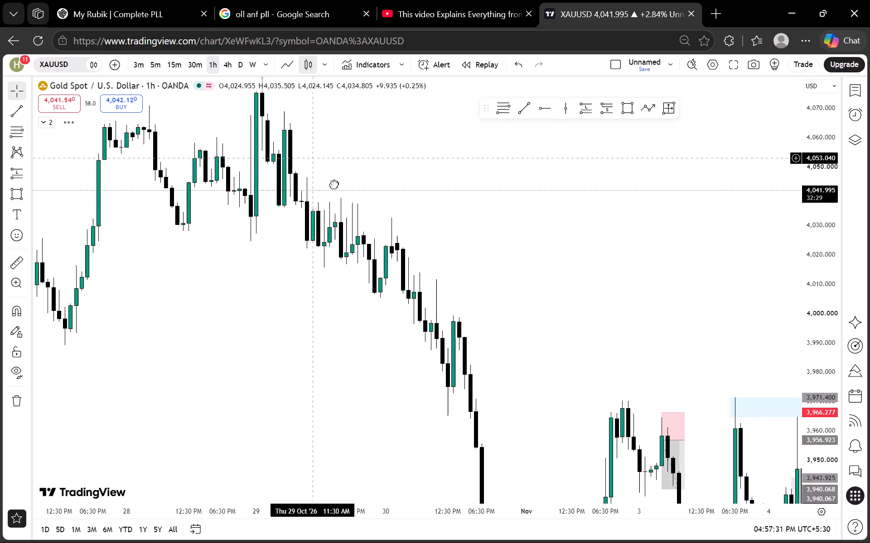
{"action": "left_click_drag", "start_coordinate": [334, 184], "coordinate": [411, 274]}
{"action": "left_click_drag", "start_coordinate": [562, 379], "coordinate": [412, 280]}
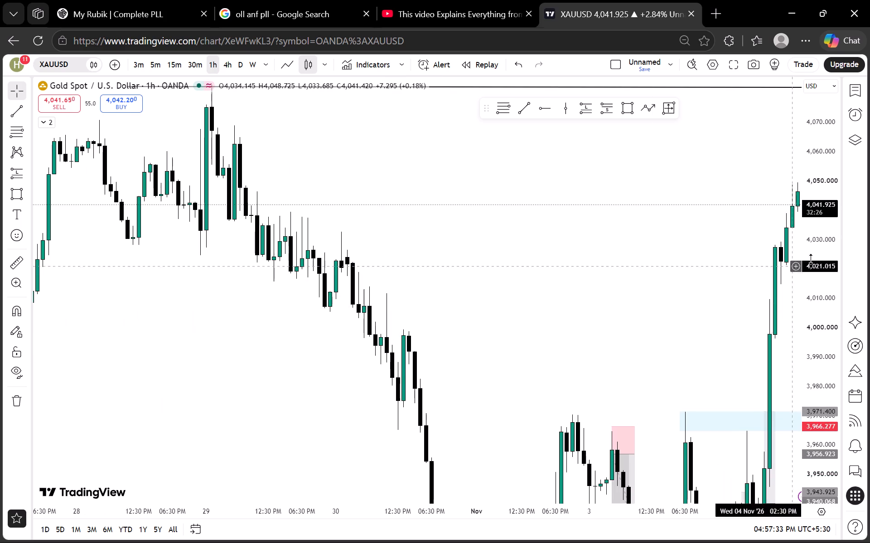
Compare the 4 November rally on the 1-hour chart with the 29 October high line and the MB zone.
{"action": "scroll", "coordinate": [843, 251], "scroll_direction": "down", "scroll_amount": 20}
{"action": "scroll", "coordinate": [843, 251], "scroll_direction": "down", "scroll_amount": 2}
{"action": "left_click_drag", "start_coordinate": [643, 218], "coordinate": [459, 210]}
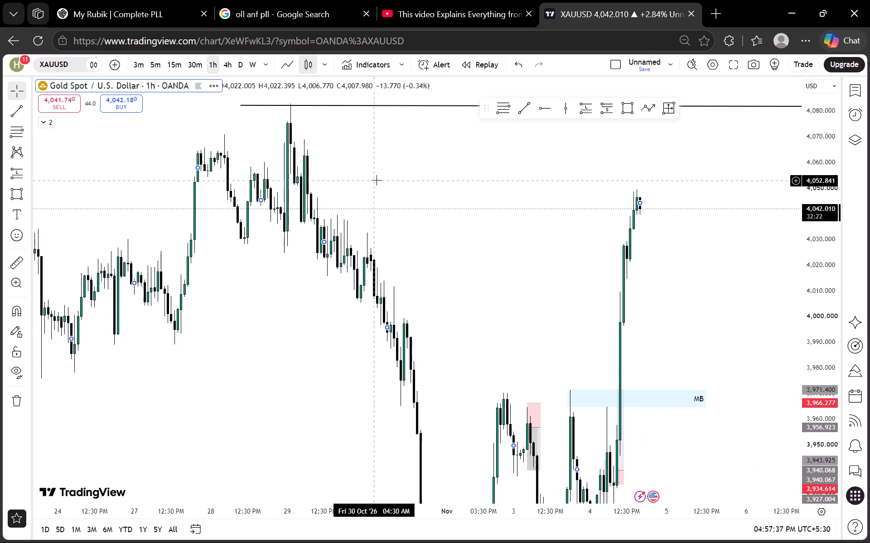
{"action": "left_click_drag", "start_coordinate": [377, 180], "coordinate": [417, 238]}
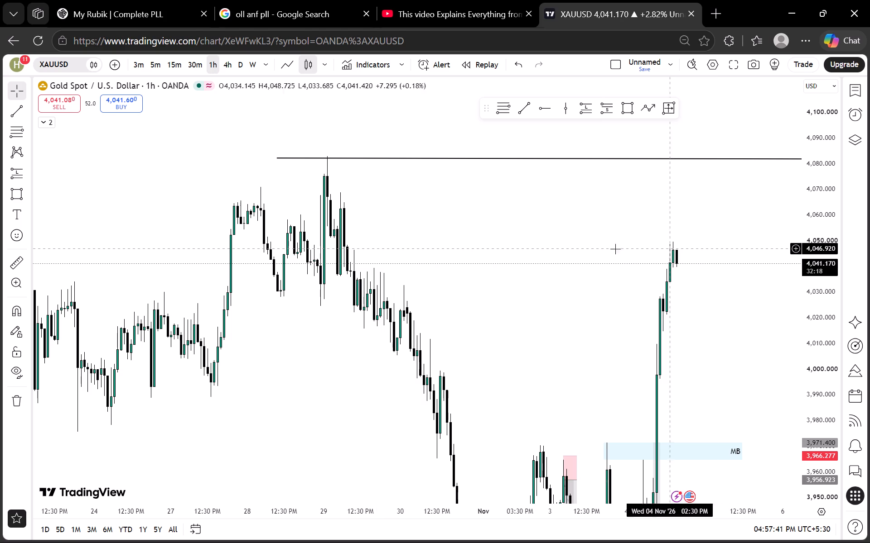
{"action": "left_click_drag", "start_coordinate": [559, 347], "coordinate": [486, 262]}
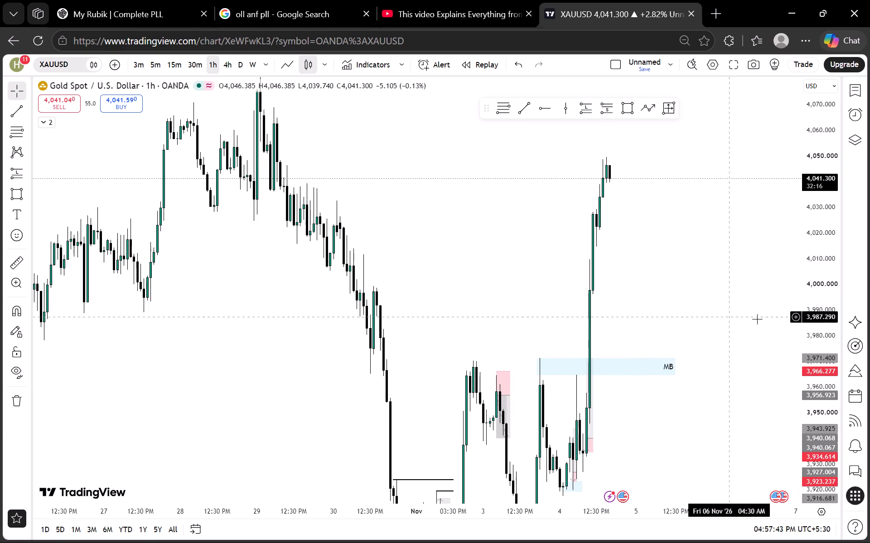
{"action": "scroll", "coordinate": [815, 253], "scroll_direction": "down", "scroll_amount": 11}
{"action": "scroll", "coordinate": [788, 272], "scroll_direction": "up", "scroll_amount": 4}
{"action": "left_click_drag", "start_coordinate": [651, 286], "coordinate": [654, 226]}
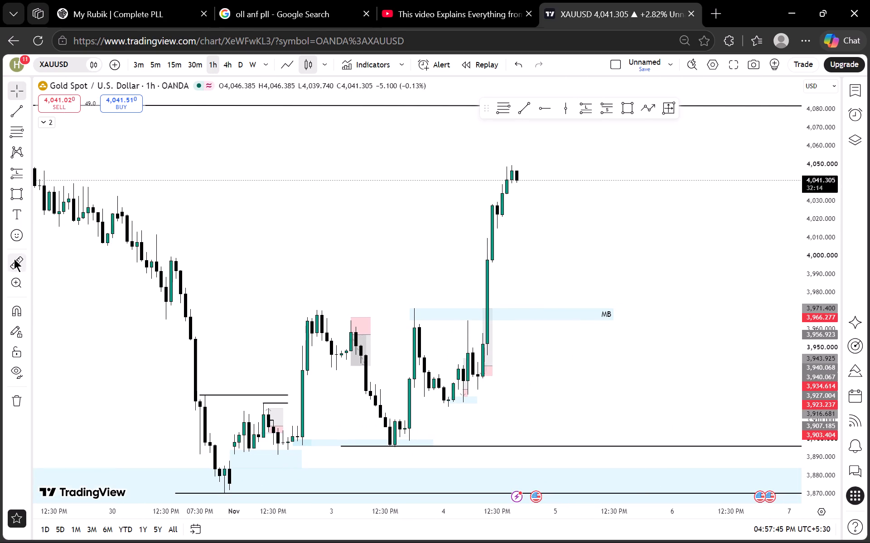
Measure the 4 November rally from the small demand zone below the MB zone up to the latest high.
{"action": "left_click", "coordinate": [14, 258]}
{"action": "left_click", "coordinate": [479, 403]}
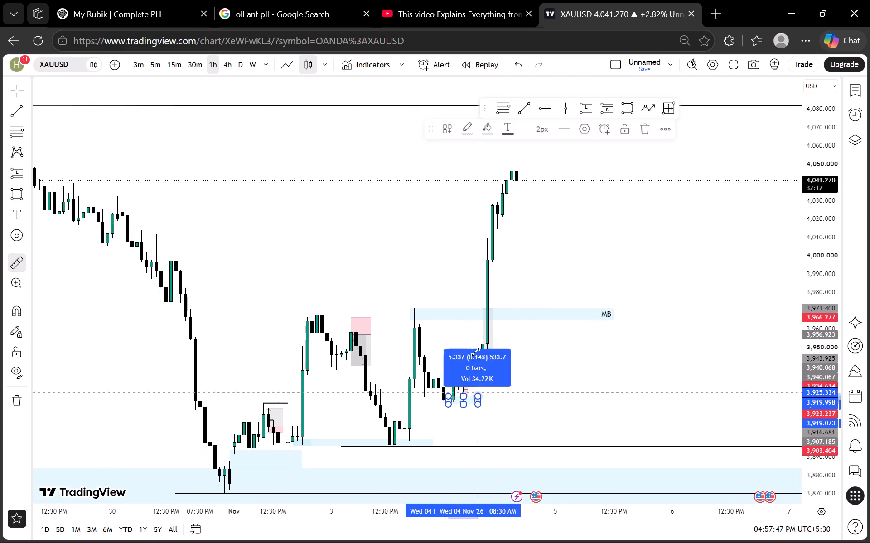
{"action": "left_click", "coordinate": [517, 165]}
{"action": "left_click", "coordinate": [584, 214]}
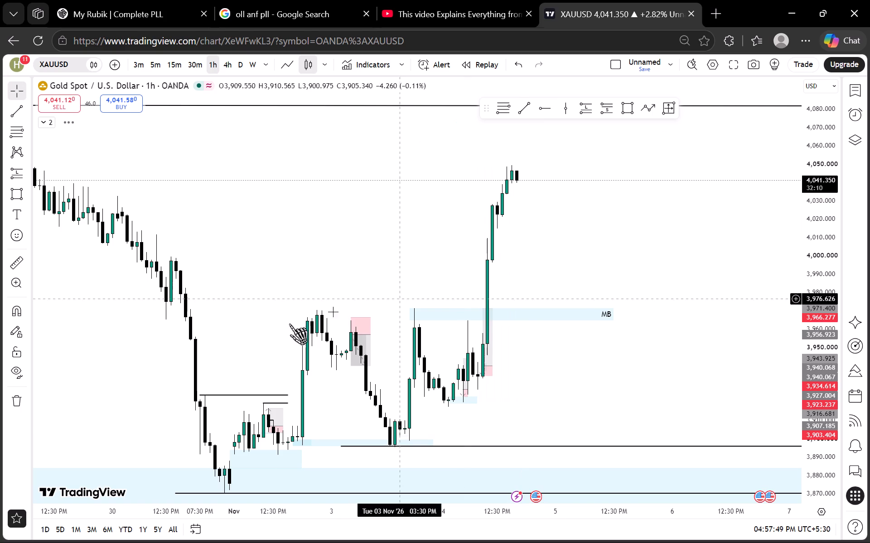
{"action": "left_click_drag", "start_coordinate": [567, 217], "coordinate": [339, 253]}
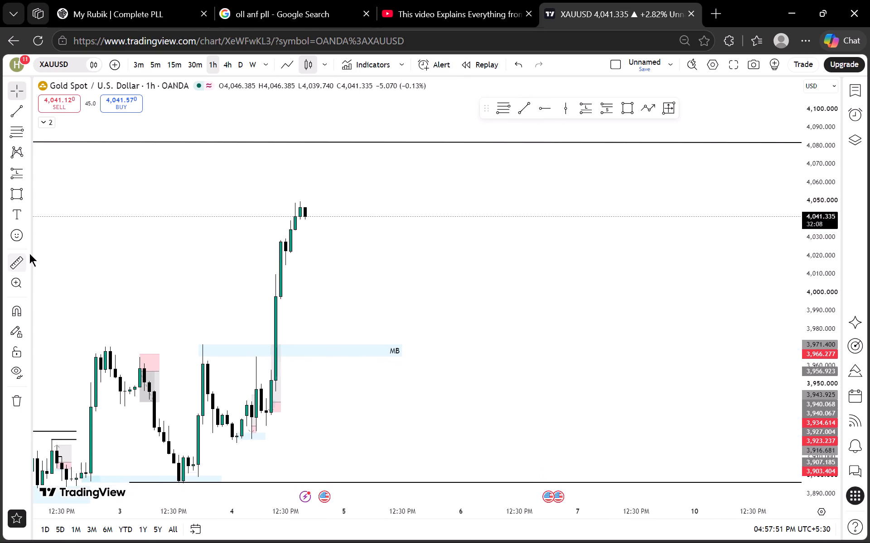
{"action": "left_click", "coordinate": [14, 258]}
{"action": "left_click", "coordinate": [285, 443]}
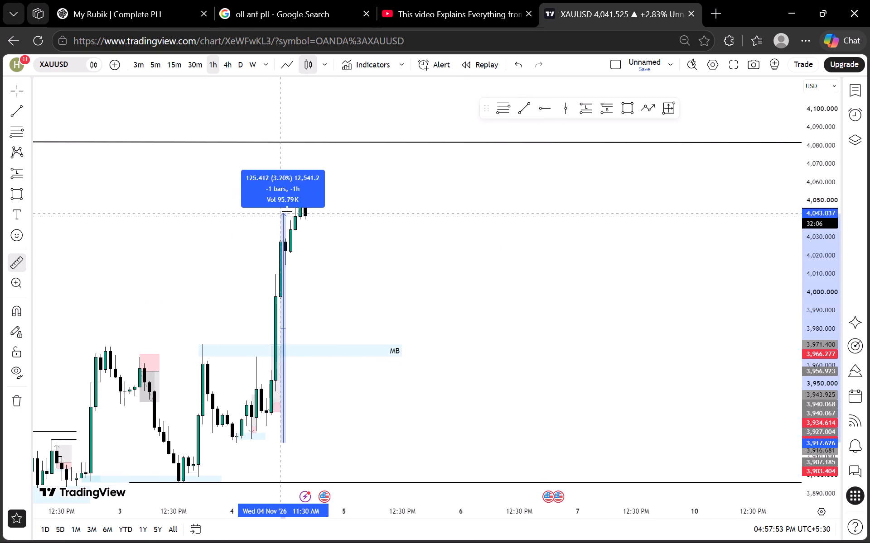
{"action": "left_click", "coordinate": [304, 200]}
{"action": "left_click", "coordinate": [376, 264]}
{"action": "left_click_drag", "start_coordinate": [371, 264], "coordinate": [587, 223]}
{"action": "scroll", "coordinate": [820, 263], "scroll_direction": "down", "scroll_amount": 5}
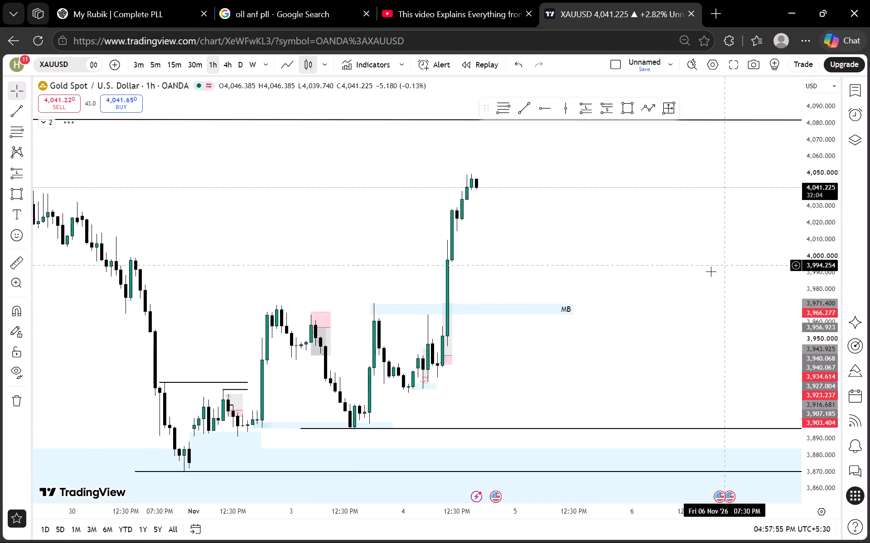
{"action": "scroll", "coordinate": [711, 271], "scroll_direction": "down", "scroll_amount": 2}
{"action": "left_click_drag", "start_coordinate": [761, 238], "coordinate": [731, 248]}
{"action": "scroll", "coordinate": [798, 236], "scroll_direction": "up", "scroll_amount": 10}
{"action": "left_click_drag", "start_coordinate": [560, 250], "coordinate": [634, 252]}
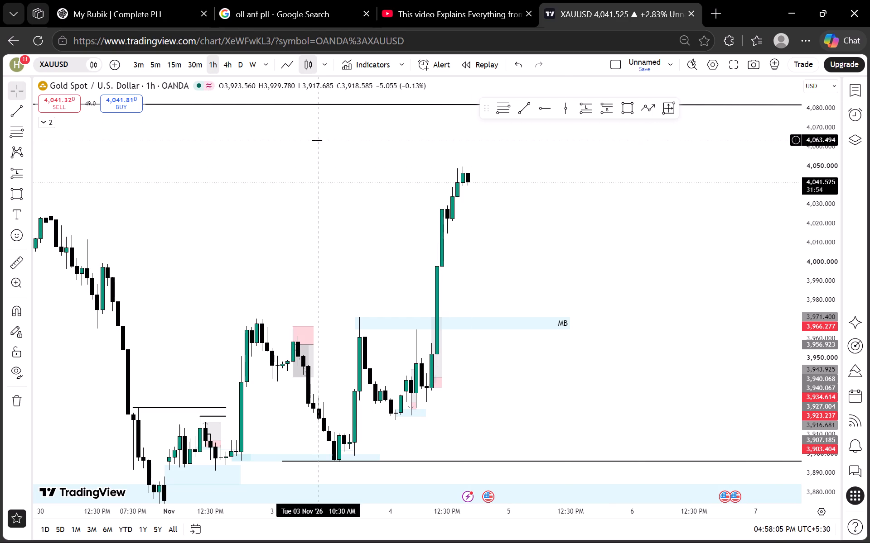
Examine the latest 15-minute XAUUSD candles at the top of the rally above the MB zone.
{"action": "left_click", "coordinate": [167, 63]}
{"action": "scroll", "coordinate": [828, 235], "scroll_direction": "up", "scroll_amount": 6}
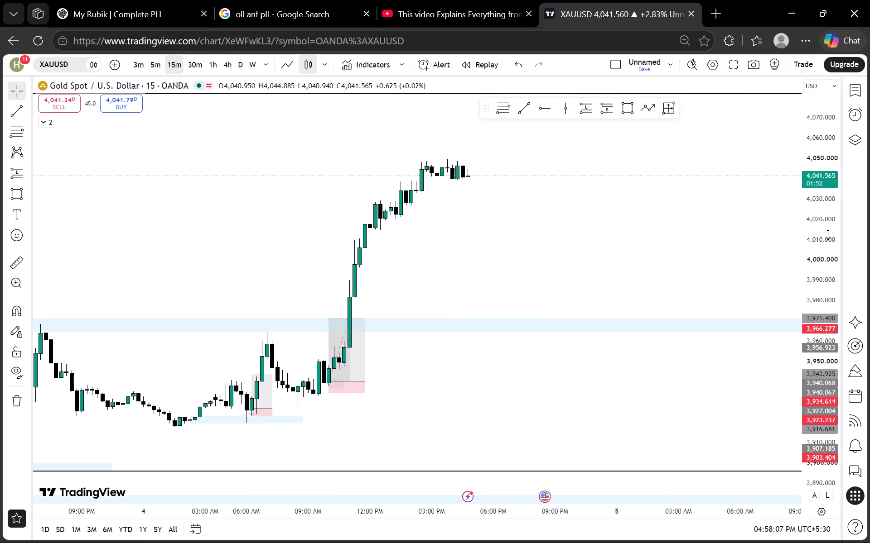
{"action": "scroll", "coordinate": [630, 218], "scroll_direction": "down", "scroll_amount": 5}
{"action": "left_click_drag", "start_coordinate": [716, 186], "coordinate": [632, 284]}
{"action": "scroll", "coordinate": [845, 247], "scroll_direction": "up", "scroll_amount": 18}
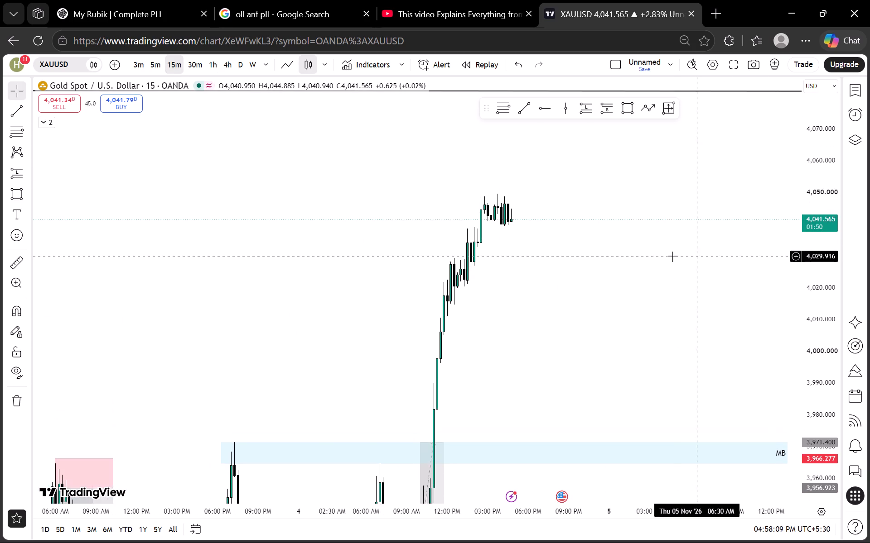
{"action": "scroll", "coordinate": [672, 257], "scroll_direction": "up", "scroll_amount": 2}
{"action": "left_click_drag", "start_coordinate": [436, 288], "coordinate": [522, 283]}
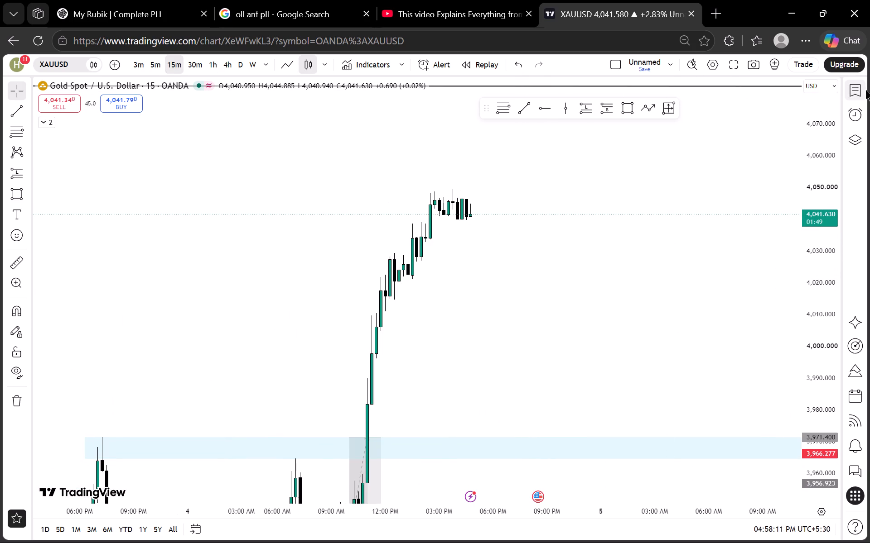
Switch to NAS100USD from the watchlist and examine its decline and 4 November rebound on the 15-minute and 1-hour charts.
{"action": "left_click", "coordinate": [865, 89]}
{"action": "left_click", "coordinate": [775, 148]}
{"action": "scroll", "coordinate": [705, 235], "scroll_direction": "down", "scroll_amount": 5}
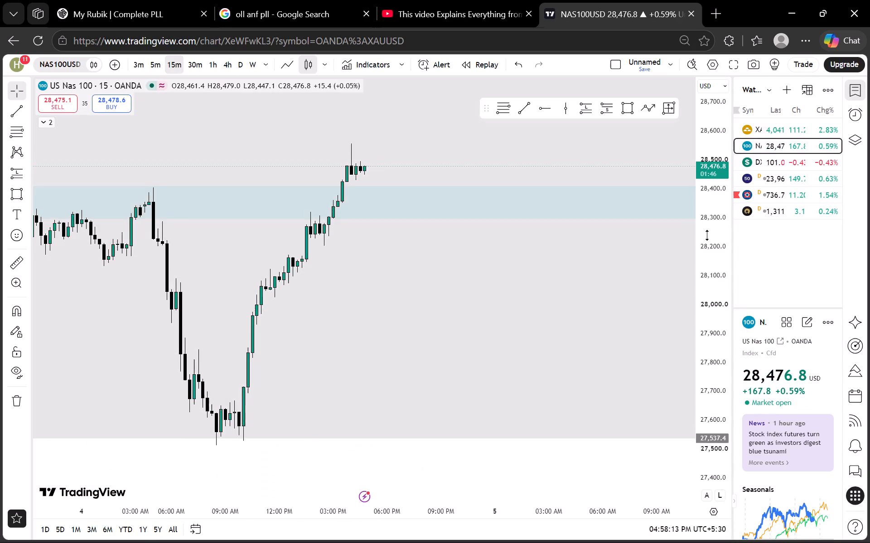
{"action": "scroll", "coordinate": [707, 235], "scroll_direction": "down", "scroll_amount": 18}
{"action": "scroll", "coordinate": [691, 228], "scroll_direction": "down", "scroll_amount": 10}
{"action": "scroll", "coordinate": [688, 243], "scroll_direction": "up", "scroll_amount": 3}
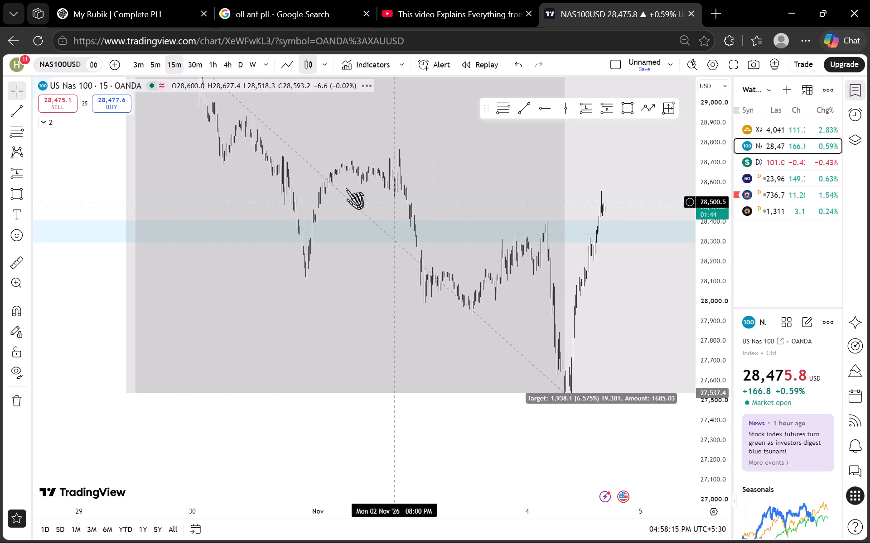
{"action": "left_click", "coordinate": [195, 67]}
{"action": "left_click", "coordinate": [208, 61]}
{"action": "scroll", "coordinate": [500, 181], "scroll_direction": "up", "scroll_amount": 4}
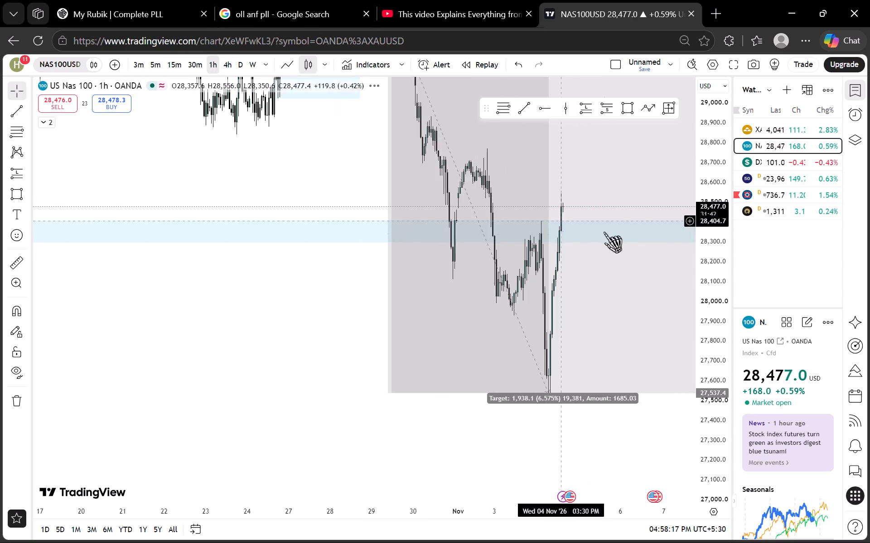
{"action": "scroll", "coordinate": [706, 217], "scroll_direction": "down", "scroll_amount": 4}
{"action": "scroll", "coordinate": [697, 226], "scroll_direction": "up", "scroll_amount": 2}
{"action": "scroll", "coordinate": [689, 227], "scroll_direction": "down", "scroll_amount": 20}
{"action": "scroll", "coordinate": [689, 227], "scroll_direction": "down", "scroll_amount": 1}
{"action": "scroll", "coordinate": [685, 238], "scroll_direction": "up", "scroll_amount": 7}
{"action": "left_click_drag", "start_coordinate": [291, 202], "coordinate": [217, 249]}
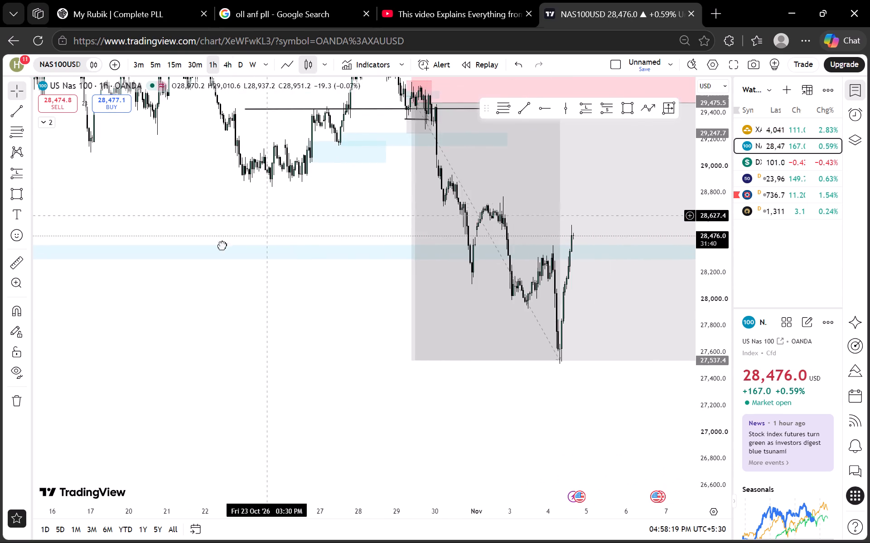
{"action": "left_click_drag", "start_coordinate": [217, 249], "coordinate": [142, 291]}
On the 4-hour NAS100USD chart, shorten the long blue zone around 28,300–28,400 so it ends just before the 4 November candles.
{"action": "left_click", "coordinate": [223, 60]}
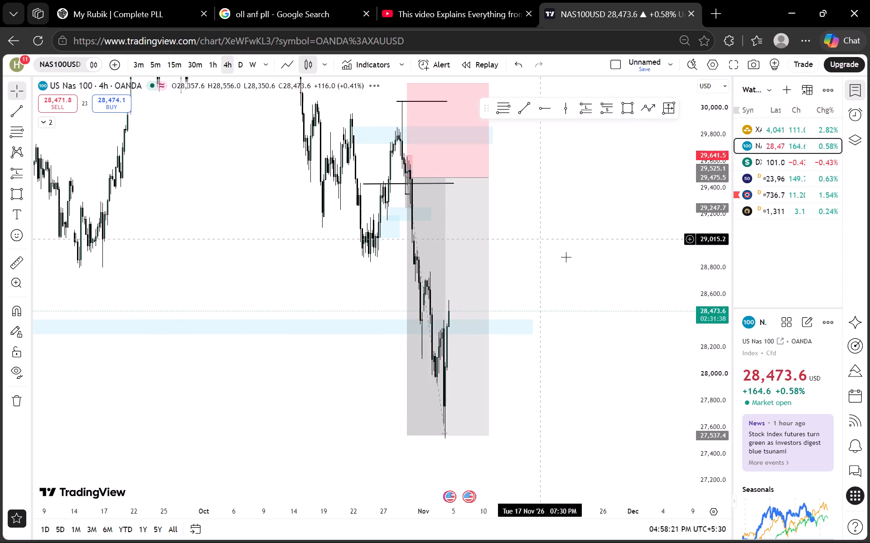
{"action": "scroll", "coordinate": [588, 270], "scroll_direction": "up", "scroll_amount": 7}
{"action": "scroll", "coordinate": [382, 385], "scroll_direction": "up", "scroll_amount": 3}
{"action": "left_click_drag", "start_coordinate": [382, 389], "coordinate": [564, 369]}
{"action": "scroll", "coordinate": [746, 306], "scroll_direction": "down", "scroll_amount": 8}
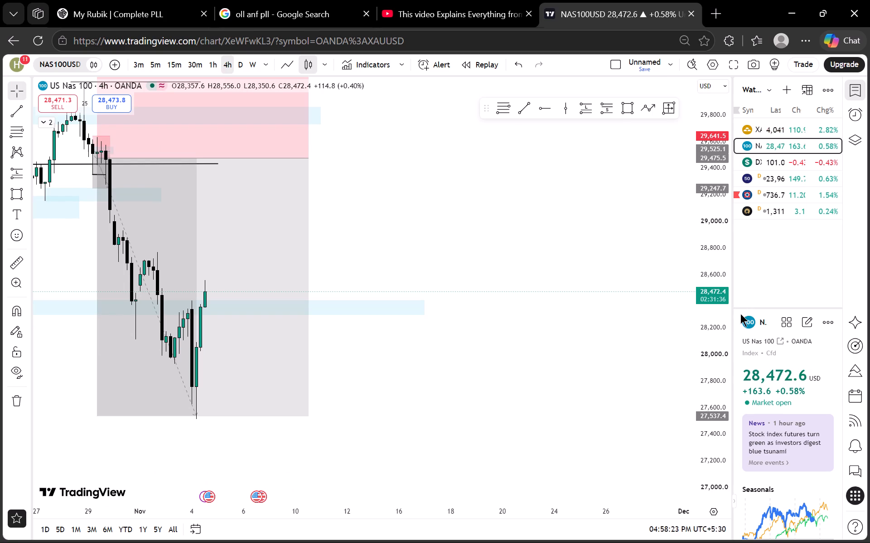
{"action": "scroll", "coordinate": [740, 314], "scroll_direction": "down", "scroll_amount": 12}
{"action": "scroll", "coordinate": [521, 355], "scroll_direction": "up", "scroll_amount": 2}
{"action": "left_click_drag", "start_coordinate": [418, 363], "coordinate": [581, 350]}
{"action": "scroll", "coordinate": [564, 345], "scroll_direction": "down", "scroll_amount": 4}
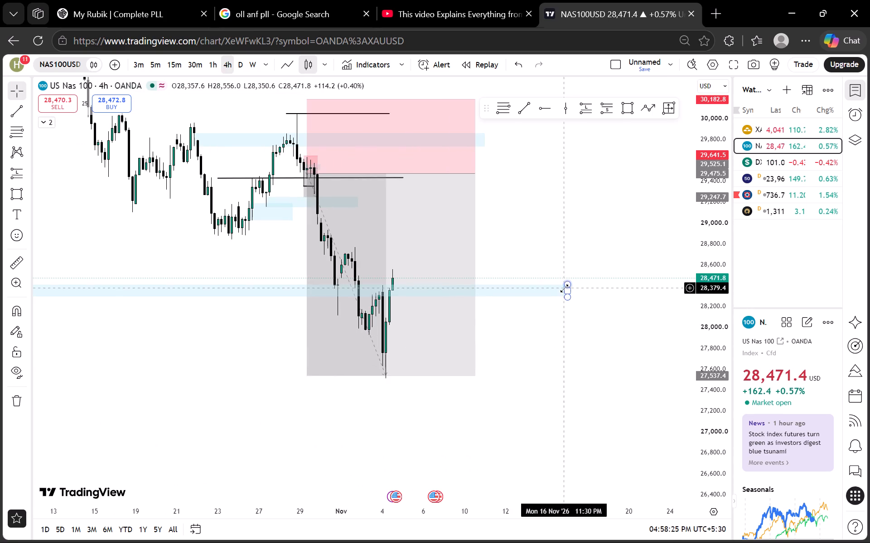
{"action": "left_click", "coordinate": [564, 288]}
{"action": "left_click_drag", "start_coordinate": [569, 294], "coordinate": [374, 294]}
{"action": "left_click", "coordinate": [519, 310]}
Draw a rectangle zone from 4 to 6 November between about 28,285 and 28,068 on the 4-hour chart.
{"action": "scroll", "coordinate": [520, 317], "scroll_direction": "down", "scroll_amount": 9}
{"action": "scroll", "coordinate": [359, 358], "scroll_direction": "up", "scroll_amount": 11}
{"action": "left_click_drag", "start_coordinate": [561, 324], "coordinate": [570, 324]}
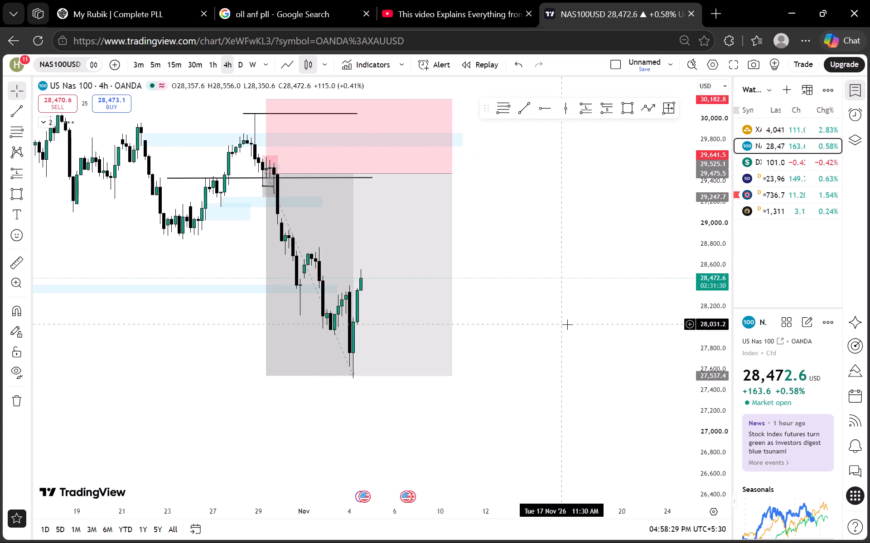
{"action": "left_click_drag", "start_coordinate": [570, 324], "coordinate": [679, 299]}
{"action": "scroll", "coordinate": [729, 295], "scroll_direction": "up", "scroll_amount": 10}
{"action": "left_click", "coordinate": [578, 276]}
{"action": "left_click", "coordinate": [622, 109]}
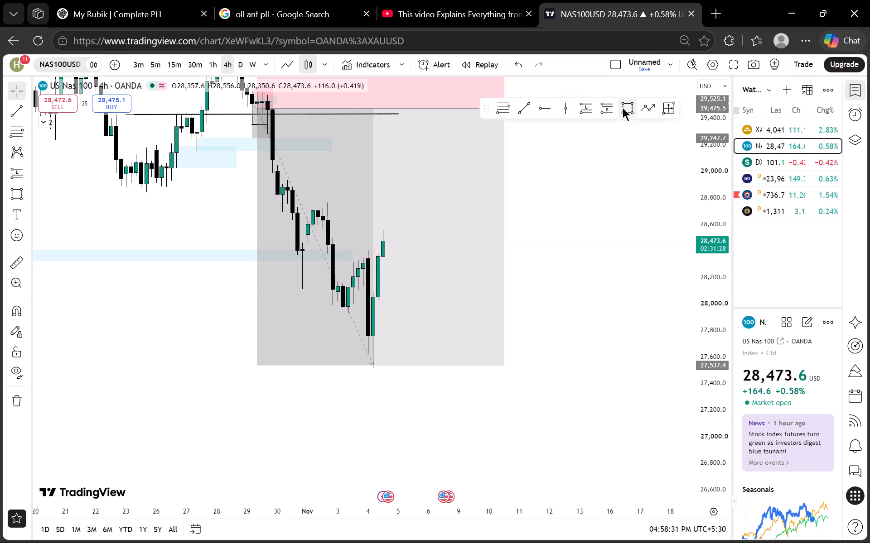
{"action": "left_click", "coordinate": [372, 267]}
{"action": "left_click", "coordinate": [435, 295]}
{"action": "left_click", "coordinate": [547, 263]}
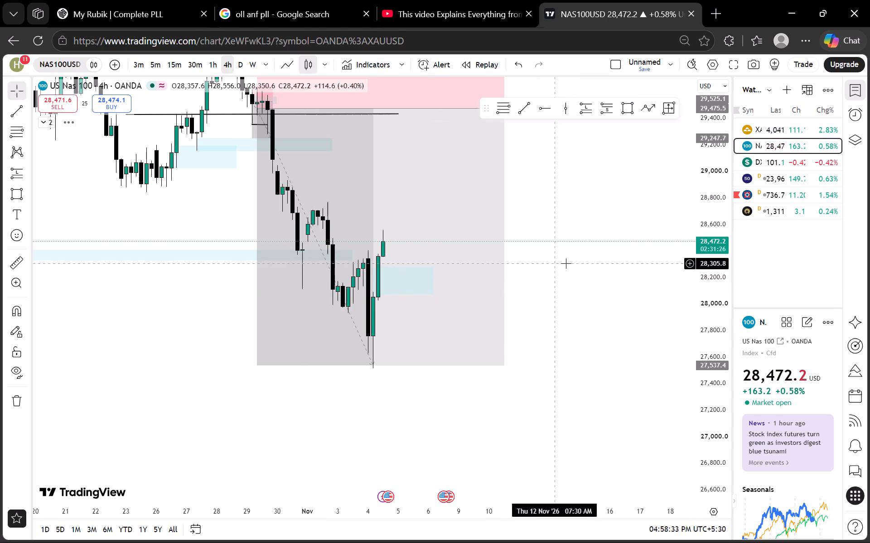
Apply the saved OB drawing template to the new 4 November rectangle.
{"action": "scroll", "coordinate": [703, 251], "scroll_direction": "down", "scroll_amount": 5}
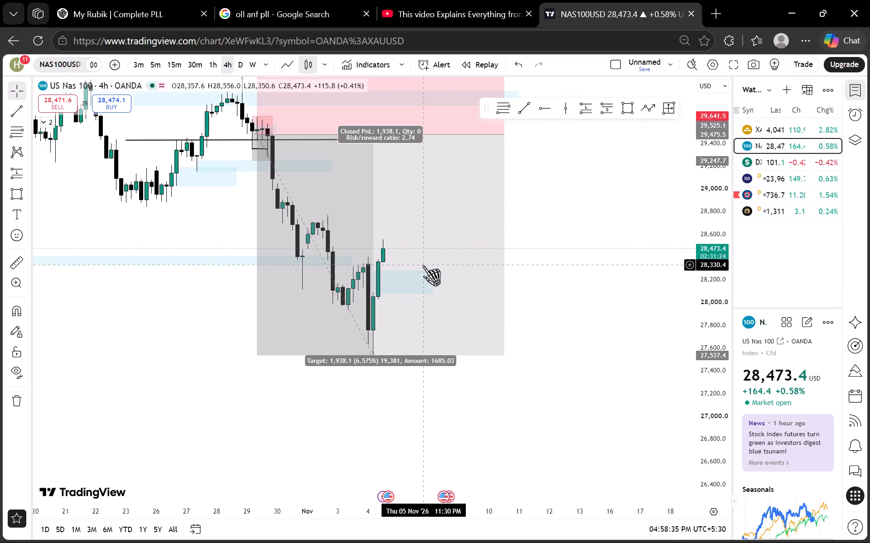
{"action": "left_click", "coordinate": [422, 265]}
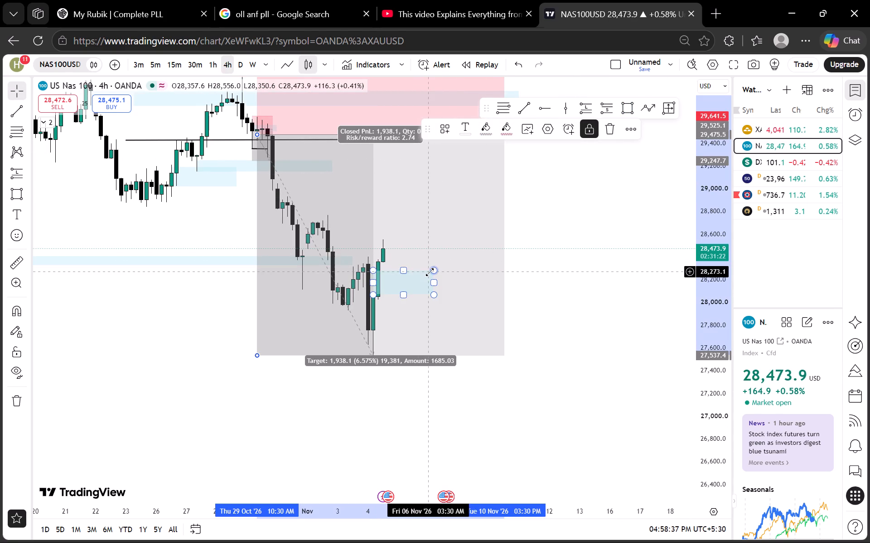
{"action": "left_click", "coordinate": [430, 272]}
{"action": "left_click", "coordinate": [450, 129]}
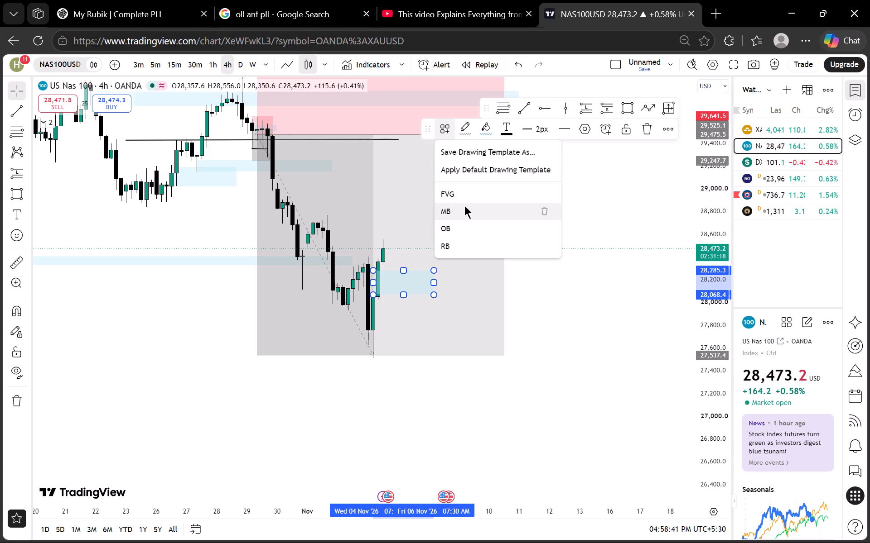
{"action": "left_click", "coordinate": [460, 227]}
{"action": "left_click", "coordinate": [603, 273]}
Extend the OB zone's lower edge down to about 27,579, near the 4 November low, on the 4-hour chart.
{"action": "scroll", "coordinate": [720, 268], "scroll_direction": "down", "scroll_amount": 4}
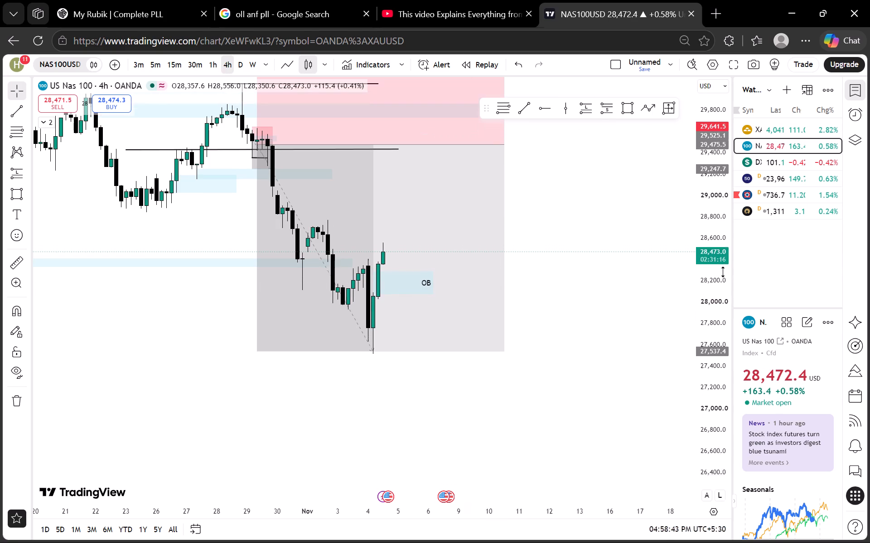
{"action": "scroll", "coordinate": [723, 272], "scroll_direction": "down", "scroll_amount": 1}
{"action": "left_click", "coordinate": [218, 68]}
{"action": "scroll", "coordinate": [745, 343], "scroll_direction": "up", "scroll_amount": 15}
{"action": "left_click", "coordinate": [232, 67]}
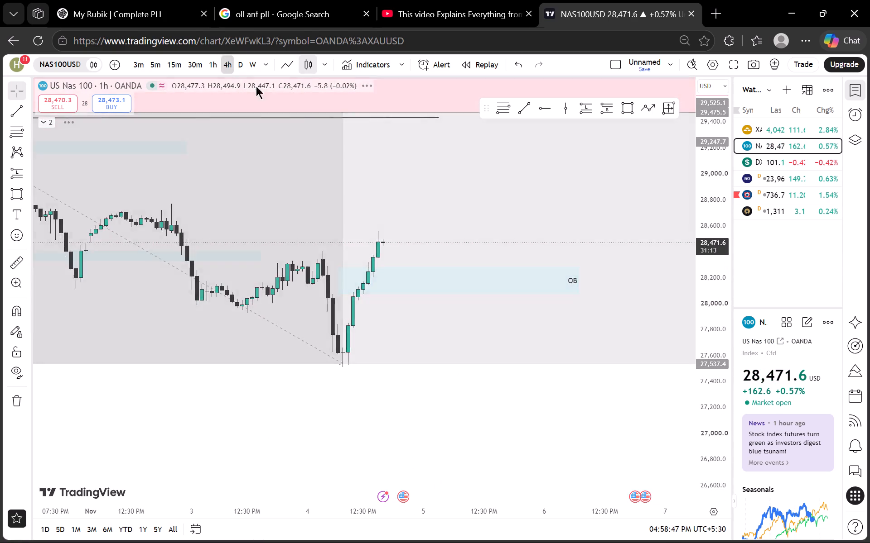
{"action": "left_click_drag", "start_coordinate": [375, 295], "coordinate": [373, 357]}
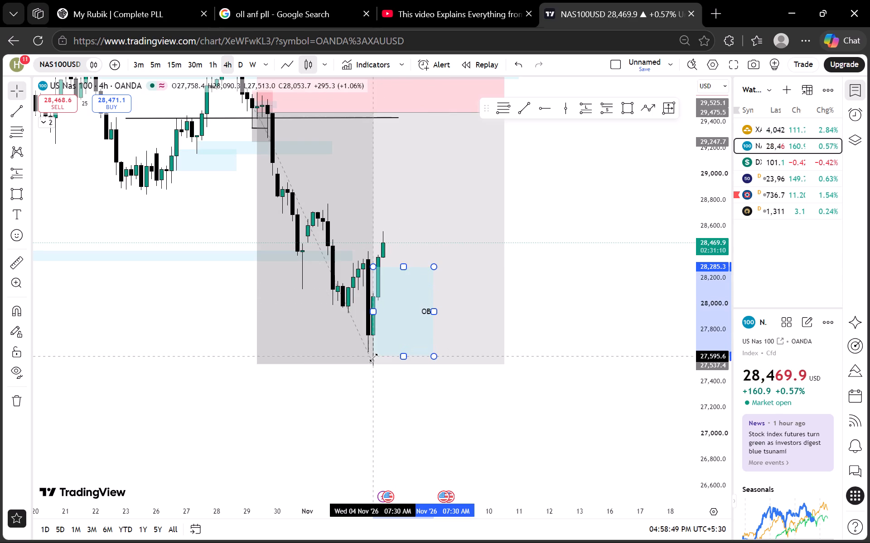
{"action": "left_click_drag", "start_coordinate": [373, 357], "coordinate": [370, 359]}
{"action": "left_click", "coordinate": [396, 264]}
{"action": "left_click", "coordinate": [401, 264]}
{"action": "left_click", "coordinate": [645, 287]}
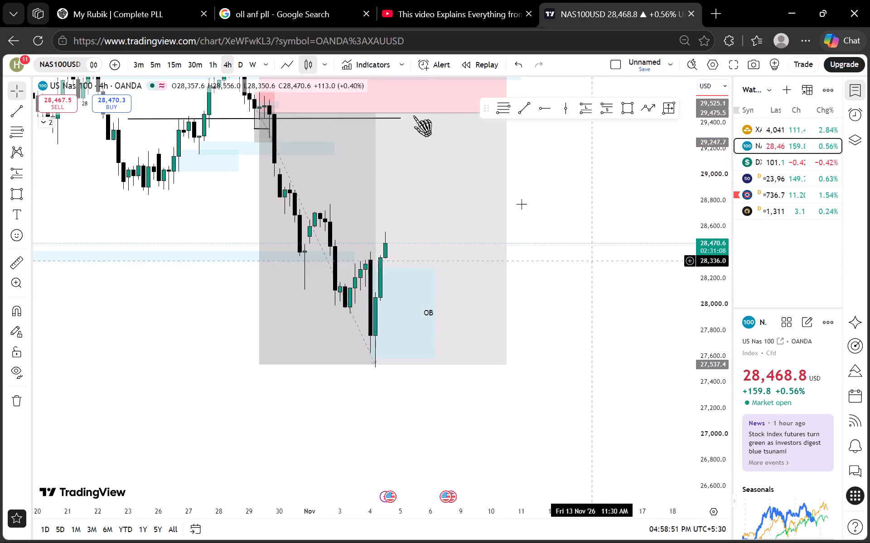
On the 1-hour chart, lower the OB zone's top to about 27,820 and start it at the 4 November low candles.
{"action": "left_click", "coordinate": [205, 59]}
{"action": "left_click", "coordinate": [214, 62]}
{"action": "scroll", "coordinate": [460, 228], "scroll_direction": "down", "scroll_amount": 5}
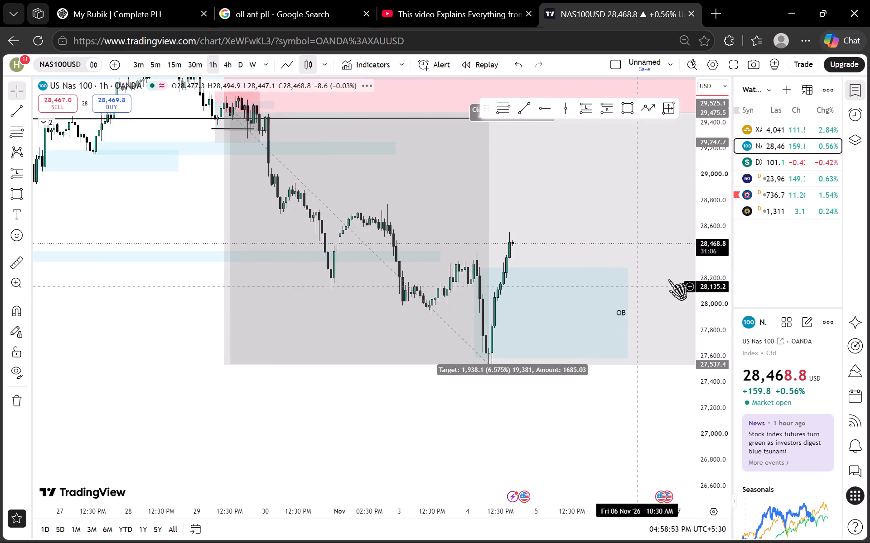
{"action": "scroll", "coordinate": [705, 272], "scroll_direction": "up", "scroll_amount": 17}
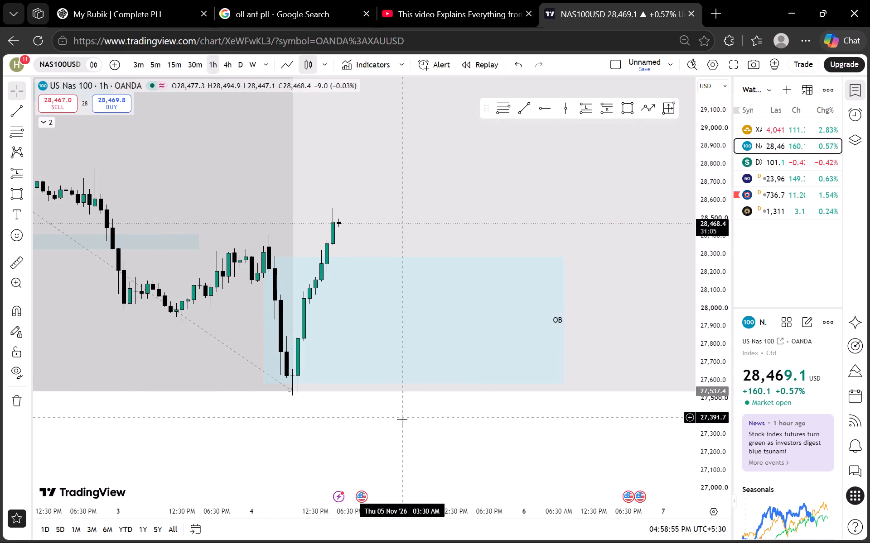
{"action": "left_click_drag", "start_coordinate": [397, 427], "coordinate": [393, 352]}
{"action": "left_click_drag", "start_coordinate": [262, 183], "coordinate": [288, 278]}
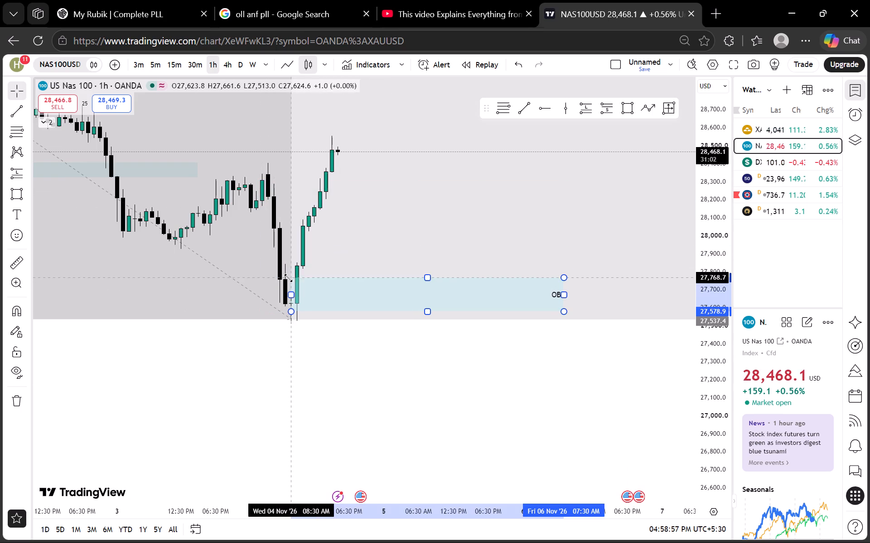
{"action": "left_click_drag", "start_coordinate": [288, 278], "coordinate": [282, 268]}
{"action": "left_click", "coordinate": [315, 368]}
Examine the candles inside the OB zone on the 30-minute, 15-minute and 5-minute charts, and return to the 1-hour chart.
{"action": "left_click", "coordinate": [194, 66]}
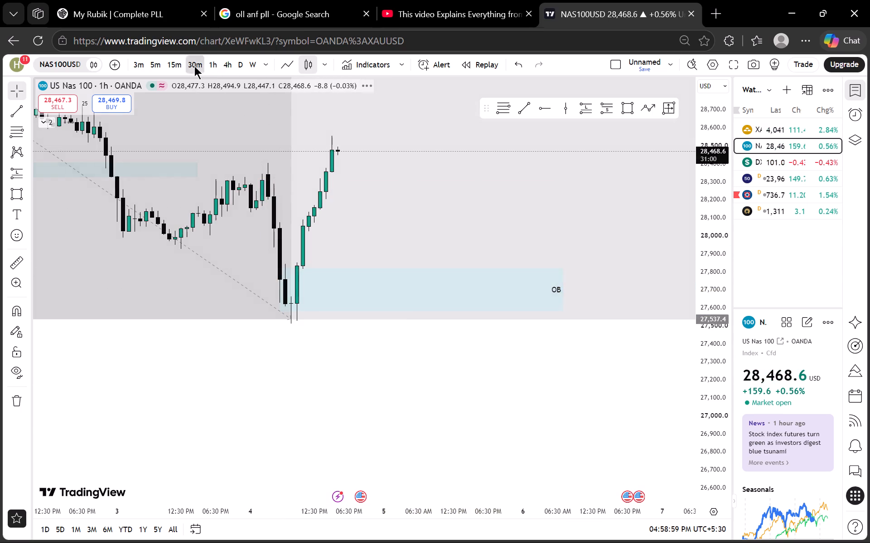
{"action": "scroll", "coordinate": [280, 251], "scroll_direction": "down", "scroll_amount": 2}
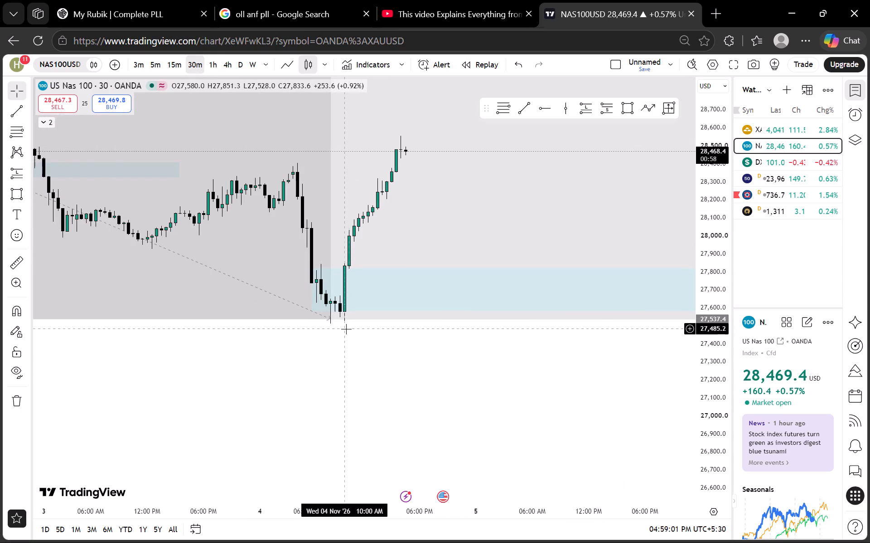
{"action": "left_click", "coordinate": [208, 62]}
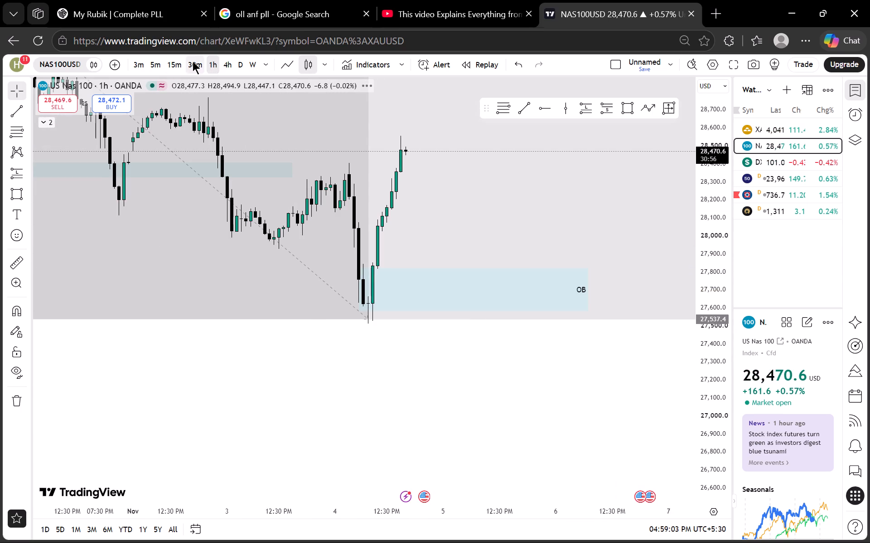
{"action": "left_click", "coordinate": [193, 61]}
{"action": "left_click", "coordinate": [169, 64]}
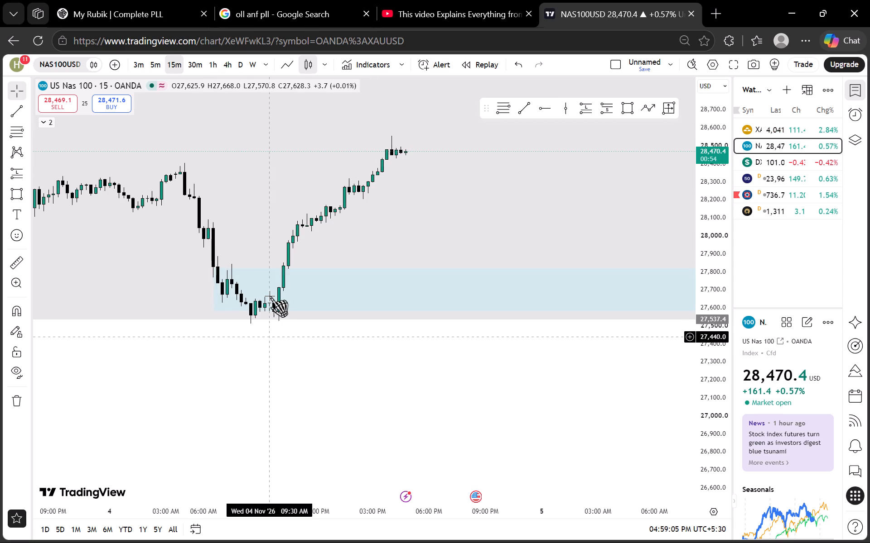
{"action": "left_click", "coordinate": [159, 61]}
{"action": "scroll", "coordinate": [200, 85], "scroll_direction": "down", "scroll_amount": 5}
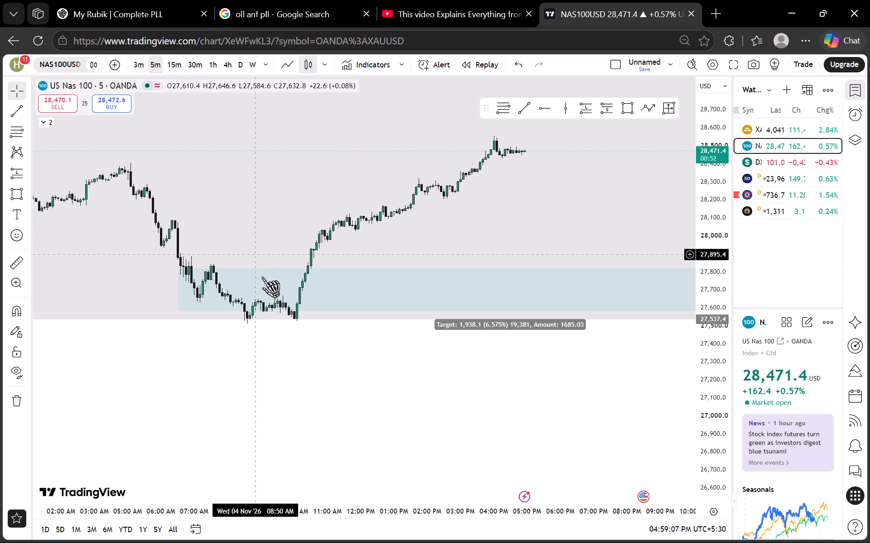
{"action": "left_click", "coordinate": [200, 58]}
{"action": "left_click", "coordinate": [211, 64]}
Place a long position in the OB zone with entry at about 27,679 and stop at about 27,271.
{"action": "scroll", "coordinate": [435, 283], "scroll_direction": "up", "scroll_amount": 6}
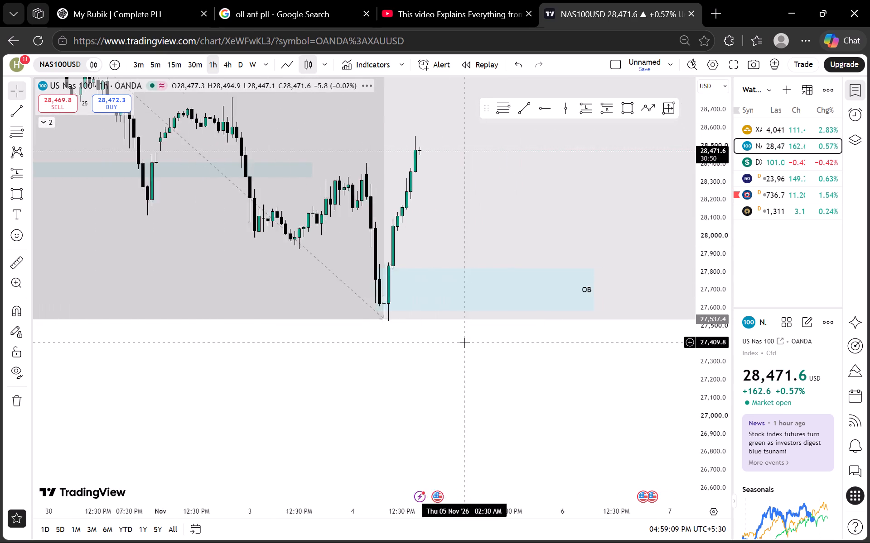
{"action": "scroll", "coordinate": [422, 333], "scroll_direction": "up", "scroll_amount": 3}
{"action": "scroll", "coordinate": [693, 291], "scroll_direction": "up", "scroll_amount": 6}
{"action": "scroll", "coordinate": [552, 289], "scroll_direction": "down", "scroll_amount": 5}
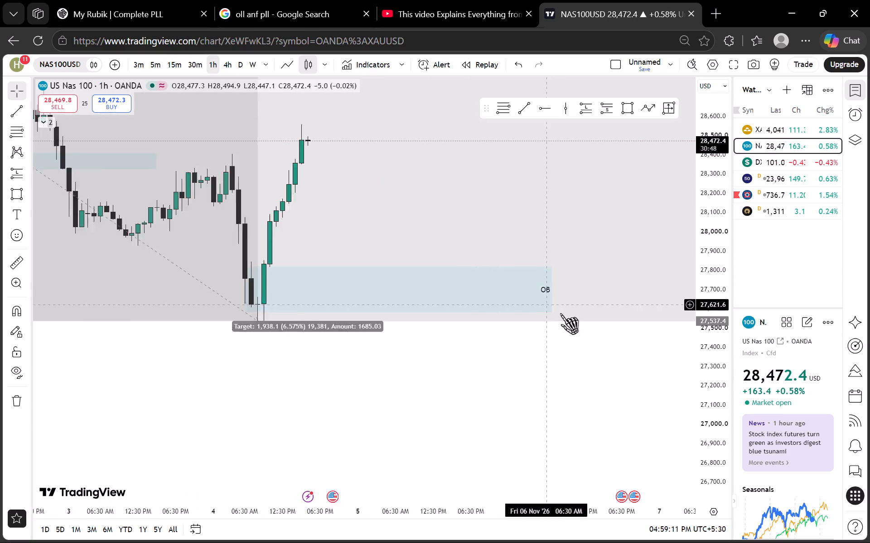
{"action": "scroll", "coordinate": [478, 267], "scroll_direction": "down", "scroll_amount": 3}
{"action": "scroll", "coordinate": [686, 268], "scroll_direction": "down", "scroll_amount": 6}
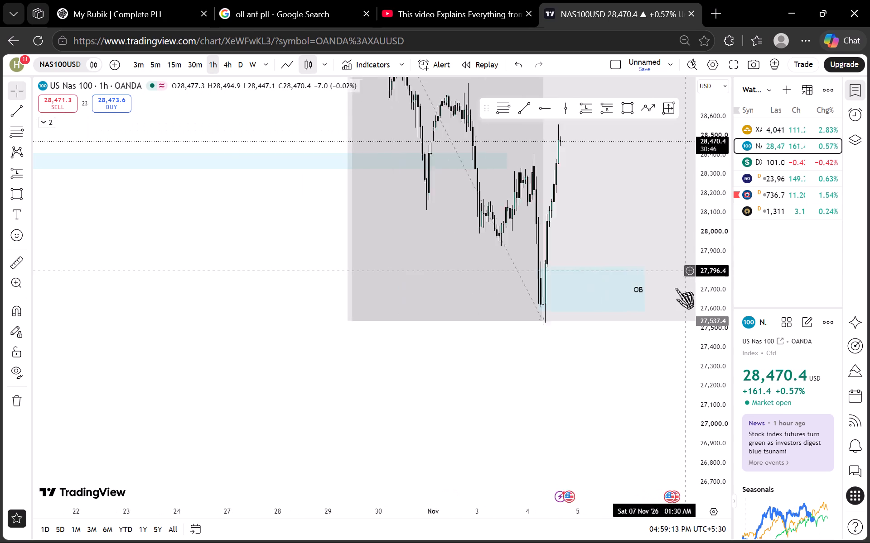
{"action": "scroll", "coordinate": [676, 288], "scroll_direction": "down", "scroll_amount": 9}
{"action": "scroll", "coordinate": [643, 325], "scroll_direction": "up", "scroll_amount": 5}
{"action": "left_click_drag", "start_coordinate": [465, 391], "coordinate": [377, 391]}
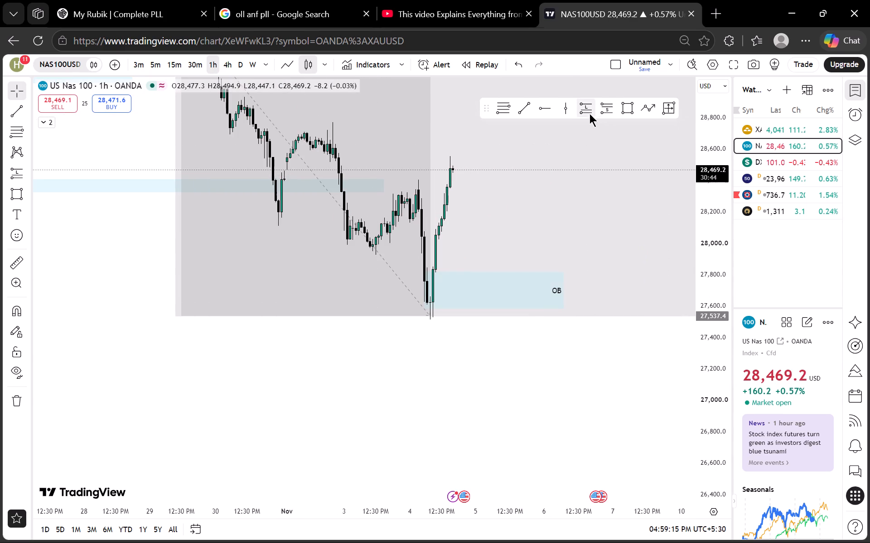
{"action": "left_click", "coordinate": [590, 114]}
{"action": "left_click", "coordinate": [450, 294]}
{"action": "left_click_drag", "start_coordinate": [449, 373], "coordinate": [454, 349]}
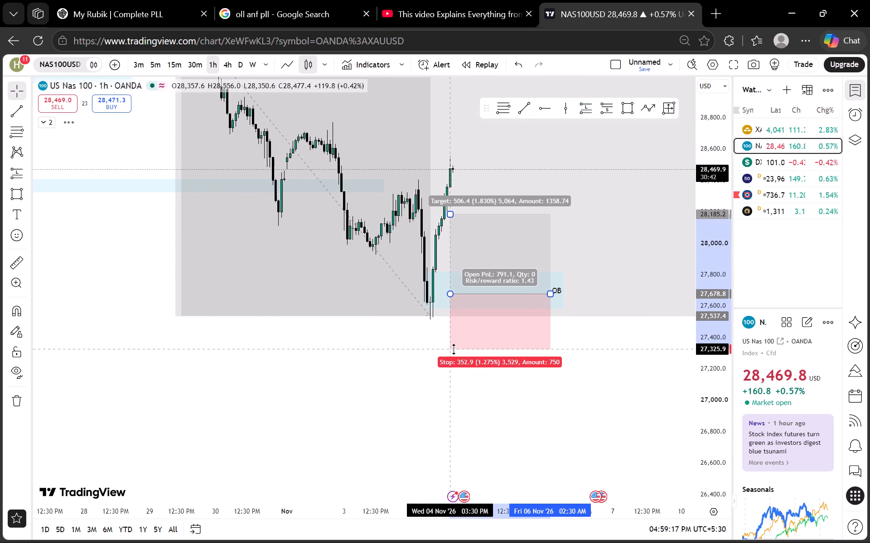
{"action": "left_click_drag", "start_coordinate": [454, 349], "coordinate": [449, 358]}
{"action": "left_click", "coordinate": [583, 350]}
Raise the long position's target to about 30,068, near the 29 October high, on the 1-hour chart.
{"action": "scroll", "coordinate": [696, 296], "scroll_direction": "down", "scroll_amount": 17}
{"action": "left_click_drag", "start_coordinate": [300, 329], "coordinate": [137, 393]}
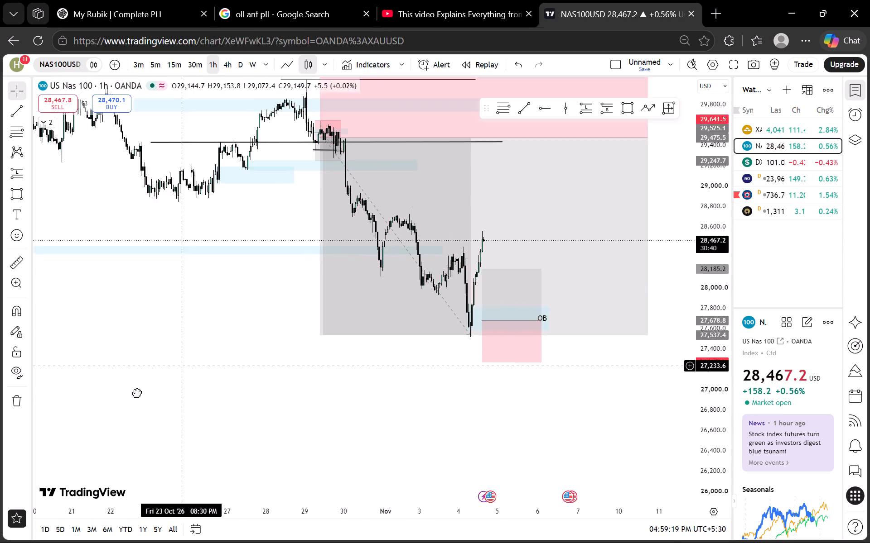
{"action": "left_click_drag", "start_coordinate": [137, 393], "coordinate": [137, 393]}
{"action": "left_click_drag", "start_coordinate": [438, 296], "coordinate": [461, 136]}
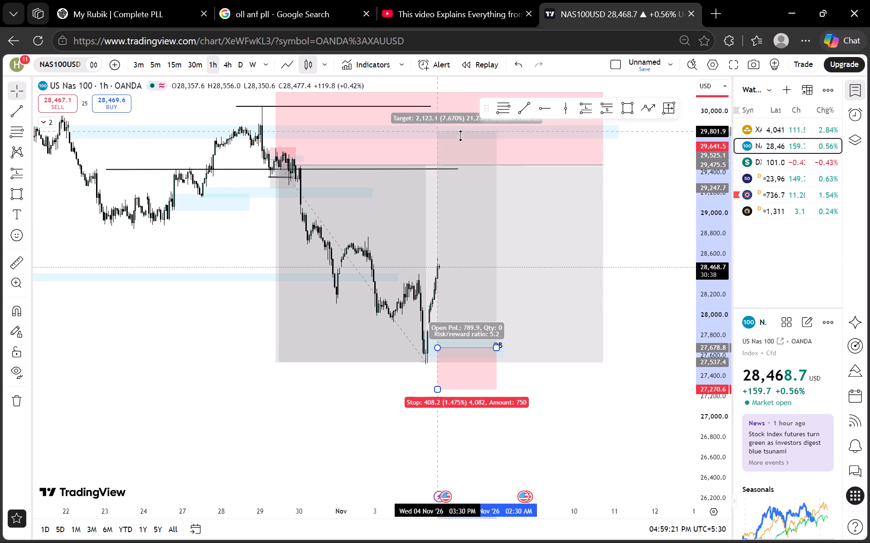
{"action": "left_click_drag", "start_coordinate": [461, 136], "coordinate": [480, 110]}
{"action": "left_click_drag", "start_coordinate": [209, 325], "coordinate": [159, 399]}
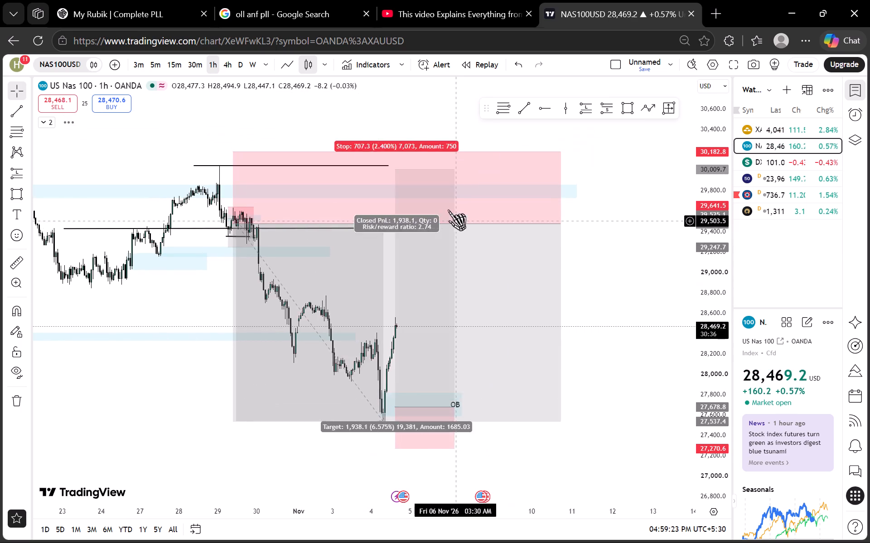
{"action": "left_click", "coordinate": [397, 167]}
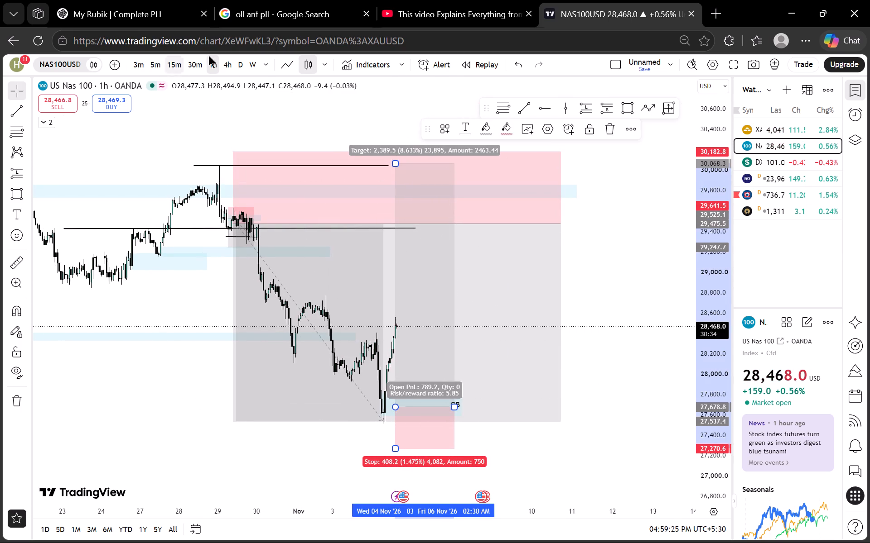
Examine the NAS100USD long position and OB zone against the wider price structure on the 4-hour chart.
{"action": "left_click", "coordinate": [222, 61]}
{"action": "scroll", "coordinate": [691, 237], "scroll_direction": "down", "scroll_amount": 14}
{"action": "scroll", "coordinate": [693, 286], "scroll_direction": "up", "scroll_amount": 7}
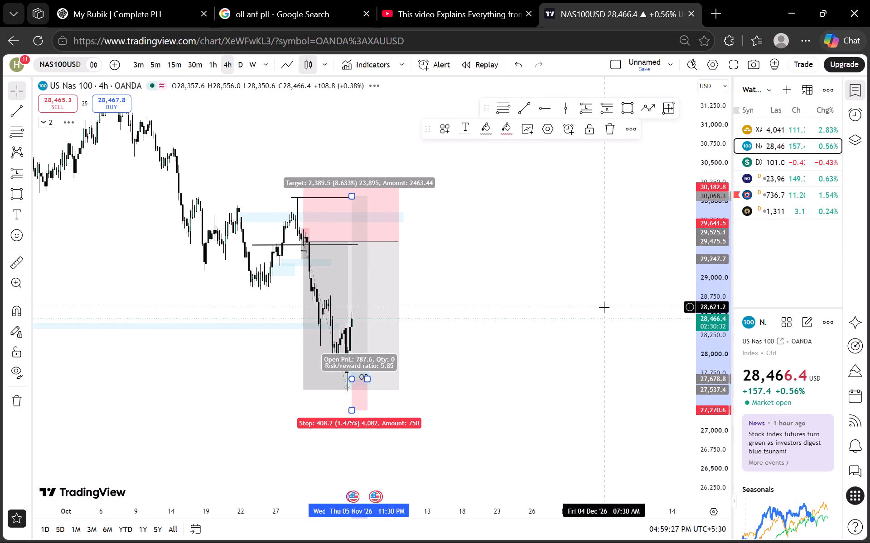
{"action": "scroll", "coordinate": [750, 274], "scroll_direction": "down", "scroll_amount": 6}
{"action": "scroll", "coordinate": [658, 307], "scroll_direction": "up", "scroll_amount": 4}
{"action": "scroll", "coordinate": [699, 299], "scroll_direction": "down", "scroll_amount": 11}
{"action": "scroll", "coordinate": [558, 326], "scroll_direction": "up", "scroll_amount": 5}
{"action": "scroll", "coordinate": [448, 333], "scroll_direction": "down", "scroll_amount": 7}
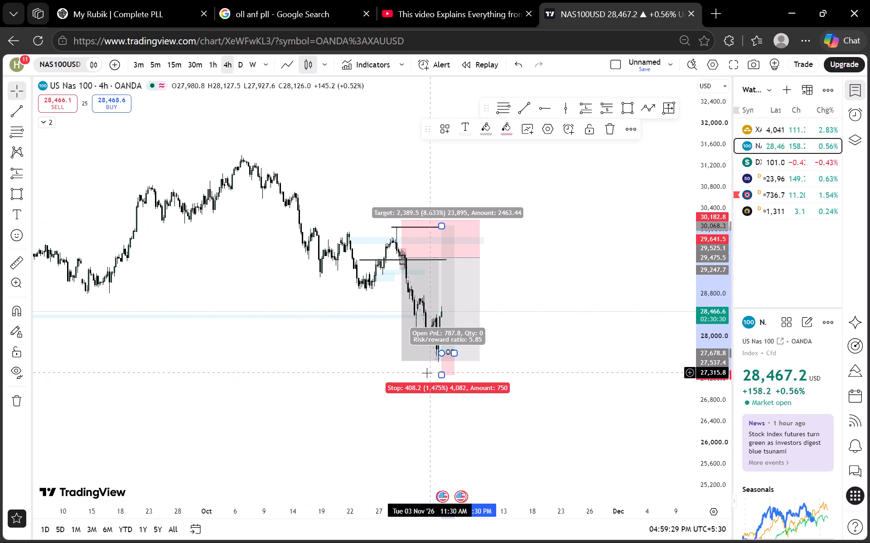
{"action": "scroll", "coordinate": [425, 373], "scroll_direction": "down", "scroll_amount": 3}
{"action": "left_click_drag", "start_coordinate": [229, 352], "coordinate": [397, 323]}
{"action": "scroll", "coordinate": [274, 355], "scroll_direction": "down", "scroll_amount": 2}
{"action": "left_click_drag", "start_coordinate": [449, 356], "coordinate": [266, 356]}
{"action": "scroll", "coordinate": [735, 278], "scroll_direction": "up", "scroll_amount": 4}
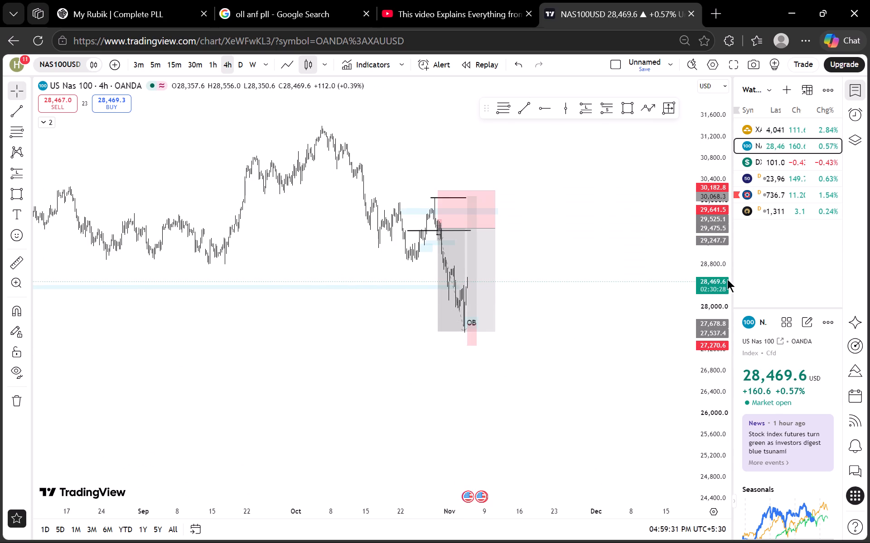
{"action": "scroll", "coordinate": [727, 279], "scroll_direction": "up", "scroll_amount": 19}
{"action": "left_click_drag", "start_coordinate": [400, 288], "coordinate": [493, 311]}
{"action": "scroll", "coordinate": [389, 338], "scroll_direction": "up", "scroll_amount": 1}
{"action": "left_click_drag", "start_coordinate": [364, 347], "coordinate": [479, 359]}
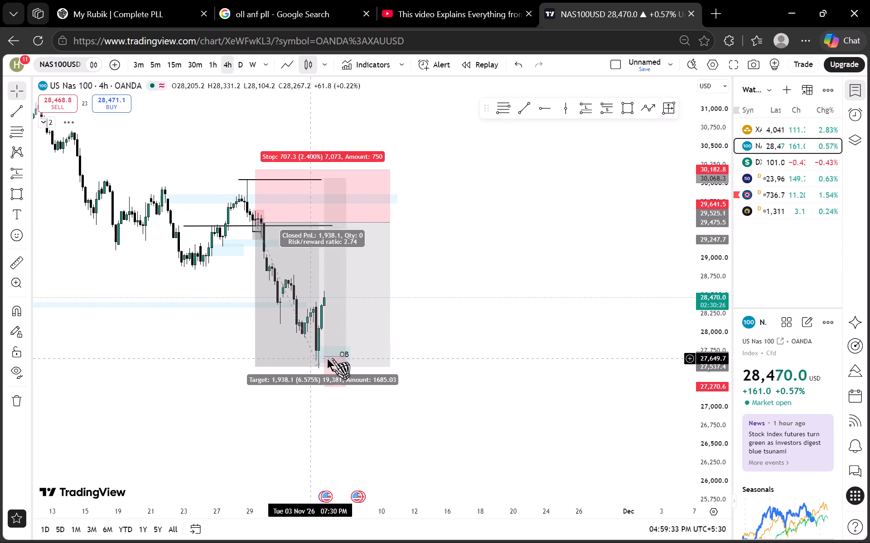
Shift the long position's entry to about 27,686 and extend the OB zone's end past the position on the 4-hour chart.
{"action": "left_click", "coordinate": [323, 356]}
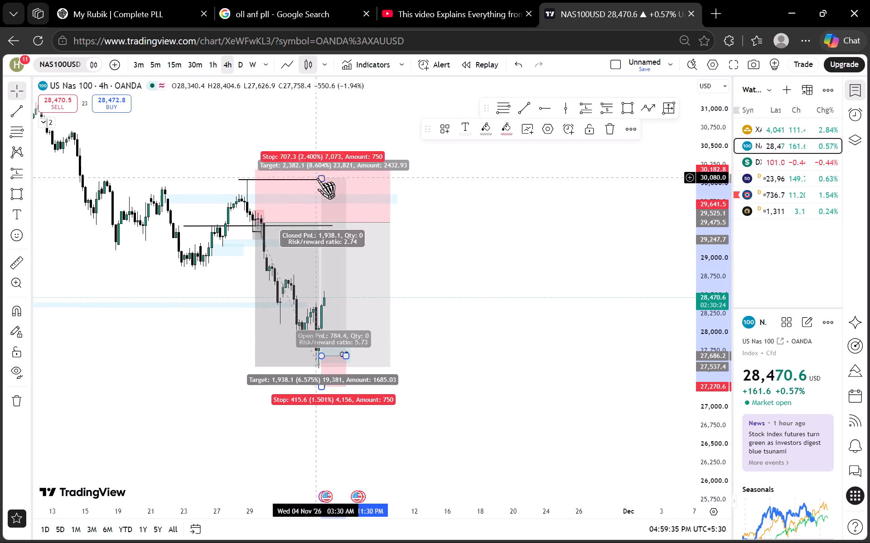
{"action": "left_click_drag", "start_coordinate": [351, 356], "coordinate": [372, 356]}
{"action": "left_click_drag", "start_coordinate": [429, 341], "coordinate": [433, 341]}
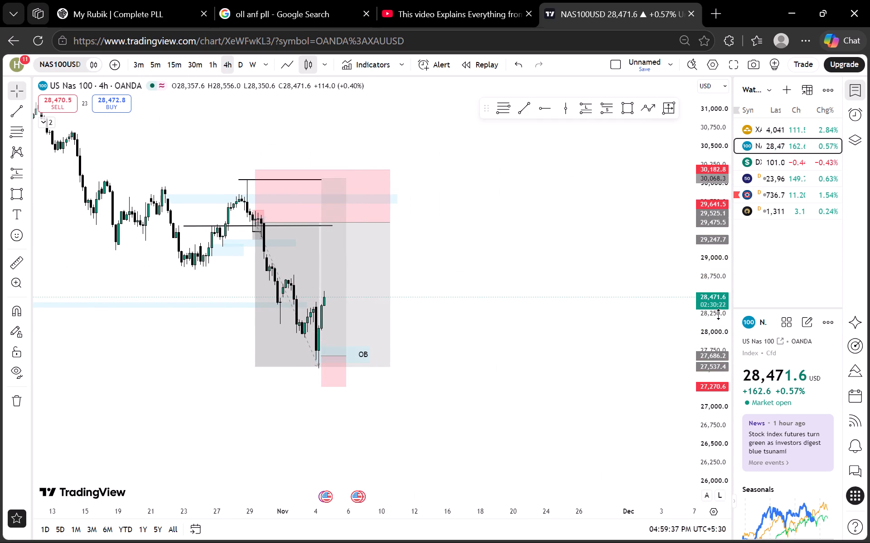
{"action": "scroll", "coordinate": [720, 278], "scroll_direction": "down", "scroll_amount": 5}
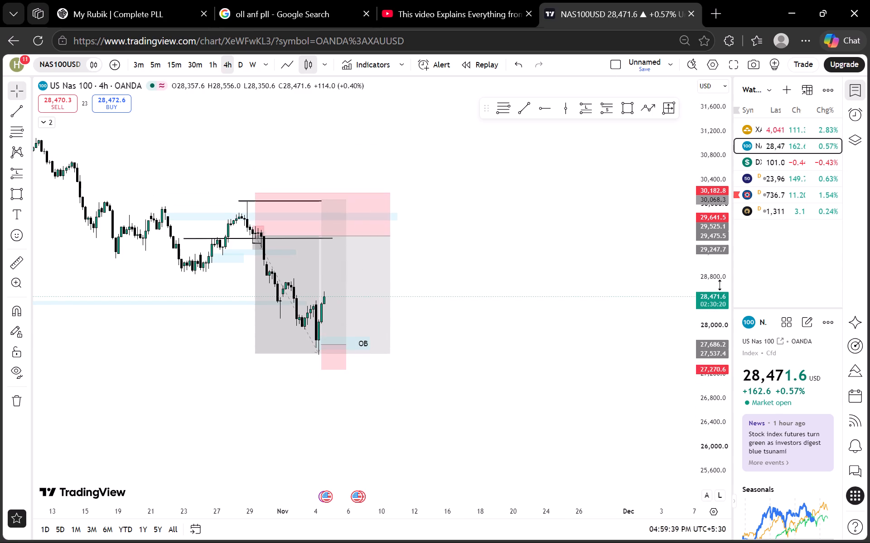
{"action": "scroll", "coordinate": [720, 285], "scroll_direction": "down", "scroll_amount": 6}
{"action": "left_click", "coordinate": [616, 269]}
Review the 4-hour charts of NIFTY and HDFCBANK, including HDFCBANK's price swings since March.
{"action": "left_click", "coordinate": [759, 170]}
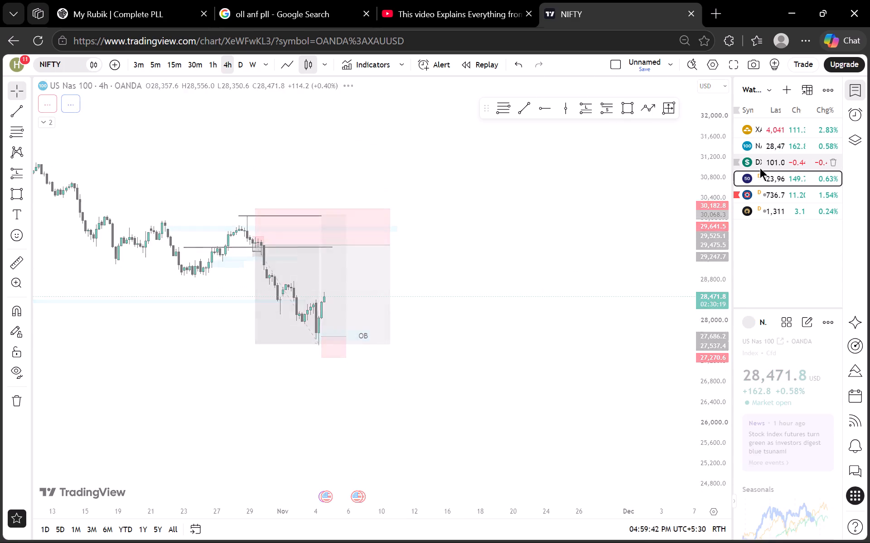
{"action": "scroll", "coordinate": [719, 271], "scroll_direction": "down", "scroll_amount": 6}
{"action": "scroll", "coordinate": [698, 308], "scroll_direction": "down", "scroll_amount": 2}
{"action": "left_click", "coordinate": [767, 188]}
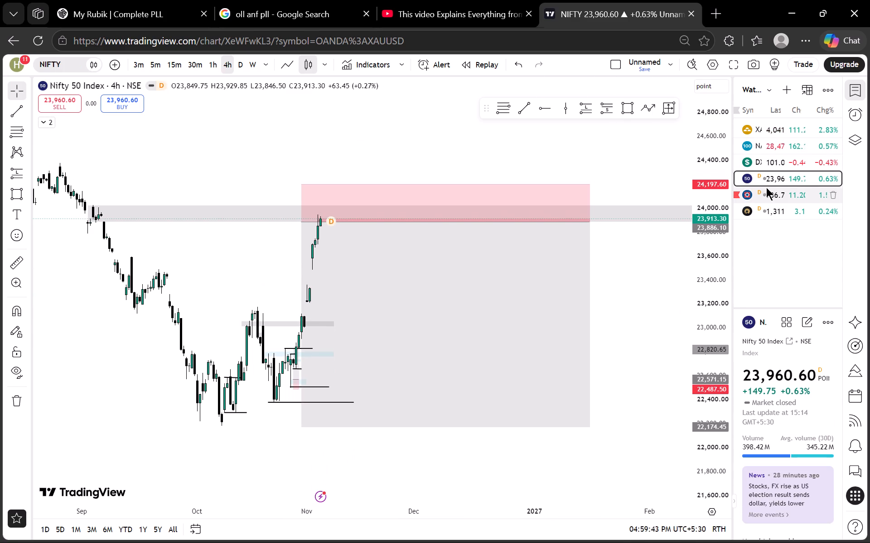
{"action": "scroll", "coordinate": [714, 258], "scroll_direction": "down", "scroll_amount": 18}
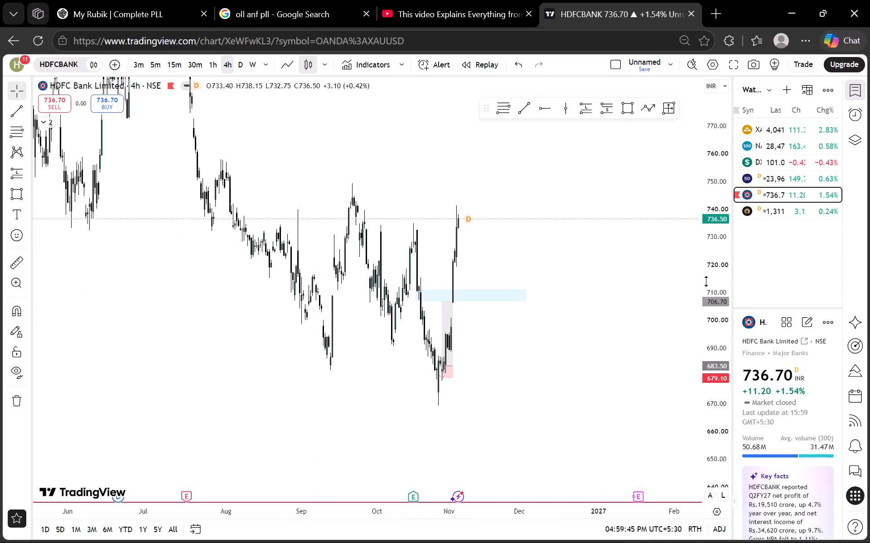
{"action": "scroll", "coordinate": [706, 282], "scroll_direction": "down", "scroll_amount": 13}
{"action": "left_click_drag", "start_coordinate": [269, 303], "coordinate": [393, 366]}
{"action": "scroll", "coordinate": [560, 211], "scroll_direction": "up", "scroll_amount": 3}
{"action": "left_click_drag", "start_coordinate": [542, 194], "coordinate": [424, 194]}
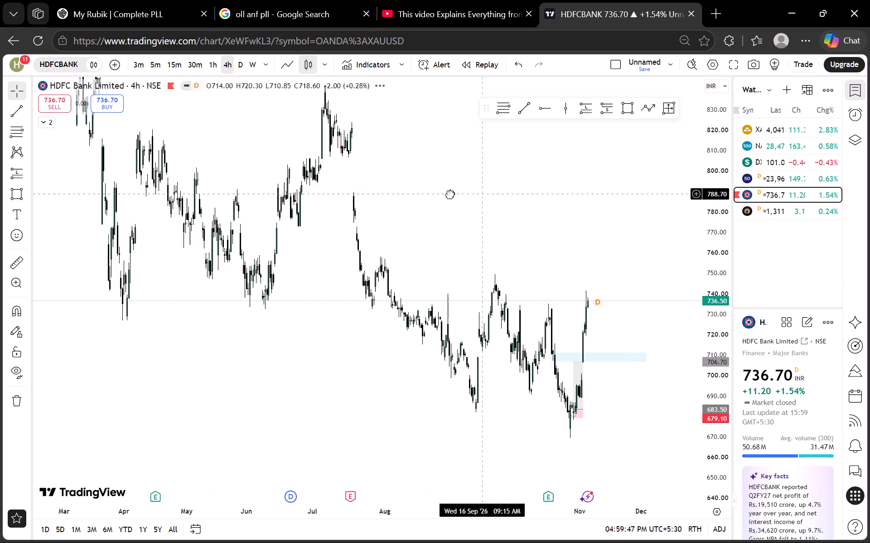
{"action": "scroll", "coordinate": [393, 191], "scroll_direction": "up", "scroll_amount": 5}
{"action": "left_click_drag", "start_coordinate": [408, 219], "coordinate": [584, 200]}
Examine XAUUSD on the 4-hour chart around the MB zone and the PWH, PDL and PWL+PML lines.
{"action": "left_click", "coordinate": [764, 134]}
{"action": "scroll", "coordinate": [720, 300], "scroll_direction": "up", "scroll_amount": 9}
{"action": "left_click_drag", "start_coordinate": [573, 419], "coordinate": [590, 248]}
{"action": "scroll", "coordinate": [719, 289], "scroll_direction": "up", "scroll_amount": 17}
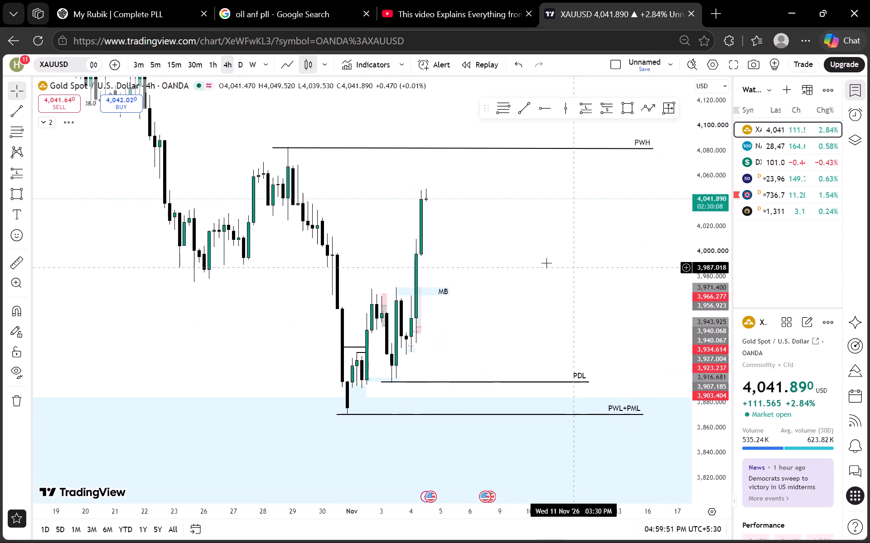
{"action": "scroll", "coordinate": [524, 257], "scroll_direction": "down", "scroll_amount": 1}
{"action": "scroll", "coordinate": [522, 257], "scroll_direction": "up", "scroll_amount": 3}
{"action": "left_click_drag", "start_coordinate": [478, 258], "coordinate": [550, 263]}
{"action": "scroll", "coordinate": [721, 254], "scroll_direction": "up", "scroll_amount": 7}
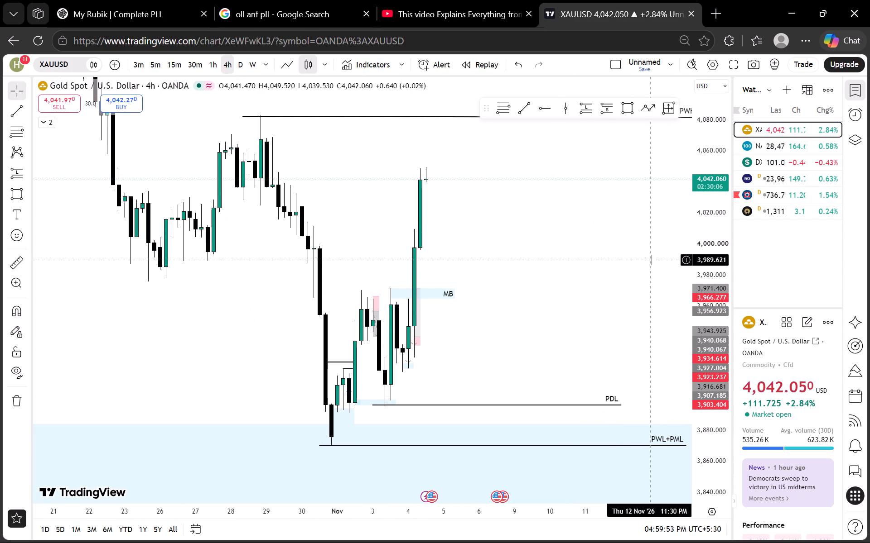
{"action": "scroll", "coordinate": [706, 242], "scroll_direction": "down", "scroll_amount": 1}
{"action": "scroll", "coordinate": [706, 242], "scroll_direction": "up", "scroll_amount": 3}
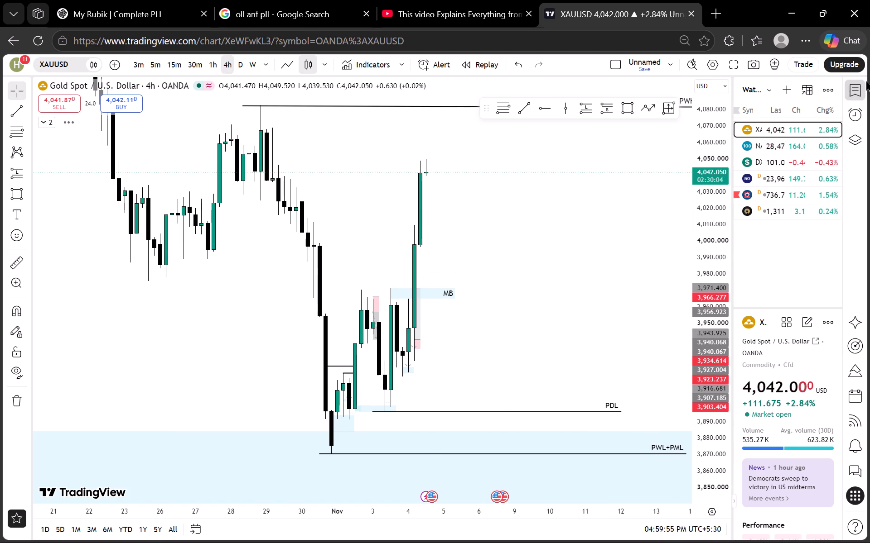
Hide the watchlist to widen the chart area.
{"action": "left_click", "coordinate": [866, 80]}
Examine XAUUSD's 4 November rally from the MB zone towards the PWH line on the 4-hour chart.
{"action": "scroll", "coordinate": [812, 236], "scroll_direction": "up", "scroll_amount": 12}
{"action": "left_click_drag", "start_coordinate": [518, 207], "coordinate": [653, 211]}
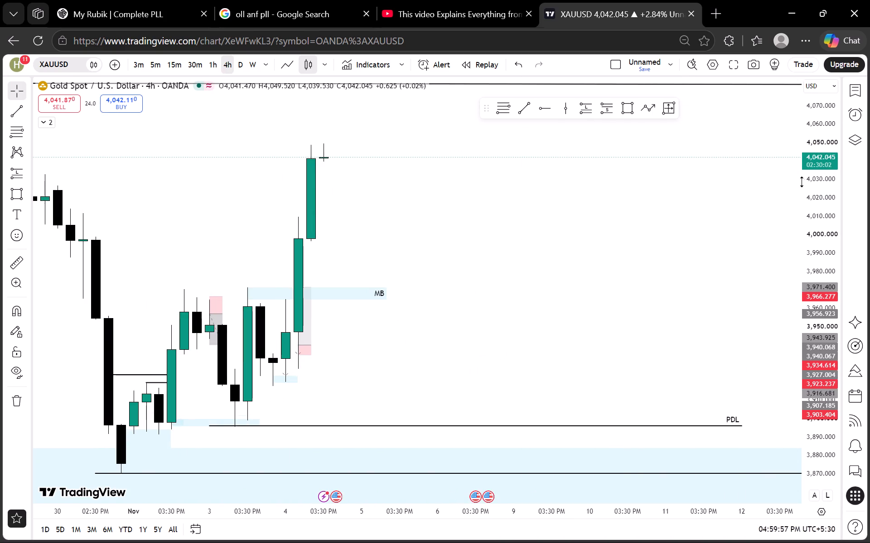
{"action": "scroll", "coordinate": [806, 182], "scroll_direction": "down", "scroll_amount": 15}
{"action": "scroll", "coordinate": [822, 206], "scroll_direction": "up", "scroll_amount": 3}
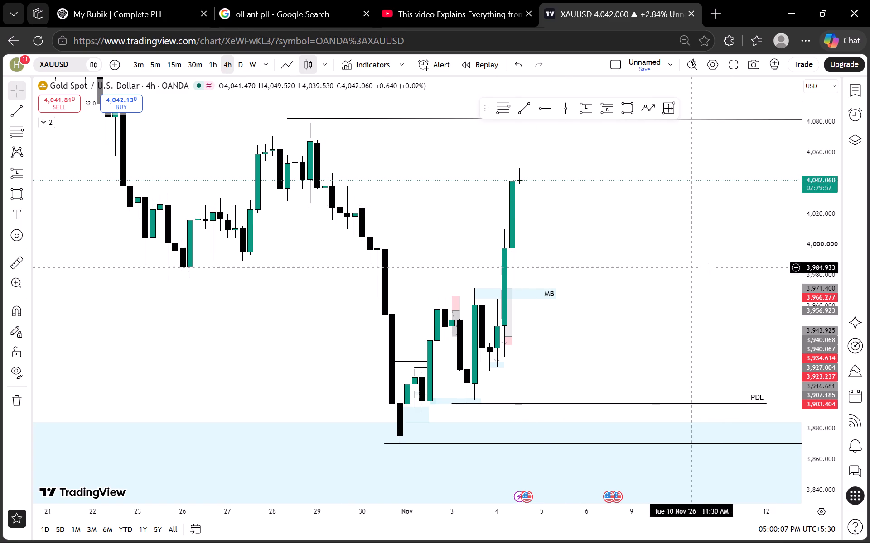
{"action": "scroll", "coordinate": [810, 210], "scroll_direction": "up", "scroll_amount": 5}
{"action": "scroll", "coordinate": [690, 211], "scroll_direction": "down", "scroll_amount": 3}
{"action": "left_click_drag", "start_coordinate": [702, 202], "coordinate": [632, 274]}
{"action": "scroll", "coordinate": [816, 248], "scroll_direction": "up", "scroll_amount": 6}
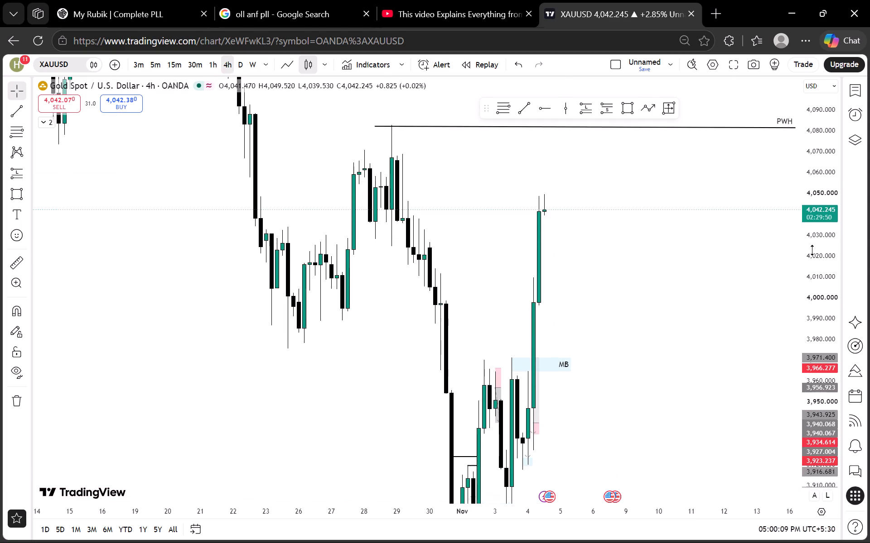
{"action": "scroll", "coordinate": [812, 250], "scroll_direction": "up", "scroll_amount": 7}
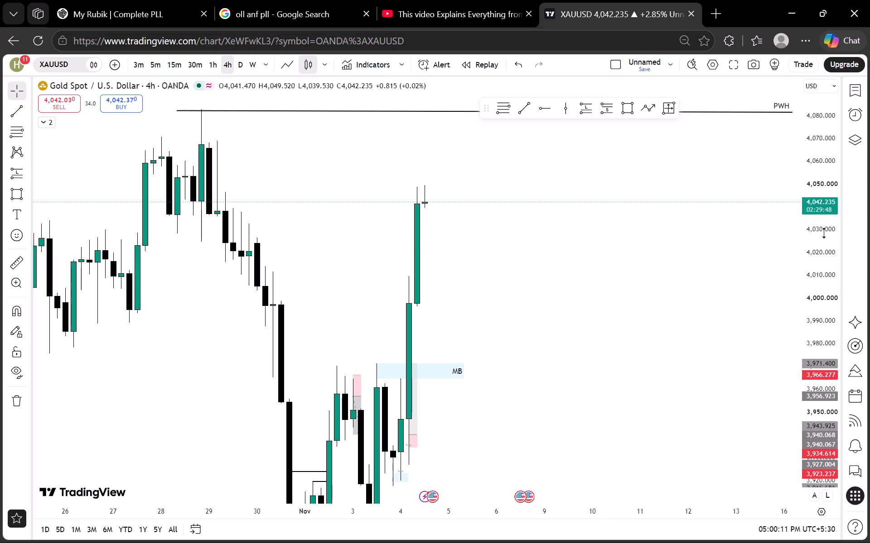
{"action": "scroll", "coordinate": [800, 237], "scroll_direction": "down", "scroll_amount": 2}
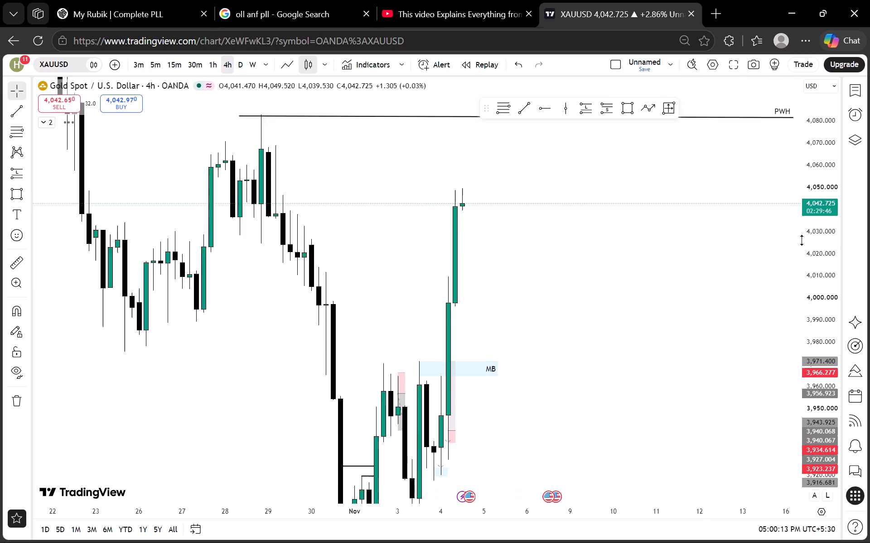
{"action": "scroll", "coordinate": [802, 240], "scroll_direction": "down", "scroll_amount": 10}
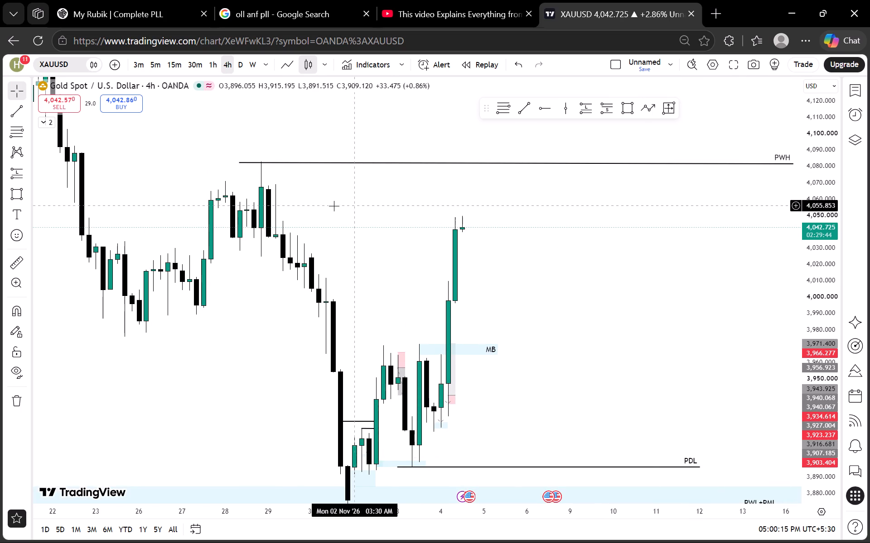
{"action": "left_click_drag", "start_coordinate": [330, 215], "coordinate": [416, 218]}
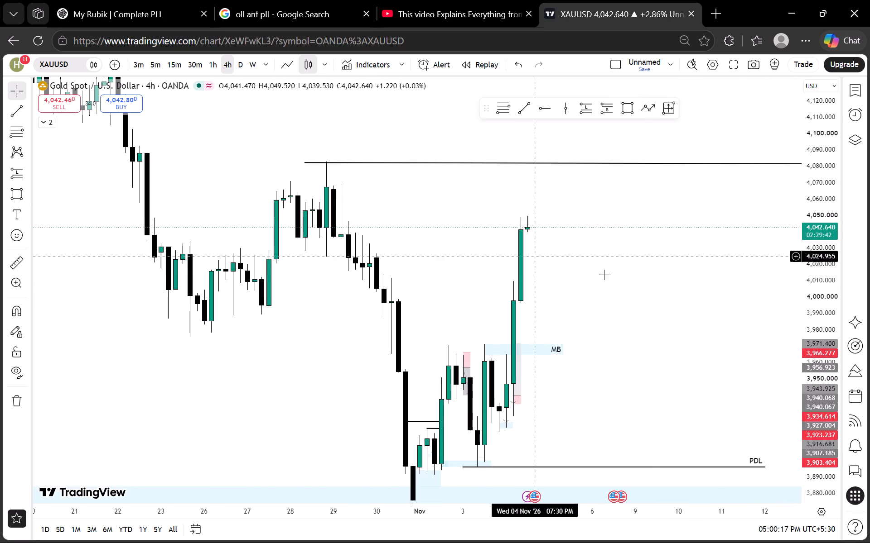
{"action": "scroll", "coordinate": [802, 264], "scroll_direction": "down", "scroll_amount": 8}
{"action": "left_click_drag", "start_coordinate": [259, 188], "coordinate": [227, 224]}
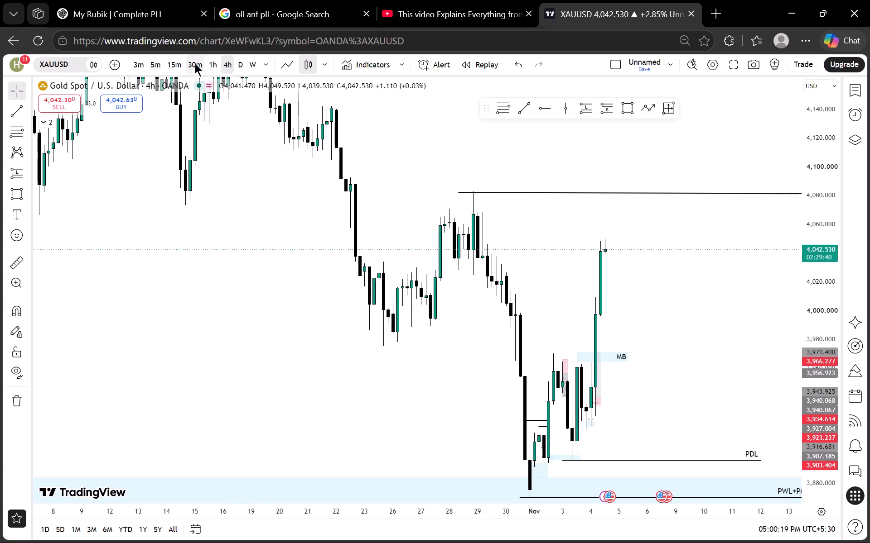
Examine XAUUSD on the 1-hour chart, covering the late-October decline, the rally above the MB zone and the PWH line.
{"action": "left_click", "coordinate": [209, 63]}
{"action": "scroll", "coordinate": [605, 254], "scroll_direction": "down", "scroll_amount": 4}
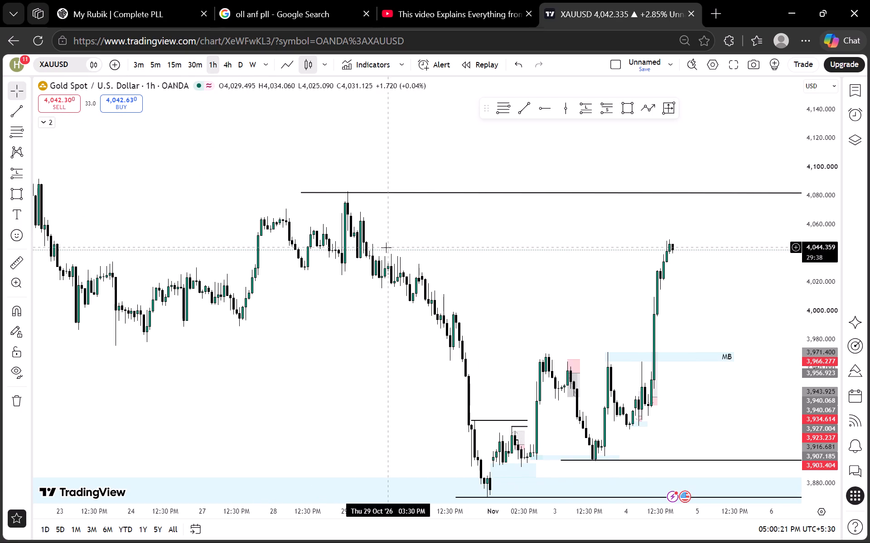
{"action": "left_click_drag", "start_coordinate": [741, 294], "coordinate": [640, 269]}
{"action": "scroll", "coordinate": [867, 293], "scroll_direction": "up", "scroll_amount": 6}
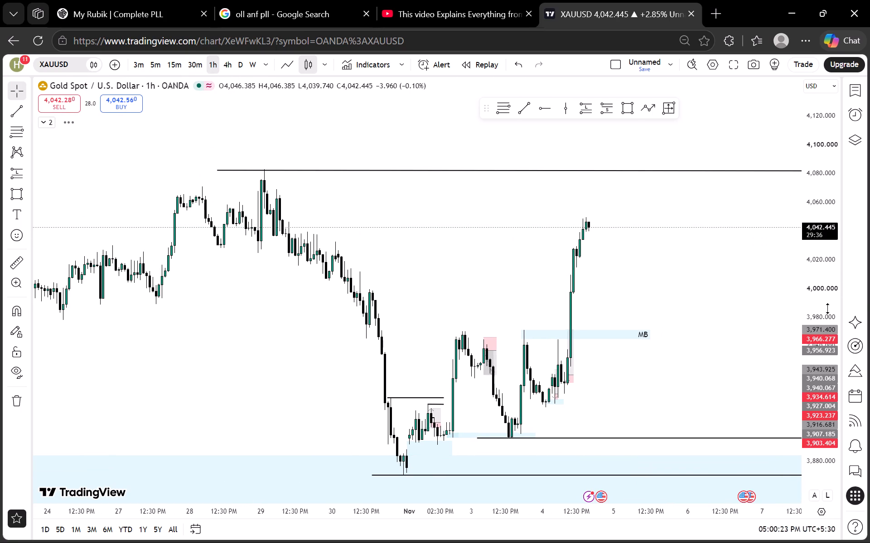
{"action": "scroll", "coordinate": [828, 309], "scroll_direction": "up", "scroll_amount": 15}
{"action": "scroll", "coordinate": [808, 274], "scroll_direction": "down", "scroll_amount": 13}
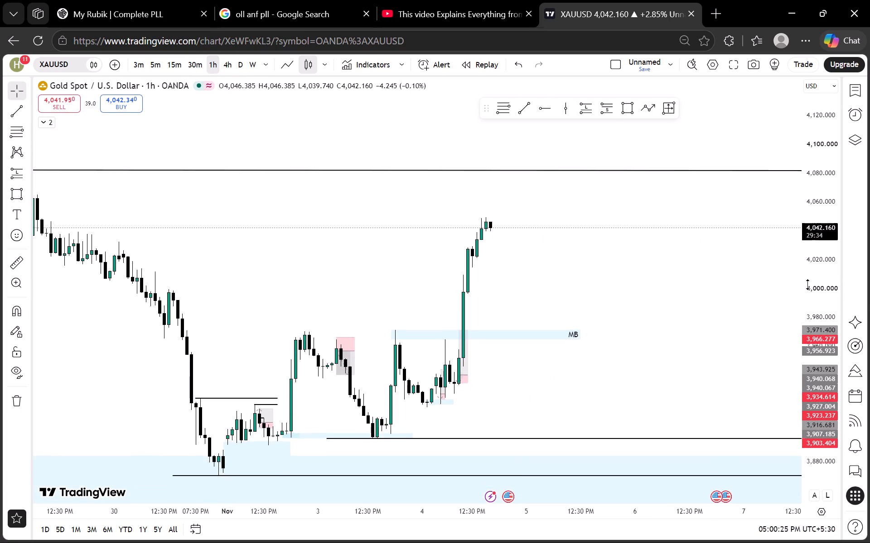
{"action": "scroll", "coordinate": [808, 285], "scroll_direction": "down", "scroll_amount": 10}
{"action": "left_click_drag", "start_coordinate": [509, 259], "coordinate": [448, 274]}
{"action": "scroll", "coordinate": [426, 269], "scroll_direction": "down", "scroll_amount": 3}
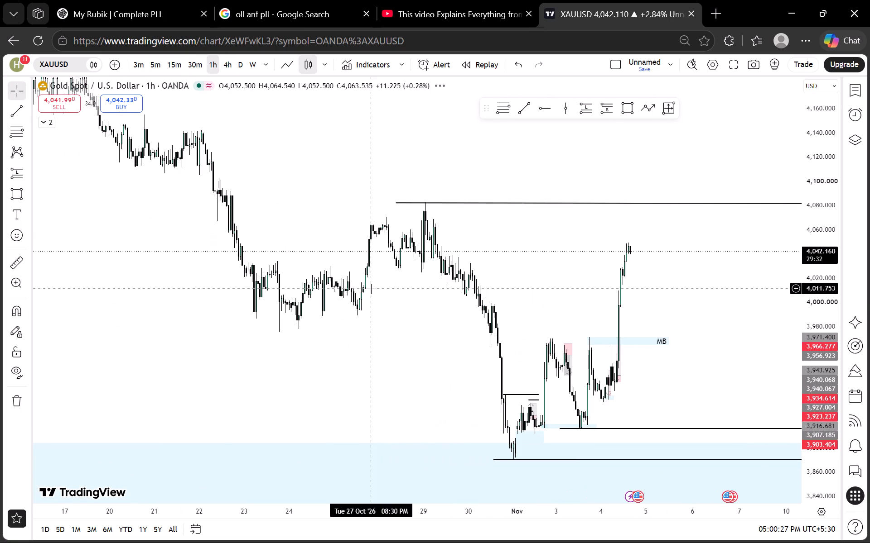
{"action": "left_click_drag", "start_coordinate": [294, 202], "coordinate": [334, 329]}
{"action": "left_click_drag", "start_coordinate": [310, 233], "coordinate": [424, 304]}
{"action": "left_click_drag", "start_coordinate": [357, 286], "coordinate": [291, 146]}
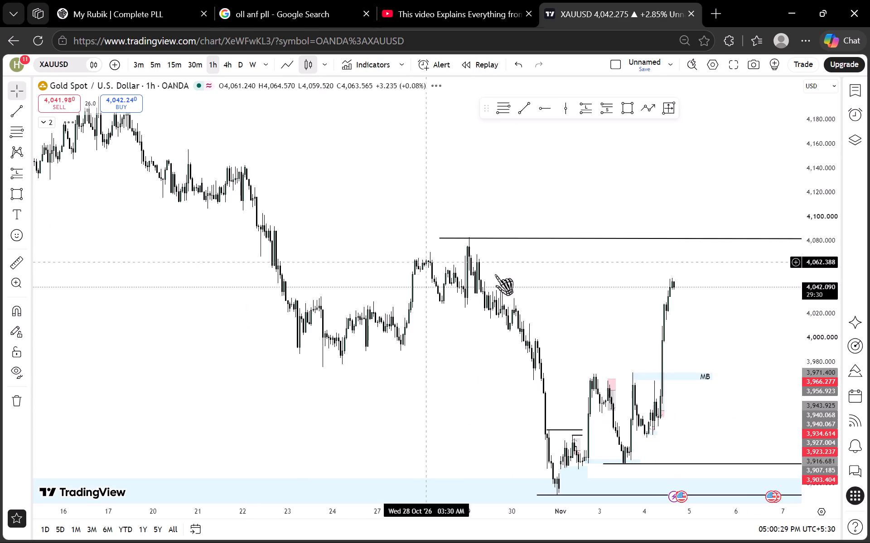
{"action": "scroll", "coordinate": [551, 283], "scroll_direction": "up", "scroll_amount": 4}
{"action": "left_click_drag", "start_coordinate": [496, 338], "coordinate": [450, 198]}
{"action": "scroll", "coordinate": [841, 273], "scroll_direction": "up", "scroll_amount": 16}
{"action": "left_click_drag", "start_coordinate": [657, 200], "coordinate": [658, 208]}
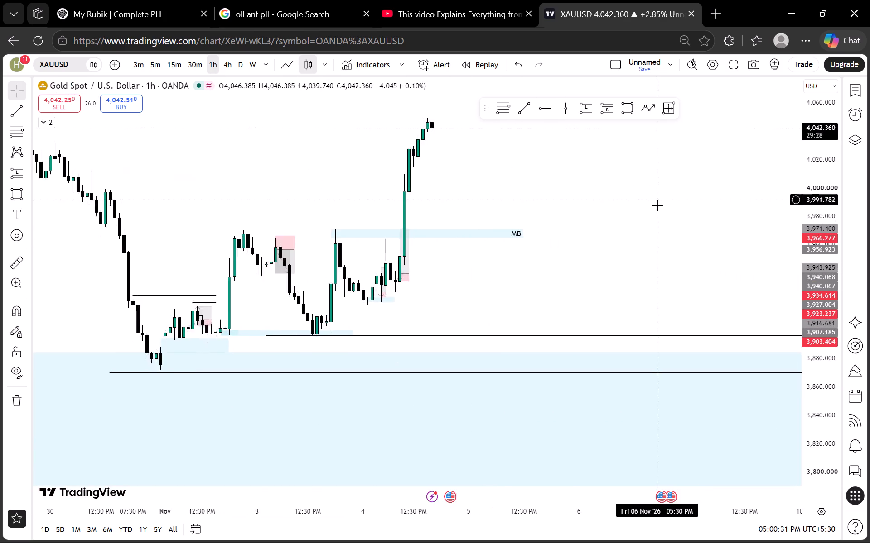
{"action": "left_click_drag", "start_coordinate": [658, 208], "coordinate": [655, 313]}
{"action": "scroll", "coordinate": [605, 282], "scroll_direction": "up", "scroll_amount": 2}
{"action": "scroll", "coordinate": [789, 266], "scroll_direction": "up", "scroll_amount": 9}
{"action": "scroll", "coordinate": [635, 242], "scroll_direction": "down", "scroll_amount": 6}
{"action": "scroll", "coordinate": [822, 271], "scroll_direction": "up", "scroll_amount": 3}
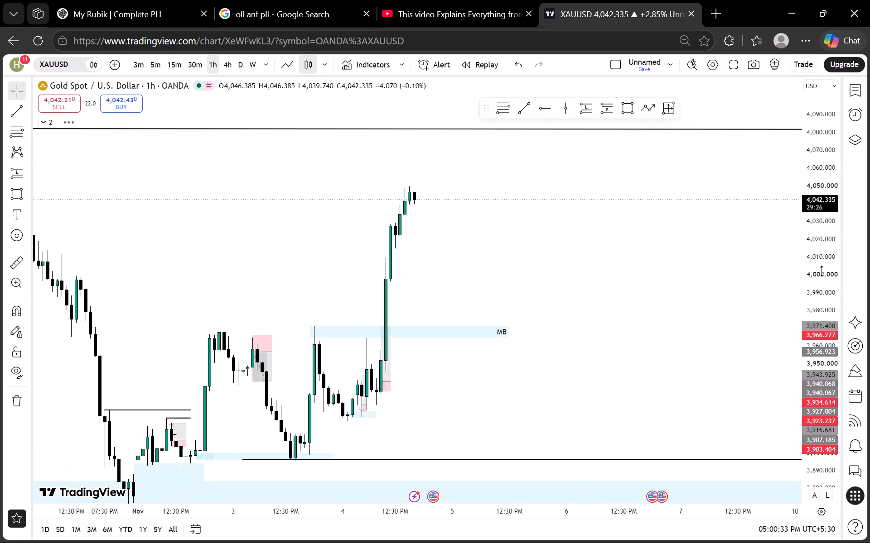
{"action": "scroll", "coordinate": [822, 271], "scroll_direction": "up", "scroll_amount": 7}
{"action": "left_click_drag", "start_coordinate": [470, 228], "coordinate": [575, 230]}
Examine XAUUSD's 4 November rally above the MB zone on the 30-minute chart.
{"action": "left_click", "coordinate": [200, 62]}
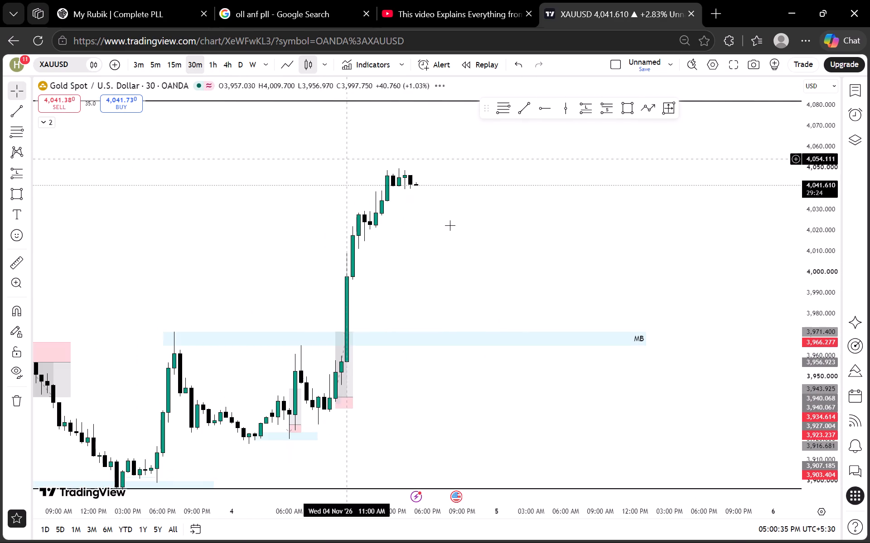
{"action": "scroll", "coordinate": [823, 247], "scroll_direction": "up", "scroll_amount": 5}
{"action": "scroll", "coordinate": [726, 226], "scroll_direction": "down", "scroll_amount": 5}
{"action": "left_click_drag", "start_coordinate": [764, 209], "coordinate": [702, 270]}
{"action": "scroll", "coordinate": [804, 267], "scroll_direction": "up", "scroll_amount": 4}
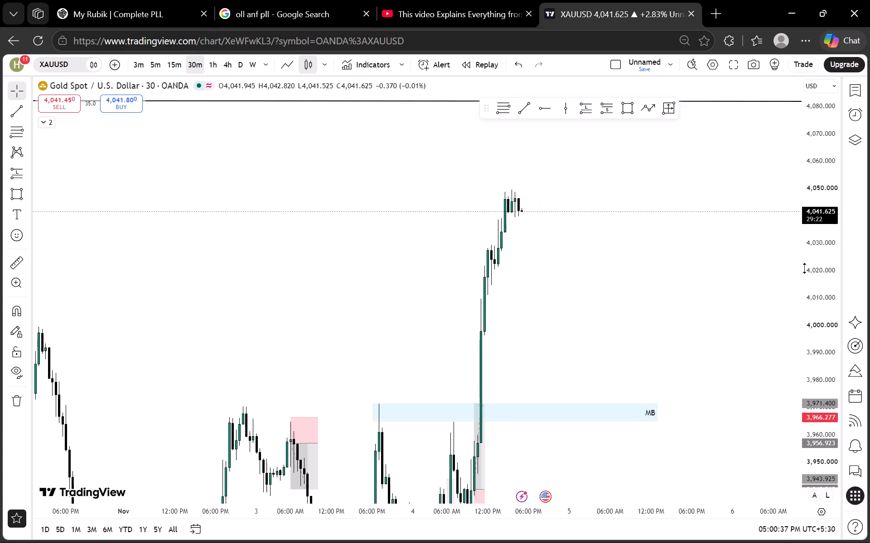
{"action": "scroll", "coordinate": [806, 268], "scroll_direction": "up", "scroll_amount": 7}
Examine the top of XAUUSD's 4 November rally on the 15-minute chart and again on the 30-minute chart.
{"action": "left_click", "coordinate": [165, 67]}
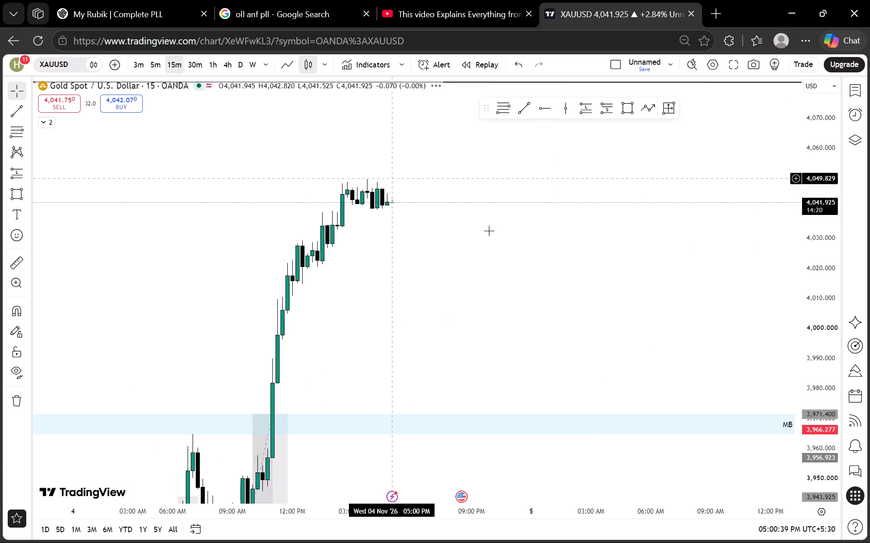
{"action": "scroll", "coordinate": [806, 269], "scroll_direction": "up", "scroll_amount": 7}
{"action": "scroll", "coordinate": [662, 251], "scroll_direction": "down", "scroll_amount": 6}
{"action": "left_click_drag", "start_coordinate": [648, 247], "coordinate": [584, 303]}
{"action": "scroll", "coordinate": [804, 264], "scroll_direction": "up", "scroll_amount": 7}
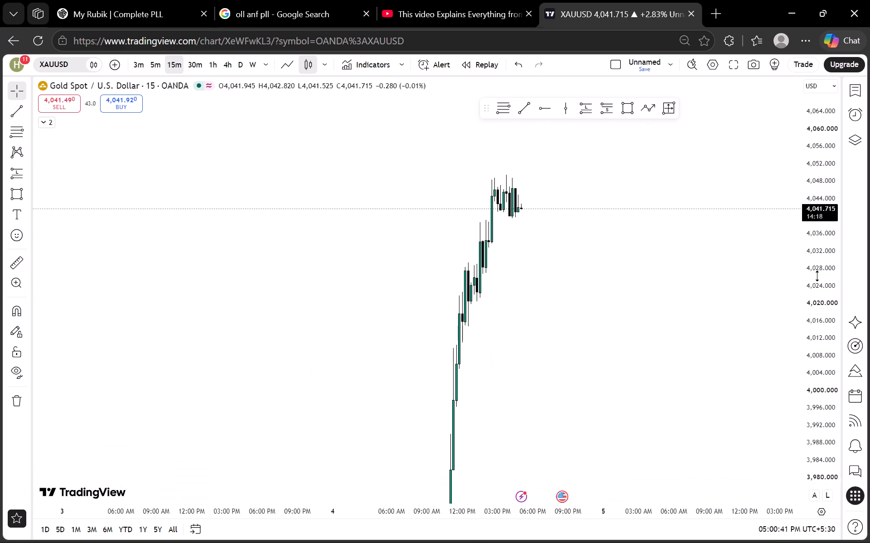
{"action": "scroll", "coordinate": [817, 276], "scroll_direction": "up", "scroll_amount": 7}
{"action": "left_click_drag", "start_coordinate": [513, 238], "coordinate": [467, 330]}
{"action": "left_click", "coordinate": [188, 61]}
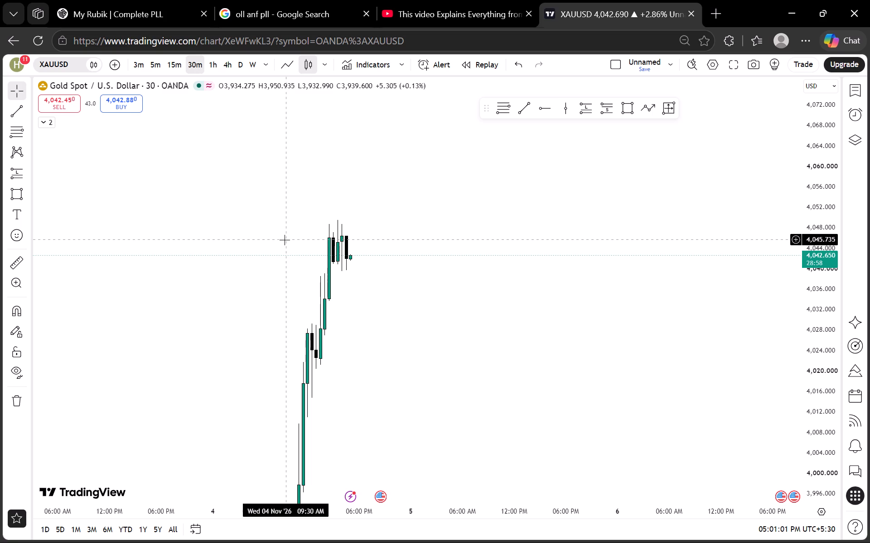
{"action": "scroll", "coordinate": [810, 268], "scroll_direction": "down", "scroll_amount": 3}
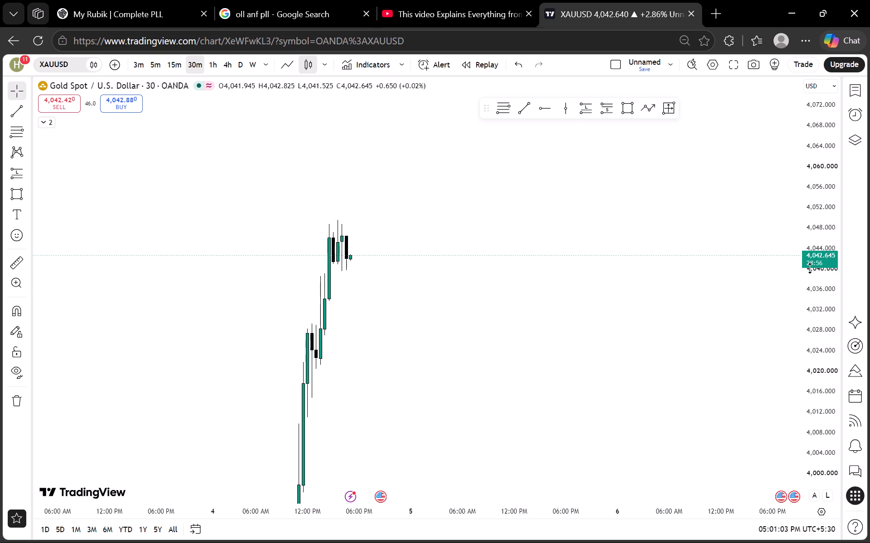
{"action": "scroll", "coordinate": [810, 268], "scroll_direction": "down", "scroll_amount": 7}
Examine XAUUSD on the 5-minute chart, covering the rally from the MB zone, the consolidation at its top and the line overhead.
{"action": "left_click", "coordinate": [155, 60]}
{"action": "scroll", "coordinate": [414, 233], "scroll_direction": "down", "scroll_amount": 6}
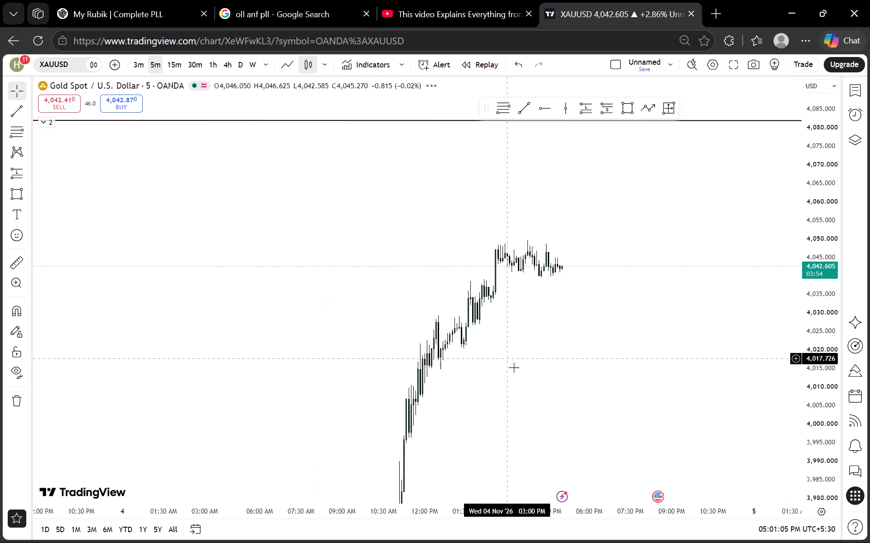
{"action": "left_click_drag", "start_coordinate": [515, 367], "coordinate": [561, 280]}
{"action": "scroll", "coordinate": [814, 271], "scroll_direction": "down", "scroll_amount": 6}
{"action": "left_click_drag", "start_coordinate": [632, 342], "coordinate": [615, 196]}
{"action": "left_click_drag", "start_coordinate": [503, 292], "coordinate": [550, 169]}
{"action": "scroll", "coordinate": [515, 372], "scroll_direction": "down", "scroll_amount": 3}
{"action": "left_click_drag", "start_coordinate": [667, 336], "coordinate": [637, 375]}
{"action": "scroll", "coordinate": [601, 181], "scroll_direction": "up", "scroll_amount": 1}
{"action": "left_click_drag", "start_coordinate": [605, 165], "coordinate": [557, 369]}
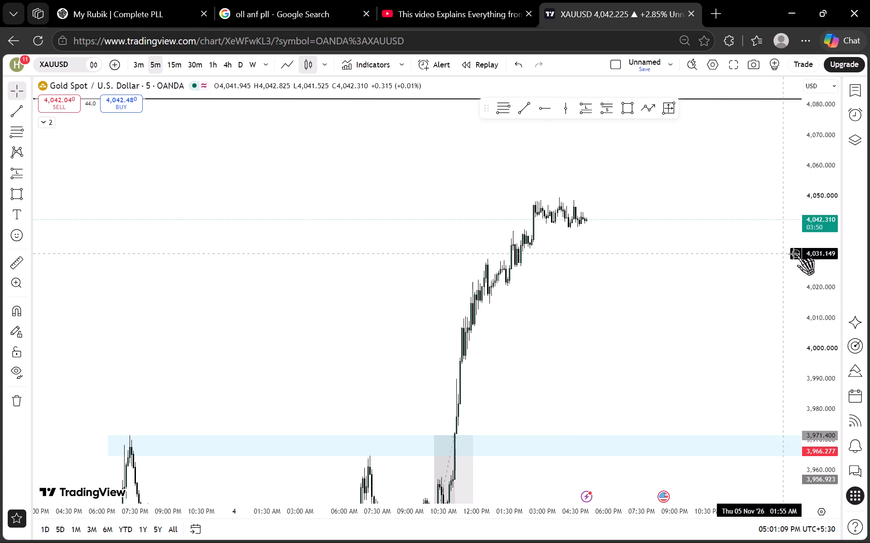
{"action": "scroll", "coordinate": [841, 265], "scroll_direction": "up", "scroll_amount": 20}
{"action": "left_click_drag", "start_coordinate": [654, 224], "coordinate": [577, 338]}
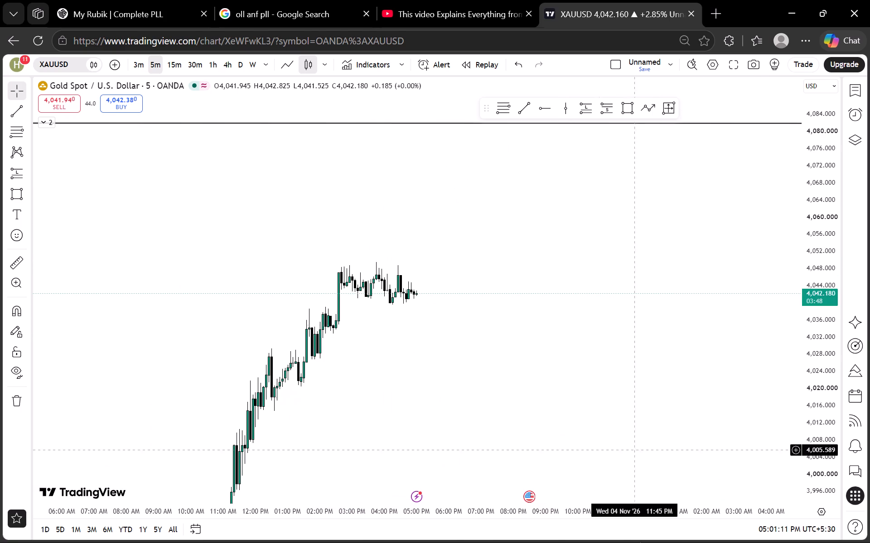
{"action": "left_click", "coordinate": [430, 313]}
{"action": "left_click_drag", "start_coordinate": [450, 277], "coordinate": [527, 338]}
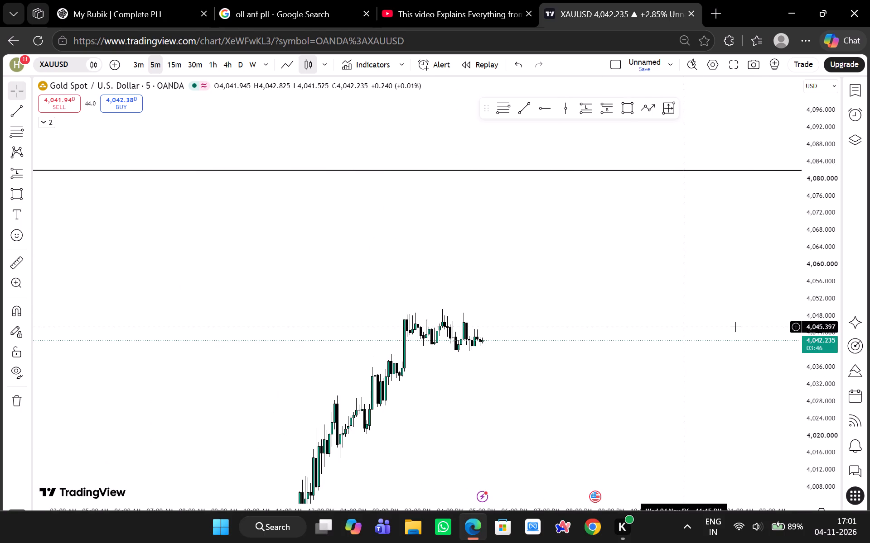
{"action": "scroll", "coordinate": [818, 320], "scroll_direction": "up", "scroll_amount": 18}
{"action": "left_click_drag", "start_coordinate": [417, 394], "coordinate": [469, 334]}
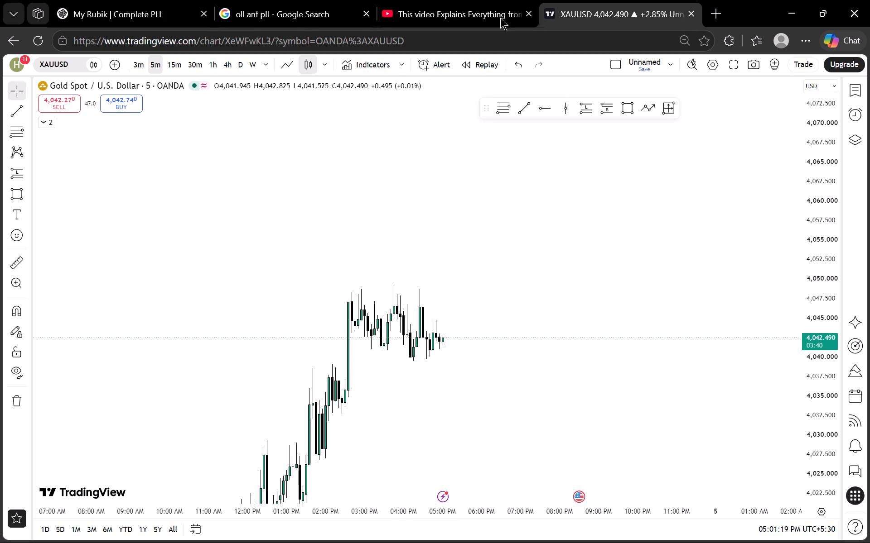
Switch to the "oll anf pll" search results and read the expanded overview through to the recommended learning order.
{"action": "left_click", "coordinate": [276, 0]}
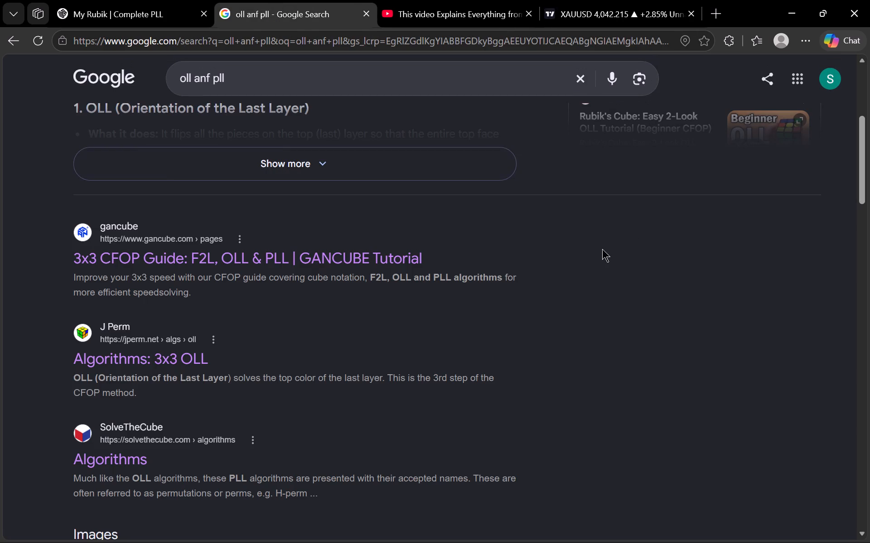
{"action": "scroll", "coordinate": [617, 238], "scroll_direction": "up", "scroll_amount": 10}
{"action": "scroll", "coordinate": [245, 209], "scroll_direction": "down", "scroll_amount": 3}
{"action": "left_click", "coordinate": [264, 237]}
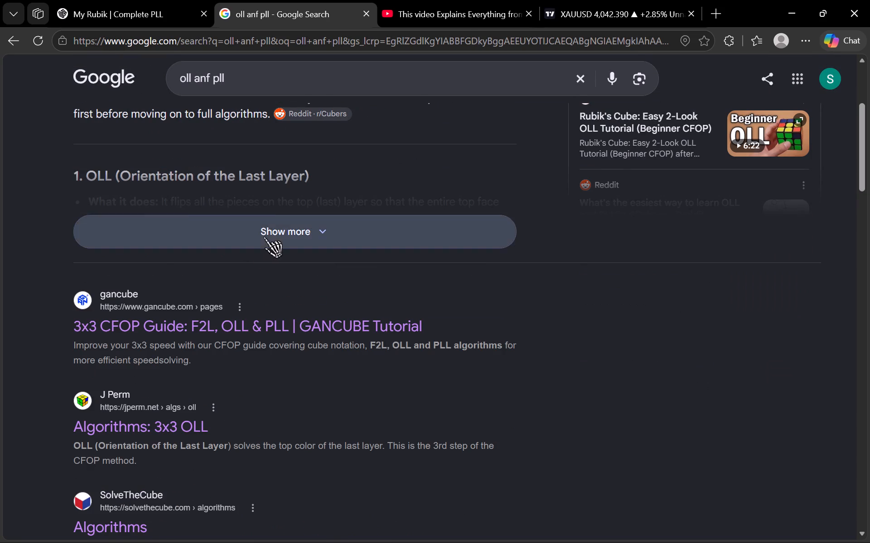
{"action": "scroll", "coordinate": [340, 288], "scroll_direction": "down", "scroll_amount": 6}
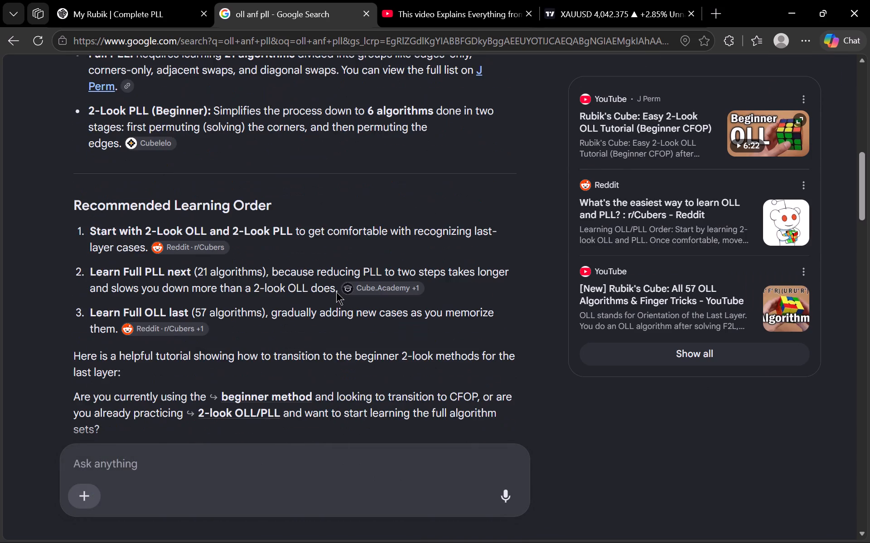
{"action": "scroll", "coordinate": [336, 292], "scroll_direction": "down", "scroll_amount": 1}
{"action": "scroll", "coordinate": [309, 287], "scroll_direction": "up", "scroll_amount": 1}
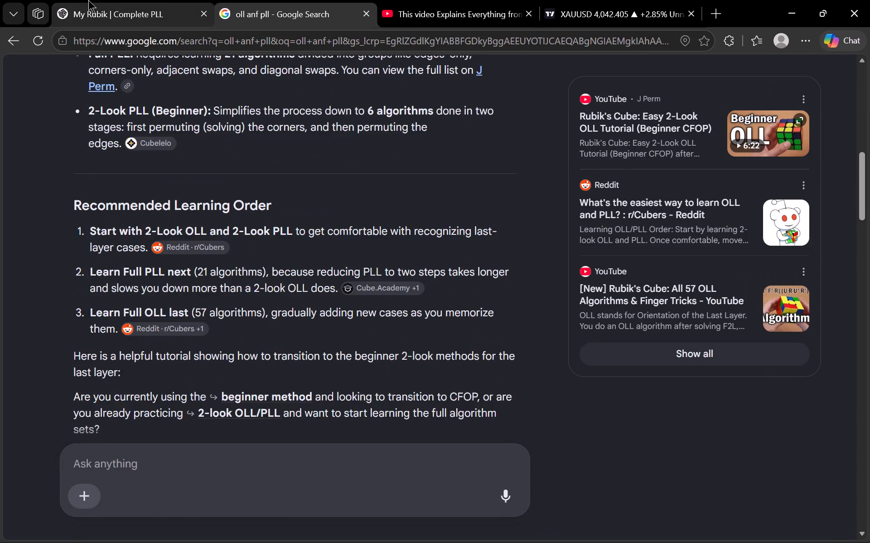
Switch to the My Rubik site and look over the complete PLL cases.
{"action": "left_click", "coordinate": [88, 0]}
{"action": "scroll", "coordinate": [393, 241], "scroll_direction": "down", "scroll_amount": 4}
{"action": "scroll", "coordinate": [420, 301], "scroll_direction": "up", "scroll_amount": 3}
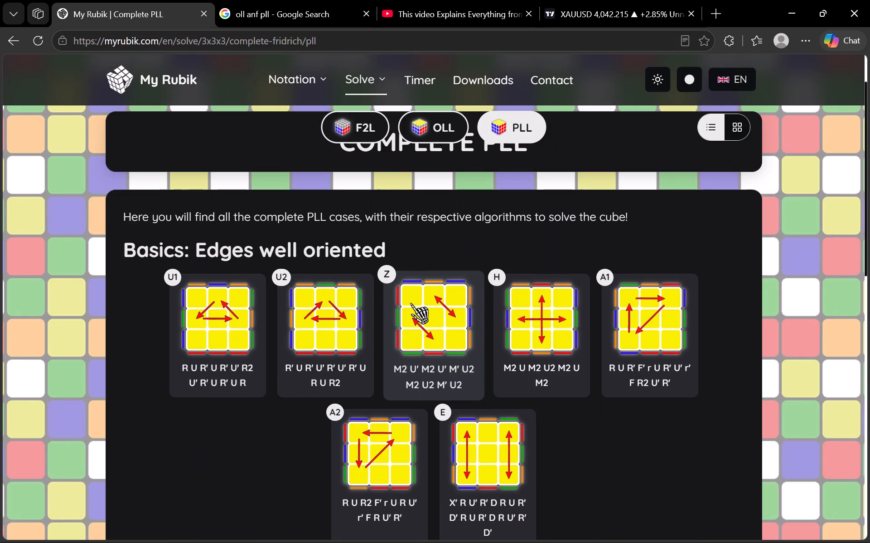
{"action": "scroll", "coordinate": [406, 283], "scroll_direction": "up", "scroll_amount": 2}
Open the complete F2L cases and view the basic case U' F' U F enlarged.
{"action": "left_click", "coordinate": [360, 114]}
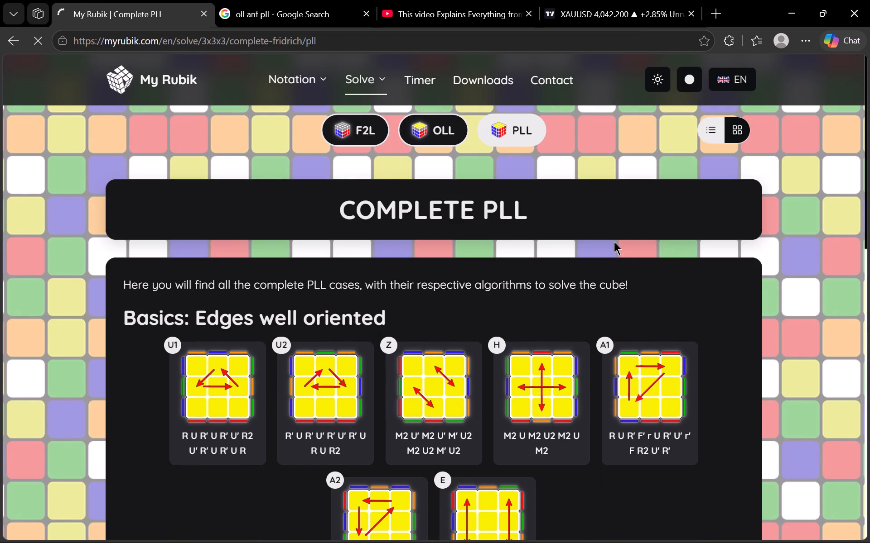
{"action": "scroll", "coordinate": [570, 295], "scroll_direction": "down", "scroll_amount": 2}
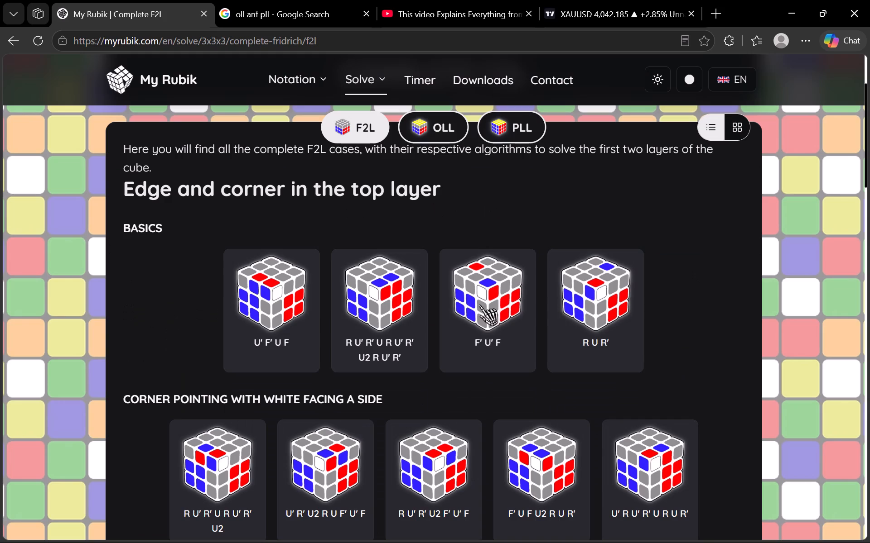
{"action": "left_click_drag", "start_coordinate": [165, 220], "coordinate": [106, 223]}
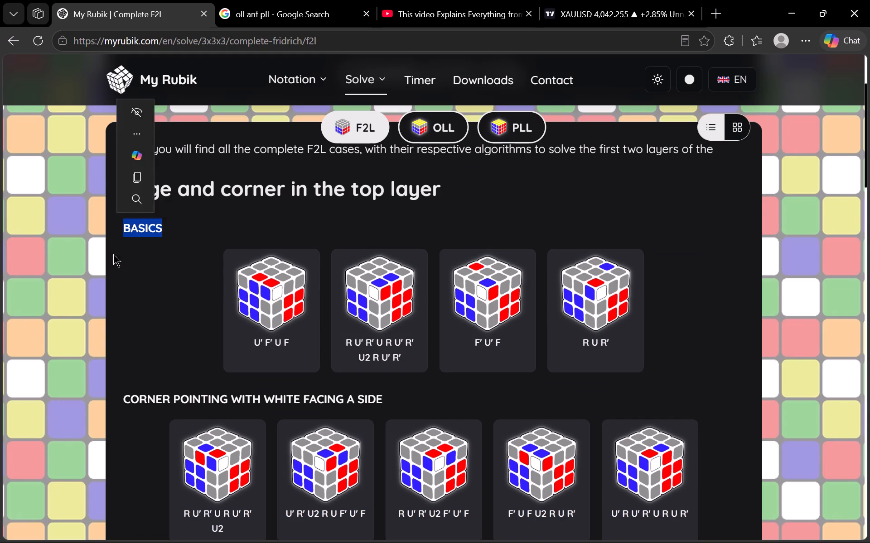
{"action": "left_click", "coordinate": [151, 274]}
{"action": "left_click", "coordinate": [253, 318]}
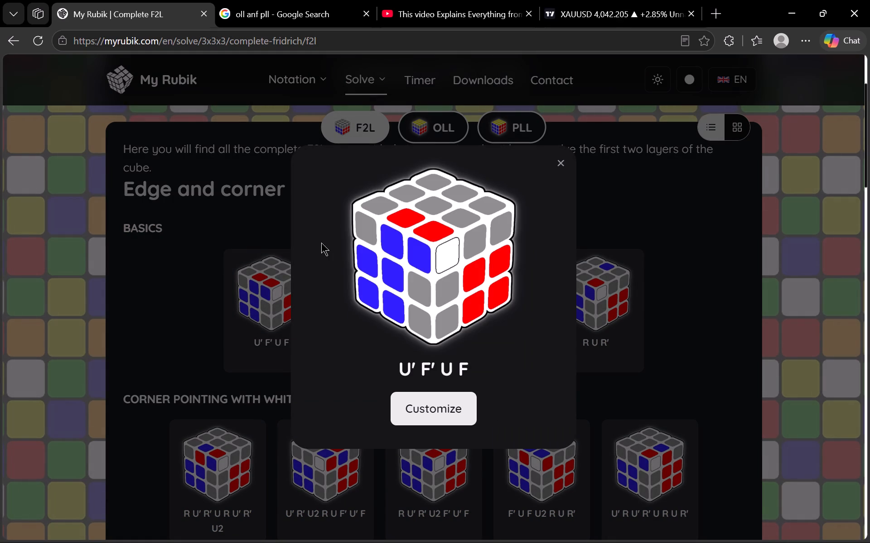
{"action": "left_click_drag", "start_coordinate": [452, 257], "coordinate": [359, 255]}
{"action": "left_click", "coordinate": [555, 164]}
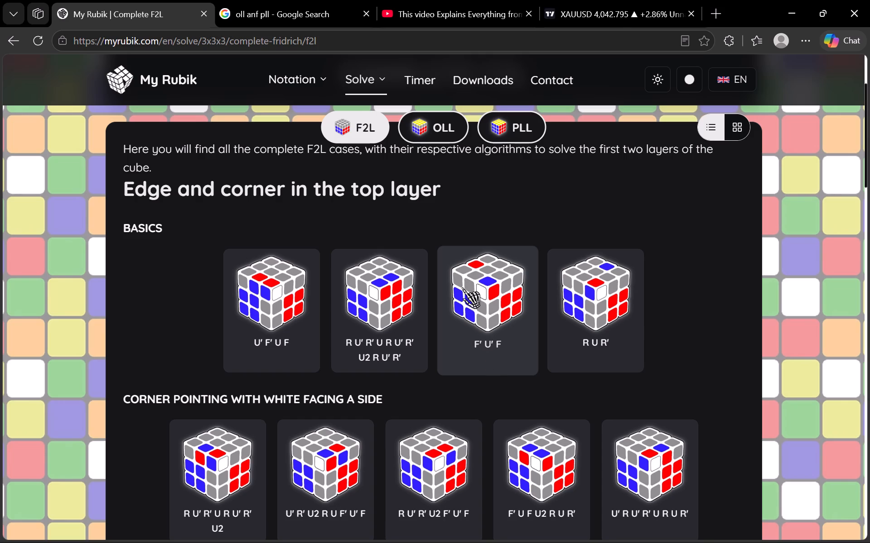
Look through the complete F2L cases, from the corner-pointing cases to those with the edge in the middle layer.
{"action": "scroll", "coordinate": [697, 303], "scroll_direction": "down", "scroll_amount": 3}
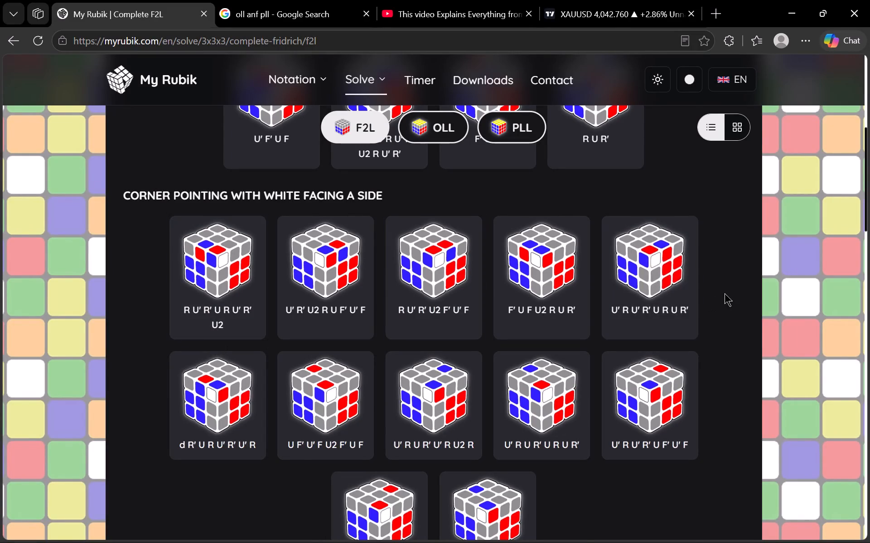
{"action": "scroll", "coordinate": [725, 293], "scroll_direction": "down", "scroll_amount": 20}
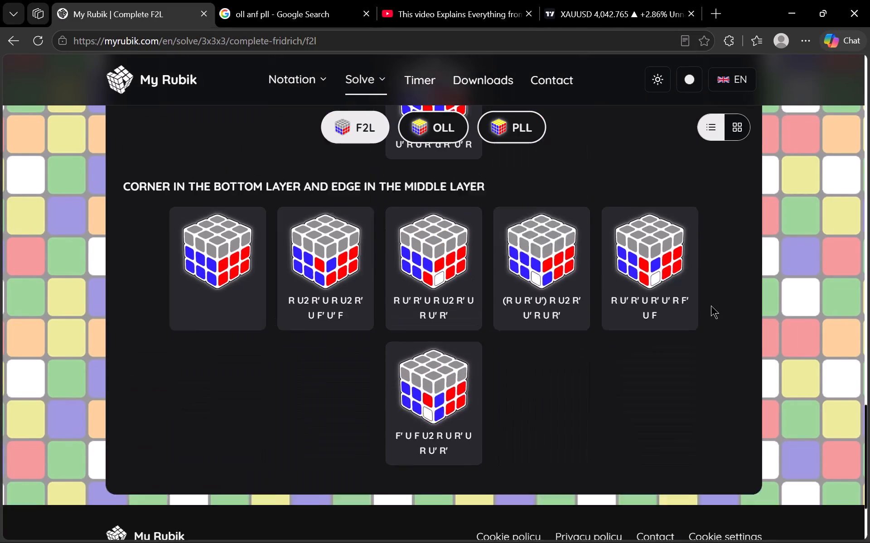
{"action": "scroll", "coordinate": [711, 305], "scroll_direction": "down", "scroll_amount": 3}
{"action": "scroll", "coordinate": [585, 362], "scroll_direction": "up", "scroll_amount": 10}
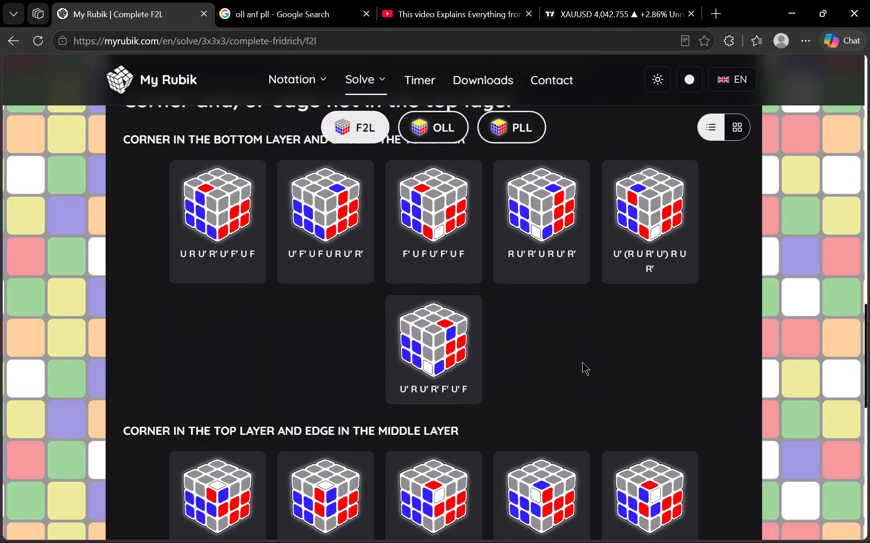
{"action": "scroll", "coordinate": [582, 362], "scroll_direction": "up", "scroll_amount": 20}
{"action": "scroll", "coordinate": [582, 362], "scroll_direction": "up", "scroll_amount": 2}
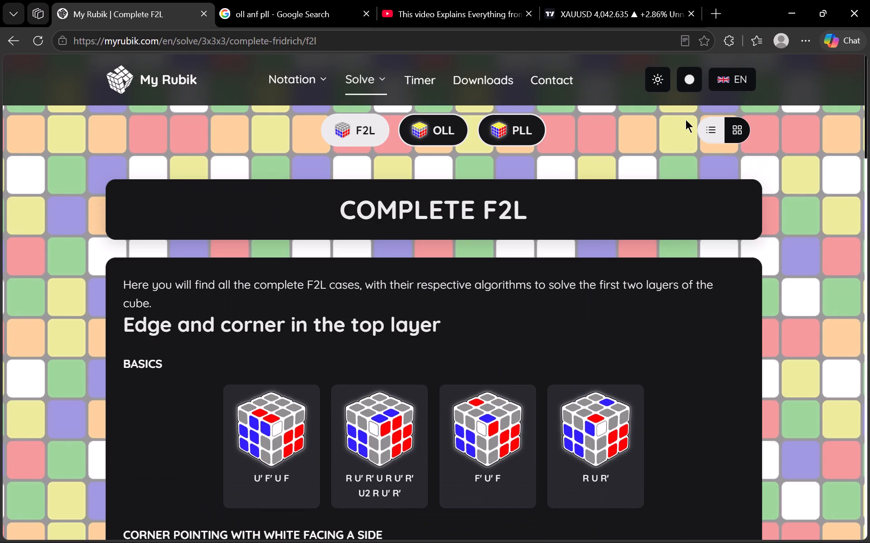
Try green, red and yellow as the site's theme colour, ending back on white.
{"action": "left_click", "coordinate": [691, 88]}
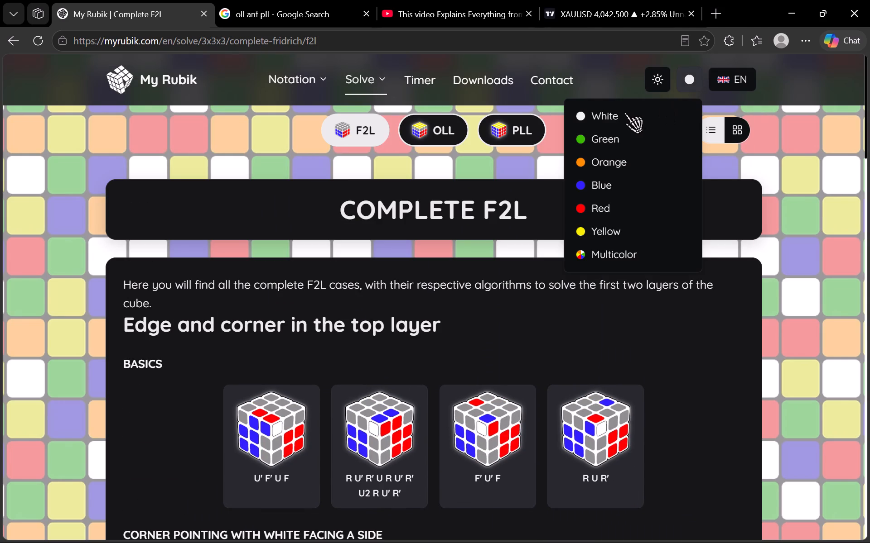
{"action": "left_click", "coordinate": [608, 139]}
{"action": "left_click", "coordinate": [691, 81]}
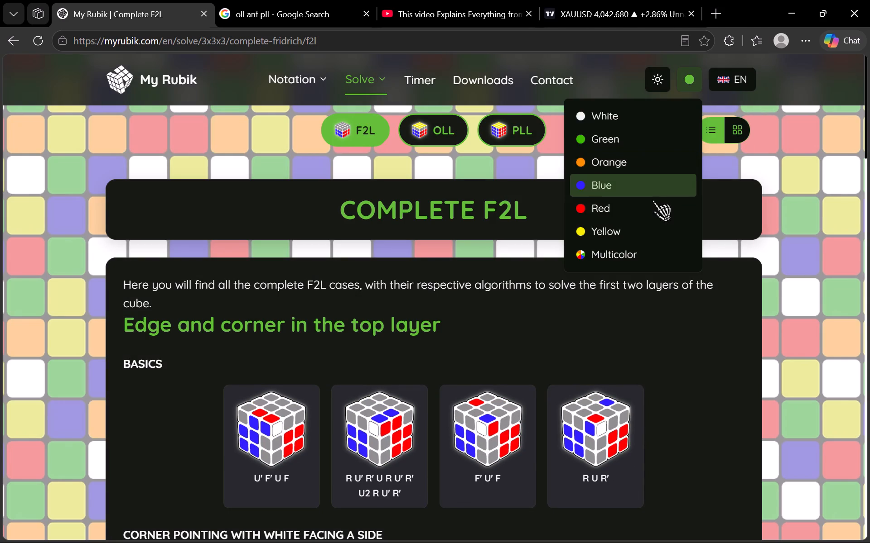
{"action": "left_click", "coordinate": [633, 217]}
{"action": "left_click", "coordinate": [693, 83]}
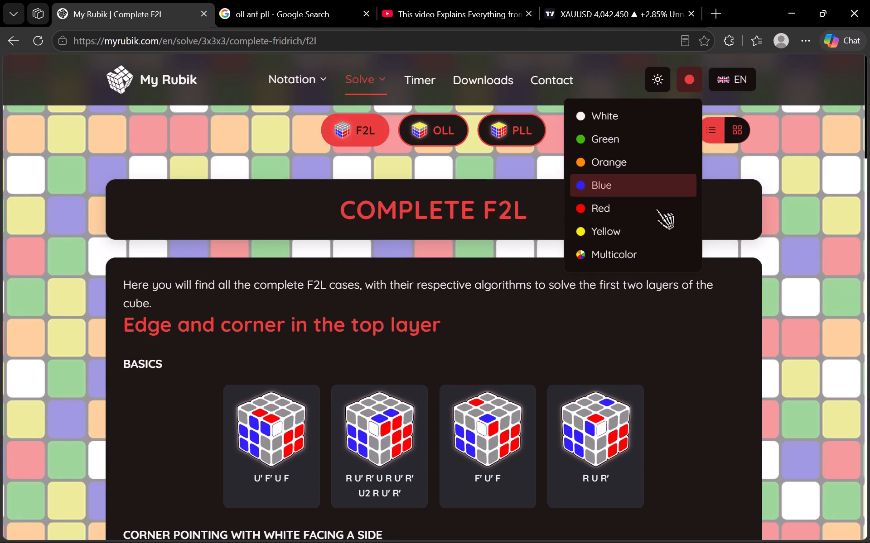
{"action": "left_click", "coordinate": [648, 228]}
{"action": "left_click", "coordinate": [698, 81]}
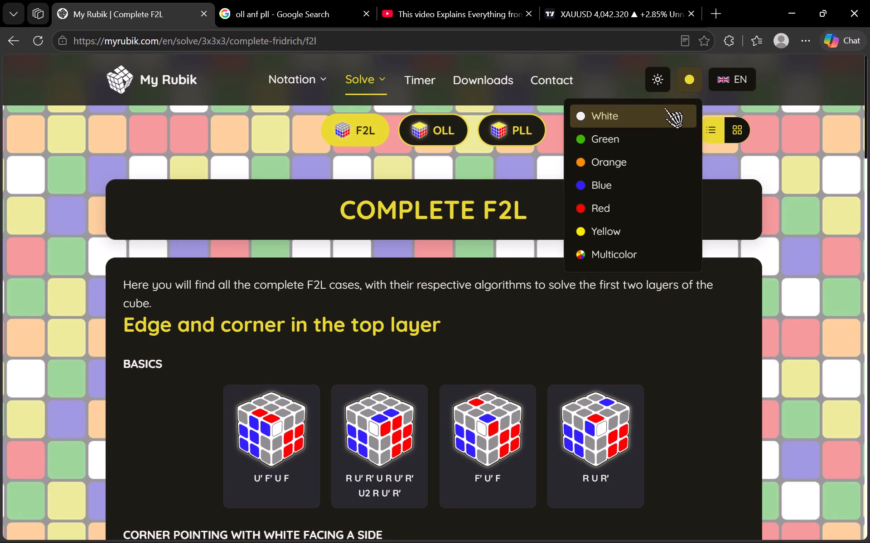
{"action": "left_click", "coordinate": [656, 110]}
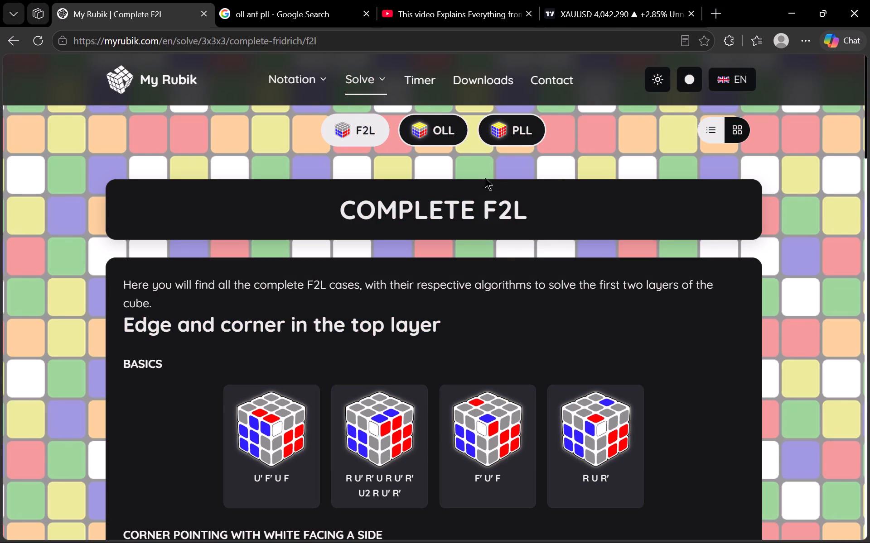
Open the Reduced Fridrich 3x3x3 method guide and read its introduction.
{"action": "left_click", "coordinate": [379, 78]}
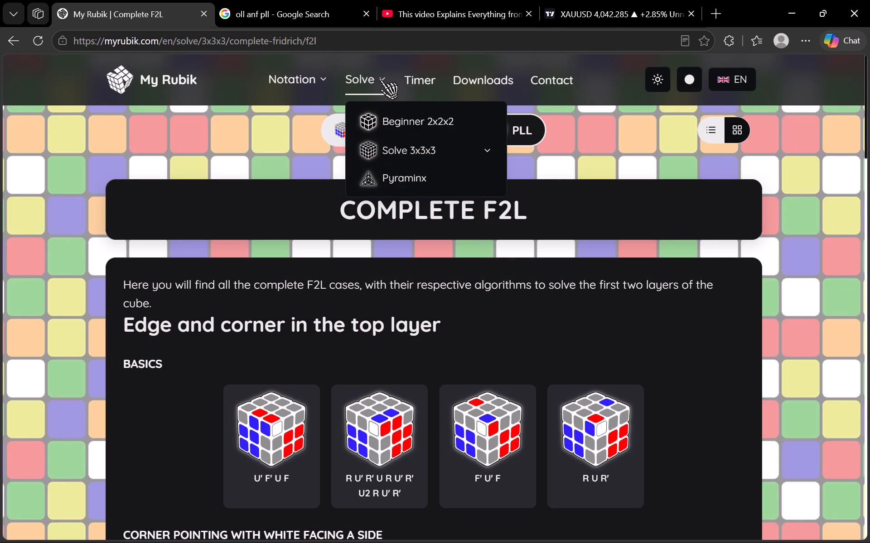
{"action": "left_click", "coordinate": [489, 149]}
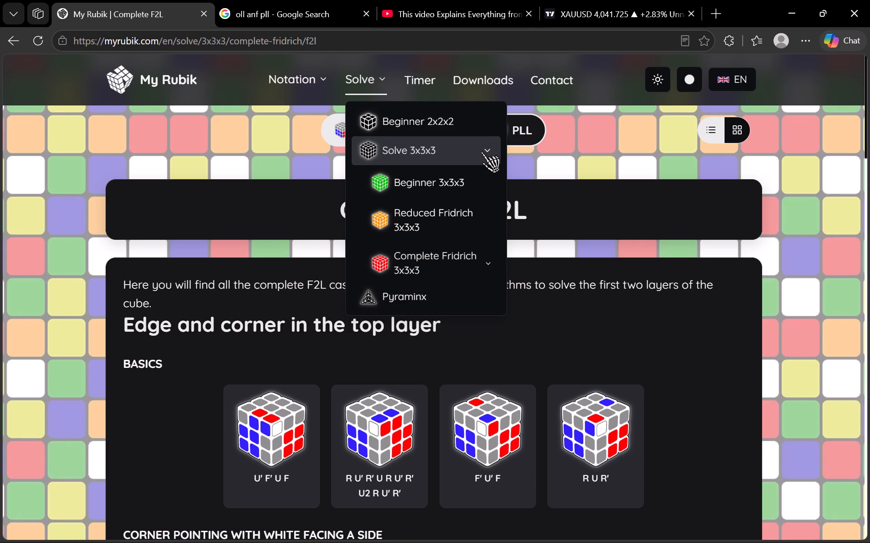
{"action": "left_click", "coordinate": [448, 205]}
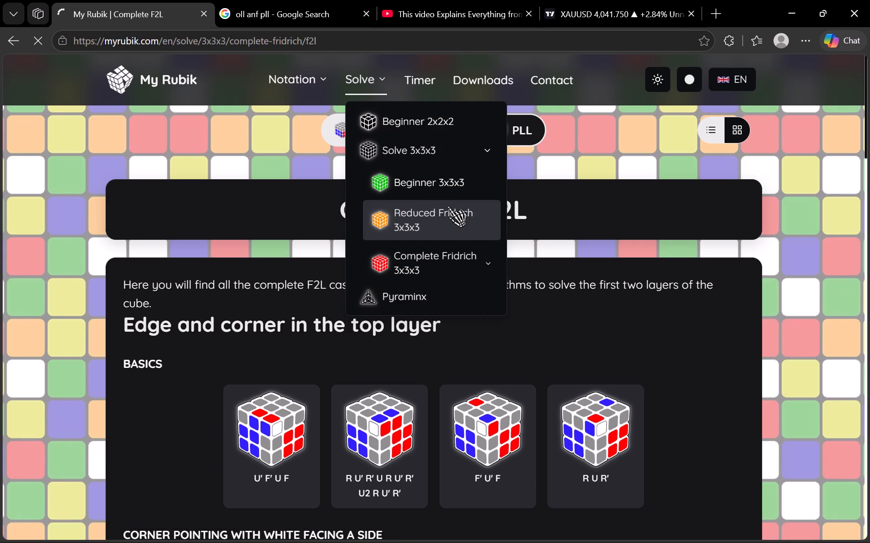
{"action": "scroll", "coordinate": [495, 226], "scroll_direction": "down", "scroll_amount": 2}
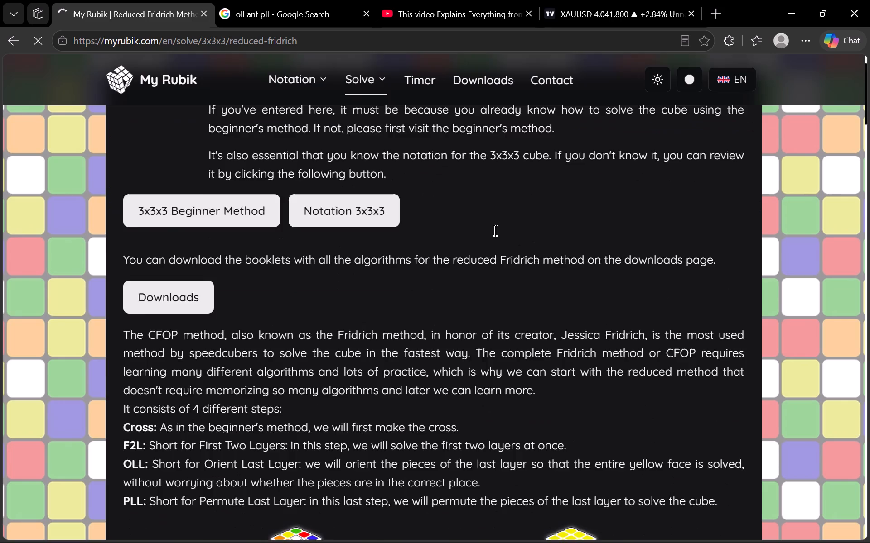
Skim the Reduced Fridrich guide from its introduction through the F2L cases, reduced OLL and reduced PLL sections.
{"action": "scroll", "coordinate": [495, 231], "scroll_direction": "down", "scroll_amount": 16}
{"action": "scroll", "coordinate": [500, 237], "scroll_direction": "up", "scroll_amount": 2}
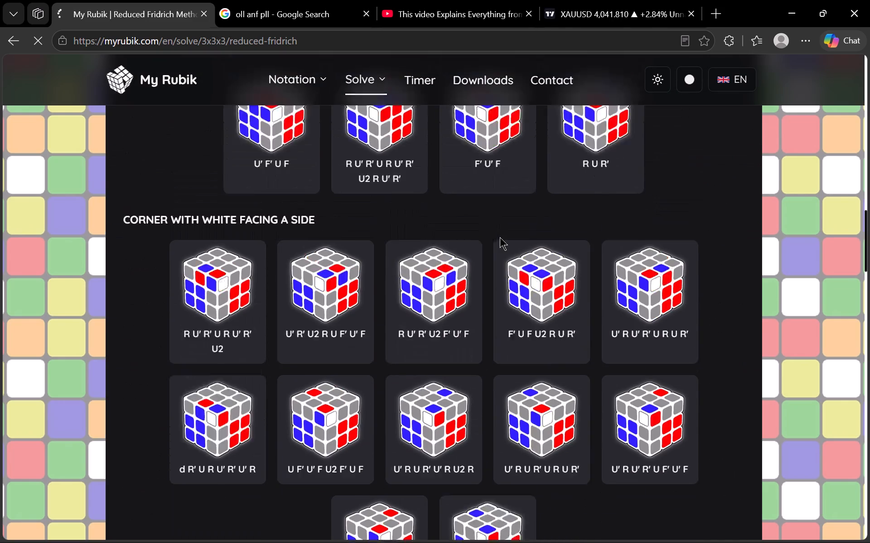
{"action": "scroll", "coordinate": [500, 237], "scroll_direction": "up", "scroll_amount": 3}
{"action": "scroll", "coordinate": [497, 233], "scroll_direction": "down", "scroll_amount": 5}
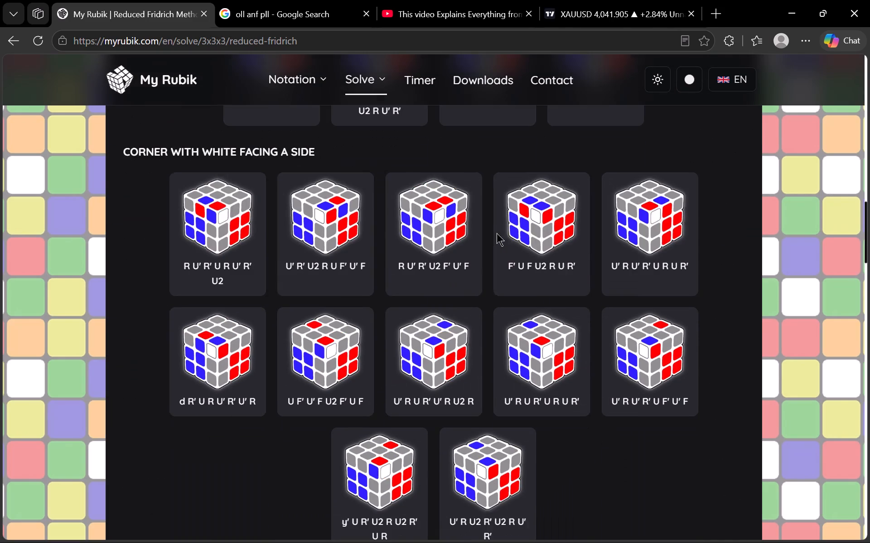
{"action": "scroll", "coordinate": [495, 231], "scroll_direction": "down", "scroll_amount": 12}
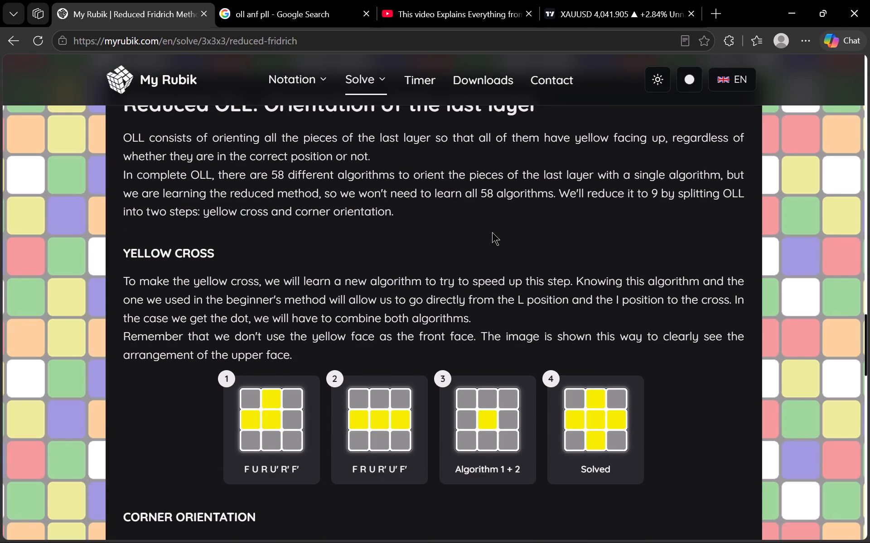
{"action": "scroll", "coordinate": [492, 233], "scroll_direction": "down", "scroll_amount": 20}
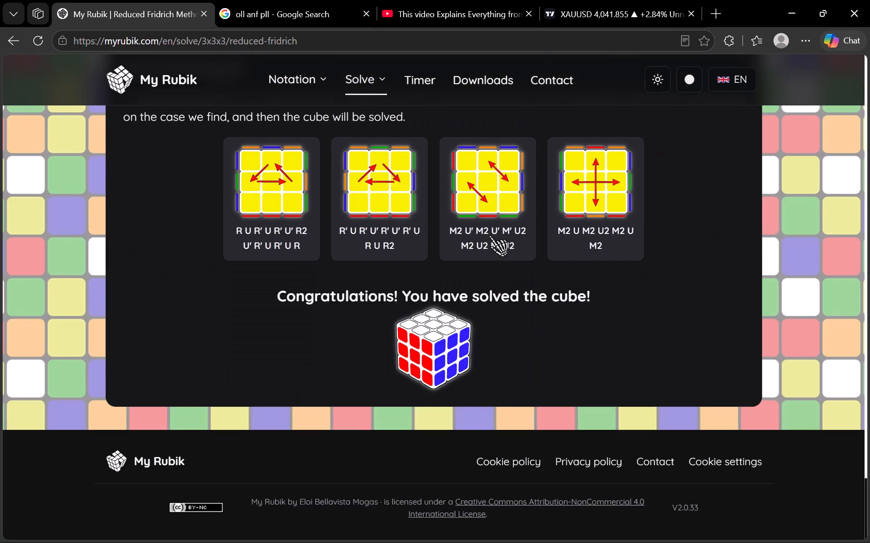
{"action": "scroll", "coordinate": [489, 235], "scroll_direction": "down", "scroll_amount": 4}
Go back through the guide from the yellow cross section and the F2L cases to the four-step CFOP overview.
{"action": "scroll", "coordinate": [488, 235], "scroll_direction": "up", "scroll_amount": 20}
{"action": "scroll", "coordinate": [488, 235], "scroll_direction": "up", "scroll_amount": 2}
{"action": "scroll", "coordinate": [488, 235], "scroll_direction": "down", "scroll_amount": 3}
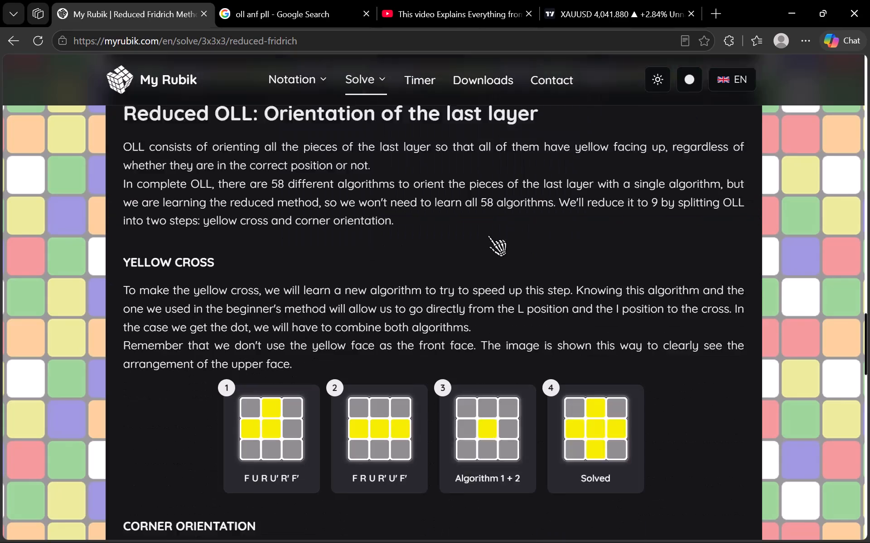
{"action": "scroll", "coordinate": [488, 235], "scroll_direction": "down", "scroll_amount": 1}
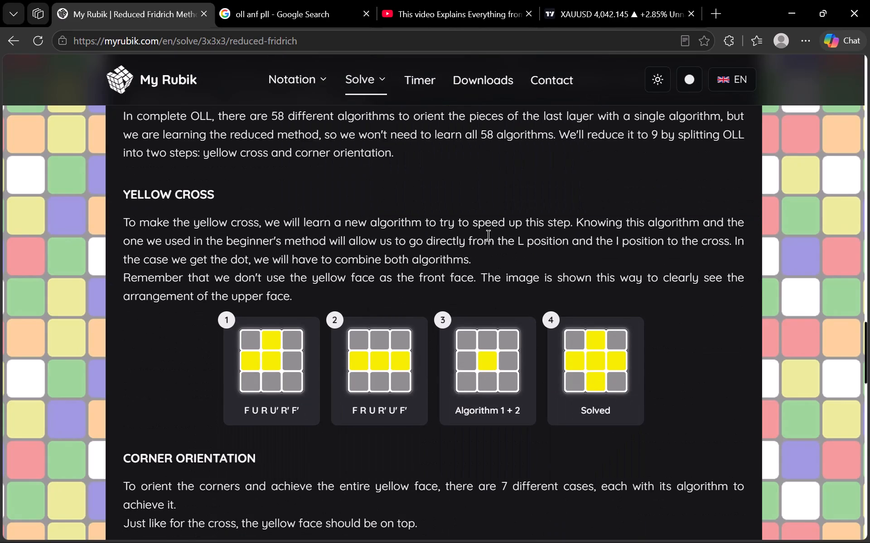
{"action": "scroll", "coordinate": [488, 235], "scroll_direction": "up", "scroll_amount": 6}
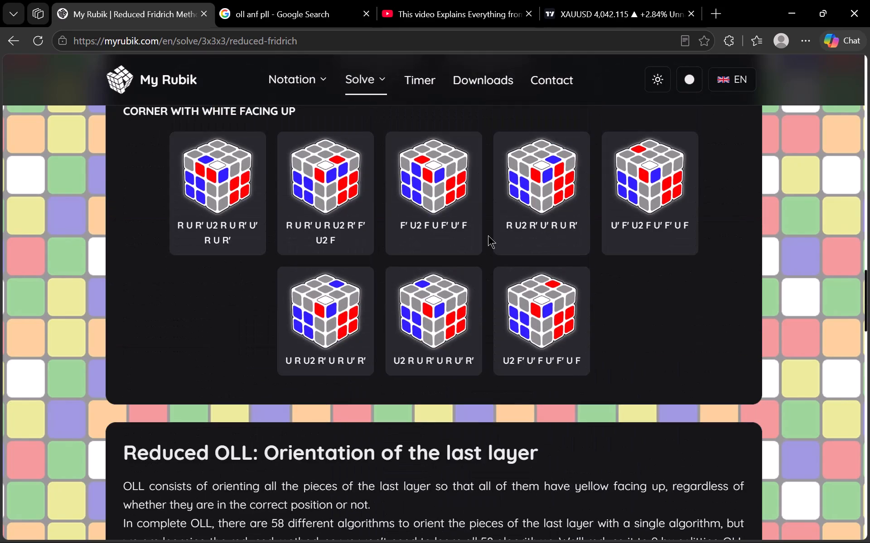
{"action": "scroll", "coordinate": [488, 235], "scroll_direction": "up", "scroll_amount": 6}
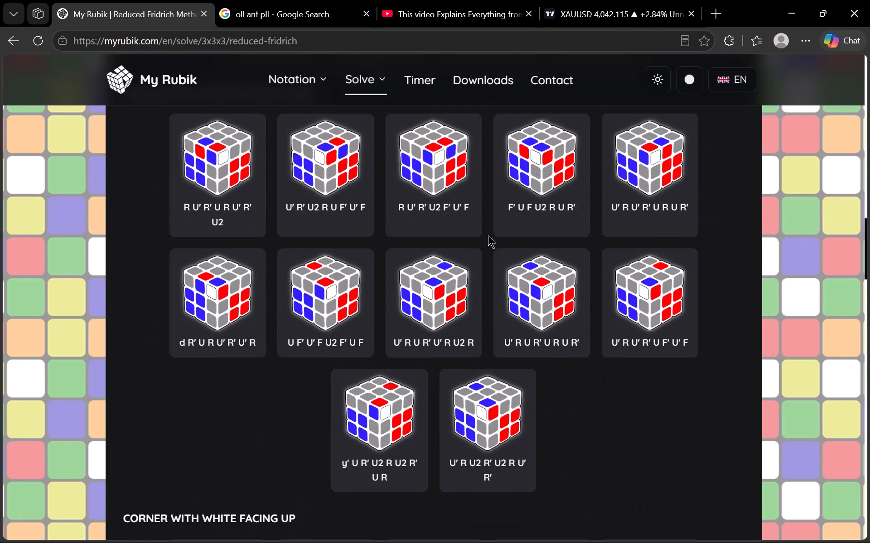
{"action": "scroll", "coordinate": [488, 235], "scroll_direction": "up", "scroll_amount": 14}
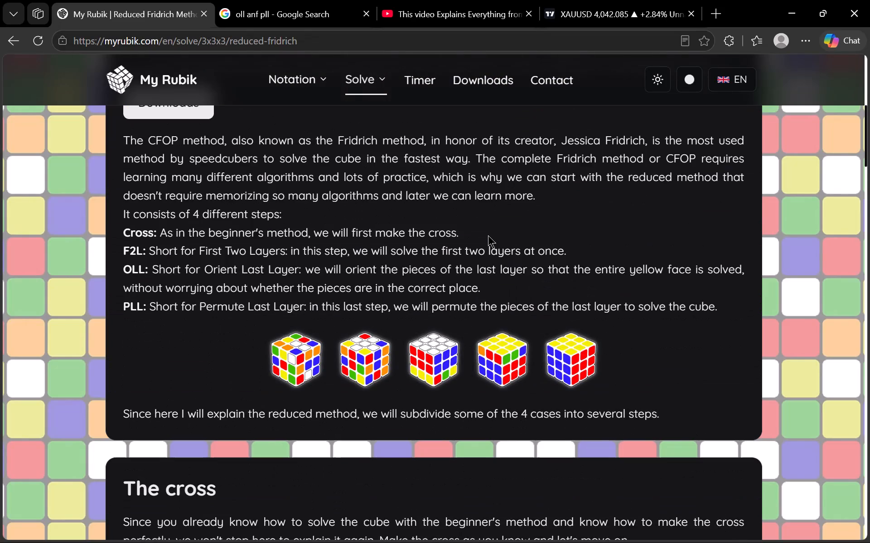
Review the guide again from the cross section through F2L, reduced OLL corner orientation and PLL edge permutation.
{"action": "scroll", "coordinate": [488, 235], "scroll_direction": "down", "scroll_amount": 4}
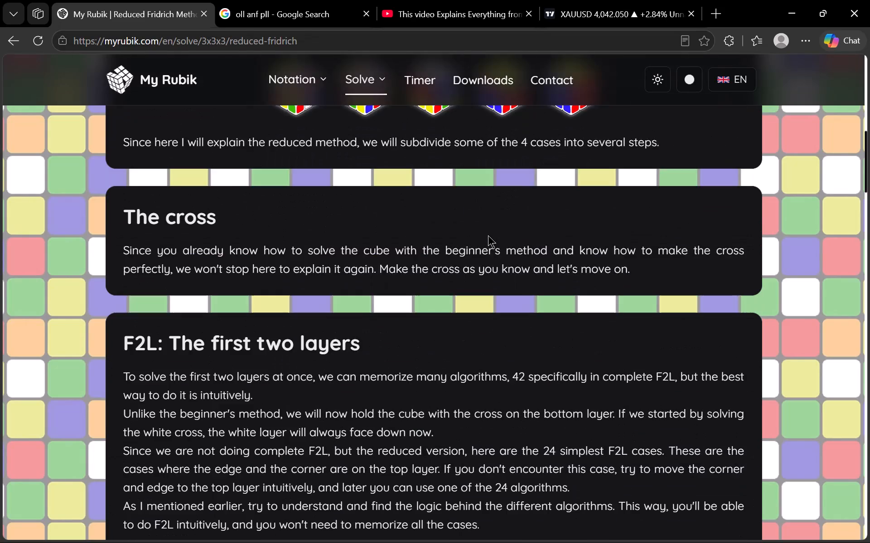
{"action": "scroll", "coordinate": [486, 237], "scroll_direction": "down", "scroll_amount": 20}
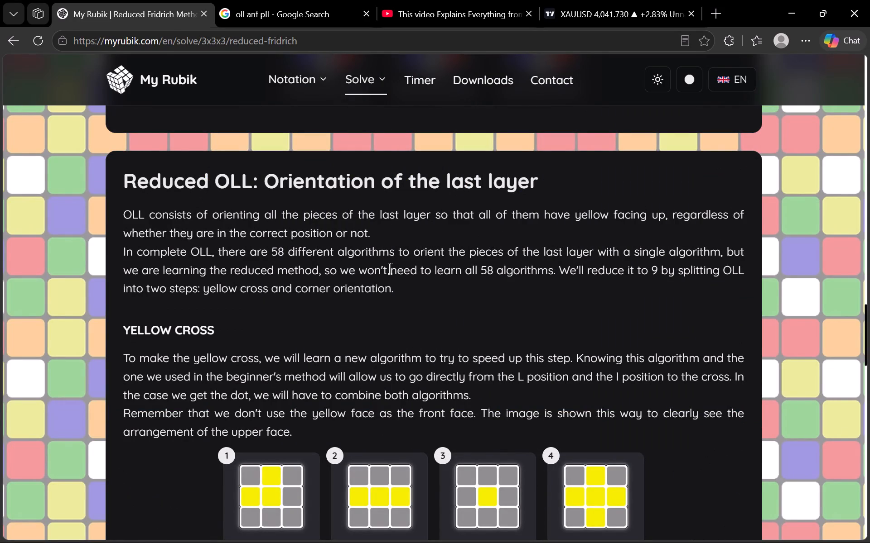
{"action": "scroll", "coordinate": [549, 268], "scroll_direction": "down", "scroll_amount": 4}
{"action": "scroll", "coordinate": [411, 260], "scroll_direction": "down", "scroll_amount": 4}
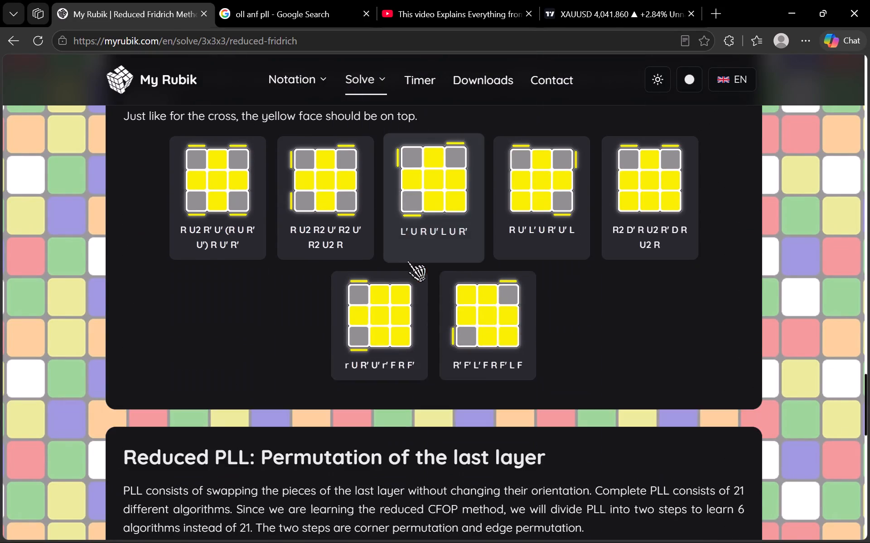
{"action": "scroll", "coordinate": [405, 261], "scroll_direction": "down", "scroll_amount": 12}
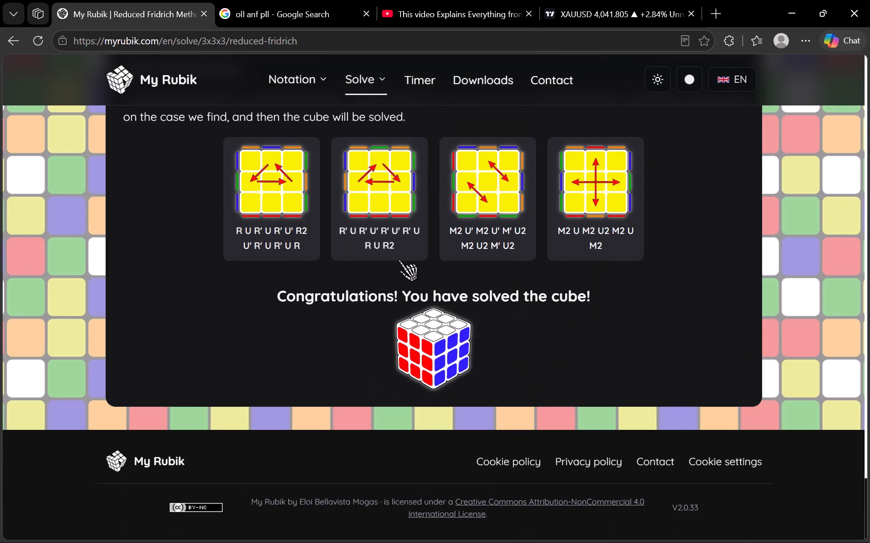
{"action": "scroll", "coordinate": [399, 260], "scroll_direction": "down", "scroll_amount": 3}
{"action": "scroll", "coordinate": [250, 323], "scroll_direction": "up", "scroll_amount": 3}
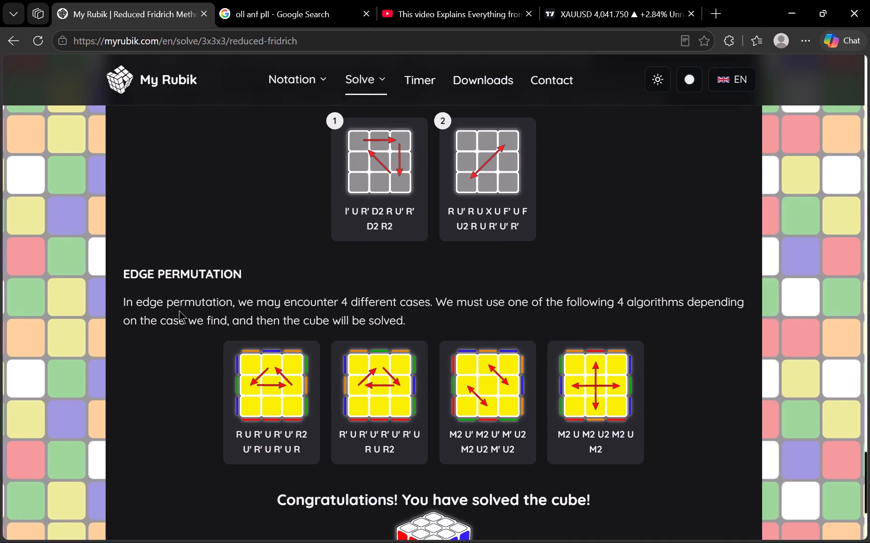
{"action": "scroll", "coordinate": [367, 309], "scroll_direction": "up", "scroll_amount": 17}
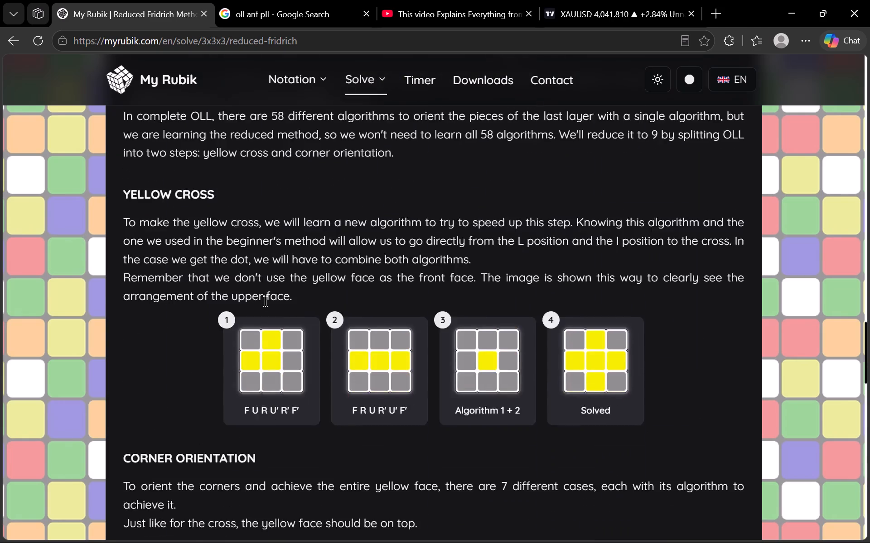
{"action": "scroll", "coordinate": [265, 301], "scroll_direction": "up", "scroll_amount": 20}
{"action": "scroll", "coordinate": [265, 301], "scroll_direction": "up", "scroll_amount": 4}
Open the F2L page of the Complete Fridrich 3x3x3 method.
{"action": "left_click", "coordinate": [329, 73]}
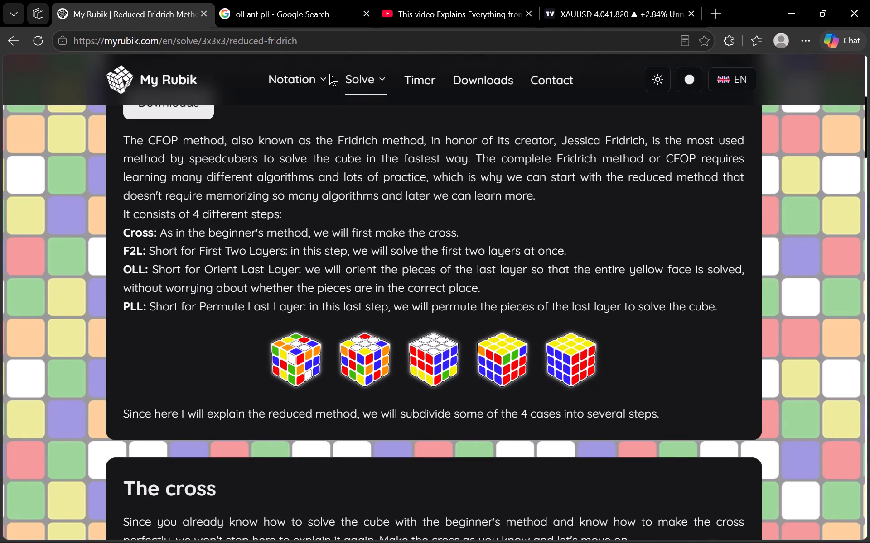
{"action": "left_click", "coordinate": [324, 76]}
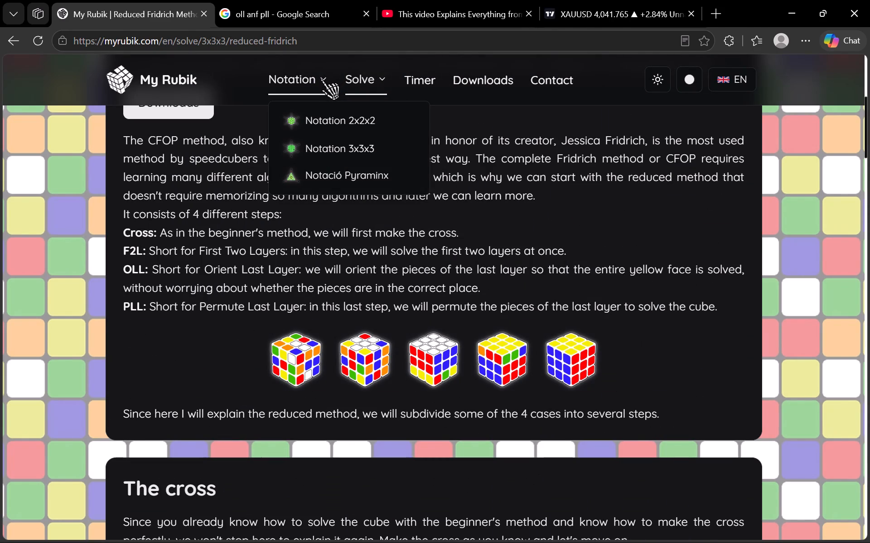
{"action": "left_click", "coordinate": [321, 79]}
{"action": "left_click", "coordinate": [371, 79]}
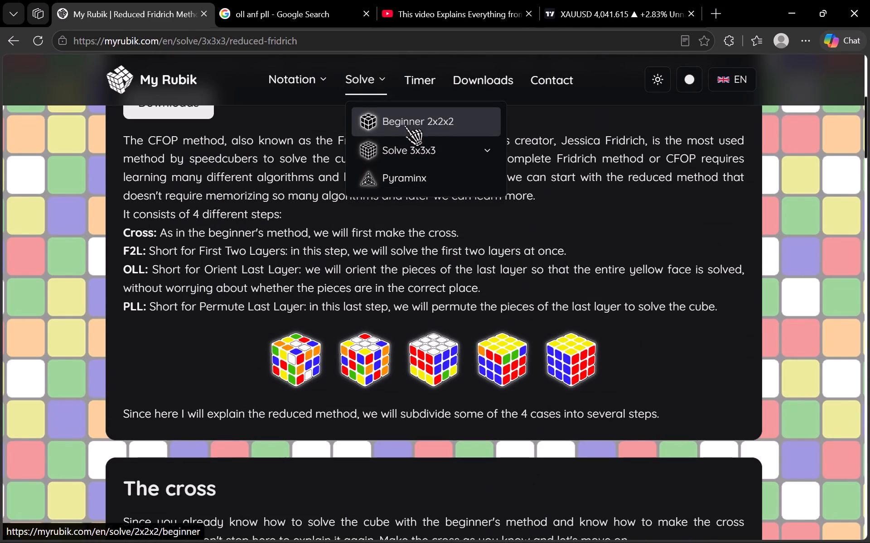
{"action": "left_click", "coordinate": [498, 148]}
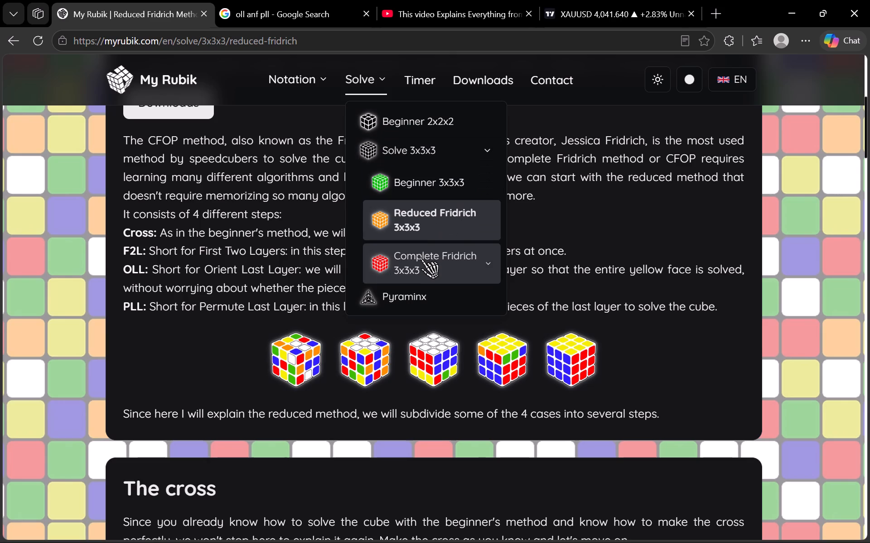
{"action": "left_click", "coordinate": [420, 257]}
{"action": "left_click", "coordinate": [484, 258]}
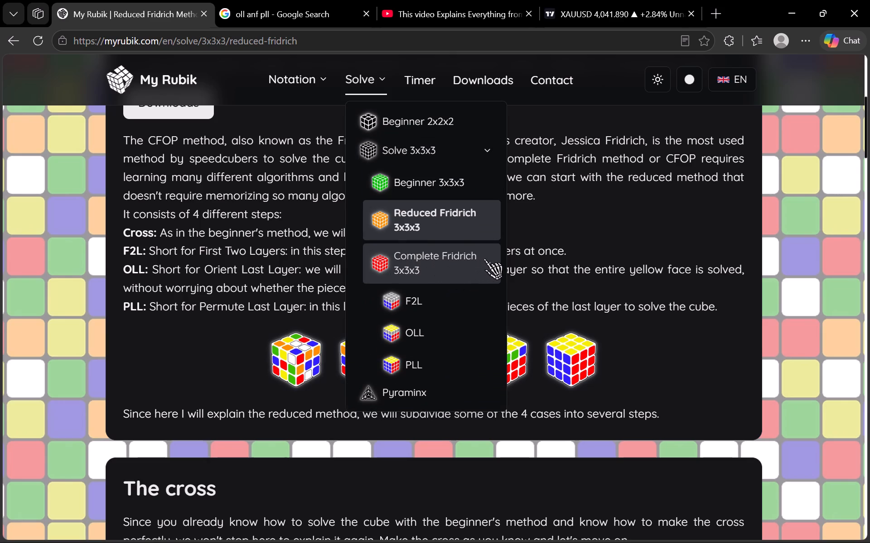
{"action": "left_click", "coordinate": [484, 258]}
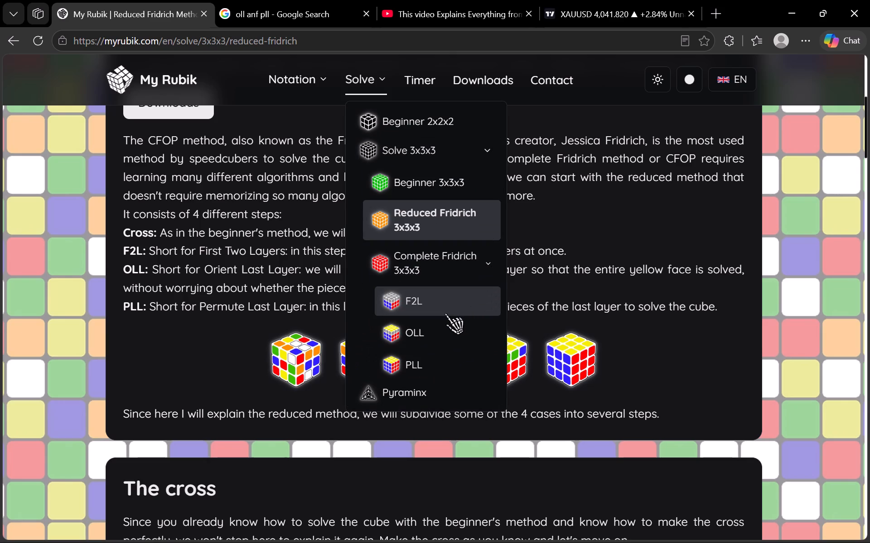
{"action": "left_click", "coordinate": [443, 309]}
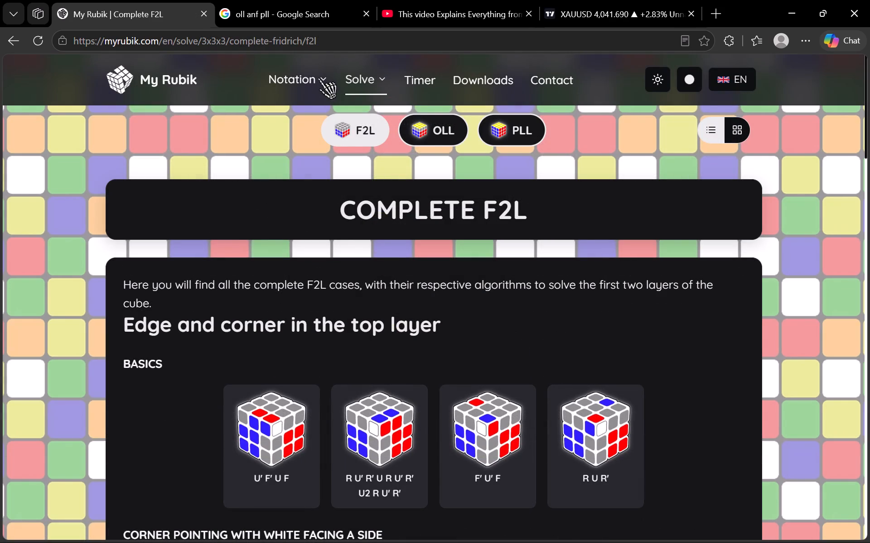
Open the 3x3x3 notation page and read from the cube pieces to the side-layer moves.
{"action": "left_click", "coordinate": [318, 78]}
{"action": "left_click", "coordinate": [321, 153]}
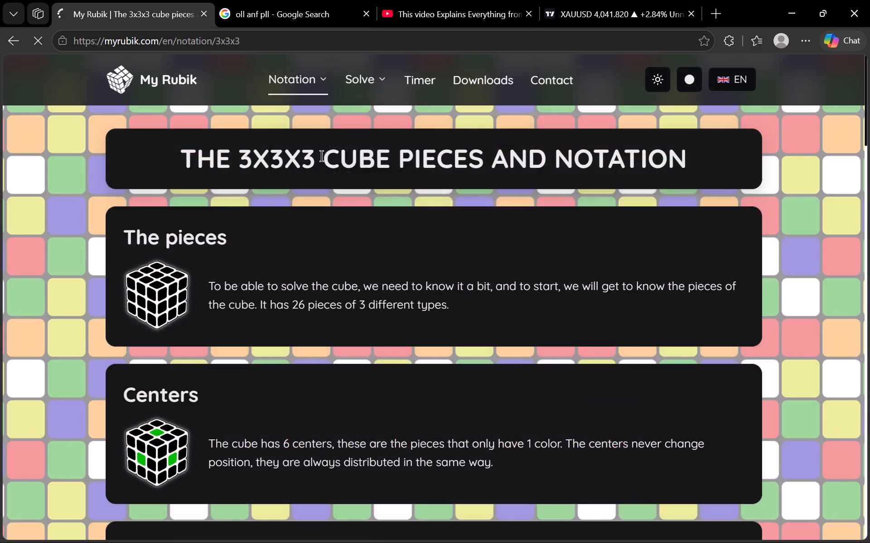
{"action": "scroll", "coordinate": [346, 250], "scroll_direction": "down", "scroll_amount": 12}
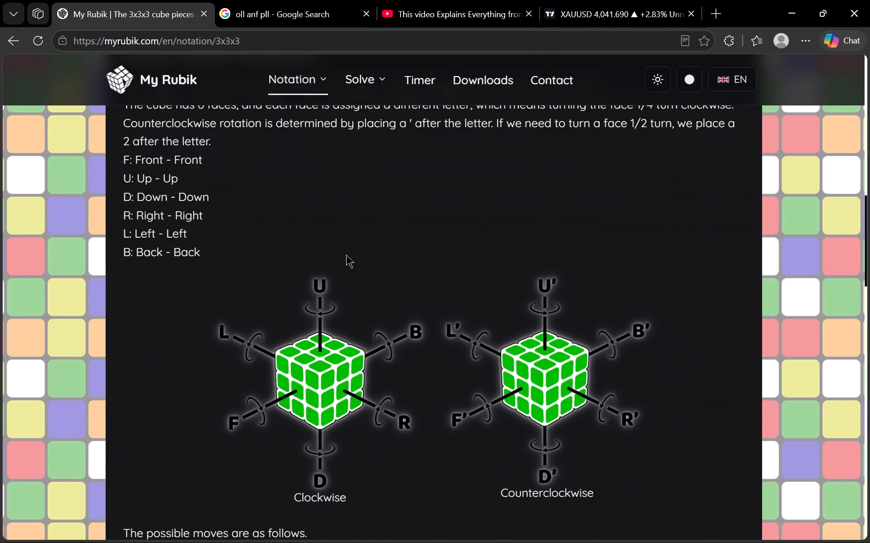
{"action": "scroll", "coordinate": [342, 254], "scroll_direction": "down", "scroll_amount": 5}
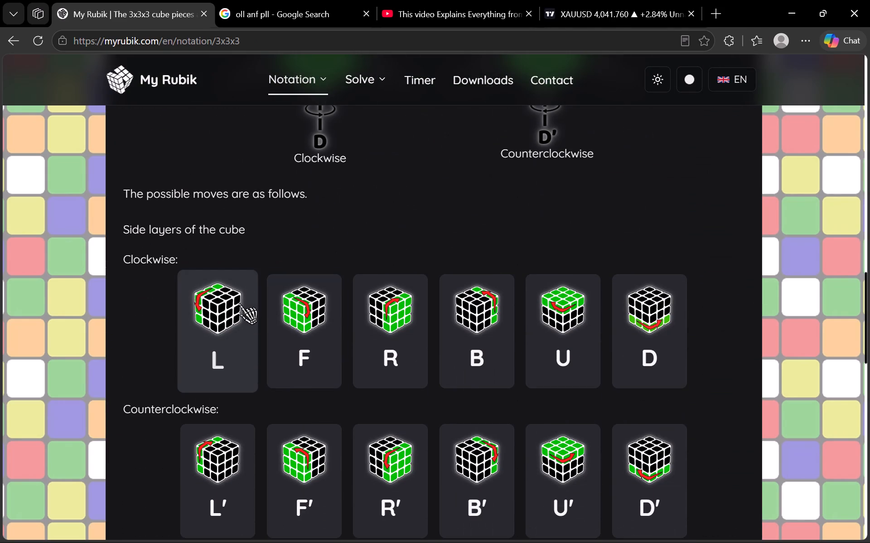
View the clockwise L move enlarged, follow its turning direction, and close the enlarged view.
{"action": "left_click", "coordinate": [216, 285]}
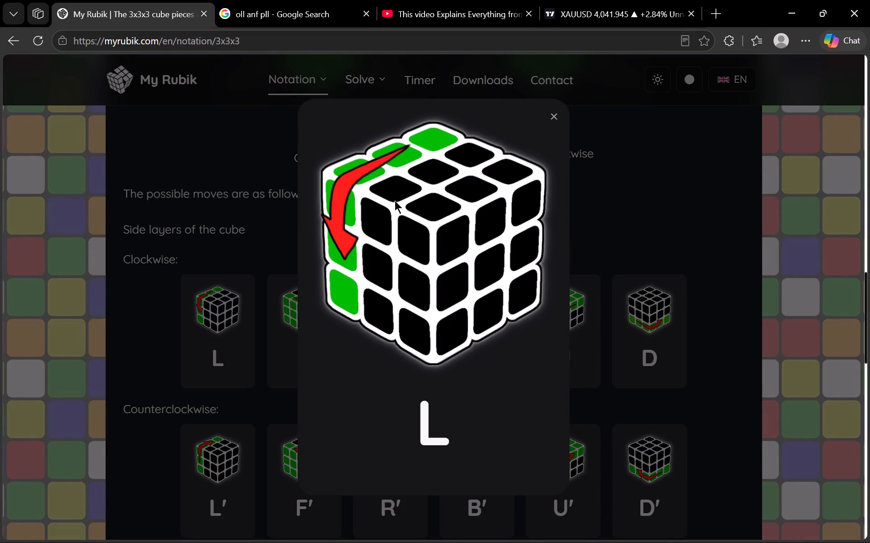
{"action": "left_click_drag", "start_coordinate": [365, 171], "coordinate": [319, 280]}
{"action": "left_click", "coordinate": [549, 116]}
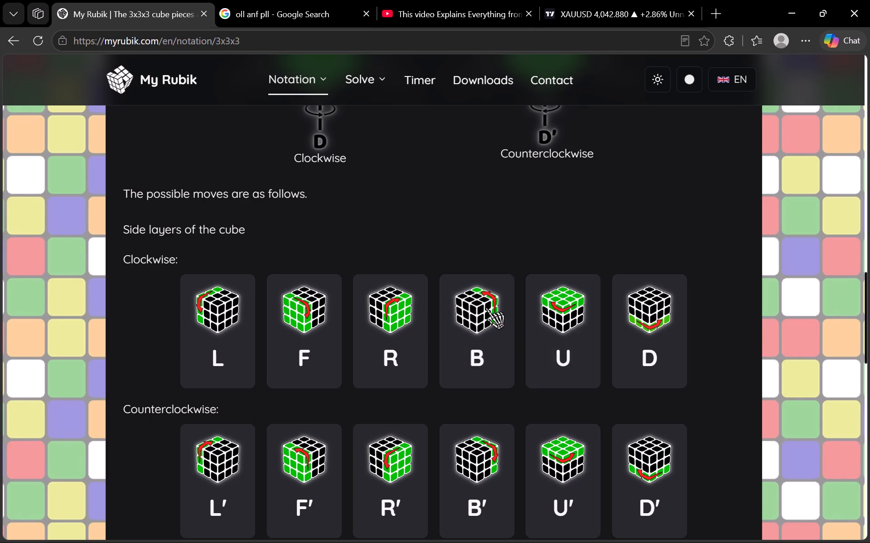
Study the counterclockwise, central-layer, two-layer, cube rotation and double moves in the 3x3x3 notation.
{"action": "scroll", "coordinate": [672, 316], "scroll_direction": "down", "scroll_amount": 2}
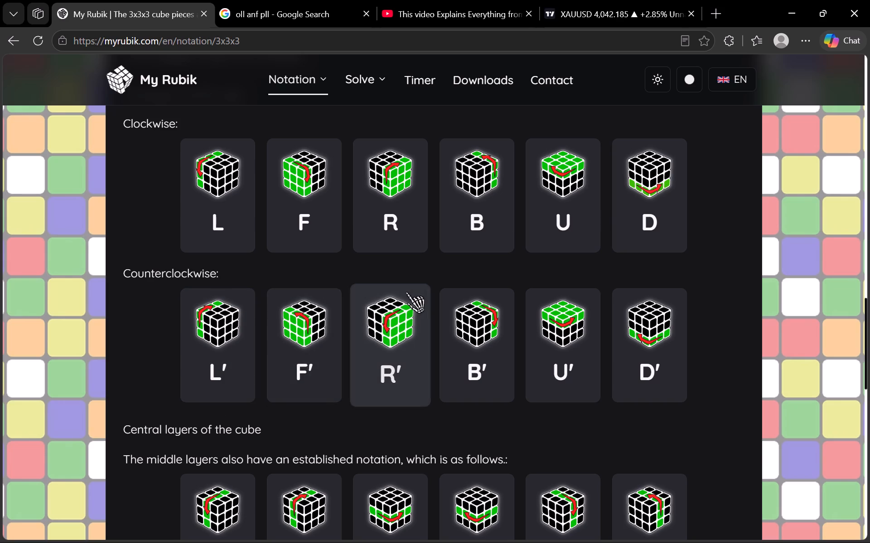
{"action": "scroll", "coordinate": [616, 310], "scroll_direction": "down", "scroll_amount": 3}
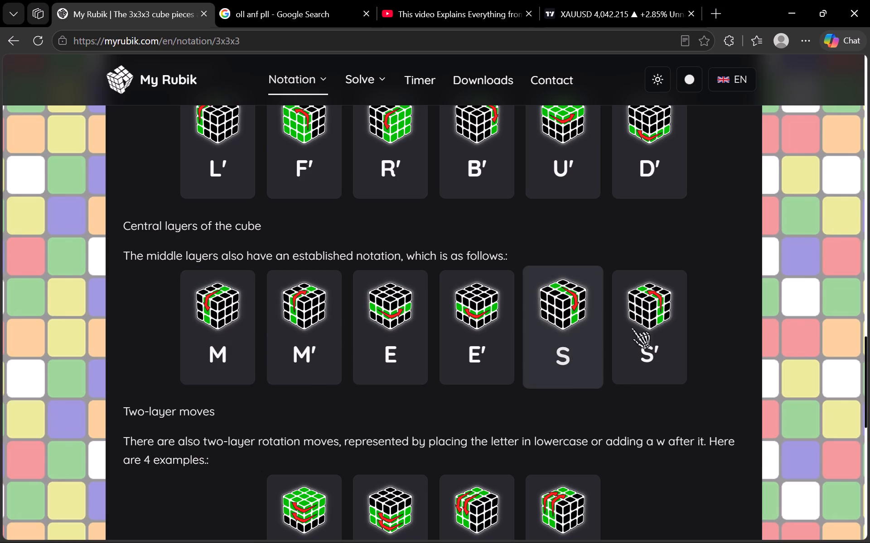
{"action": "scroll", "coordinate": [618, 327], "scroll_direction": "down", "scroll_amount": 3}
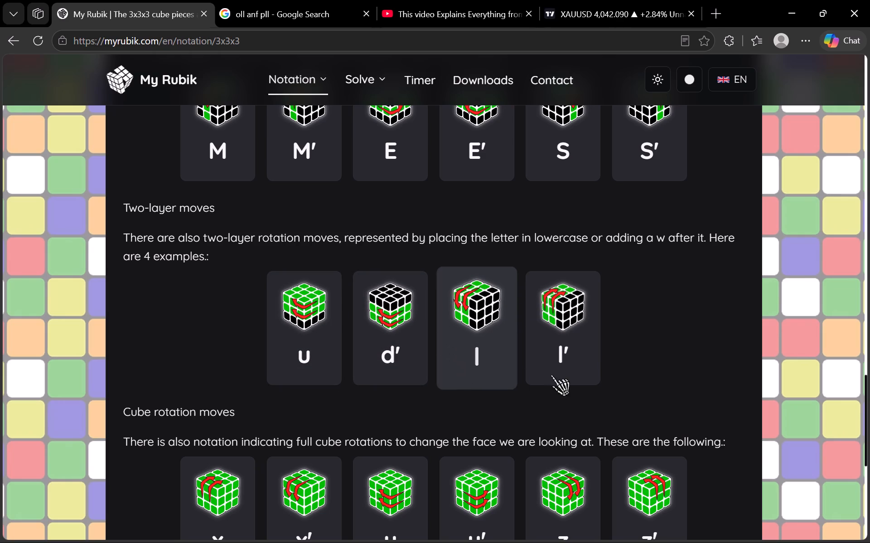
{"action": "scroll", "coordinate": [641, 268], "scroll_direction": "down", "scroll_amount": 3}
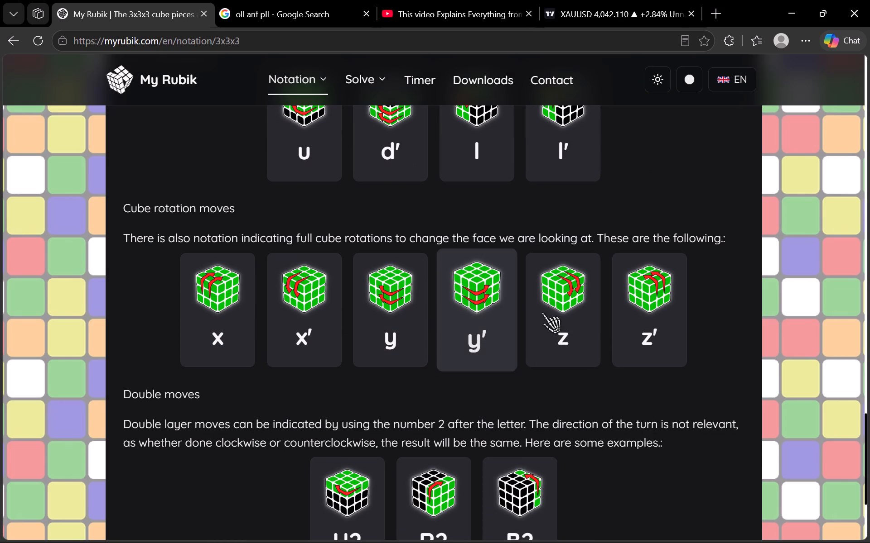
{"action": "scroll", "coordinate": [492, 309], "scroll_direction": "down", "scroll_amount": 3}
{"action": "scroll", "coordinate": [339, 324], "scroll_direction": "down", "scroll_amount": 4}
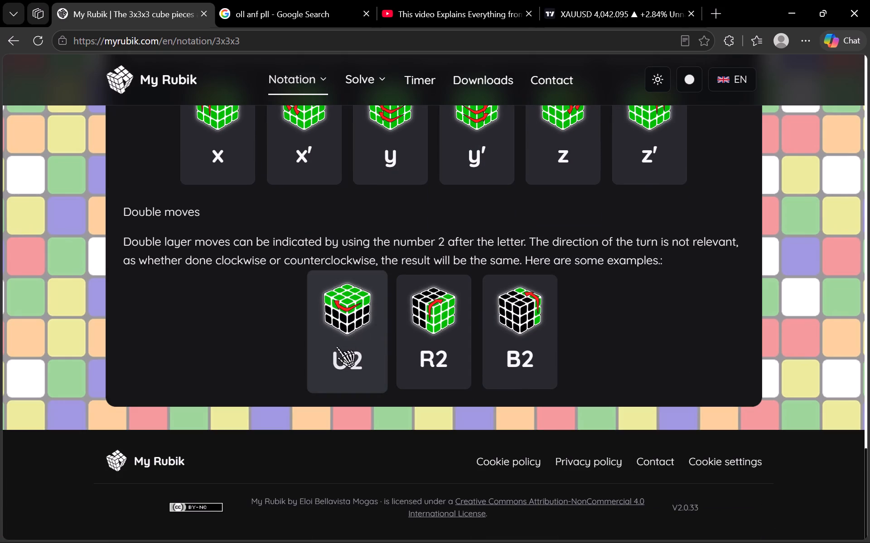
{"action": "scroll", "coordinate": [454, 359], "scroll_direction": "up", "scroll_amount": 6}
{"action": "scroll", "coordinate": [459, 357], "scroll_direction": "down", "scroll_amount": 4}
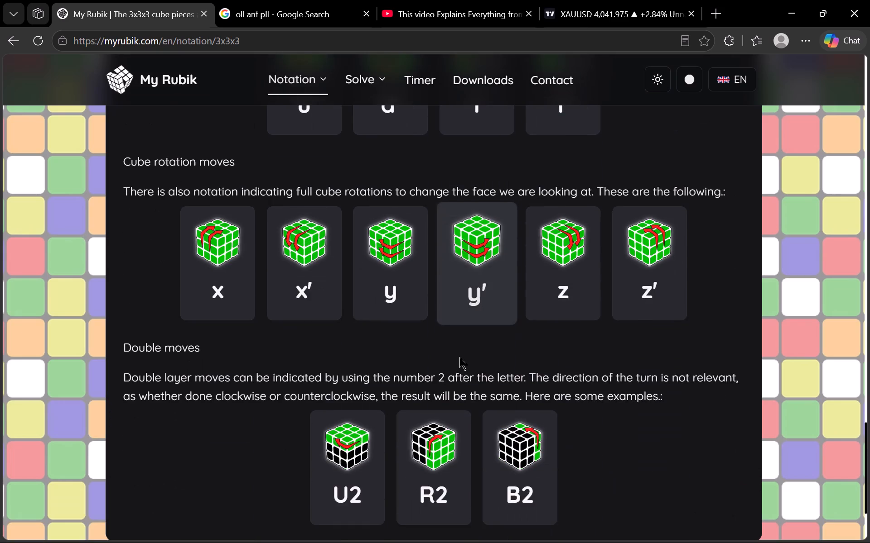
Return to the diagrams of clockwise and counterclockwise face turns on the notation page.
{"action": "scroll", "coordinate": [459, 358], "scroll_direction": "up", "scroll_amount": 14}
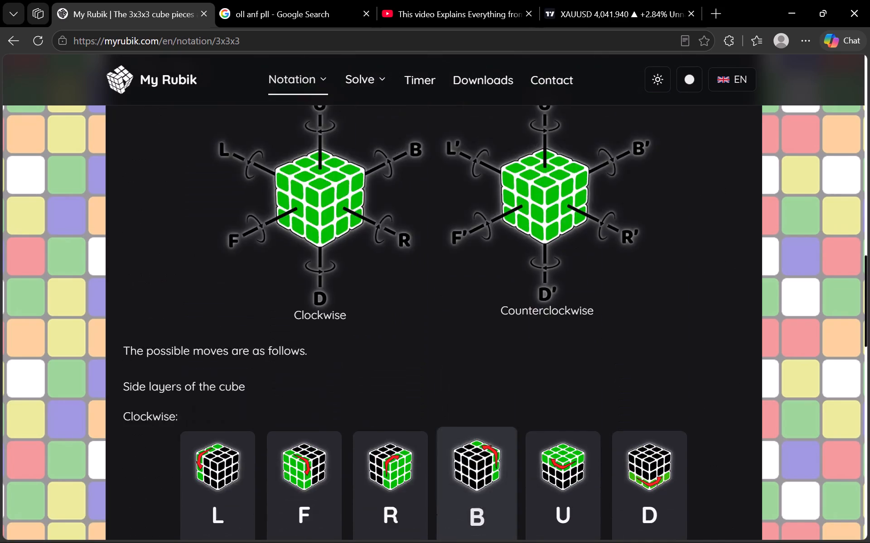
{"action": "scroll", "coordinate": [457, 361], "scroll_direction": "up", "scroll_amount": 1}
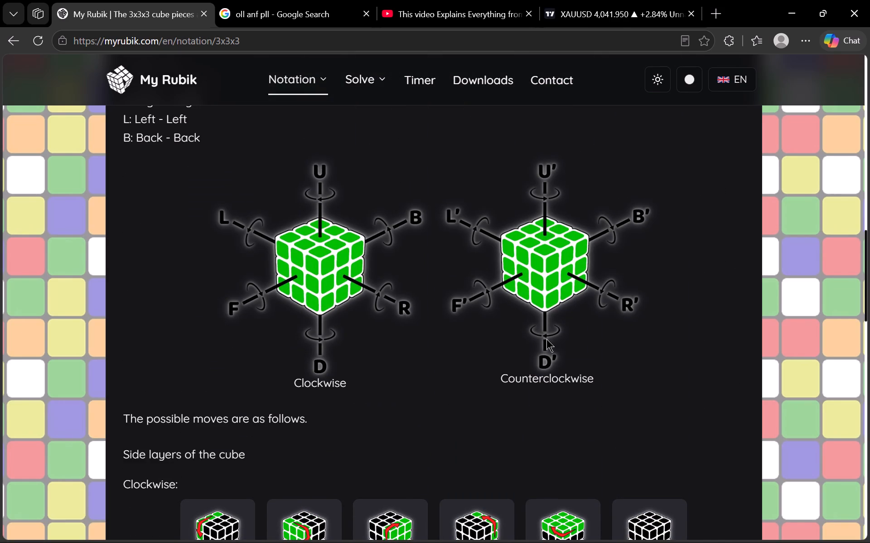
Review the descriptions of the cube's centers, edges and corners and the face-letter explanation on the 3x3x3 notation page.
{"action": "scroll", "coordinate": [435, 326], "scroll_direction": "up", "scroll_amount": 4}
{"action": "scroll", "coordinate": [393, 320], "scroll_direction": "up", "scroll_amount": 7}
{"action": "scroll", "coordinate": [395, 320], "scroll_direction": "down", "scroll_amount": 3}
{"action": "scroll", "coordinate": [391, 320], "scroll_direction": "up", "scroll_amount": 1}
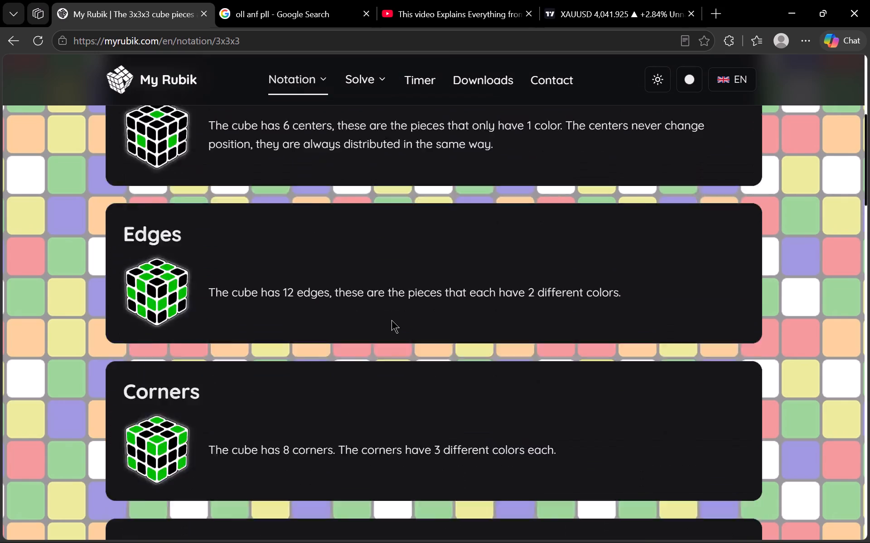
{"action": "scroll", "coordinate": [391, 320], "scroll_direction": "up", "scroll_amount": 2}
{"action": "scroll", "coordinate": [391, 321], "scroll_direction": "down", "scroll_amount": 2}
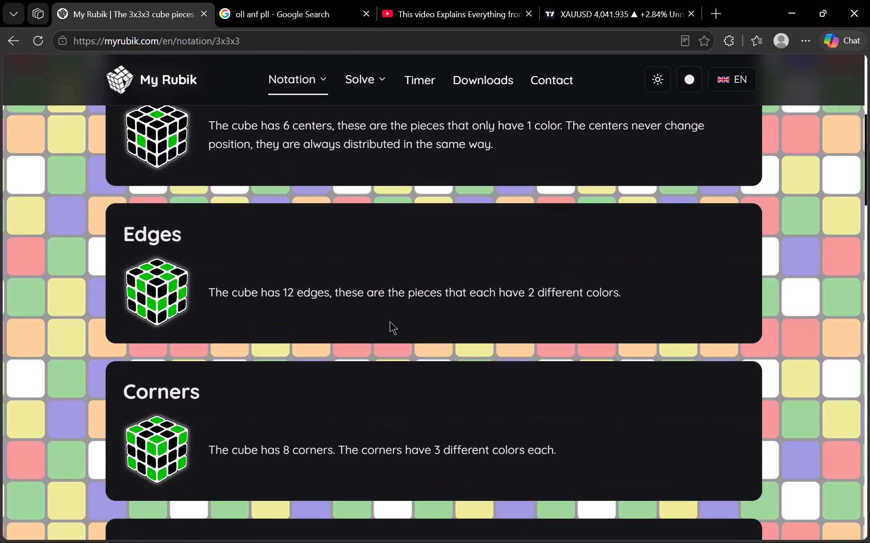
{"action": "scroll", "coordinate": [390, 321], "scroll_direction": "down", "scroll_amount": 1}
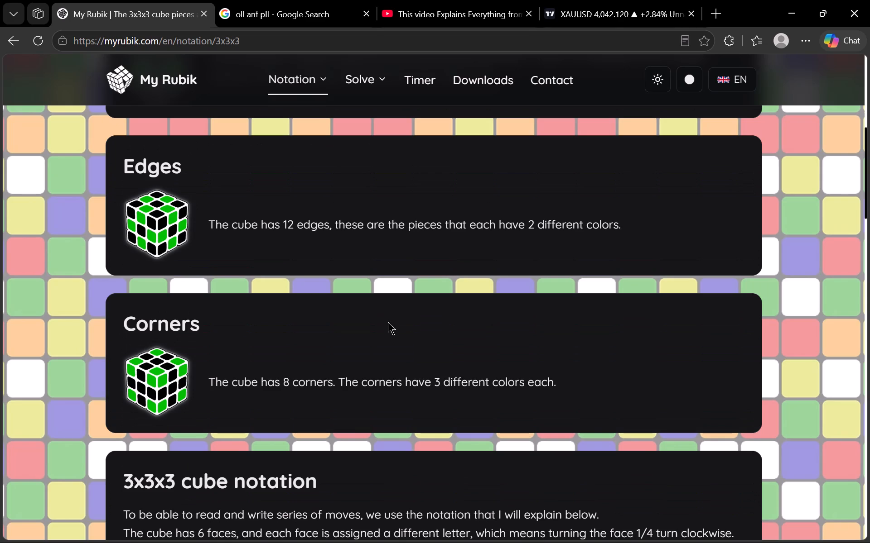
{"action": "scroll", "coordinate": [260, 232], "scroll_direction": "down", "scroll_amount": 4}
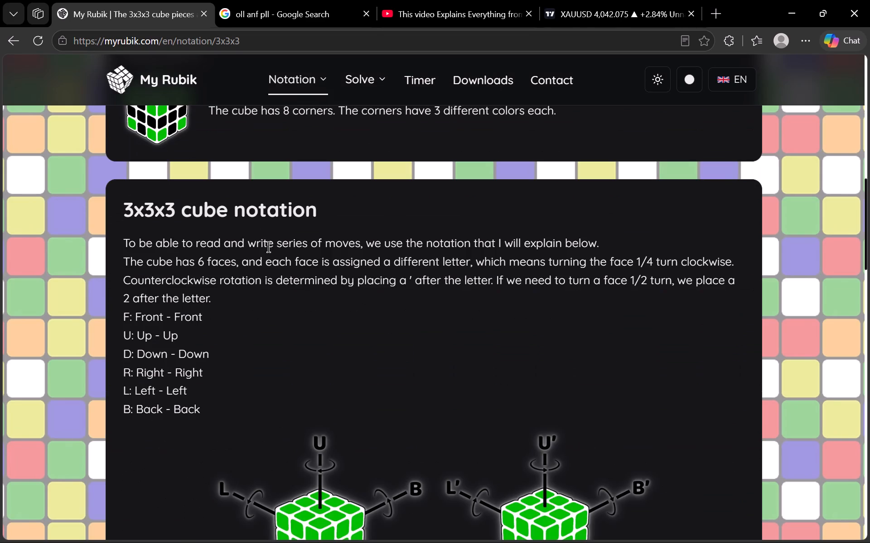
{"action": "scroll", "coordinate": [269, 247], "scroll_direction": "up", "scroll_amount": 19}
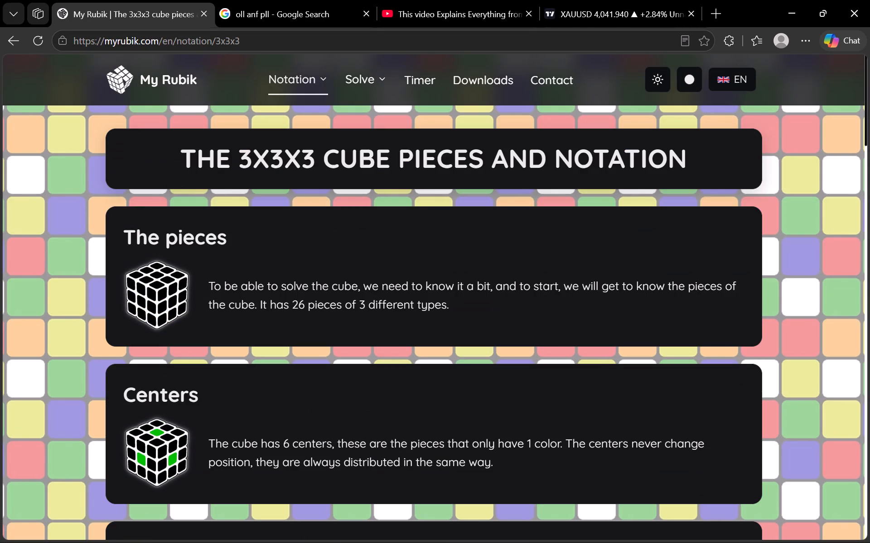
Open the Timer page and look over its scramble sequence and solve-time statistics.
{"action": "left_click", "coordinate": [421, 78]}
{"action": "scroll", "coordinate": [482, 268], "scroll_direction": "down", "scroll_amount": 2}
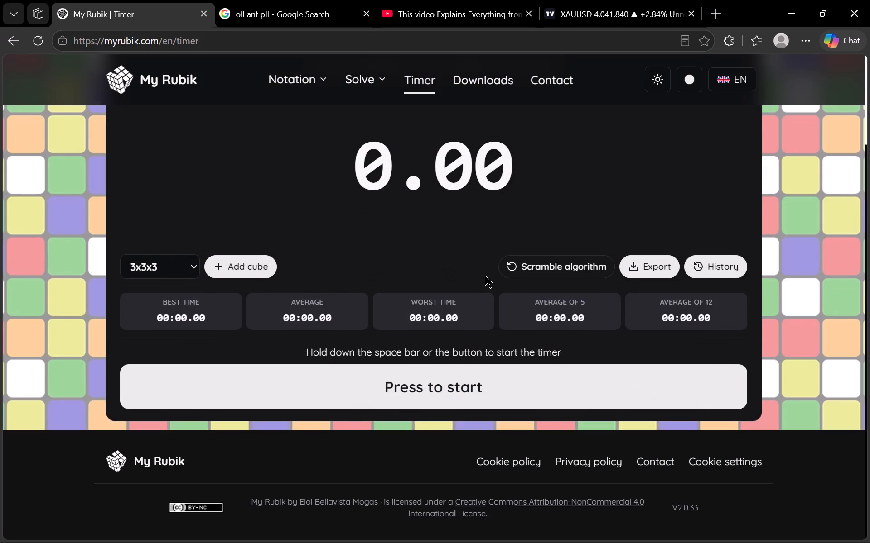
{"action": "scroll", "coordinate": [485, 276], "scroll_direction": "down", "scroll_amount": 2}
{"action": "scroll", "coordinate": [450, 324], "scroll_direction": "up", "scroll_amount": 4}
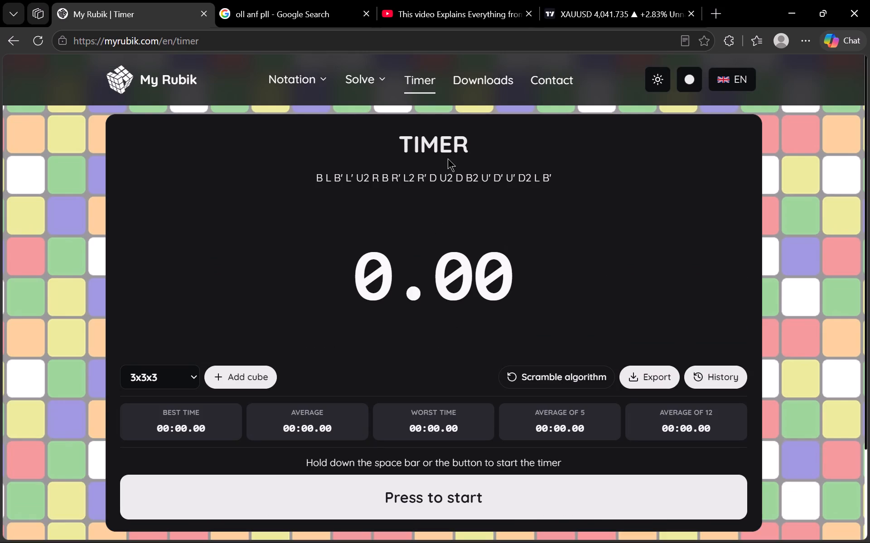
Go to the algorithm downloads and examine both pages of the Complete Fridrich F2L booklet.
{"action": "left_click", "coordinate": [480, 81]}
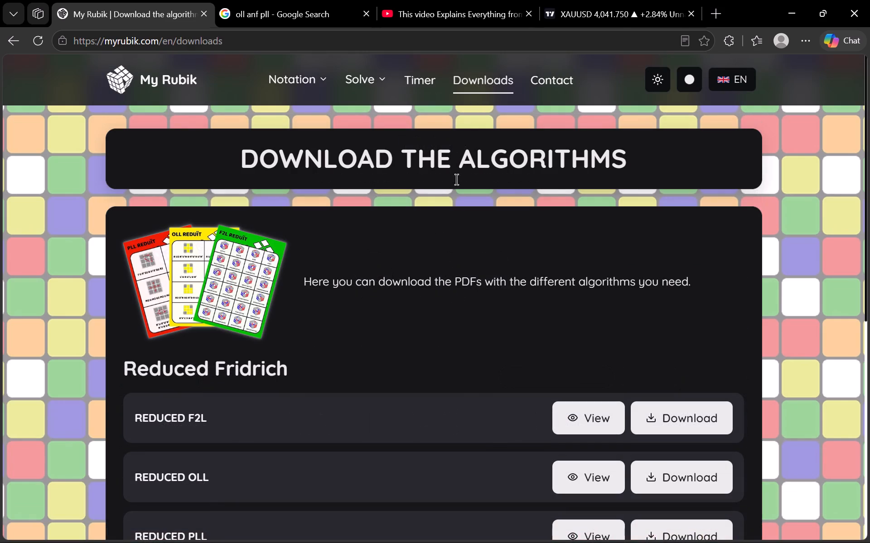
{"action": "scroll", "coordinate": [396, 304], "scroll_direction": "down", "scroll_amount": 7}
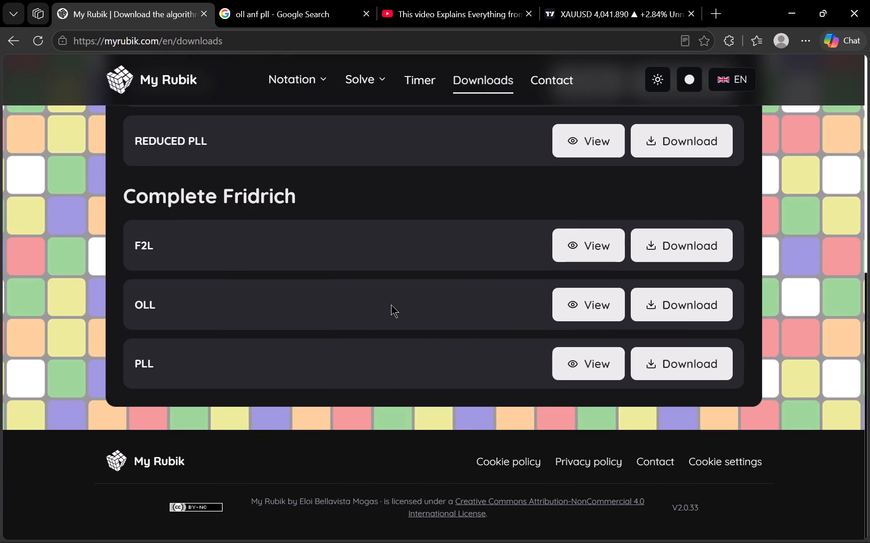
{"action": "left_click", "coordinate": [588, 256]}
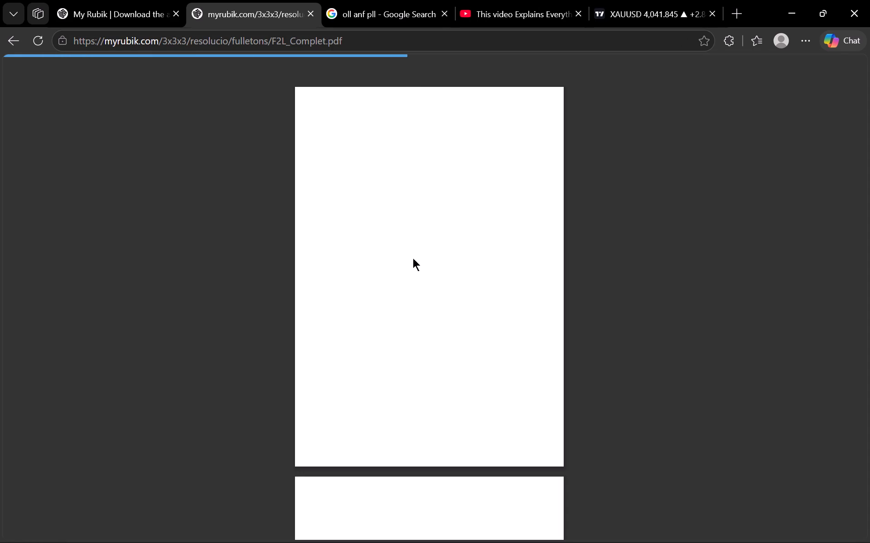
{"action": "scroll", "coordinate": [441, 254], "scroll_direction": "down", "scroll_amount": 5}
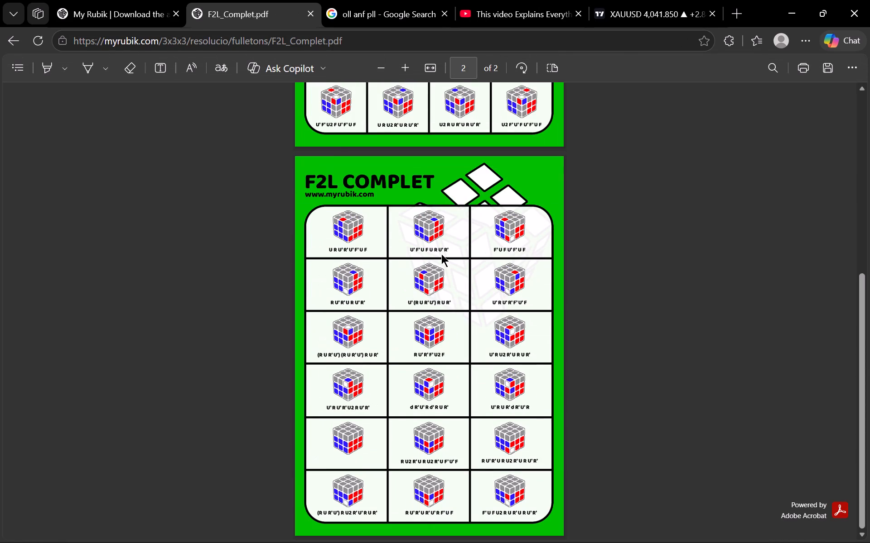
{"action": "scroll", "coordinate": [441, 254], "scroll_direction": "down", "scroll_amount": 11}
{"action": "scroll", "coordinate": [436, 271], "scroll_direction": "up", "scroll_amount": 6}
{"action": "scroll", "coordinate": [435, 276], "scroll_direction": "down", "scroll_amount": 3}
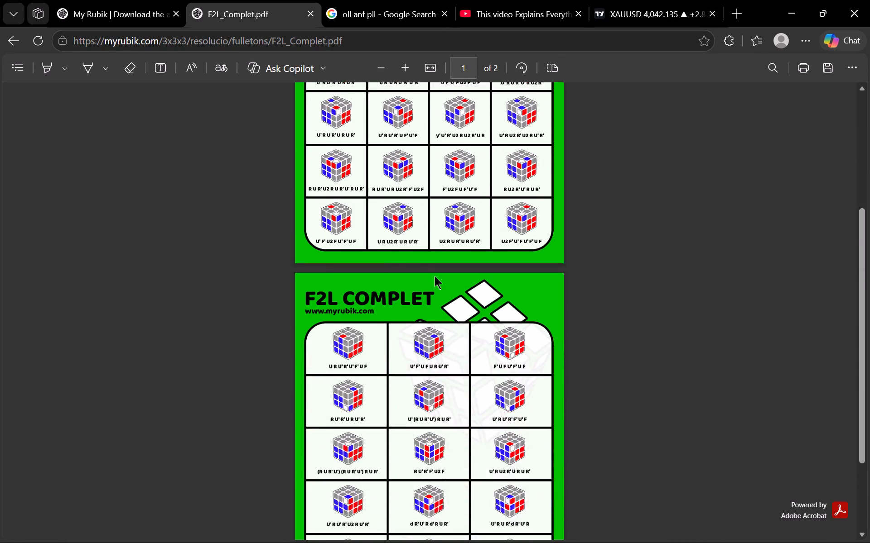
{"action": "scroll", "coordinate": [435, 276], "scroll_direction": "down", "scroll_amount": 2}
{"action": "scroll", "coordinate": [435, 276], "scroll_direction": "up", "scroll_amount": 4}
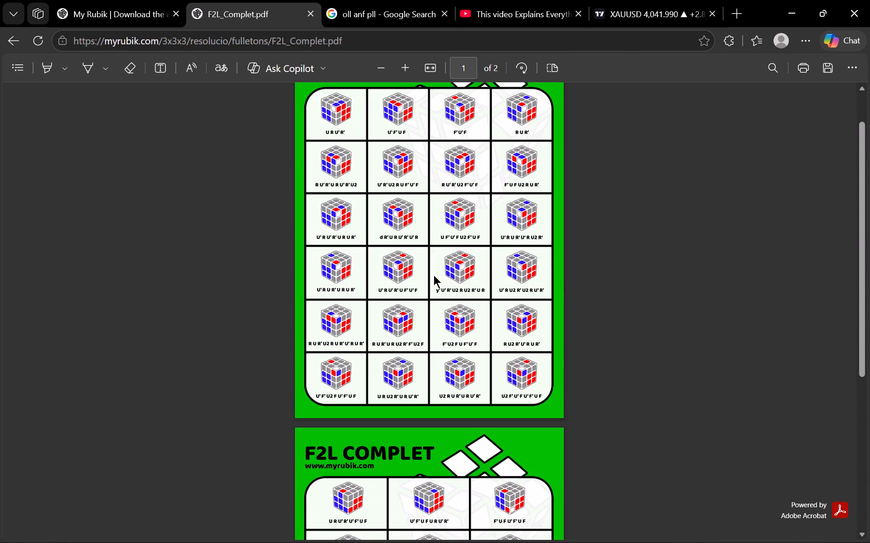
{"action": "scroll", "coordinate": [405, 271], "scroll_direction": "down", "scroll_amount": 4}
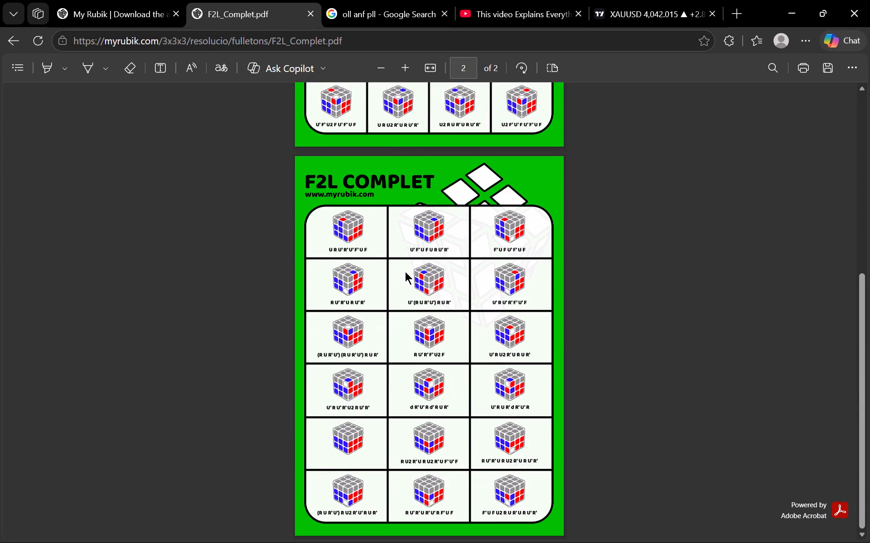
{"action": "scroll", "coordinate": [405, 271], "scroll_direction": "up", "scroll_amount": 5}
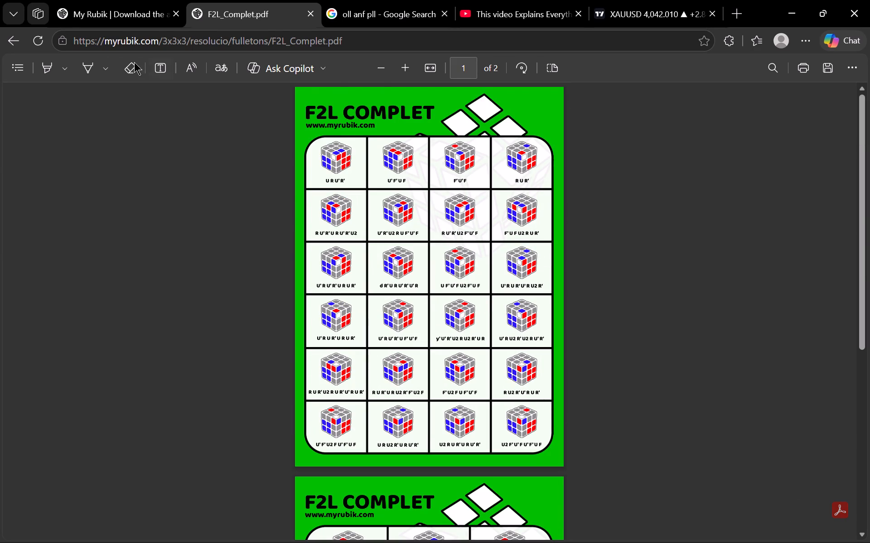
Download the Complete Fridrich F2L booklet from the algorithm downloads page.
{"action": "left_click", "coordinate": [128, 12]}
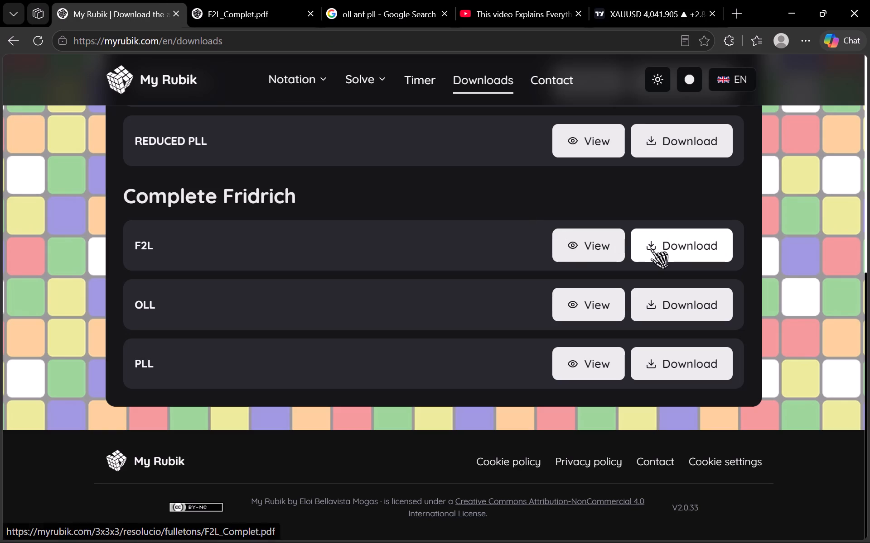
{"action": "left_click", "coordinate": [664, 248]}
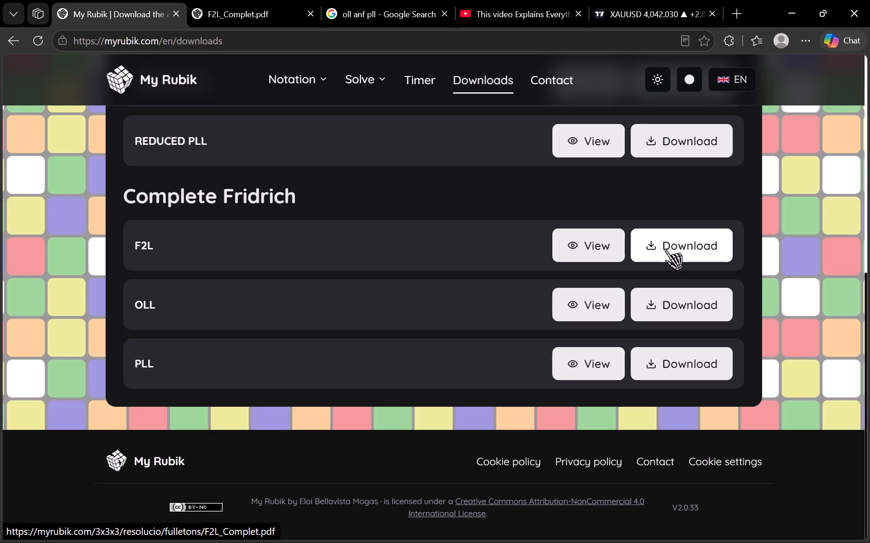
{"action": "left_click", "coordinate": [764, 42]}
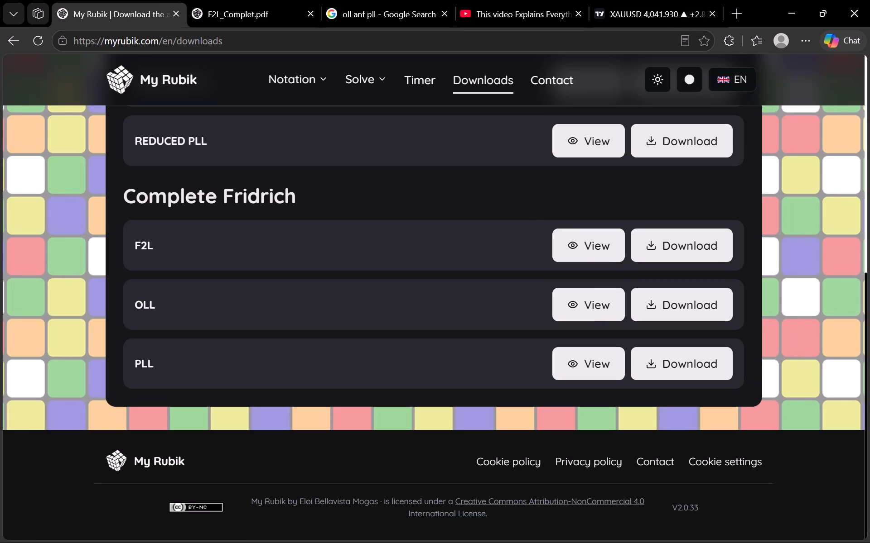
Preview the Complete Fridrich OLL booklet and download it from the algorithm downloads page.
{"action": "left_click", "coordinate": [565, 306]}
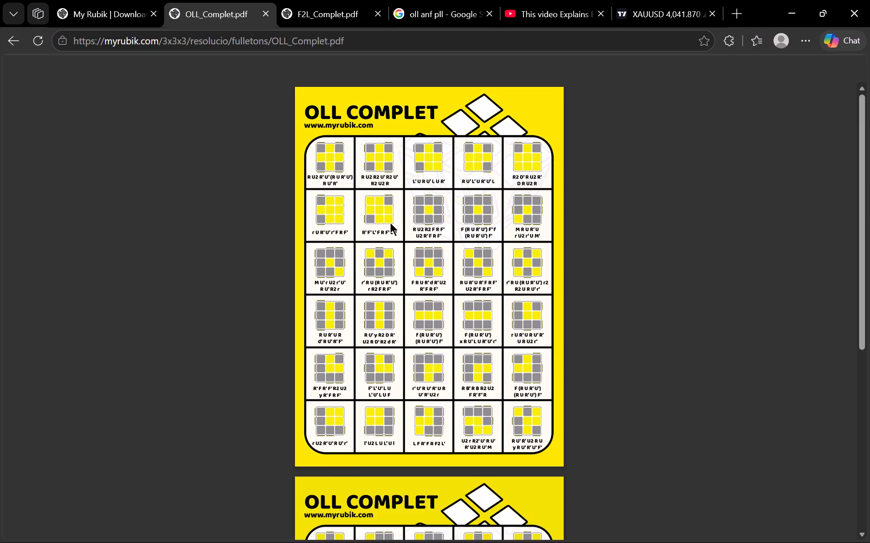
{"action": "scroll", "coordinate": [393, 221], "scroll_direction": "down", "scroll_amount": 13}
{"action": "scroll", "coordinate": [392, 239], "scroll_direction": "up", "scroll_amount": 7}
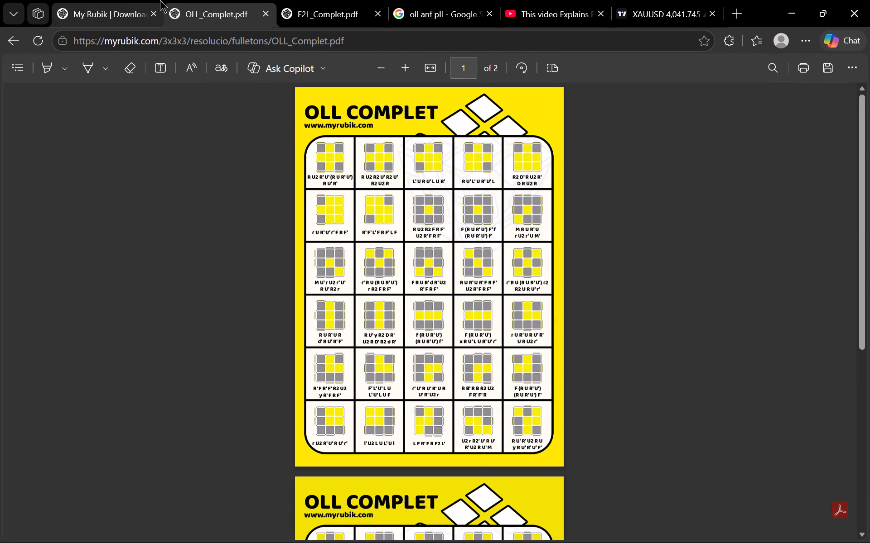
{"action": "left_click", "coordinate": [135, 0]}
{"action": "left_click", "coordinate": [717, 320]}
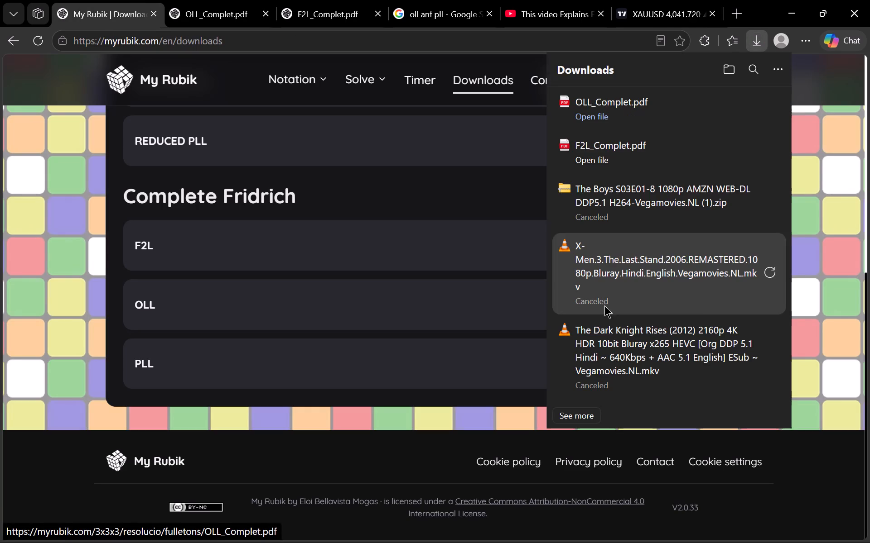
{"action": "left_click", "coordinate": [455, 265]}
Preview the Complete Fridrich PLL booklet and download it from the algorithm downloads page.
{"action": "left_click", "coordinate": [587, 374]}
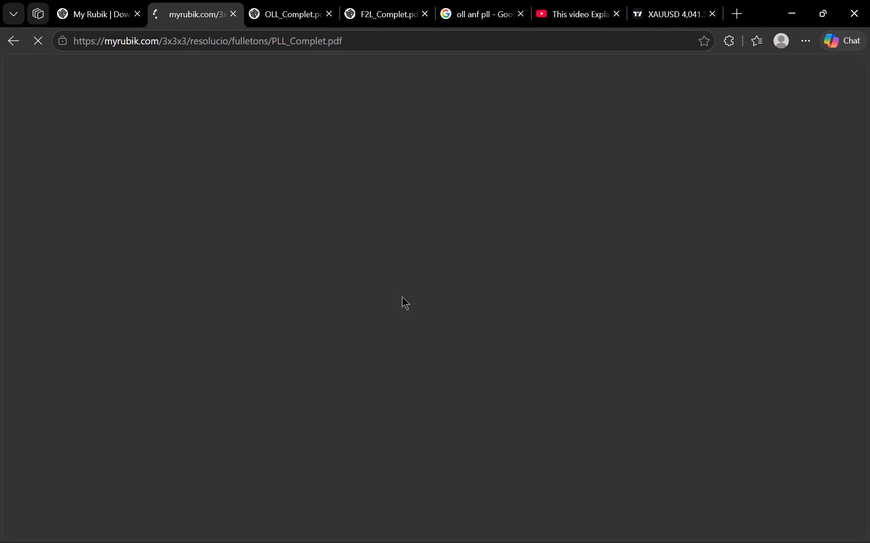
{"action": "scroll", "coordinate": [410, 277], "scroll_direction": "down", "scroll_amount": 6}
{"action": "scroll", "coordinate": [410, 281], "scroll_direction": "up", "scroll_amount": 4}
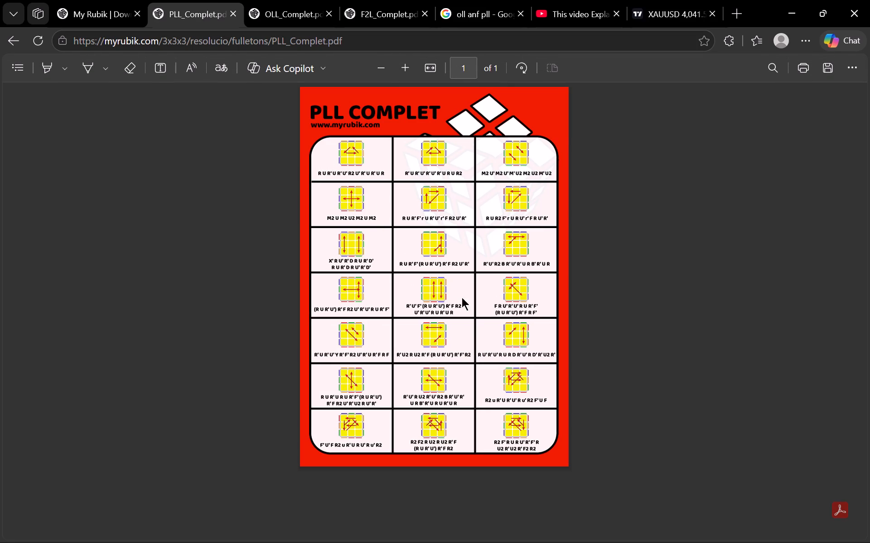
{"action": "left_click", "coordinate": [124, 0]}
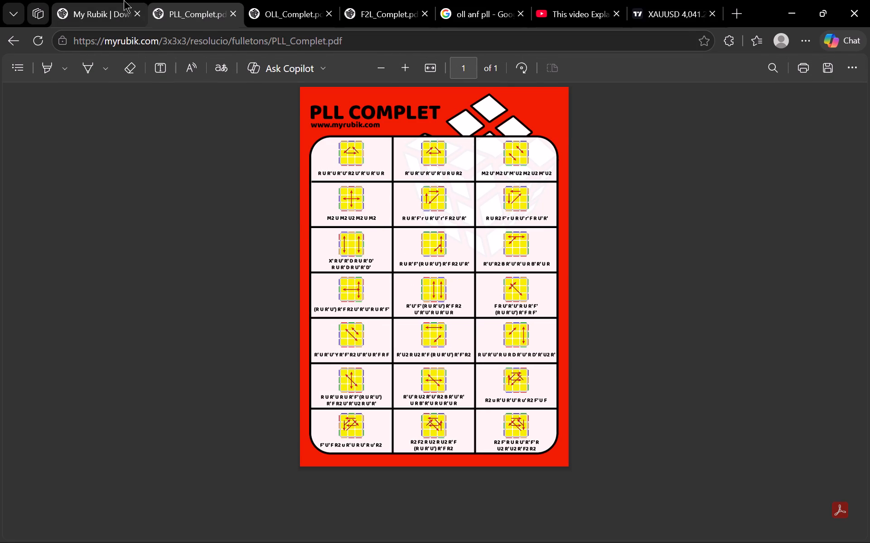
{"action": "left_click", "coordinate": [655, 367]}
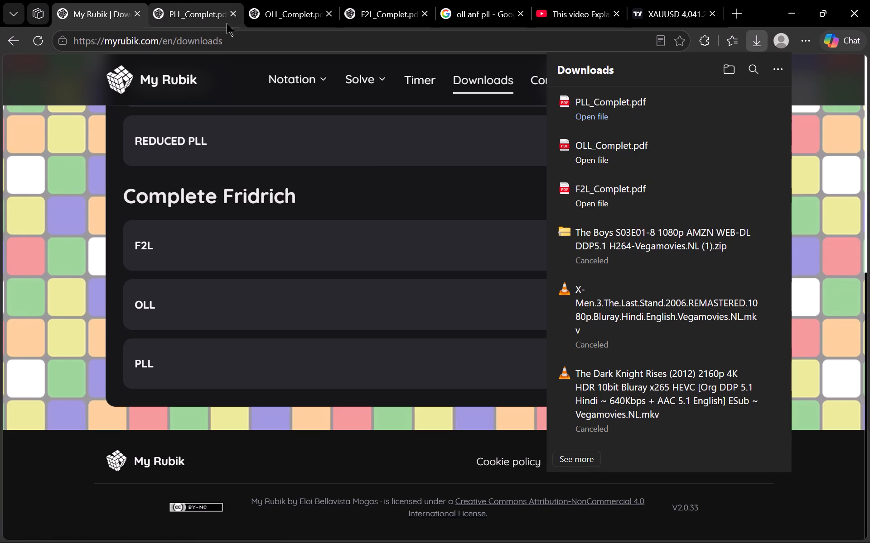
Close the opened PLL, OLL and F2L booklet previews, keeping the algorithm downloads page open.
{"action": "left_click", "coordinate": [207, 0]}
{"action": "double_click", "coordinate": [235, 16]}
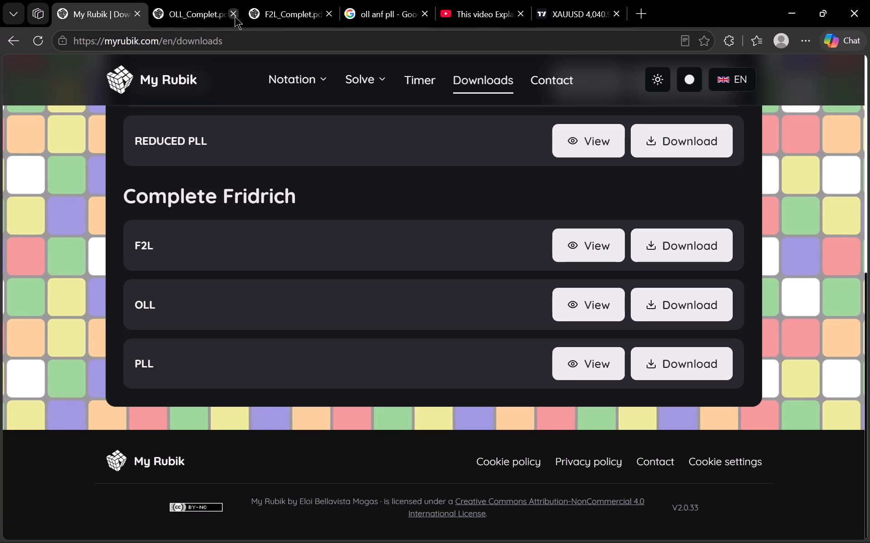
{"action": "left_click", "coordinate": [235, 16]}
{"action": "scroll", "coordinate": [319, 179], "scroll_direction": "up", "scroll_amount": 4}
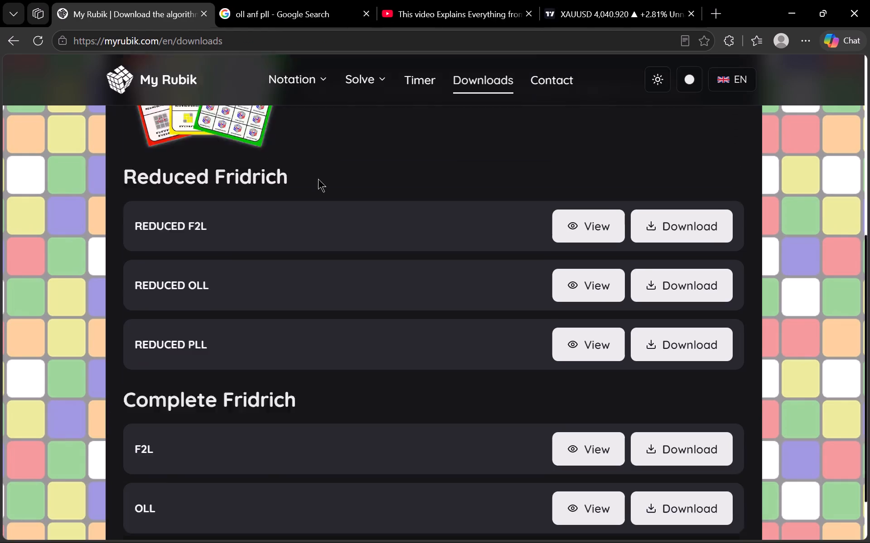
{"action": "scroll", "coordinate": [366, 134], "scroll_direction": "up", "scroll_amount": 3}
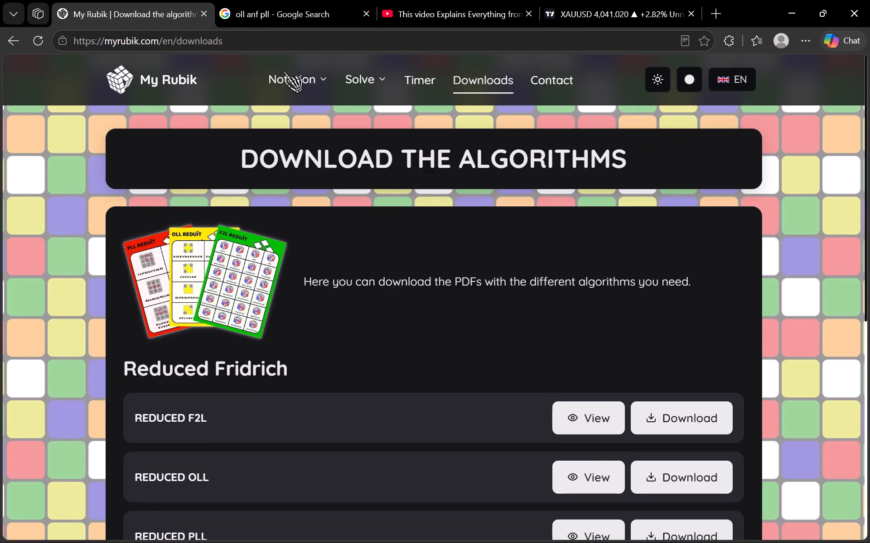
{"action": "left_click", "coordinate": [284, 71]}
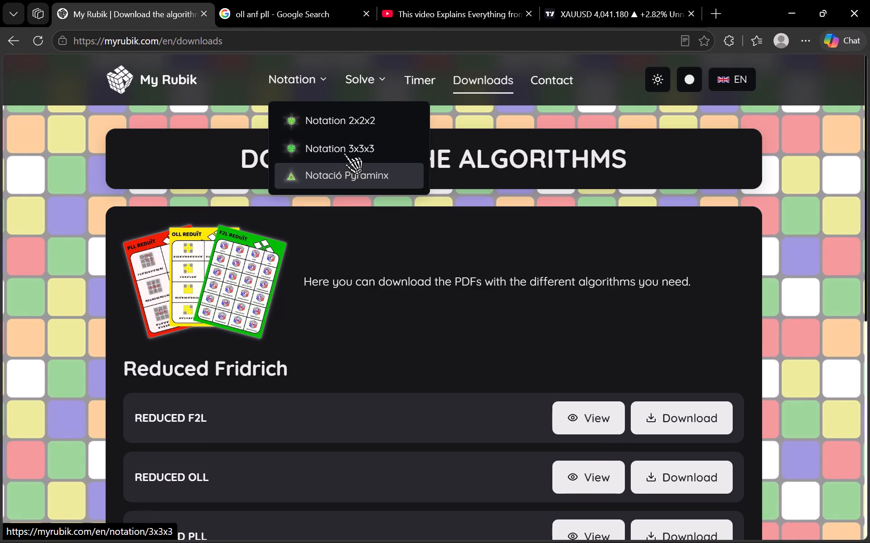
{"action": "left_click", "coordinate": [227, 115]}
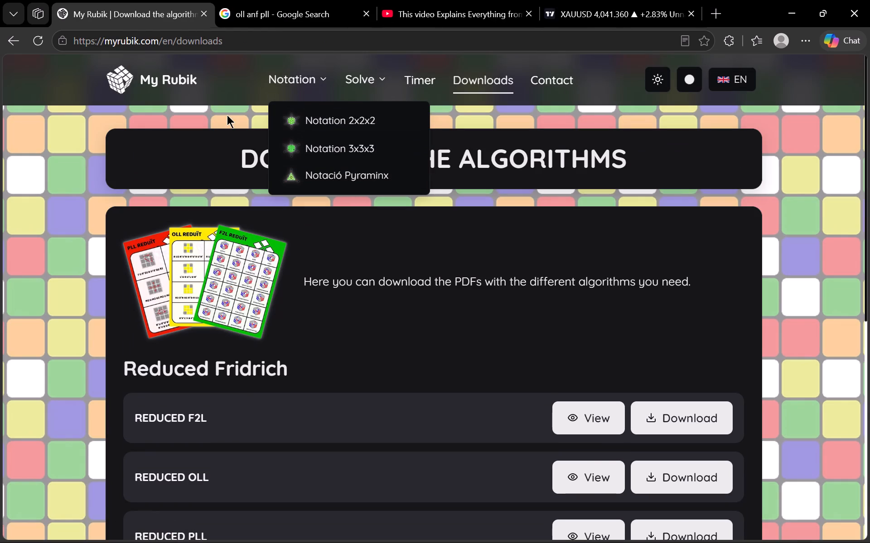
Open the My Rubik home page and look through its four-step guide, from how the cube works to the algorithm booklets.
{"action": "left_click", "coordinate": [157, 80]}
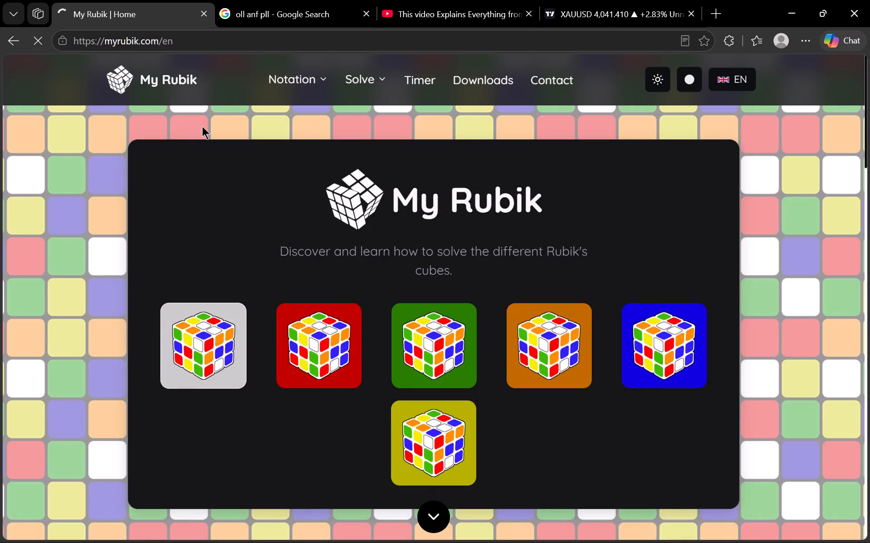
{"action": "scroll", "coordinate": [253, 280], "scroll_direction": "down", "scroll_amount": 1}
{"action": "scroll", "coordinate": [275, 310], "scroll_direction": "down", "scroll_amount": 12}
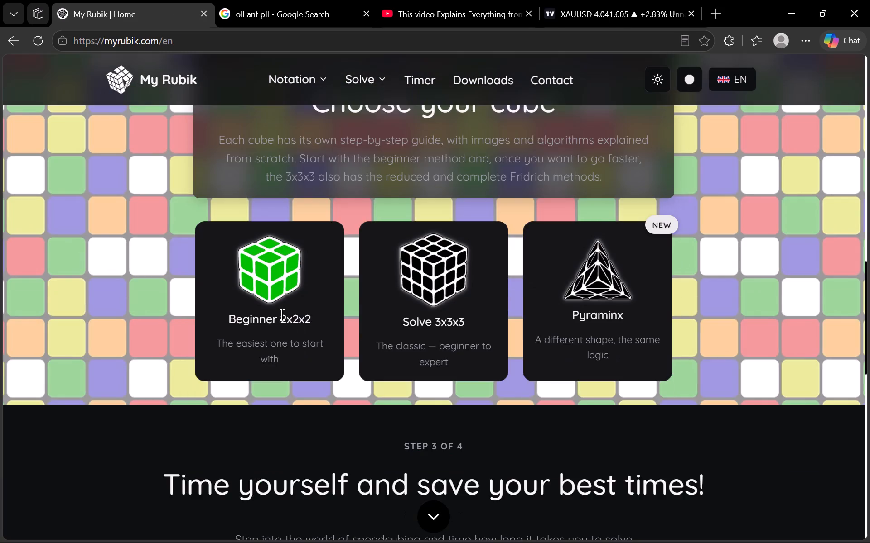
{"action": "scroll", "coordinate": [282, 314], "scroll_direction": "down", "scroll_amount": 5}
{"action": "scroll", "coordinate": [282, 314], "scroll_direction": "up", "scroll_amount": 6}
{"action": "scroll", "coordinate": [286, 313], "scroll_direction": "down", "scroll_amount": 14}
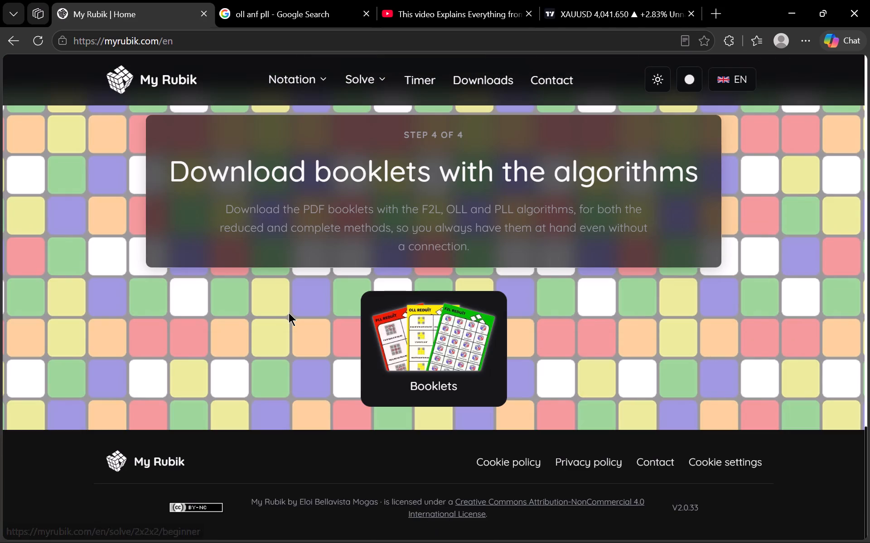
{"action": "scroll", "coordinate": [290, 312], "scroll_direction": "up", "scroll_amount": 20}
{"action": "scroll", "coordinate": [290, 312], "scroll_direction": "up", "scroll_amount": 2}
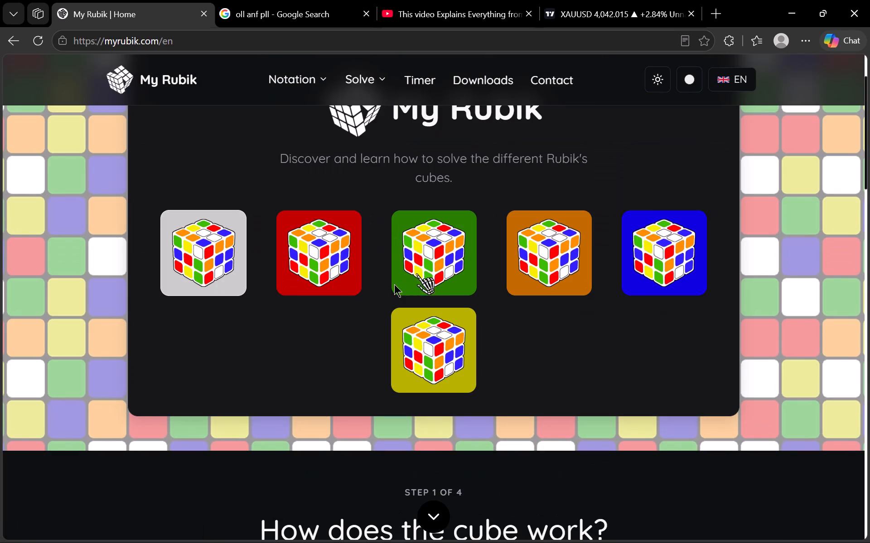
Open the 3x3x3 solving section from the cube choices on the home page and choose the Complete Fridrich 3x3x3 method.
{"action": "scroll", "coordinate": [369, 275], "scroll_direction": "up", "scroll_amount": 2}
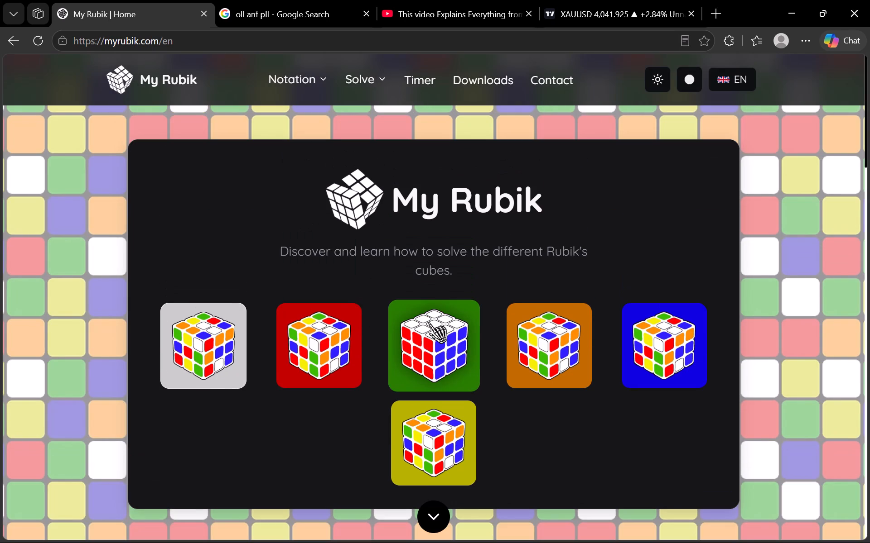
{"action": "left_click", "coordinate": [179, 320]}
{"action": "scroll", "coordinate": [257, 330], "scroll_direction": "down", "scroll_amount": 4}
{"action": "scroll", "coordinate": [266, 334], "scroll_direction": "up", "scroll_amount": 9}
{"action": "scroll", "coordinate": [296, 329], "scroll_direction": "down", "scroll_amount": 2}
{"action": "left_click", "coordinate": [421, 293]}
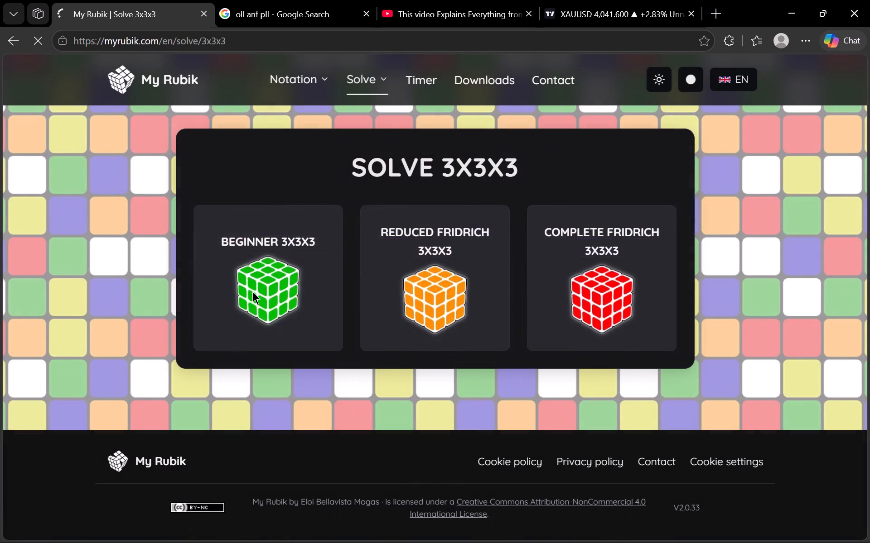
{"action": "left_click", "coordinate": [628, 264]}
Read the note for The Cross phase of the Complete Fridrich method and close it.
{"action": "scroll", "coordinate": [395, 276], "scroll_direction": "down", "scroll_amount": 4}
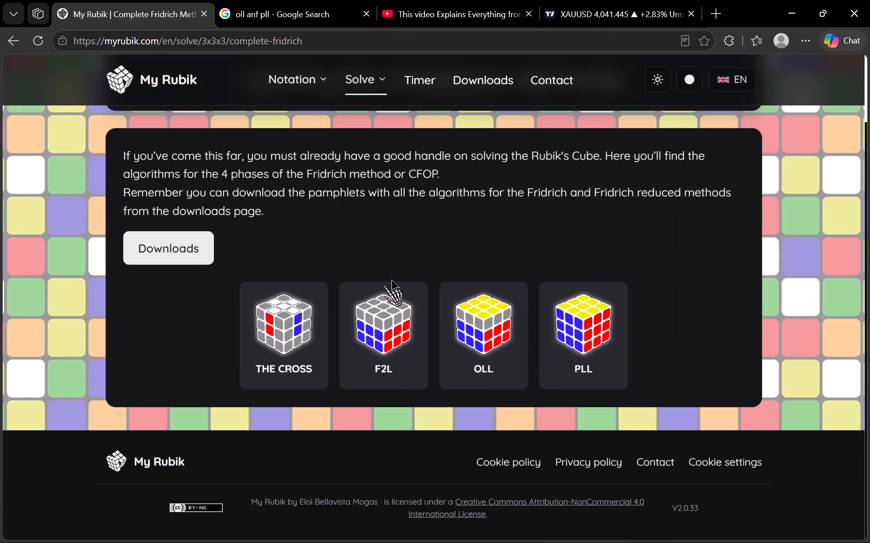
{"action": "left_click", "coordinate": [257, 326]}
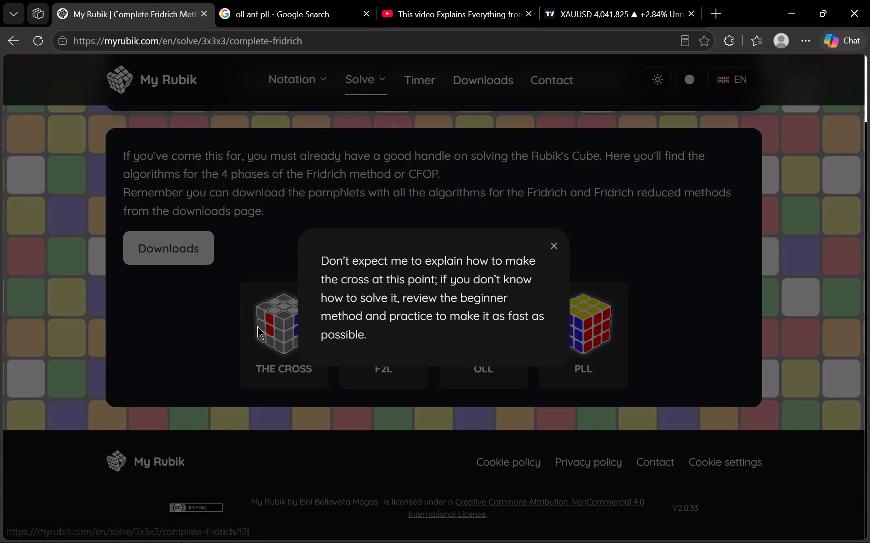
{"action": "left_click", "coordinate": [549, 243]}
Open the F2L phase and examine its basic cases and the cases with the corner's white facing a side.
{"action": "left_click", "coordinate": [394, 331]}
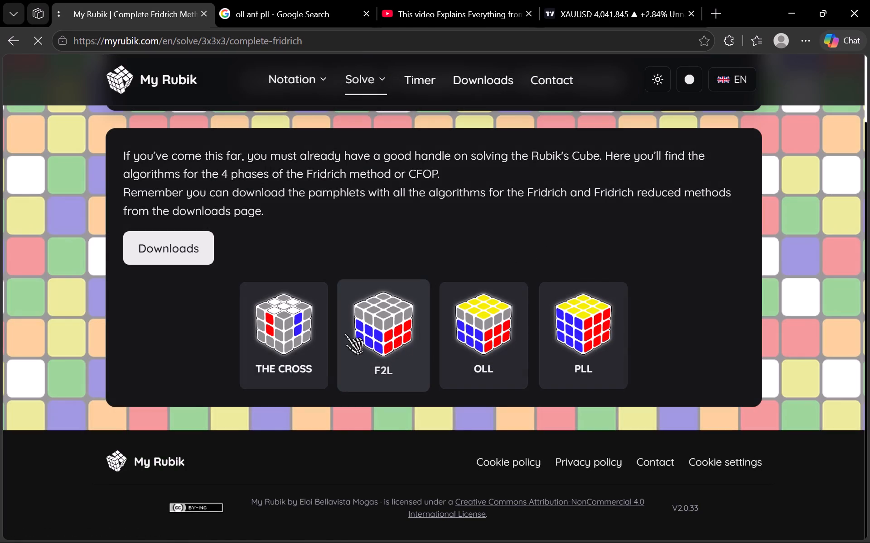
{"action": "scroll", "coordinate": [301, 318], "scroll_direction": "down", "scroll_amount": 6}
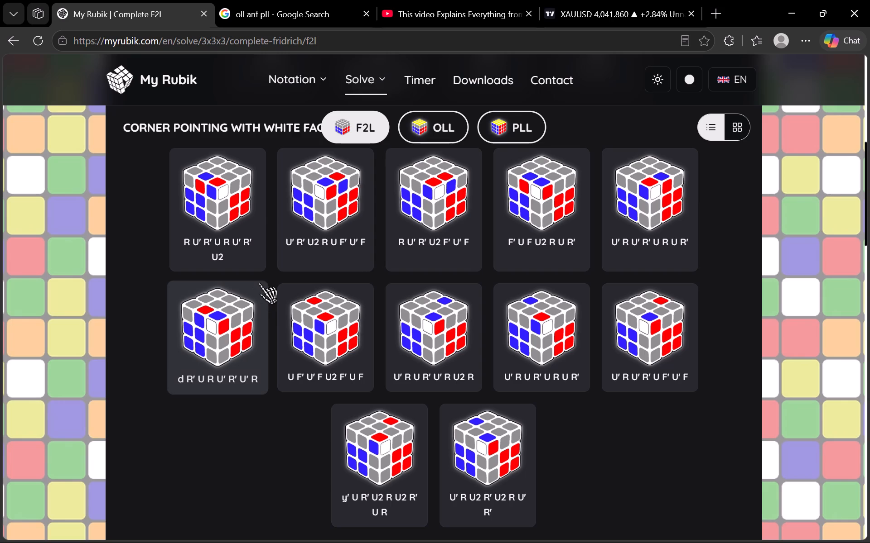
{"action": "scroll", "coordinate": [262, 279], "scroll_direction": "down", "scroll_amount": 1}
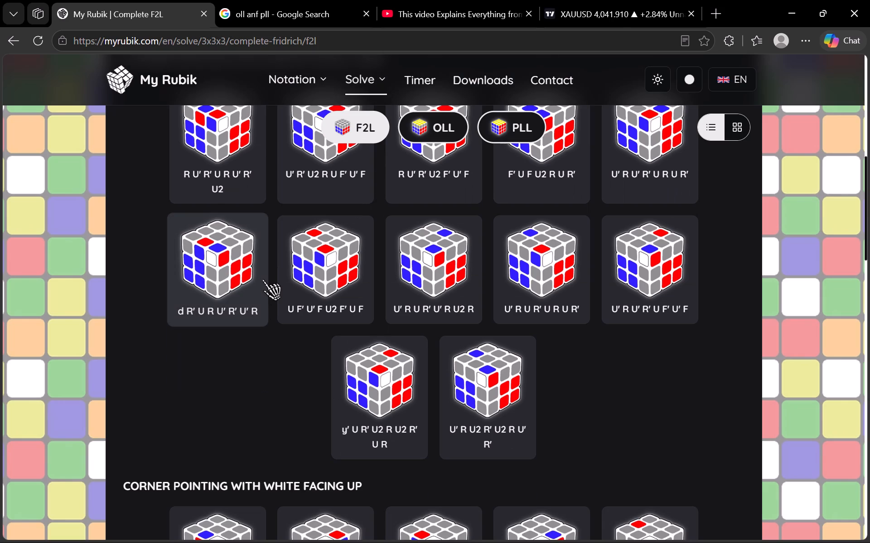
{"action": "scroll", "coordinate": [294, 258], "scroll_direction": "up", "scroll_amount": 5}
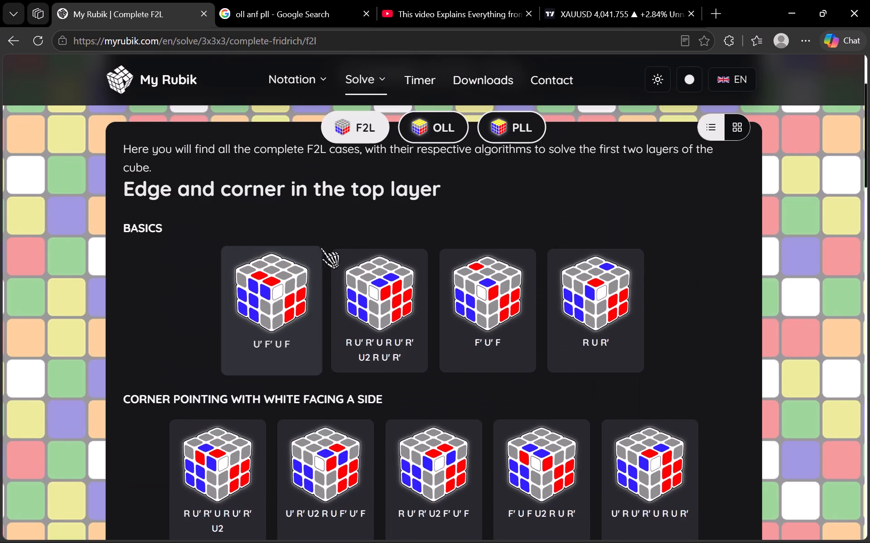
{"action": "scroll", "coordinate": [343, 242], "scroll_direction": "down", "scroll_amount": 1}
{"action": "scroll", "coordinate": [242, 290], "scroll_direction": "up", "scroll_amount": 3}
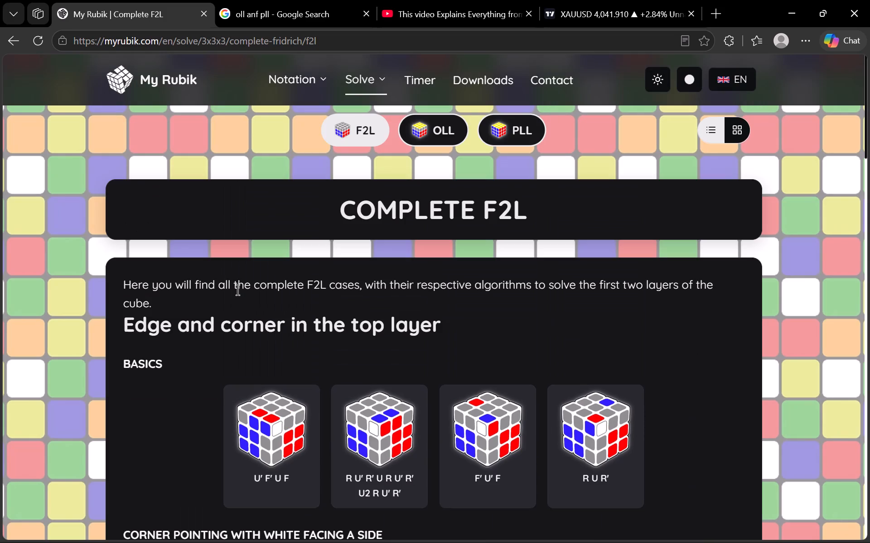
Check the XAUUSD chart briefly and return to the Complete F2L page.
{"action": "left_click", "coordinate": [575, 0]}
{"action": "left_click", "coordinate": [202, 0]}
Show the F2L cases in the continuous grid layout without section headings, comparing it with the grouped layout, and look through the algorithms.
{"action": "scroll", "coordinate": [479, 255], "scroll_direction": "down", "scroll_amount": 2}
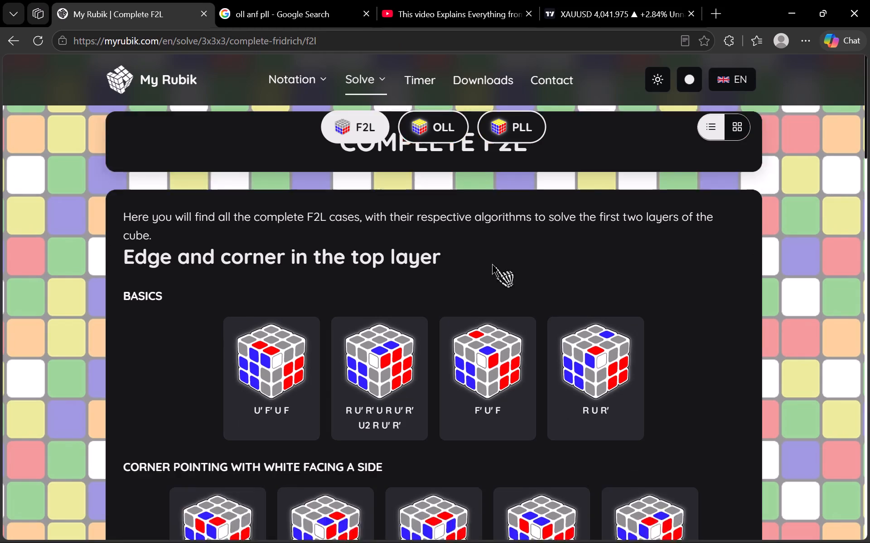
{"action": "scroll", "coordinate": [495, 267], "scroll_direction": "down", "scroll_amount": 2}
{"action": "left_click", "coordinate": [732, 127]}
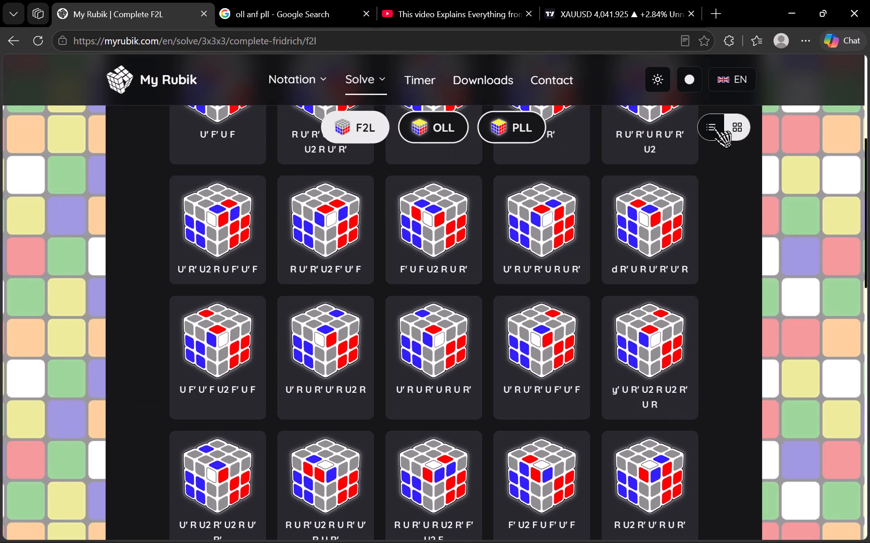
{"action": "left_click", "coordinate": [713, 127]}
{"action": "left_click", "coordinate": [739, 129]}
{"action": "scroll", "coordinate": [722, 240], "scroll_direction": "up", "scroll_amount": 4}
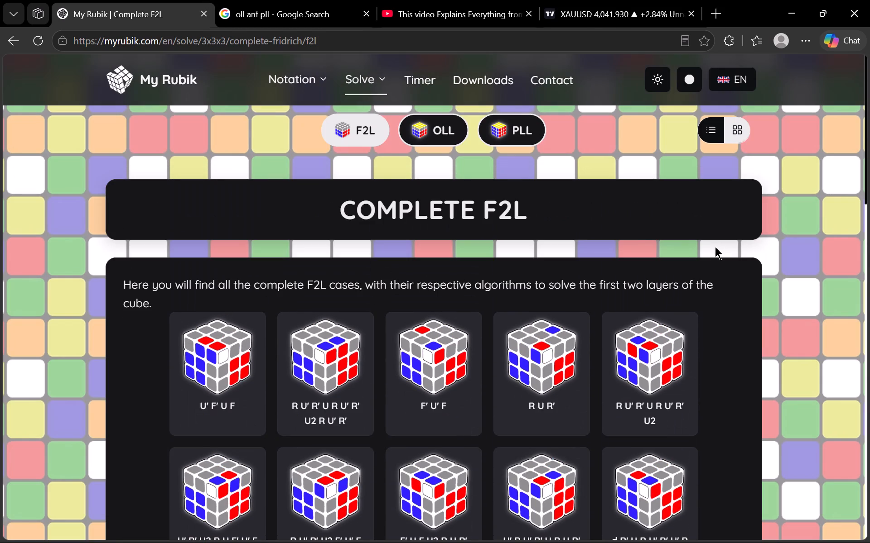
{"action": "scroll", "coordinate": [714, 248], "scroll_direction": "down", "scroll_amount": 16}
{"action": "scroll", "coordinate": [707, 257], "scroll_direction": "up", "scroll_amount": 5}
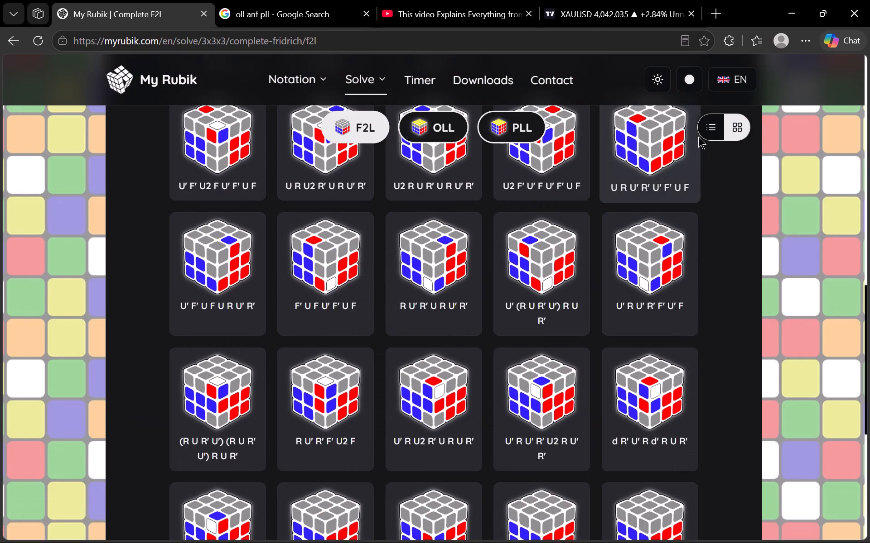
Return the F2L cases to the layout grouped by section and look through the cases with corner or edge not in the top layer.
{"action": "left_click", "coordinate": [698, 122]}
{"action": "left_click", "coordinate": [706, 119]}
{"action": "scroll", "coordinate": [725, 255], "scroll_direction": "up", "scroll_amount": 2}
{"action": "scroll", "coordinate": [725, 257], "scroll_direction": "down", "scroll_amount": 5}
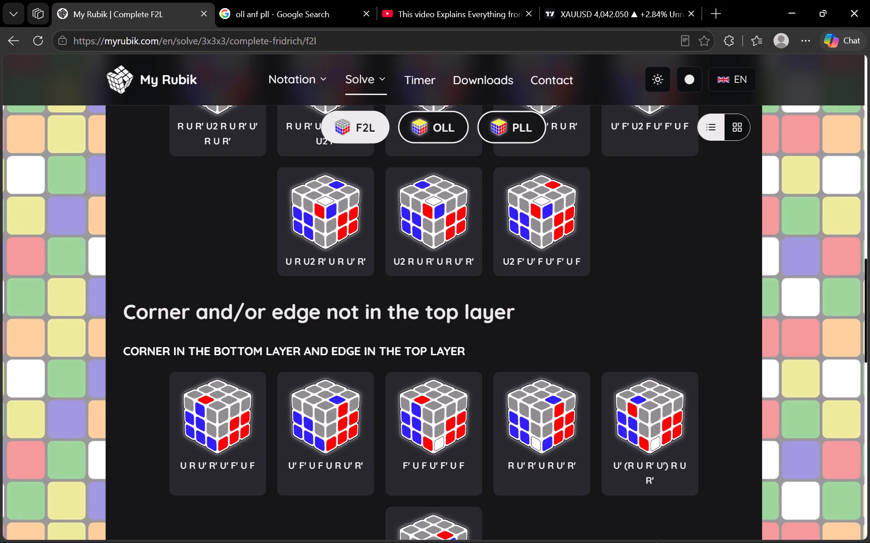
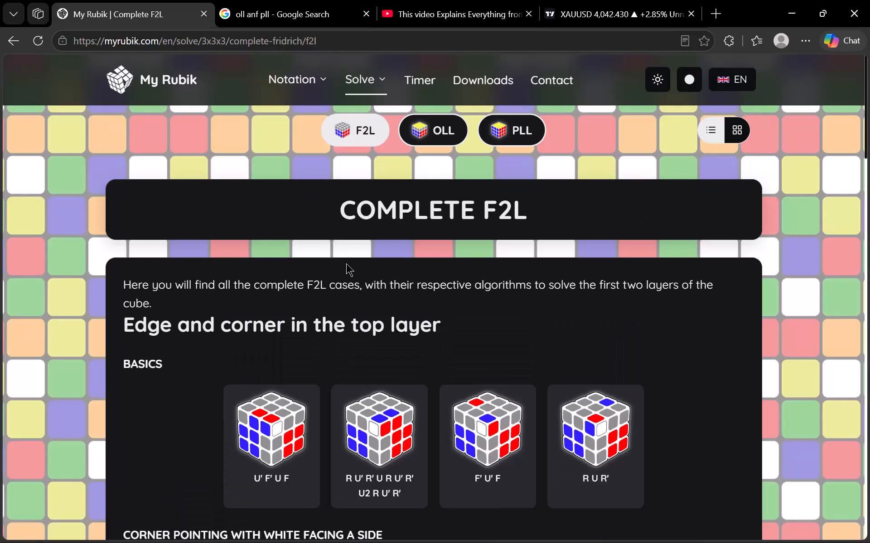
Enlarge the first basic F2L case, U' F' U F, to study its cube diagram and algorithm, and return to the case list.
{"action": "scroll", "coordinate": [346, 263], "scroll_direction": "down", "scroll_amount": 4}
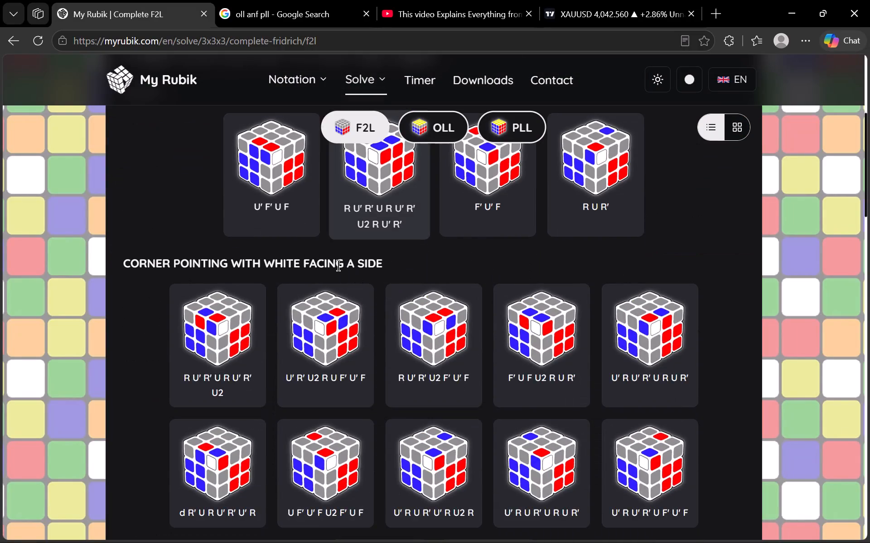
{"action": "scroll", "coordinate": [178, 206], "scroll_direction": "up", "scroll_amount": 2}
{"action": "scroll", "coordinate": [182, 244], "scroll_direction": "down", "scroll_amount": 3}
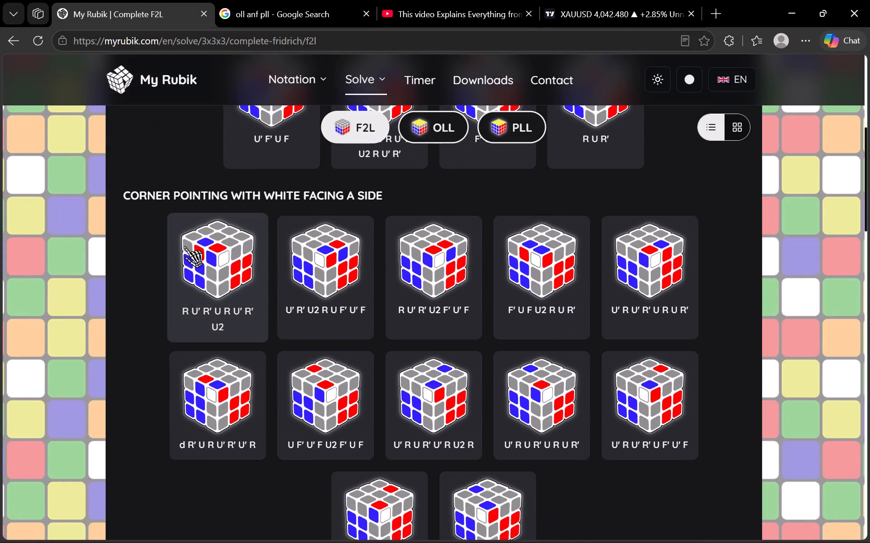
{"action": "scroll", "coordinate": [184, 246], "scroll_direction": "up", "scroll_amount": 2}
{"action": "left_click", "coordinate": [227, 226]}
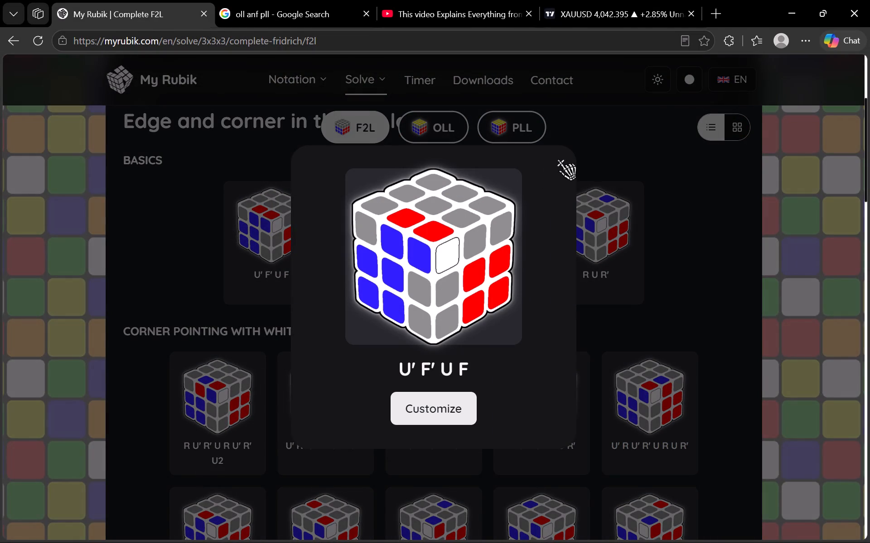
{"action": "left_click", "coordinate": [558, 160]}
{"action": "scroll", "coordinate": [358, 219], "scroll_direction": "down", "scroll_amount": 4}
{"action": "scroll", "coordinate": [281, 256], "scroll_direction": "up", "scroll_amount": 3}
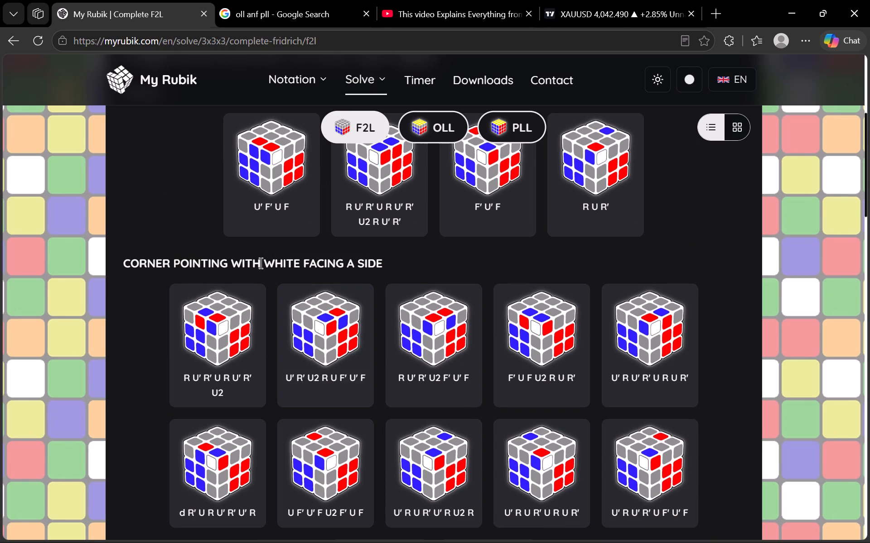
{"action": "scroll", "coordinate": [240, 294], "scroll_direction": "up", "scroll_amount": 3}
{"action": "left_click", "coordinate": [270, 365]}
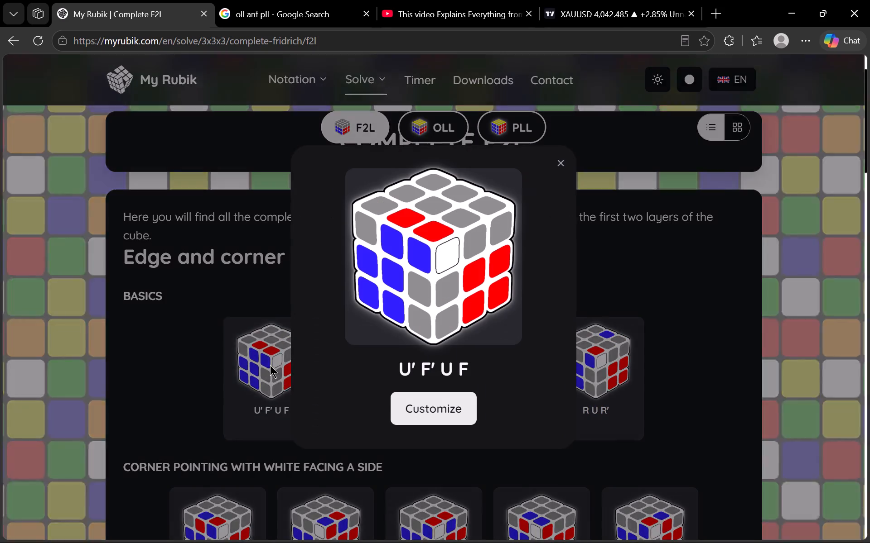
{"action": "left_click", "coordinate": [560, 163]}
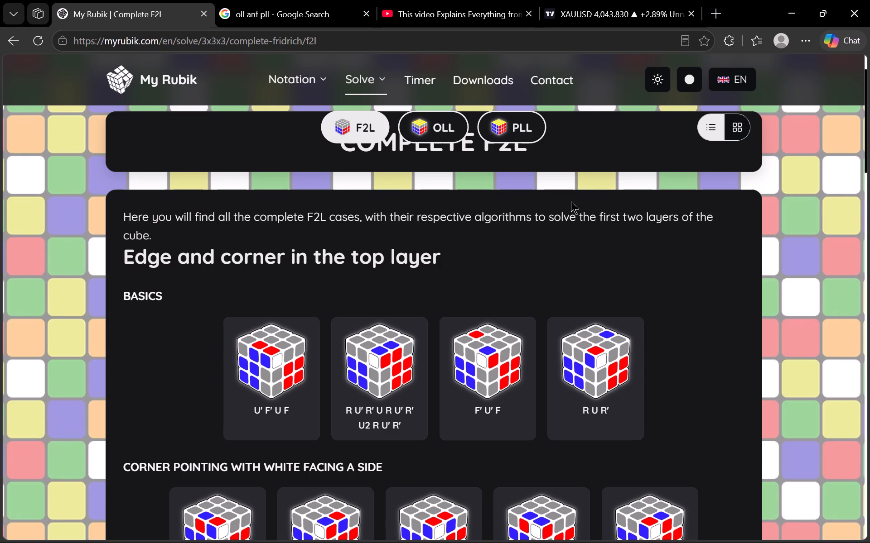
Switch to the OLL and PLL search results and look through the recommended learning order, image results and tutorial videos.
{"action": "left_click", "coordinate": [325, 0]}
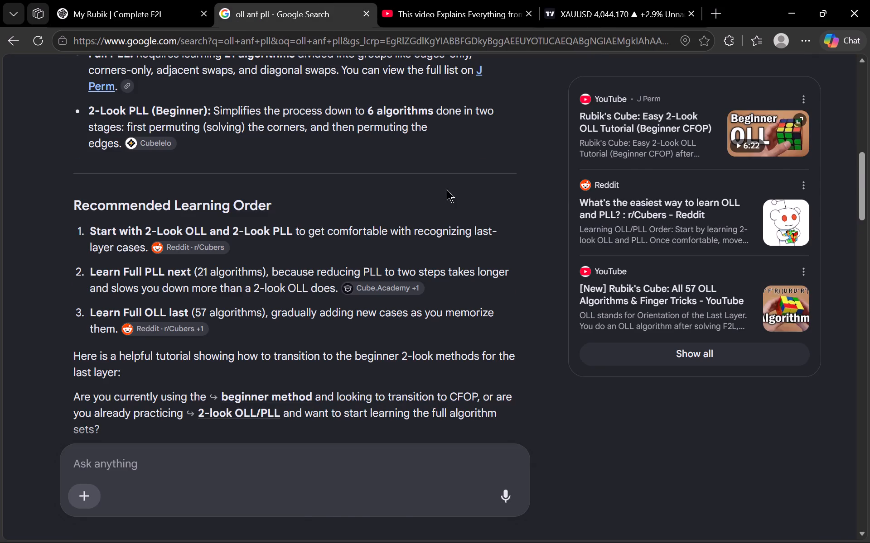
{"action": "scroll", "coordinate": [447, 189], "scroll_direction": "down", "scroll_amount": 3}
{"action": "scroll", "coordinate": [447, 189], "scroll_direction": "up", "scroll_amount": 3}
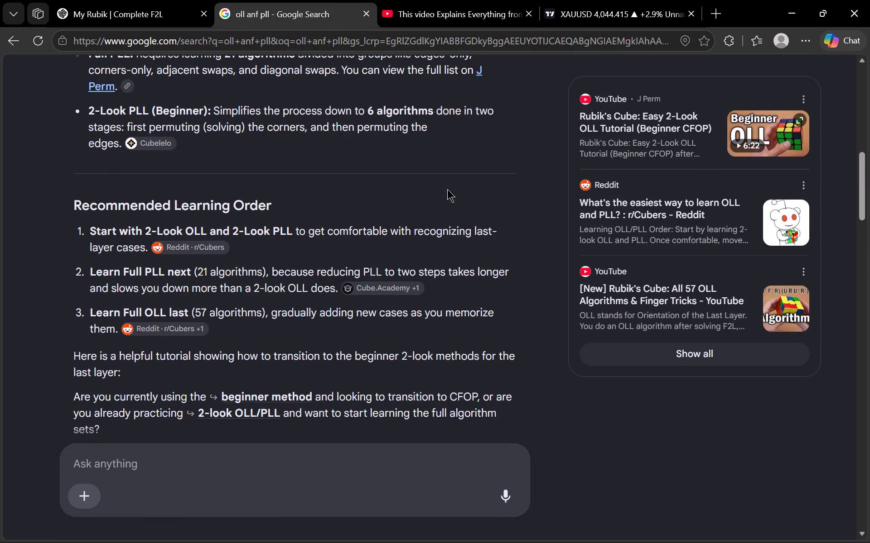
{"action": "scroll", "coordinate": [447, 189], "scroll_direction": "down", "scroll_amount": 11}
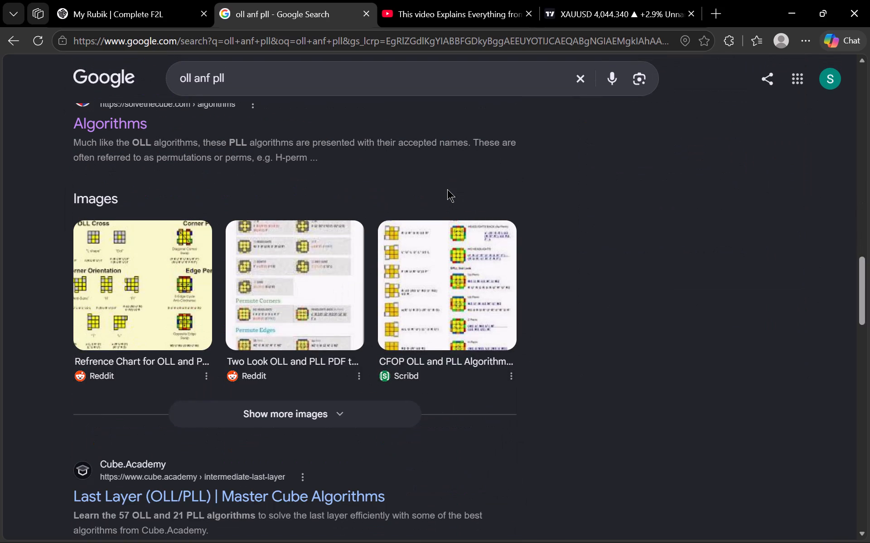
{"action": "scroll", "coordinate": [447, 189], "scroll_direction": "down", "scroll_amount": 8}
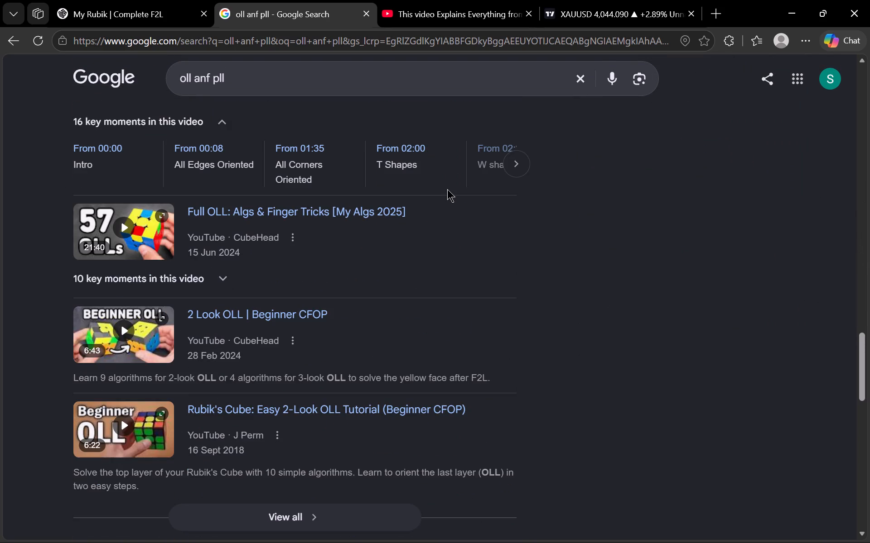
{"action": "scroll", "coordinate": [447, 189], "scroll_direction": "down", "scroll_amount": 6}
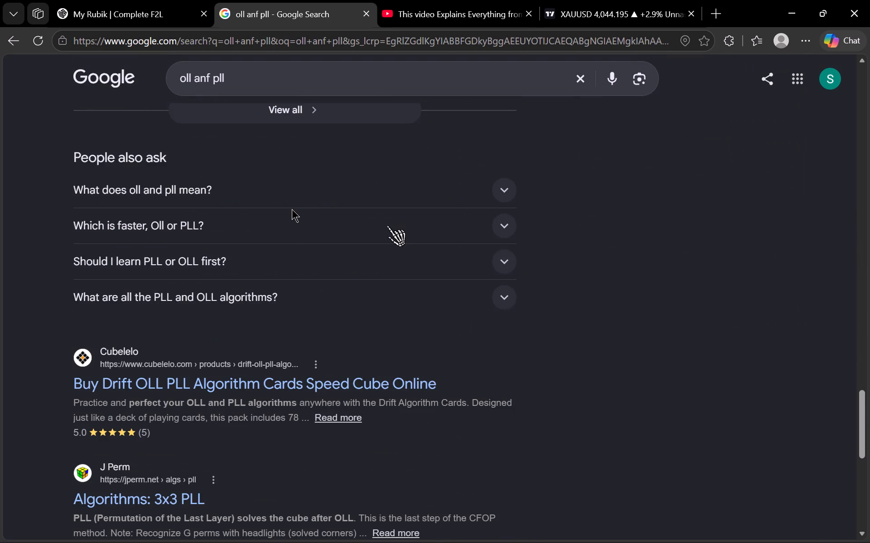
Read the answers to "Which is faster, Oll or PLL?" and "Is CFOP or Roux faster?" and collapse them again.
{"action": "left_click", "coordinate": [387, 225]}
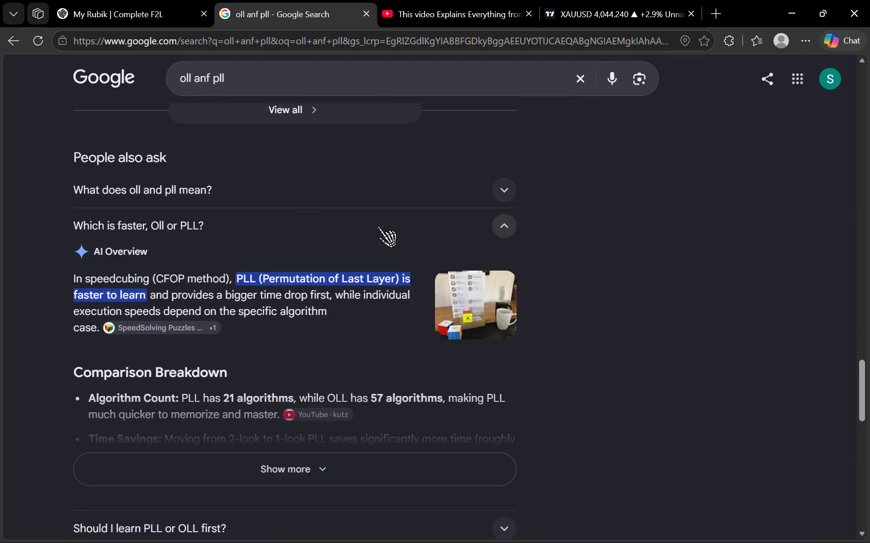
{"action": "left_click", "coordinate": [330, 229]}
{"action": "left_click", "coordinate": [330, 229]}
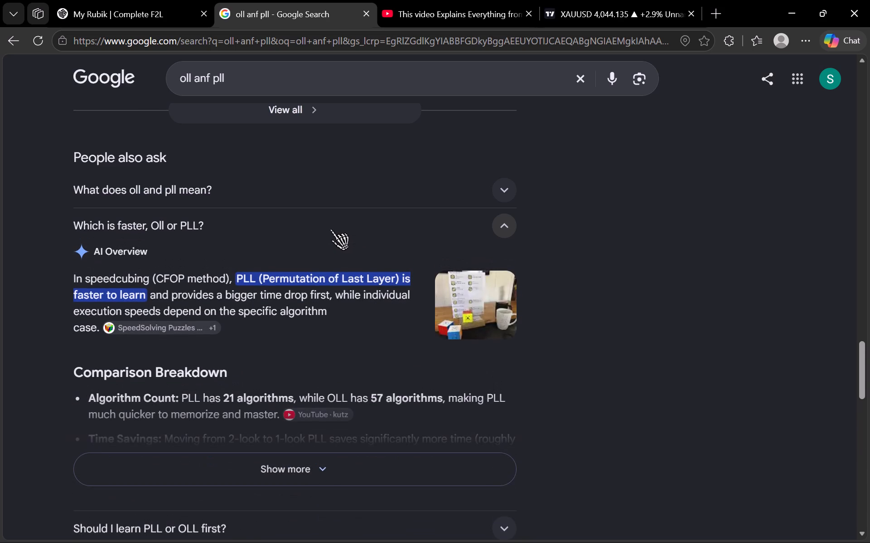
{"action": "left_click", "coordinate": [328, 230]}
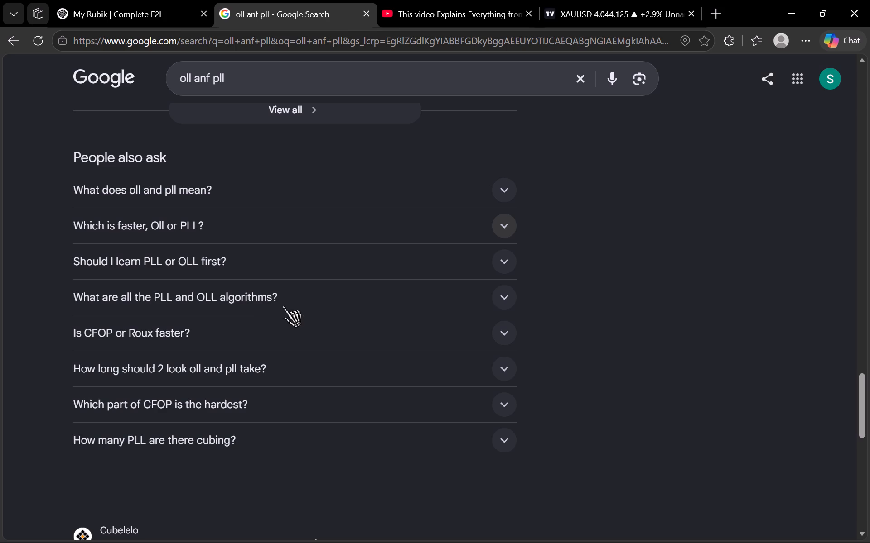
{"action": "left_click", "coordinate": [258, 324]}
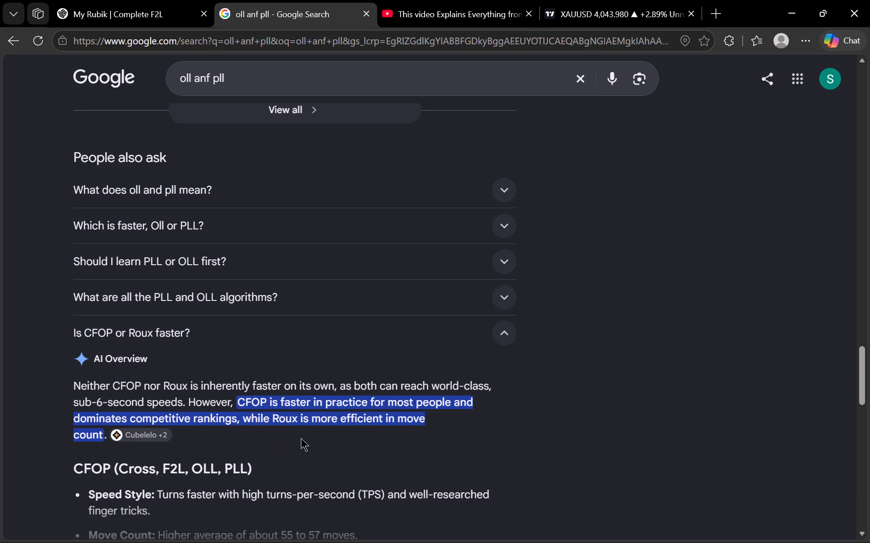
{"action": "scroll", "coordinate": [334, 362], "scroll_direction": "down", "scroll_amount": 2}
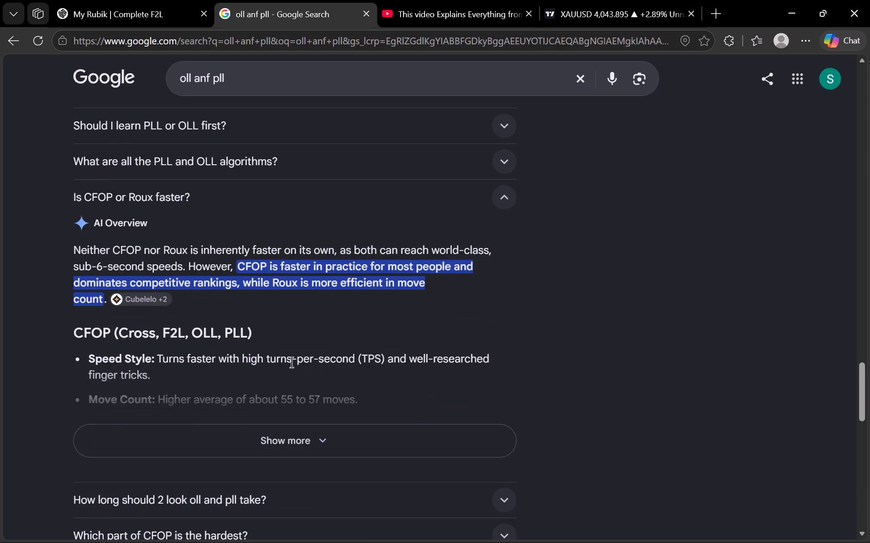
{"action": "scroll", "coordinate": [238, 379], "scroll_direction": "down", "scroll_amount": 1}
{"action": "left_click", "coordinate": [503, 127]}
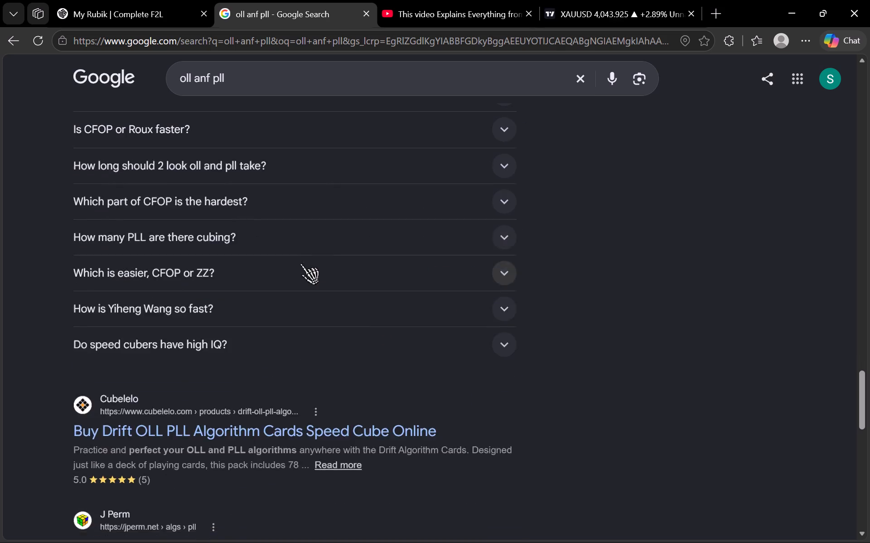
Look through the remaining OLL and PLL results and related searches, and return to the beginning of the results.
{"action": "scroll", "coordinate": [299, 264], "scroll_direction": "down", "scroll_amount": 8}
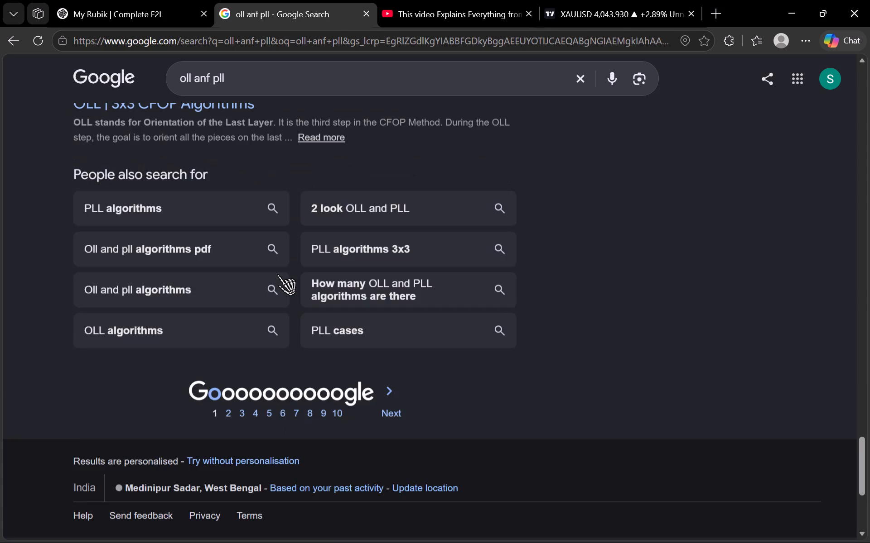
{"action": "scroll", "coordinate": [277, 274], "scroll_direction": "up", "scroll_amount": 20}
{"action": "scroll", "coordinate": [277, 274], "scroll_direction": "up", "scroll_amount": 10}
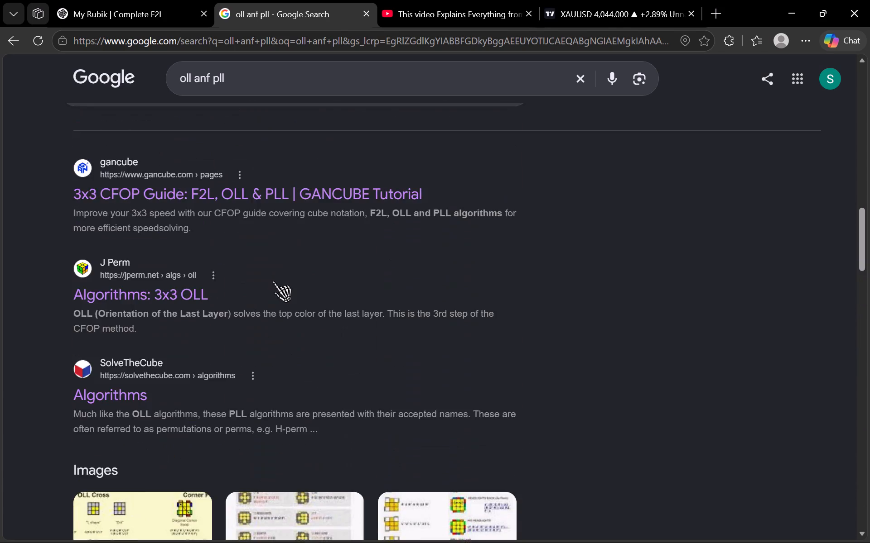
{"action": "scroll", "coordinate": [273, 281], "scroll_direction": "up", "scroll_amount": 20}
{"action": "scroll", "coordinate": [276, 275], "scroll_direction": "up", "scroll_amount": 4}
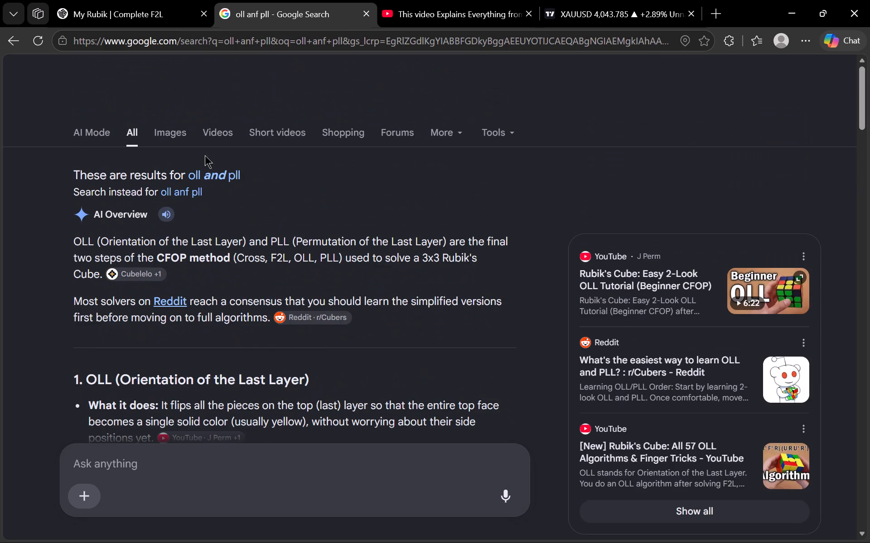
{"action": "left_click", "coordinate": [158, 133]}
{"action": "left_click", "coordinate": [175, 133]}
{"action": "scroll", "coordinate": [209, 57], "scroll_direction": "down", "scroll_amount": 5}
{"action": "scroll", "coordinate": [217, 132], "scroll_direction": "up", "scroll_amount": 6}
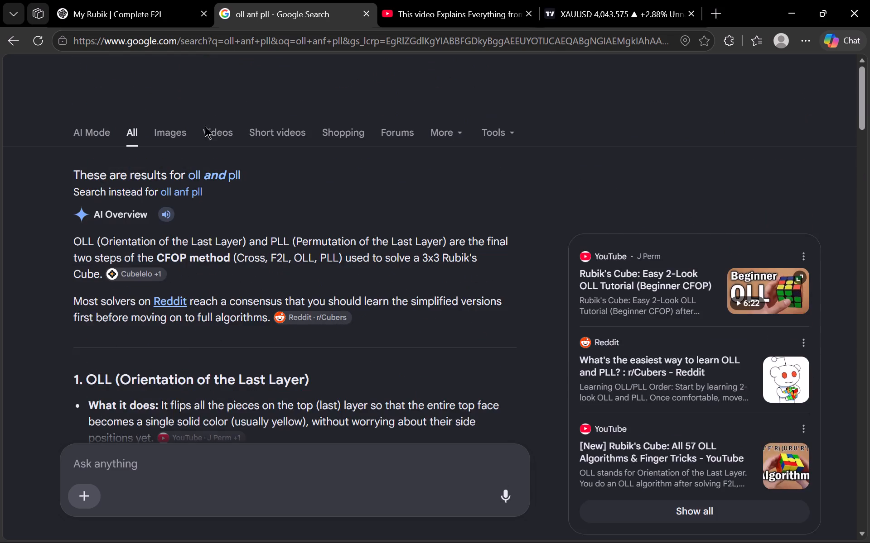
{"action": "scroll", "coordinate": [205, 126], "scroll_direction": "up", "scroll_amount": 5}
{"action": "scroll", "coordinate": [180, 114], "scroll_direction": "down", "scroll_amount": 7}
{"action": "scroll", "coordinate": [180, 170], "scroll_direction": "up", "scroll_amount": 6}
Leave the OLL and PLL search results, close their browser tab and return to the Complete F2L page.
{"action": "left_click", "coordinate": [8, 48]}
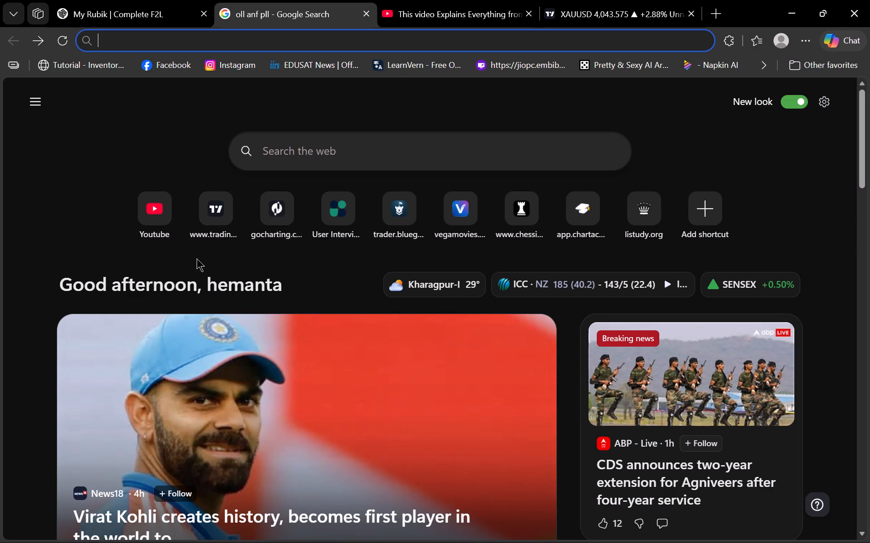
{"action": "scroll", "coordinate": [203, 254], "scroll_direction": "down", "scroll_amount": 7}
{"action": "scroll", "coordinate": [208, 254], "scroll_direction": "up", "scroll_amount": 6}
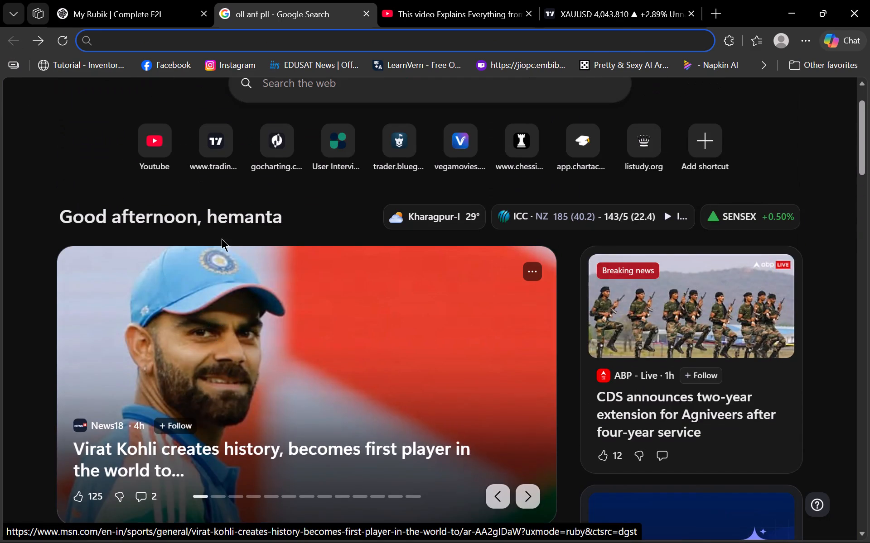
{"action": "scroll", "coordinate": [242, 204], "scroll_direction": "down", "scroll_amount": 1}
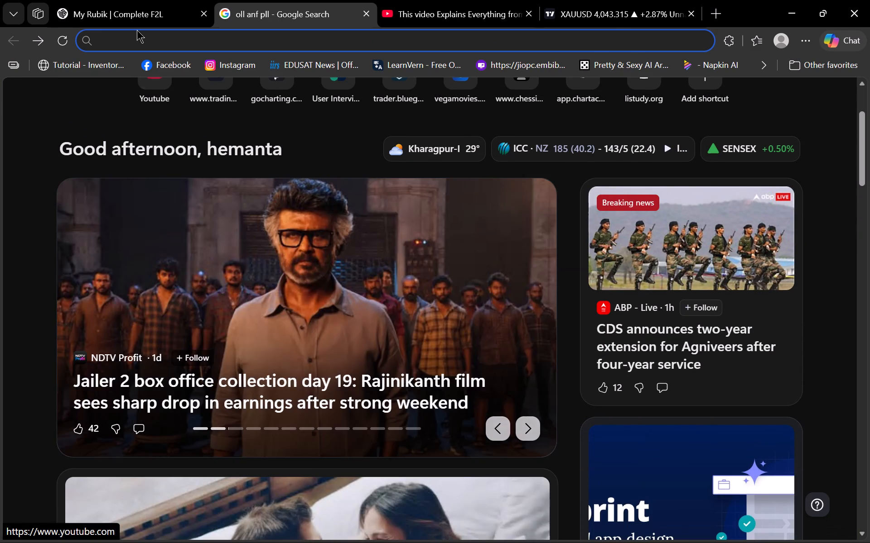
{"action": "left_click", "coordinate": [137, 0]}
{"action": "left_click", "coordinate": [364, 13]}
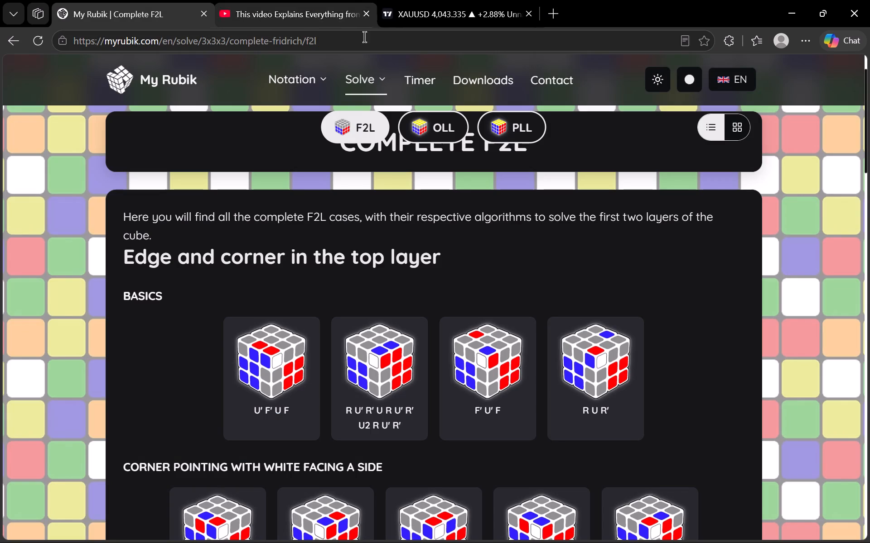
Look through all the Complete F2L sections, down to the cases with the corner in the bottom layer and edge in the middle layer.
{"action": "scroll", "coordinate": [439, 209], "scroll_direction": "down", "scroll_amount": 4}
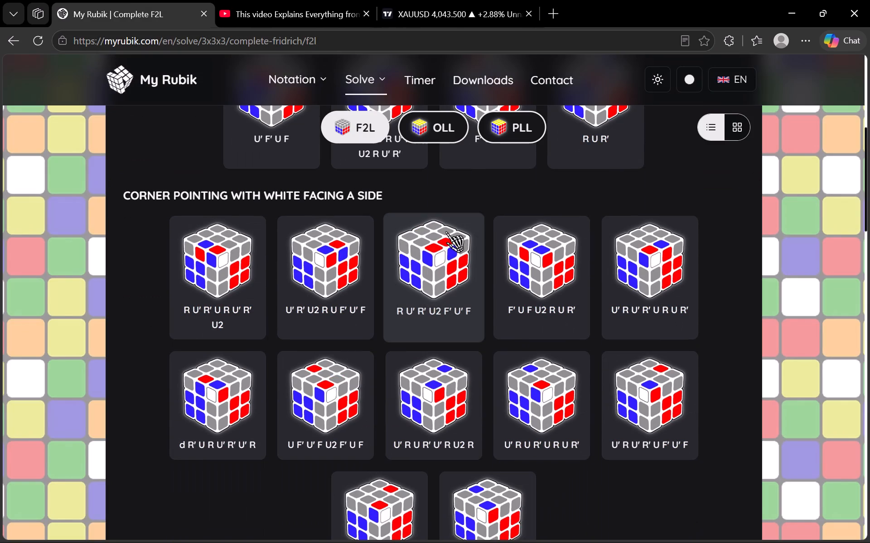
{"action": "scroll", "coordinate": [463, 231], "scroll_direction": "down", "scroll_amount": 3}
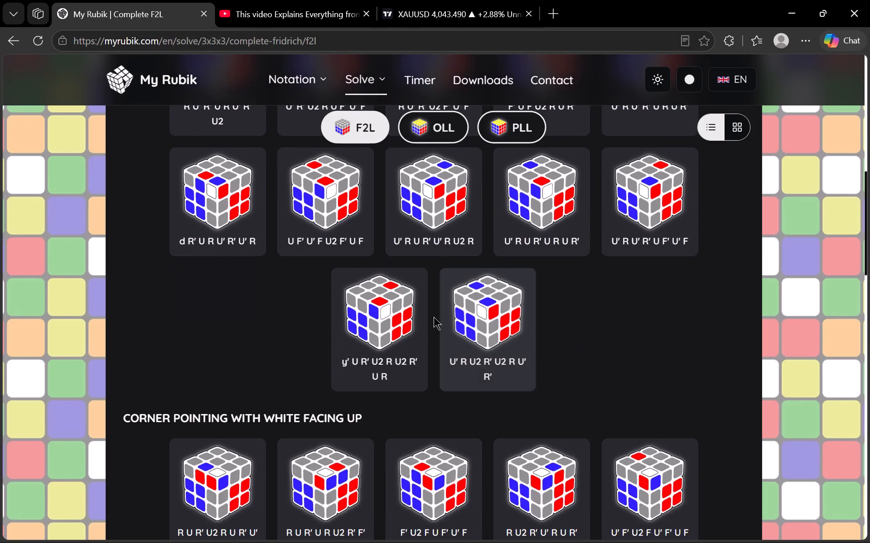
{"action": "scroll", "coordinate": [431, 313], "scroll_direction": "down", "scroll_amount": 8}
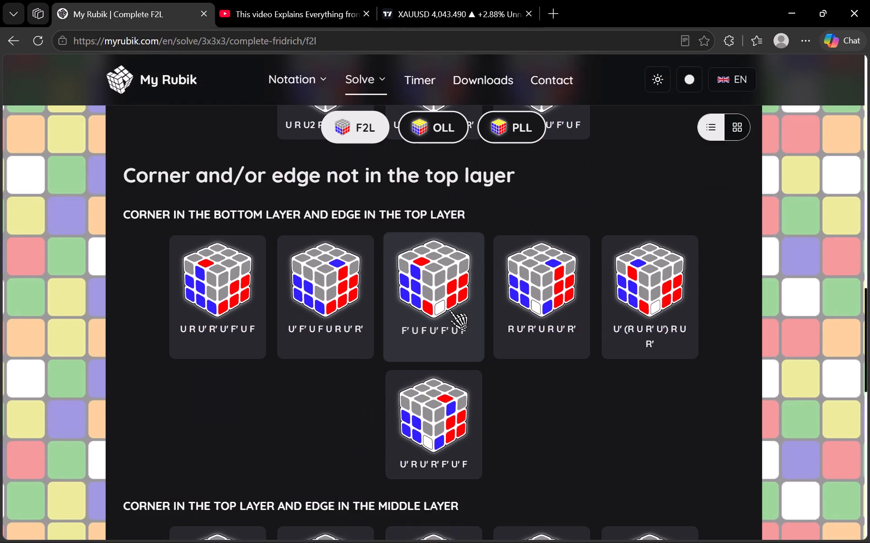
{"action": "scroll", "coordinate": [449, 309], "scroll_direction": "down", "scroll_amount": 3}
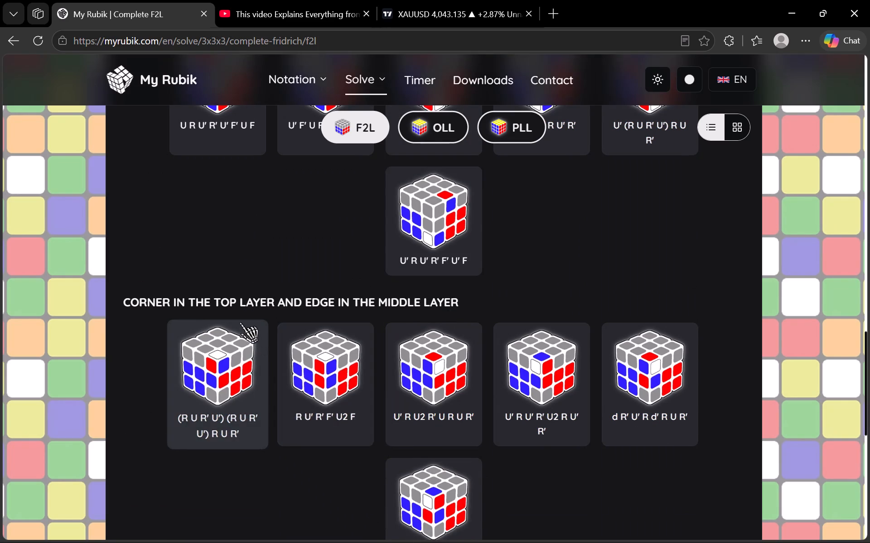
{"action": "scroll", "coordinate": [240, 322], "scroll_direction": "down", "scroll_amount": 1}
{"action": "scroll", "coordinate": [317, 399], "scroll_direction": "down", "scroll_amount": 5}
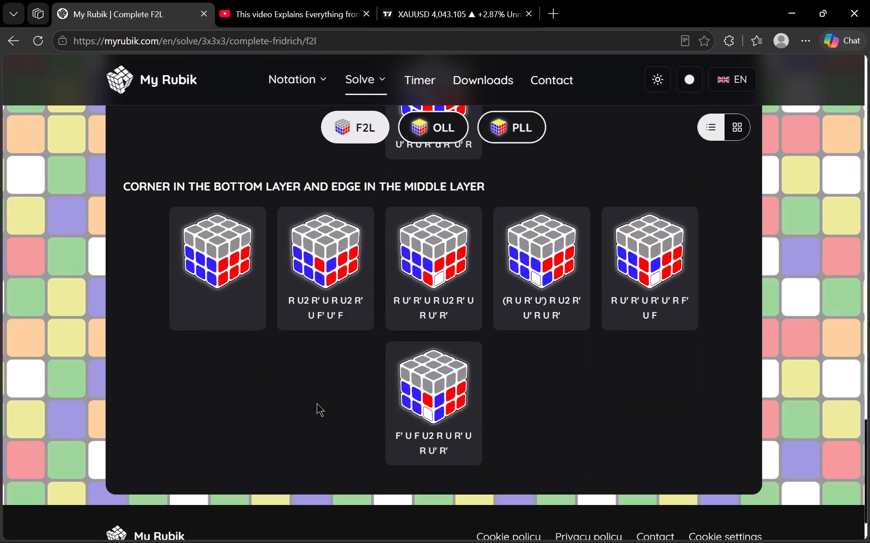
{"action": "scroll", "coordinate": [311, 403], "scroll_direction": "down", "scroll_amount": 2}
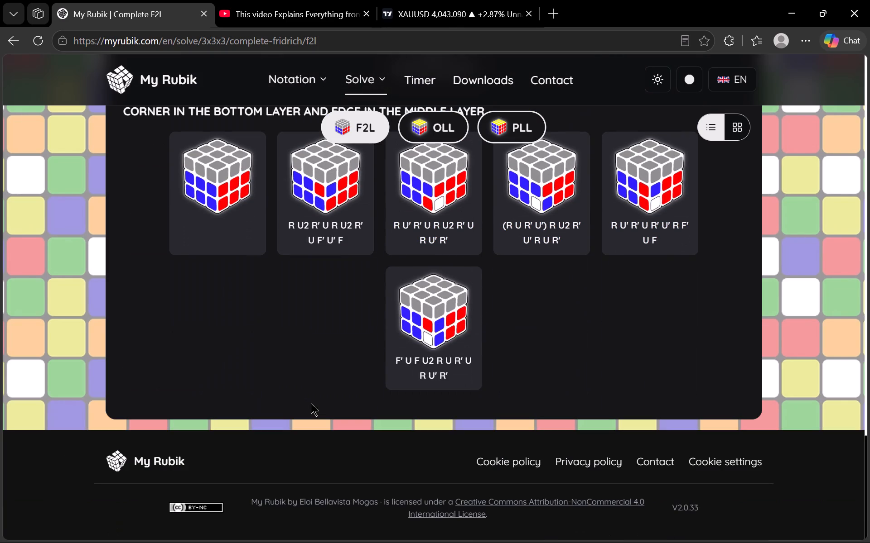
{"action": "scroll", "coordinate": [301, 401], "scroll_direction": "up", "scroll_amount": 20}
{"action": "scroll", "coordinate": [301, 401], "scroll_direction": "up", "scroll_amount": 6}
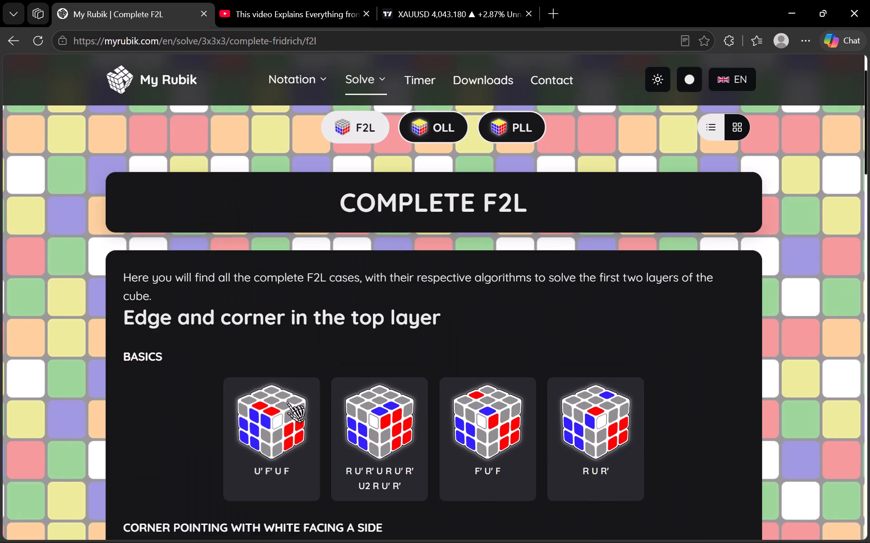
{"action": "scroll", "coordinate": [286, 401], "scroll_direction": "up", "scroll_amount": 6}
Switch to the XAUUSD chart and show a wider span of price history on the 1h timeframe.
{"action": "left_click", "coordinate": [456, 14]}
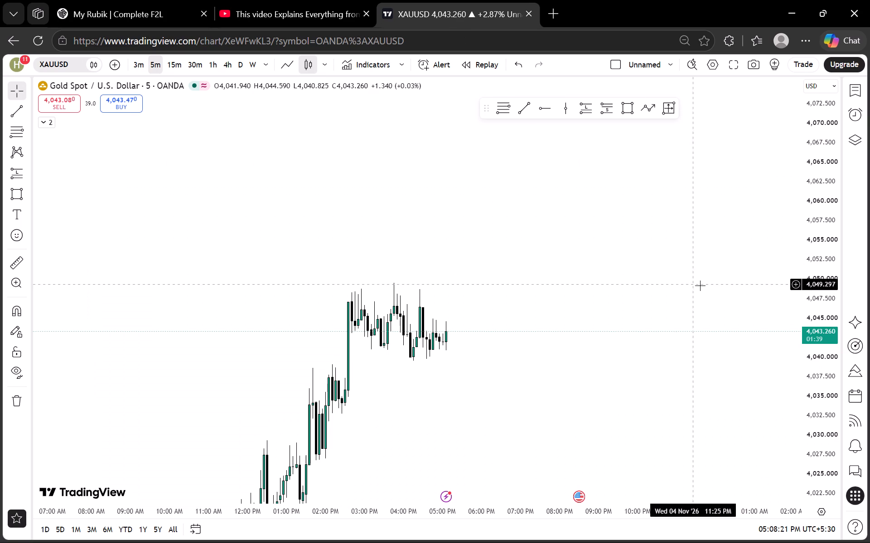
{"action": "scroll", "coordinate": [802, 303], "scroll_direction": "down", "scroll_amount": 5}
{"action": "left_click", "coordinate": [215, 67]}
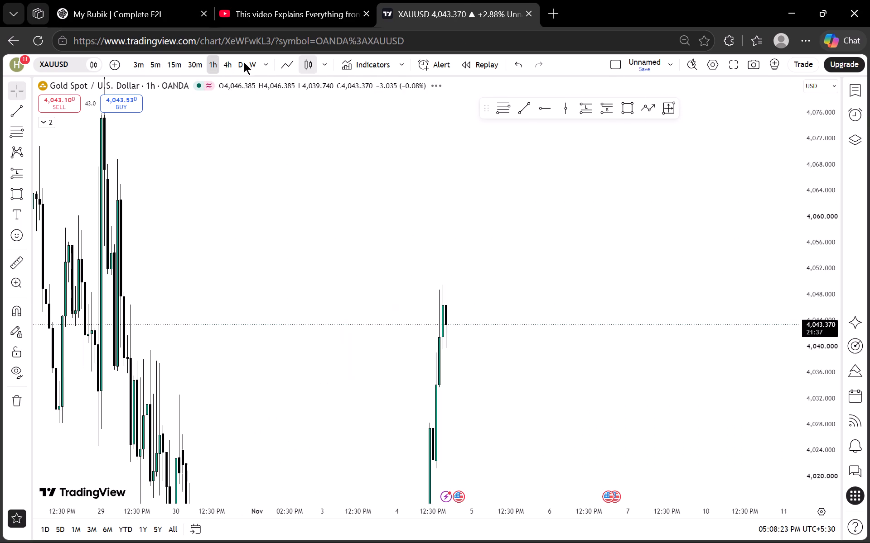
{"action": "scroll", "coordinate": [774, 263], "scroll_direction": "down", "scroll_amount": 19}
{"action": "scroll", "coordinate": [789, 300], "scroll_direction": "up", "scroll_amount": 1}
{"action": "scroll", "coordinate": [781, 299], "scroll_direction": "down", "scroll_amount": 10}
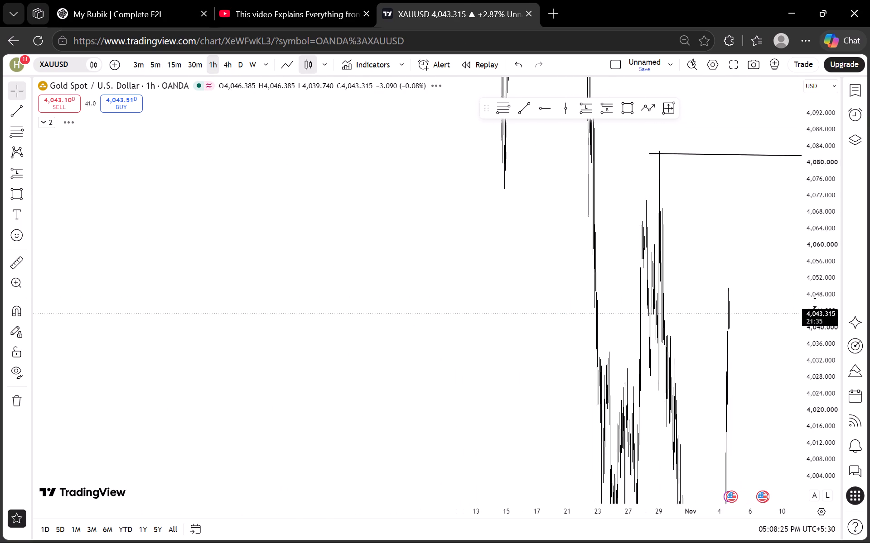
Examine the 1h price action around the PWH and PMH levels, going back through October.
{"action": "scroll", "coordinate": [815, 303], "scroll_direction": "down", "scroll_amount": 20}
{"action": "scroll", "coordinate": [815, 303], "scroll_direction": "down", "scroll_amount": 16}
{"action": "scroll", "coordinate": [814, 322], "scroll_direction": "up", "scroll_amount": 12}
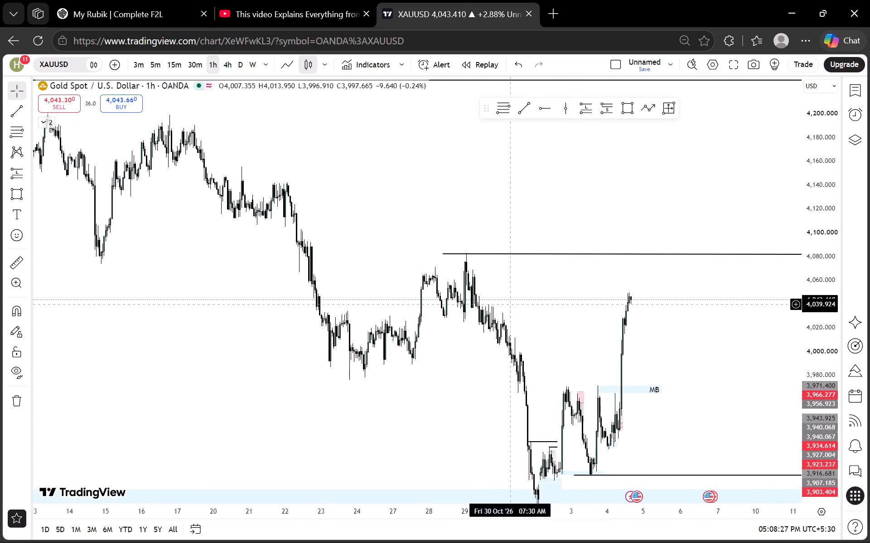
{"action": "scroll", "coordinate": [475, 295], "scroll_direction": "down", "scroll_amount": 7}
{"action": "left_click_drag", "start_coordinate": [405, 244], "coordinate": [291, 337]}
{"action": "scroll", "coordinate": [838, 238], "scroll_direction": "down", "scroll_amount": 12}
{"action": "scroll", "coordinate": [769, 307], "scroll_direction": "up", "scroll_amount": 7}
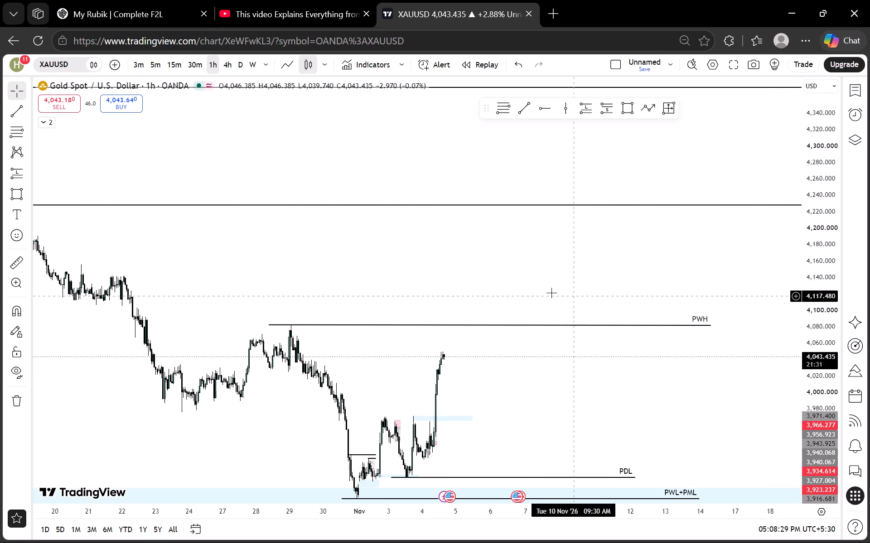
{"action": "scroll", "coordinate": [457, 284], "scroll_direction": "down", "scroll_amount": 1}
{"action": "left_click_drag", "start_coordinate": [444, 263], "coordinate": [260, 261]}
{"action": "scroll", "coordinate": [280, 265], "scroll_direction": "down", "scroll_amount": 3}
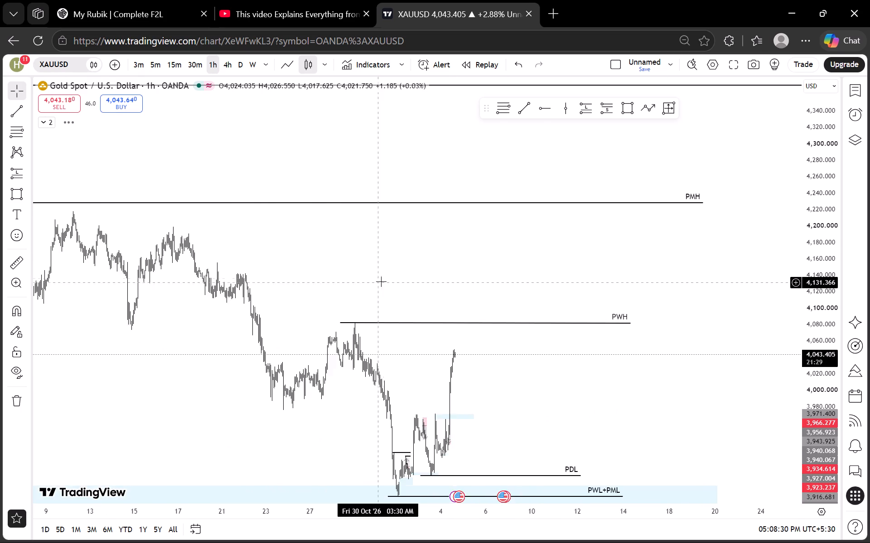
{"action": "left_click_drag", "start_coordinate": [387, 276], "coordinate": [534, 311]}
{"action": "left_click_drag", "start_coordinate": [352, 167], "coordinate": [517, 217]}
{"action": "left_click_drag", "start_coordinate": [421, 191], "coordinate": [386, 191]}
{"action": "left_click_drag", "start_coordinate": [547, 189], "coordinate": [347, 173]}
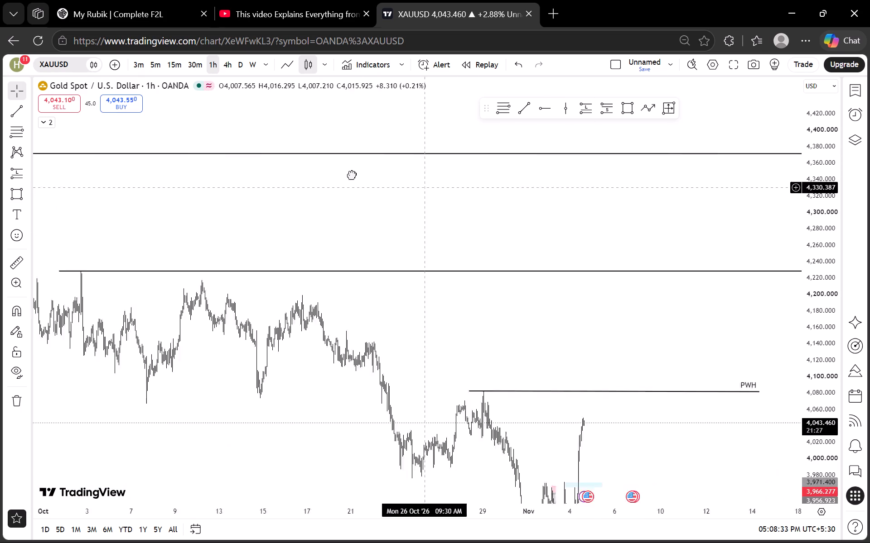
{"action": "left_click_drag", "start_coordinate": [347, 173], "coordinate": [324, 167]}
{"action": "left_click_drag", "start_coordinate": [528, 209], "coordinate": [266, 210]}
{"action": "scroll", "coordinate": [429, 199], "scroll_direction": "down", "scroll_amount": 11}
{"action": "left_click_drag", "start_coordinate": [691, 191], "coordinate": [440, 216]}
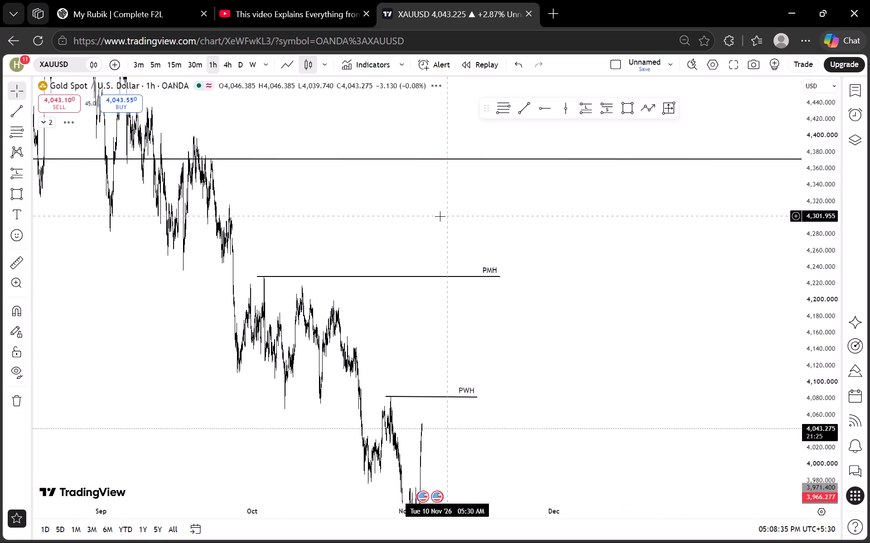
Examine the August and September 1h price history around the horizontal level above PMH.
{"action": "left_click_drag", "start_coordinate": [548, 209], "coordinate": [340, 217]}
{"action": "scroll", "coordinate": [358, 222], "scroll_direction": "down", "scroll_amount": 3}
{"action": "left_click_drag", "start_coordinate": [606, 219], "coordinate": [690, 220]}
{"action": "left_click_drag", "start_coordinate": [344, 179], "coordinate": [540, 195]}
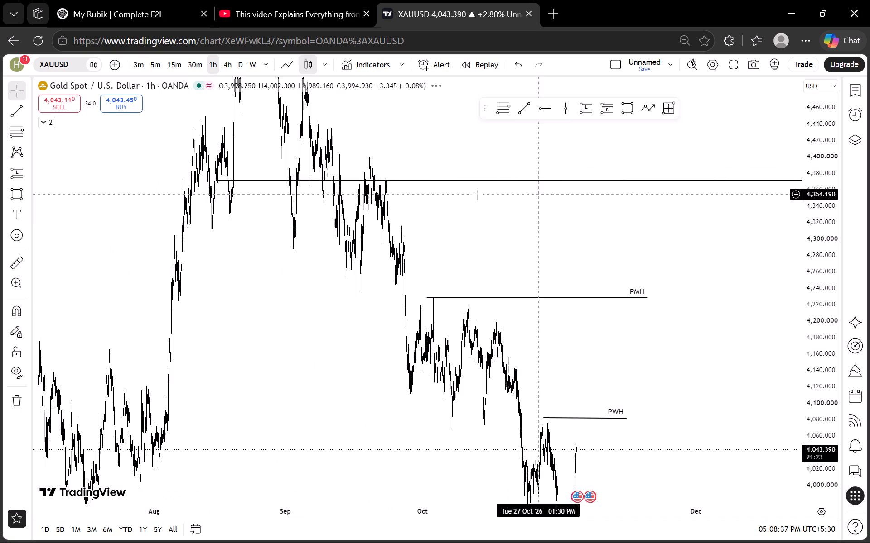
{"action": "left_click_drag", "start_coordinate": [387, 209], "coordinate": [537, 209]}
{"action": "scroll", "coordinate": [537, 210], "scroll_direction": "up", "scroll_amount": 7}
{"action": "left_click_drag", "start_coordinate": [442, 243], "coordinate": [503, 190]}
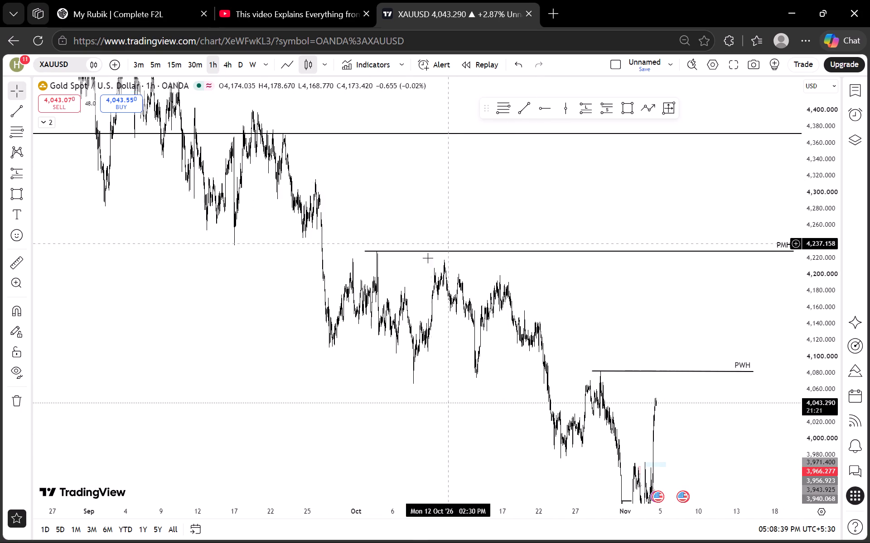
{"action": "scroll", "coordinate": [396, 276], "scroll_direction": "up", "scroll_amount": 4}
{"action": "left_click_drag", "start_coordinate": [300, 405], "coordinate": [403, 261]}
{"action": "left_click_drag", "start_coordinate": [280, 248], "coordinate": [626, 346]}
{"action": "left_click_drag", "start_coordinate": [288, 250], "coordinate": [542, 338]}
{"action": "left_click_drag", "start_coordinate": [354, 233], "coordinate": [481, 323]}
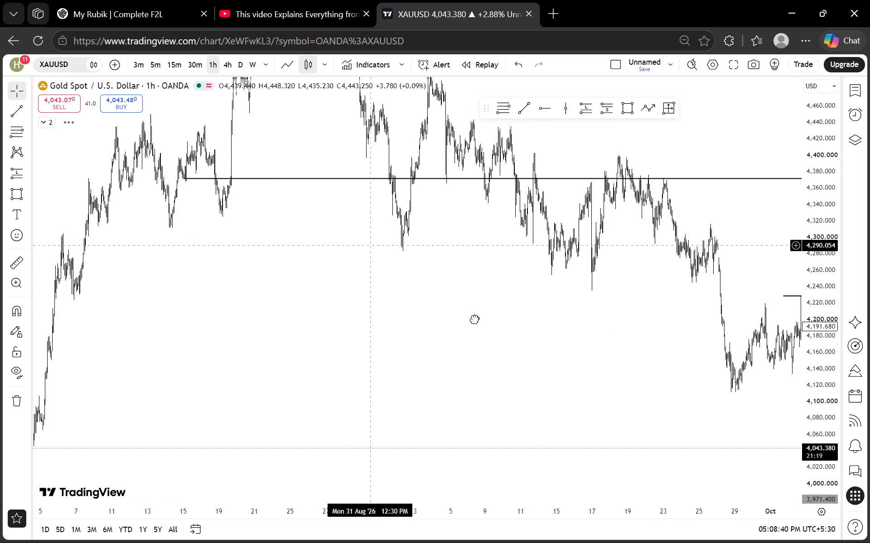
{"action": "left_click_drag", "start_coordinate": [481, 323], "coordinate": [550, 349]}
{"action": "scroll", "coordinate": [820, 267], "scroll_direction": "up", "scroll_amount": 16}
{"action": "left_click_drag", "start_coordinate": [221, 378], "coordinate": [463, 374]}
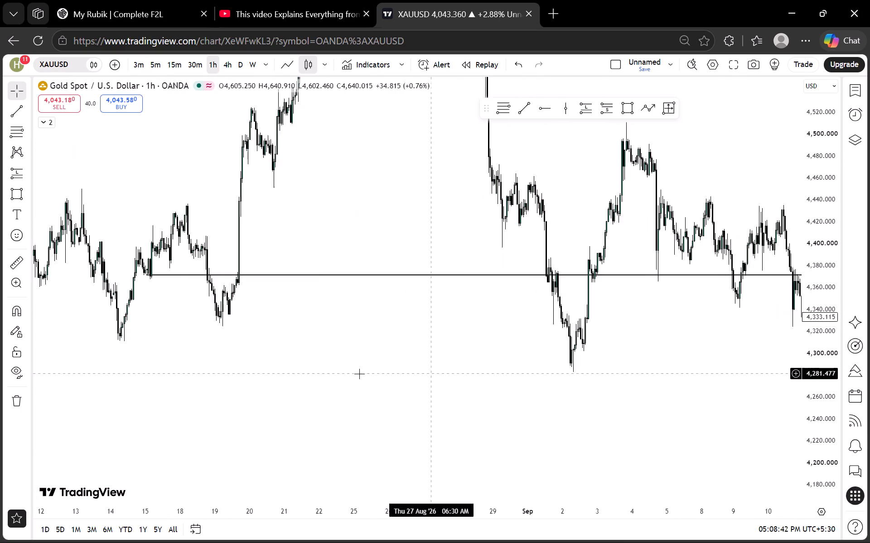
{"action": "scroll", "coordinate": [339, 374], "scroll_direction": "up", "scroll_amount": 1}
View the August to October price history as a line chart and return to candles.
{"action": "left_click", "coordinate": [281, 61]}
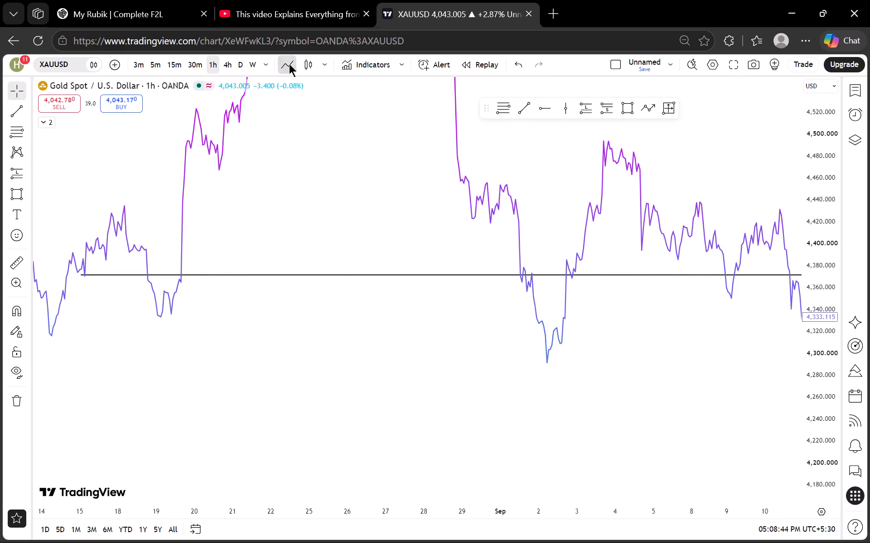
{"action": "scroll", "coordinate": [426, 248], "scroll_direction": "down", "scroll_amount": 6}
{"action": "left_click_drag", "start_coordinate": [613, 354], "coordinate": [344, 347]}
{"action": "scroll", "coordinate": [360, 348], "scroll_direction": "down", "scroll_amount": 3}
{"action": "left_click_drag", "start_coordinate": [616, 352], "coordinate": [399, 352]}
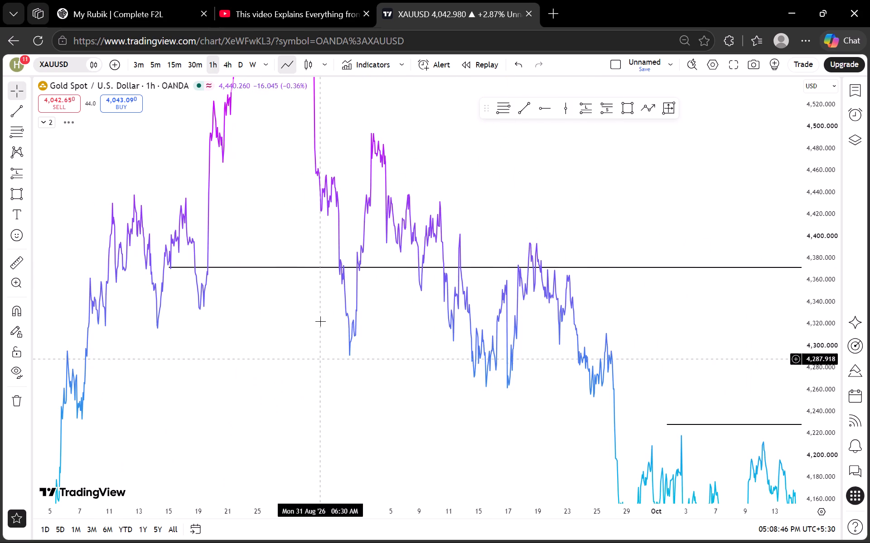
{"action": "left_click", "coordinate": [307, 64]}
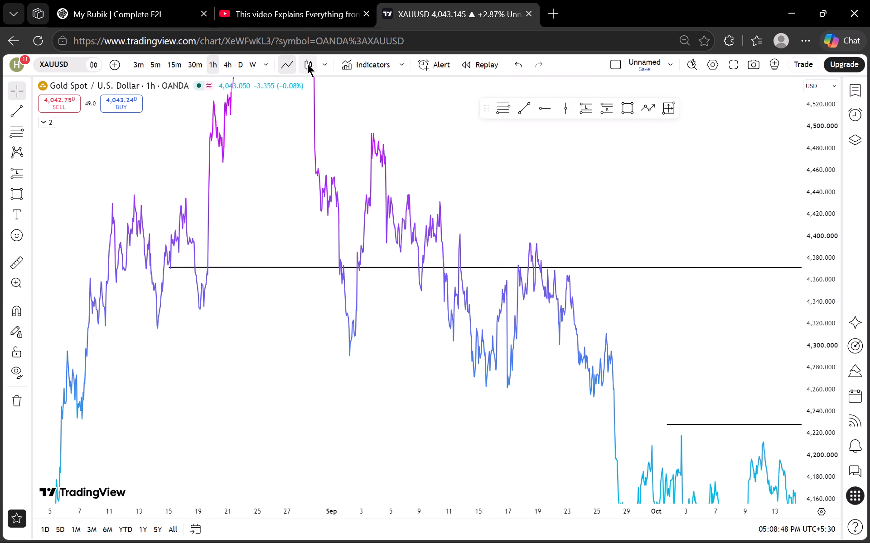
{"action": "left_click", "coordinate": [288, 65]}
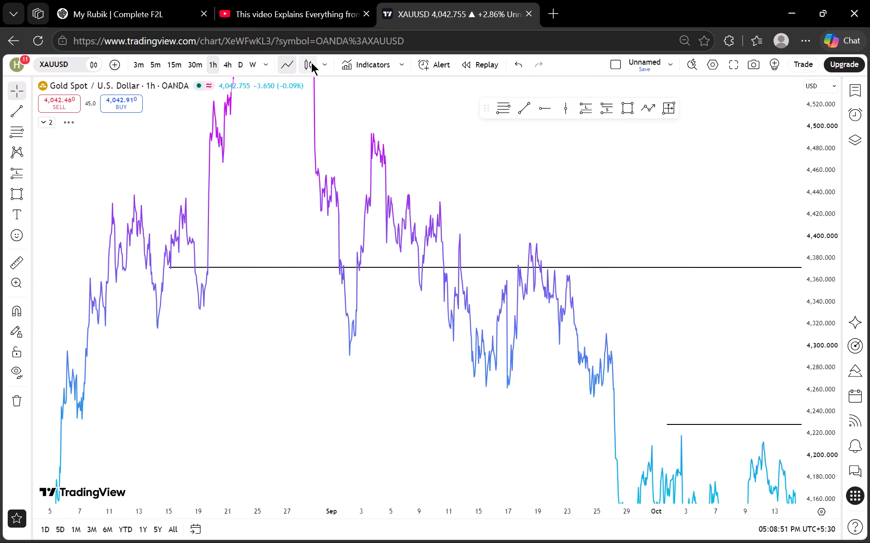
{"action": "left_click", "coordinate": [311, 62]}
Examine the late September and October swings below the PMH level, comparing the candle and line chart views.
{"action": "scroll", "coordinate": [565, 256], "scroll_direction": "up", "scroll_amount": 6}
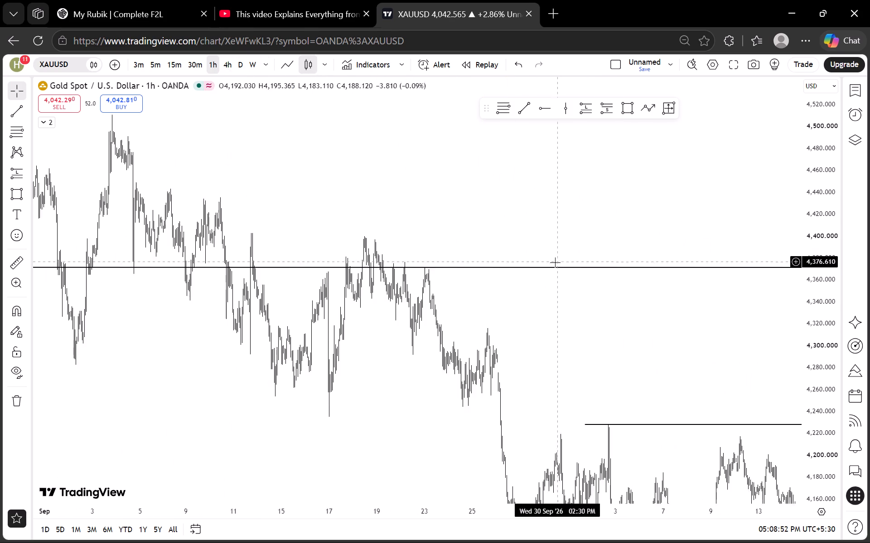
{"action": "scroll", "coordinate": [555, 262], "scroll_direction": "up", "scroll_amount": 7}
{"action": "left_click_drag", "start_coordinate": [426, 336], "coordinate": [394, 244]}
{"action": "left_click_drag", "start_coordinate": [510, 263], "coordinate": [399, 194]}
{"action": "scroll", "coordinate": [606, 346], "scroll_direction": "down", "scroll_amount": 3}
{"action": "left_click_drag", "start_coordinate": [638, 356], "coordinate": [614, 355]}
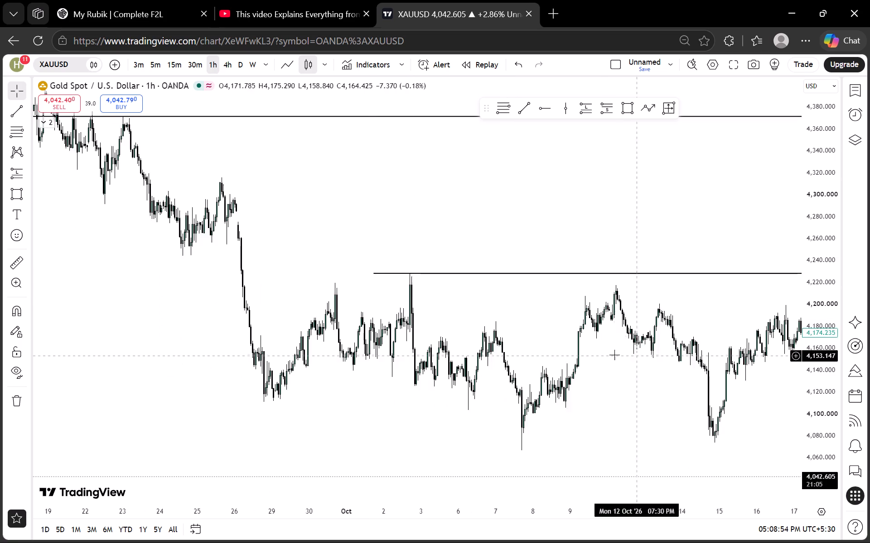
{"action": "left_click_drag", "start_coordinate": [614, 355], "coordinate": [401, 323]}
{"action": "left_click", "coordinate": [280, 57]}
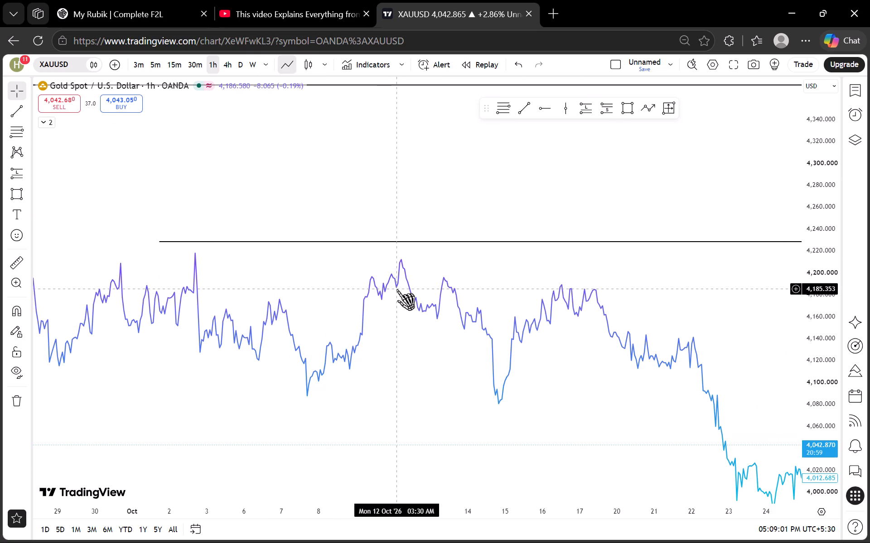
{"action": "left_click", "coordinate": [305, 64]}
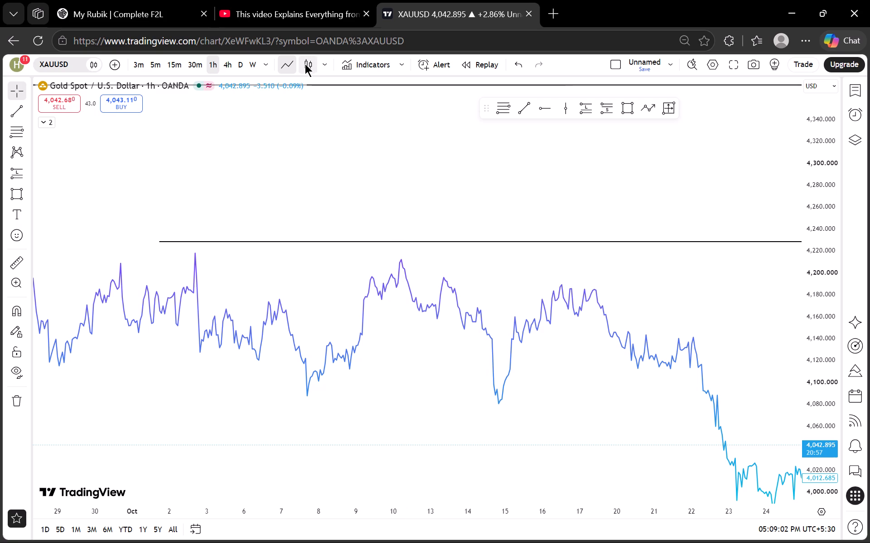
Examine the 1h candles from mid October to the latest price, around the PWH level and MB zone.
{"action": "left_click_drag", "start_coordinate": [470, 386], "coordinate": [282, 198]}
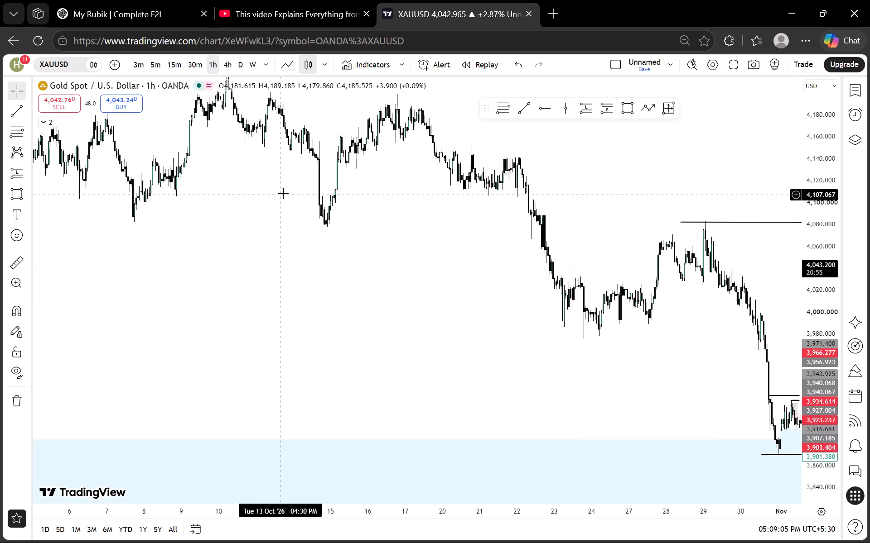
{"action": "scroll", "coordinate": [383, 239], "scroll_direction": "down", "scroll_amount": 2}
{"action": "left_click_drag", "start_coordinate": [445, 255], "coordinate": [244, 170]}
{"action": "left_click_drag", "start_coordinate": [428, 251], "coordinate": [233, 235]}
{"action": "scroll", "coordinate": [523, 274], "scroll_direction": "up", "scroll_amount": 8}
{"action": "left_click_drag", "start_coordinate": [445, 232], "coordinate": [746, 328]}
{"action": "scroll", "coordinate": [828, 292], "scroll_direction": "up", "scroll_amount": 20}
{"action": "scroll", "coordinate": [828, 292], "scroll_direction": "up", "scroll_amount": 2}
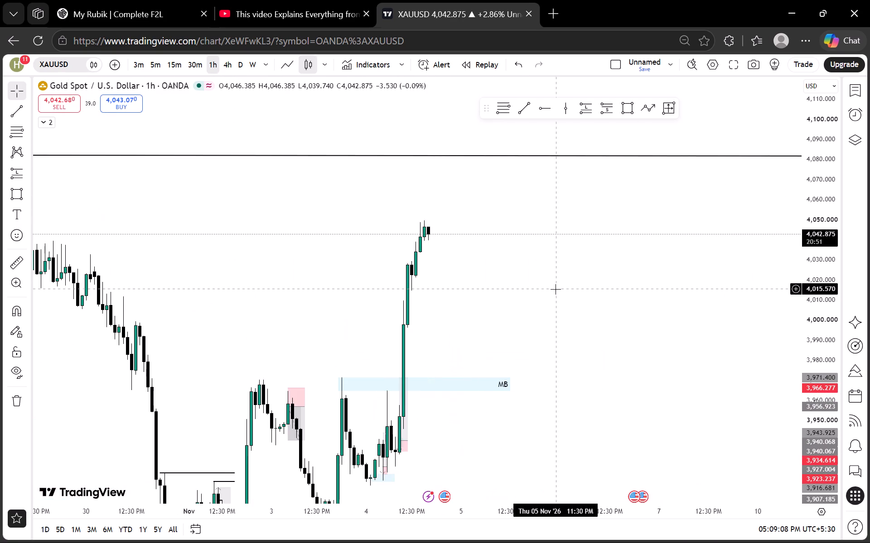
{"action": "scroll", "coordinate": [534, 313], "scroll_direction": "down", "scroll_amount": 3}
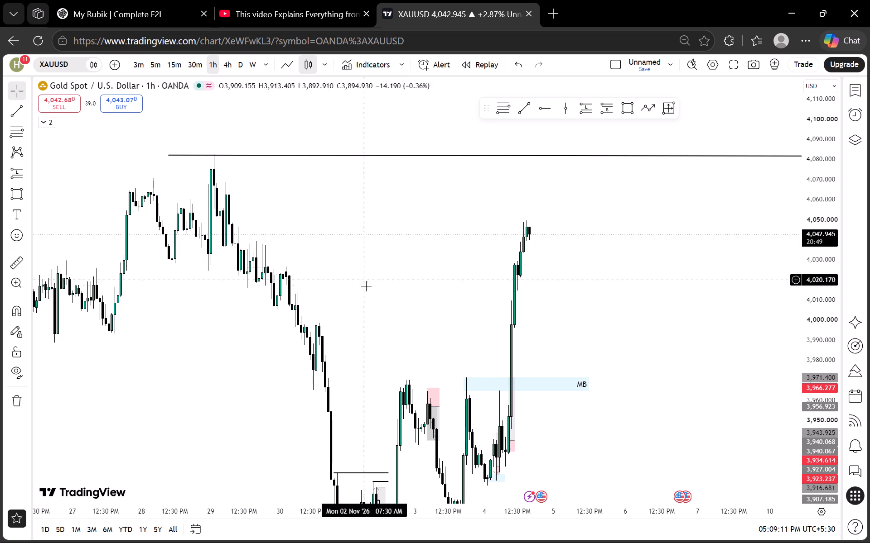
{"action": "left_click_drag", "start_coordinate": [366, 286], "coordinate": [336, 170]}
Switch the chart to the 4h timeframe and examine the latest candles between the PWH and PWL+PML levels.
{"action": "left_click", "coordinate": [230, 71]}
{"action": "scroll", "coordinate": [525, 215], "scroll_direction": "up", "scroll_amount": 3}
{"action": "scroll", "coordinate": [769, 253], "scroll_direction": "down", "scroll_amount": 12}
{"action": "scroll", "coordinate": [784, 271], "scroll_direction": "up", "scroll_amount": 6}
{"action": "scroll", "coordinate": [840, 273], "scroll_direction": "down", "scroll_amount": 4}
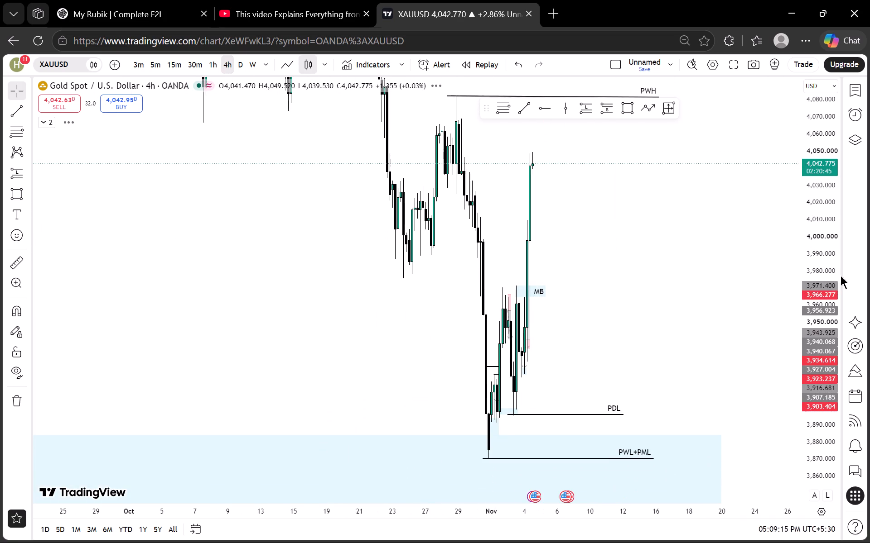
{"action": "scroll", "coordinate": [841, 276], "scroll_direction": "down", "scroll_amount": 6}
{"action": "scroll", "coordinate": [732, 291], "scroll_direction": "up", "scroll_amount": 3}
{"action": "scroll", "coordinate": [587, 257], "scroll_direction": "up", "scroll_amount": 4}
{"action": "scroll", "coordinate": [814, 256], "scroll_direction": "down", "scroll_amount": 6}
{"action": "scroll", "coordinate": [700, 287], "scroll_direction": "up", "scroll_amount": 6}
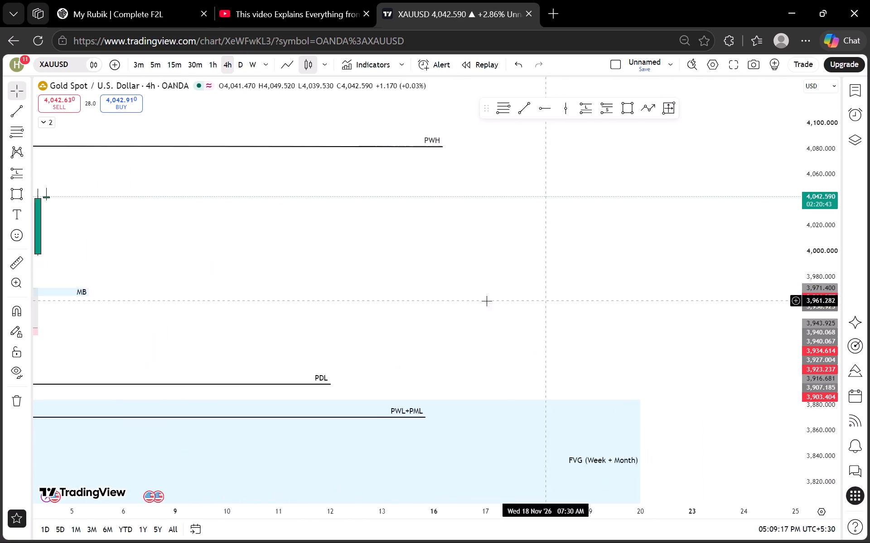
{"action": "left_click_drag", "start_coordinate": [358, 301], "coordinate": [590, 292]}
{"action": "scroll", "coordinate": [488, 276], "scroll_direction": "down", "scroll_amount": 3}
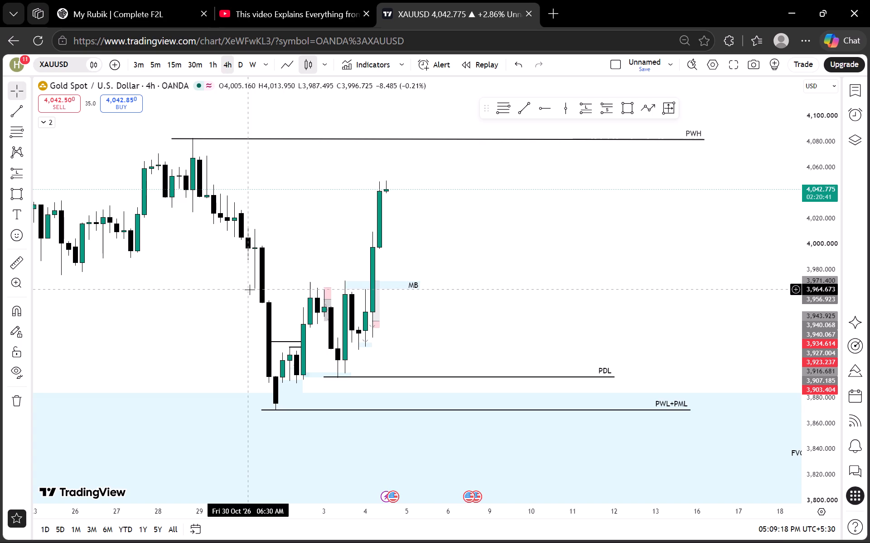
{"action": "scroll", "coordinate": [476, 315], "scroll_direction": "up", "scroll_amount": 1}
{"action": "left_click_drag", "start_coordinate": [484, 316], "coordinate": [722, 268]}
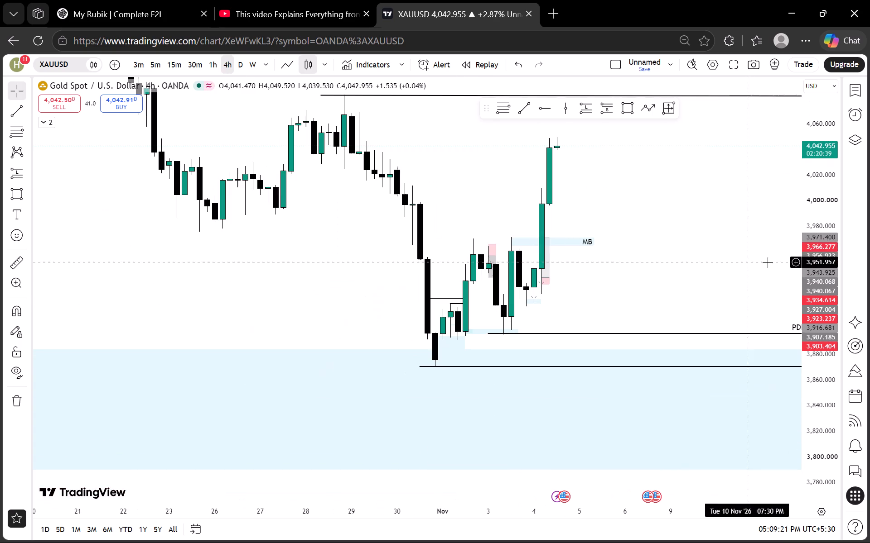
{"action": "scroll", "coordinate": [825, 284], "scroll_direction": "up", "scroll_amount": 12}
{"action": "scroll", "coordinate": [815, 285], "scroll_direction": "down", "scroll_amount": 9}
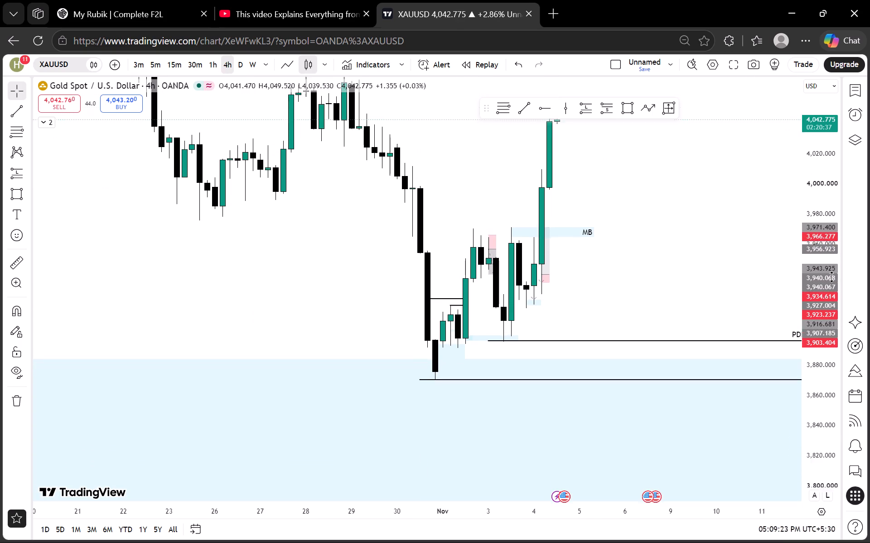
{"action": "scroll", "coordinate": [832, 277], "scroll_direction": "down", "scroll_amount": 16}
{"action": "left_click_drag", "start_coordinate": [396, 251], "coordinate": [179, 306]}
{"action": "left_click_drag", "start_coordinate": [600, 235], "coordinate": [599, 255]}
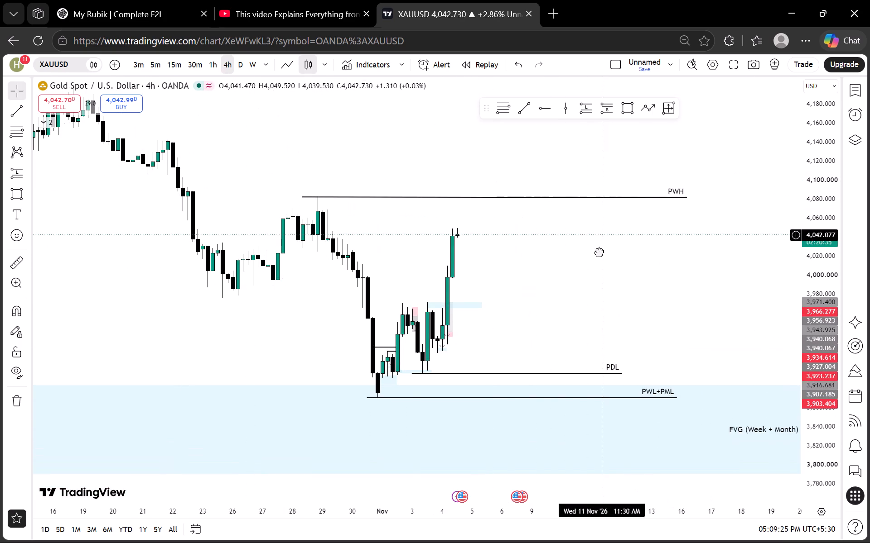
{"action": "left_click_drag", "start_coordinate": [599, 255], "coordinate": [599, 288]}
Examine the 4h price history back to September around the PMH level and the horizontal level above it.
{"action": "left_click_drag", "start_coordinate": [253, 184], "coordinate": [368, 245]}
{"action": "left_click_drag", "start_coordinate": [311, 207], "coordinate": [413, 264]}
{"action": "scroll", "coordinate": [349, 239], "scroll_direction": "down", "scroll_amount": 4}
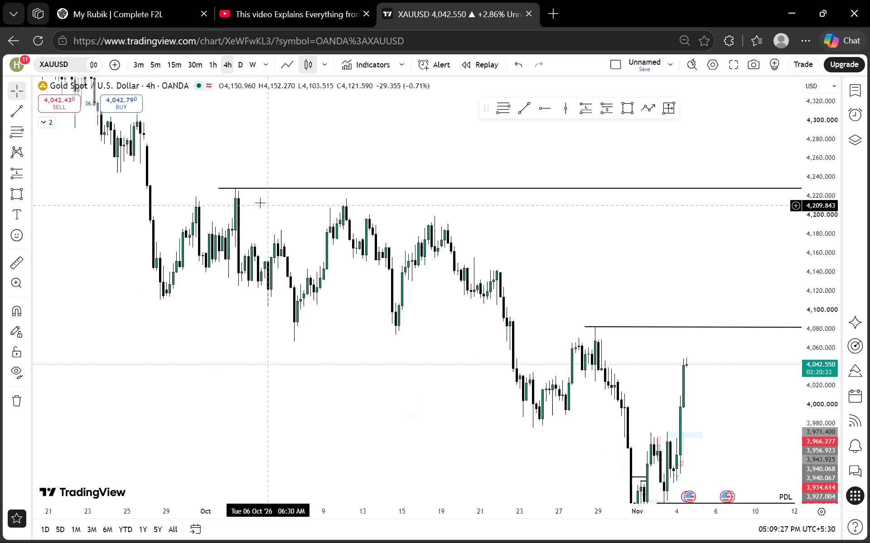
{"action": "left_click_drag", "start_coordinate": [594, 233], "coordinate": [295, 233]}
{"action": "scroll", "coordinate": [430, 233], "scroll_direction": "down", "scroll_amount": 3}
{"action": "left_click_drag", "start_coordinate": [494, 230], "coordinate": [363, 230]}
{"action": "left_click_drag", "start_coordinate": [363, 230], "coordinate": [520, 303]}
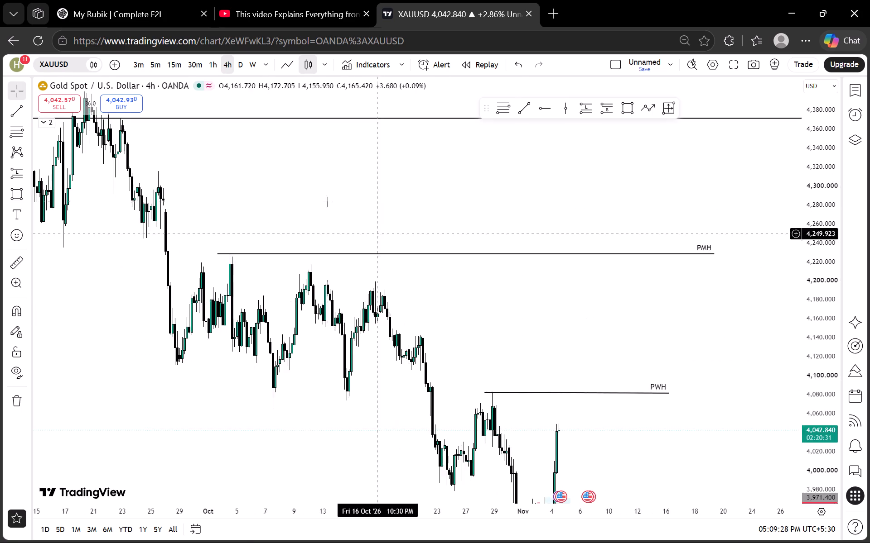
{"action": "left_click_drag", "start_coordinate": [298, 181], "coordinate": [419, 212]}
{"action": "left_click_drag", "start_coordinate": [288, 179], "coordinate": [419, 212]}
{"action": "scroll", "coordinate": [421, 212], "scroll_direction": "down", "scroll_amount": 1}
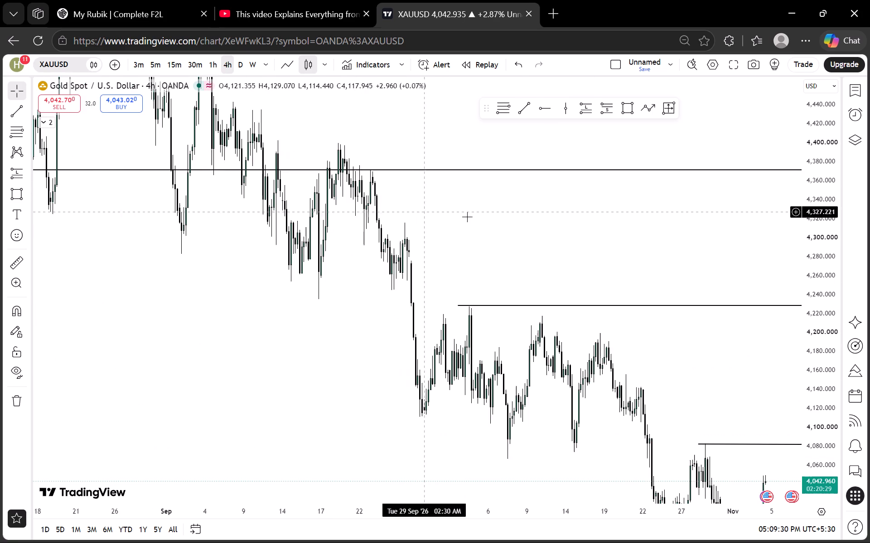
{"action": "left_click_drag", "start_coordinate": [544, 217], "coordinate": [324, 214]}
{"action": "left_click_drag", "start_coordinate": [464, 216], "coordinate": [268, 215]}
{"action": "left_click_drag", "start_coordinate": [438, 219], "coordinate": [198, 221]}
{"action": "left_click_drag", "start_coordinate": [228, 221], "coordinate": [575, 310]}
{"action": "left_click_drag", "start_coordinate": [340, 255], "coordinate": [449, 283]}
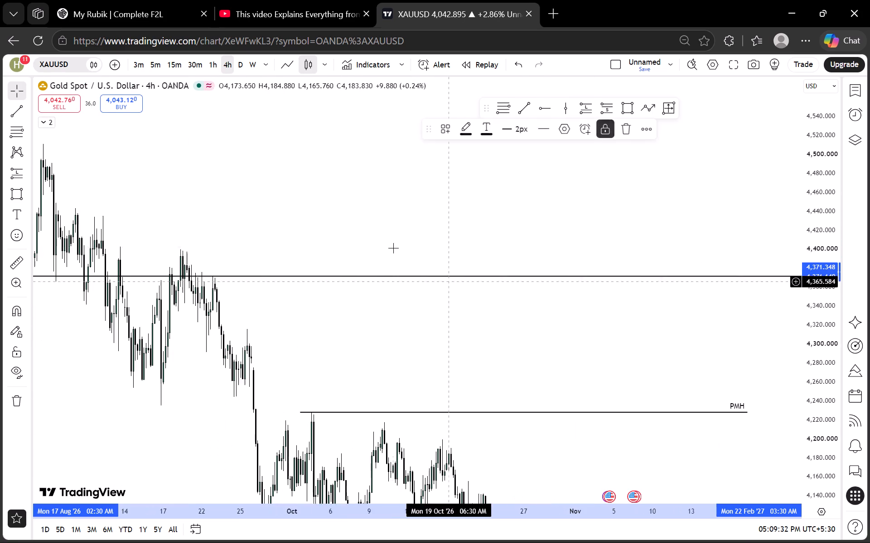
Examine the August to September peak on the 4h chart above the upper horizontal level.
{"action": "left_click_drag", "start_coordinate": [316, 193], "coordinate": [514, 244]}
{"action": "left_click_drag", "start_coordinate": [354, 207], "coordinate": [511, 246]}
{"action": "left_click_drag", "start_coordinate": [394, 213], "coordinate": [546, 264]}
{"action": "left_click_drag", "start_coordinate": [525, 236], "coordinate": [546, 274]}
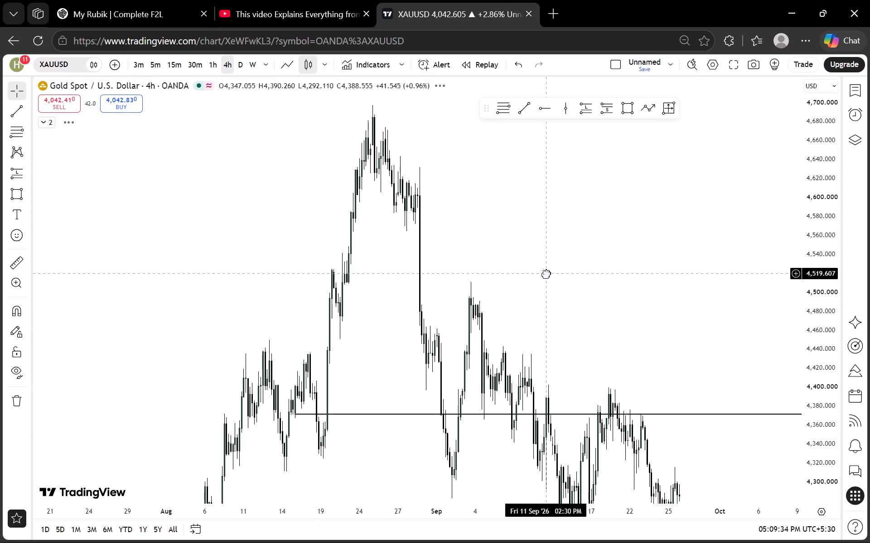
{"action": "left_click_drag", "start_coordinate": [546, 274], "coordinate": [522, 241]}
{"action": "left_click_drag", "start_coordinate": [588, 265], "coordinate": [432, 201]}
{"action": "left_click_drag", "start_coordinate": [561, 251], "coordinate": [367, 200]}
{"action": "left_click_drag", "start_coordinate": [470, 220], "coordinate": [322, 159]}
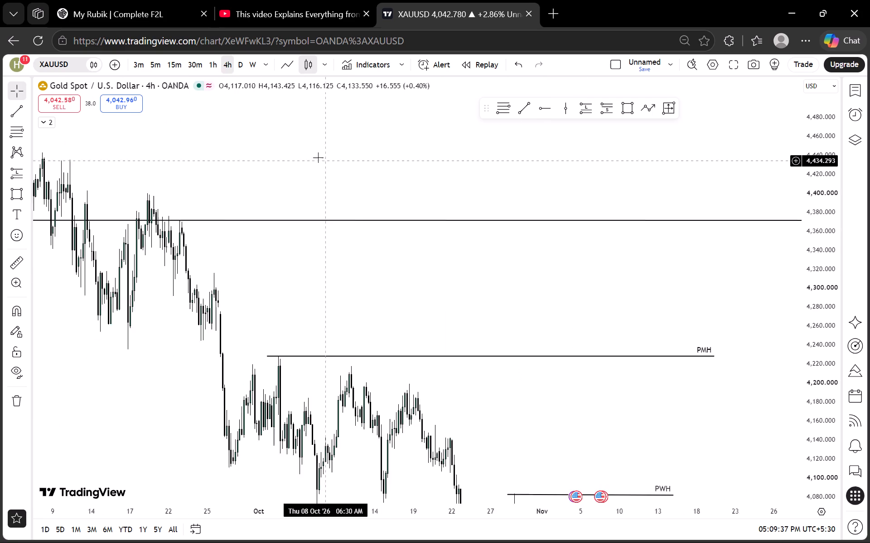
Return to the latest 4h candles and examine them against the PWH, MB, PDL and FVG (Week + Month) markings.
{"action": "left_click_drag", "start_coordinate": [480, 199], "coordinate": [293, 144]}
{"action": "left_click_drag", "start_coordinate": [489, 250], "coordinate": [330, 193]}
{"action": "left_click_drag", "start_coordinate": [503, 319], "coordinate": [546, 213]}
{"action": "left_click_drag", "start_coordinate": [523, 288], "coordinate": [591, 200]}
{"action": "scroll", "coordinate": [545, 282], "scroll_direction": "up", "scroll_amount": 4}
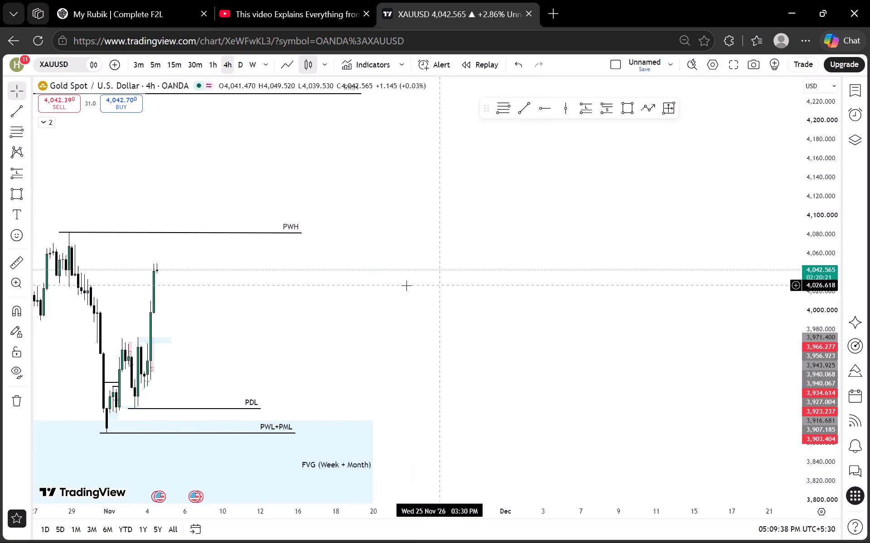
{"action": "left_click_drag", "start_coordinate": [408, 286], "coordinate": [585, 276]}
{"action": "scroll", "coordinate": [573, 276], "scroll_direction": "up", "scroll_amount": 3}
{"action": "left_click_drag", "start_coordinate": [454, 278], "coordinate": [651, 274]}
{"action": "scroll", "coordinate": [523, 295], "scroll_direction": "up", "scroll_amount": 3}
{"action": "left_click_drag", "start_coordinate": [485, 300], "coordinate": [755, 249]}
{"action": "scroll", "coordinate": [836, 291], "scroll_direction": "up", "scroll_amount": 13}
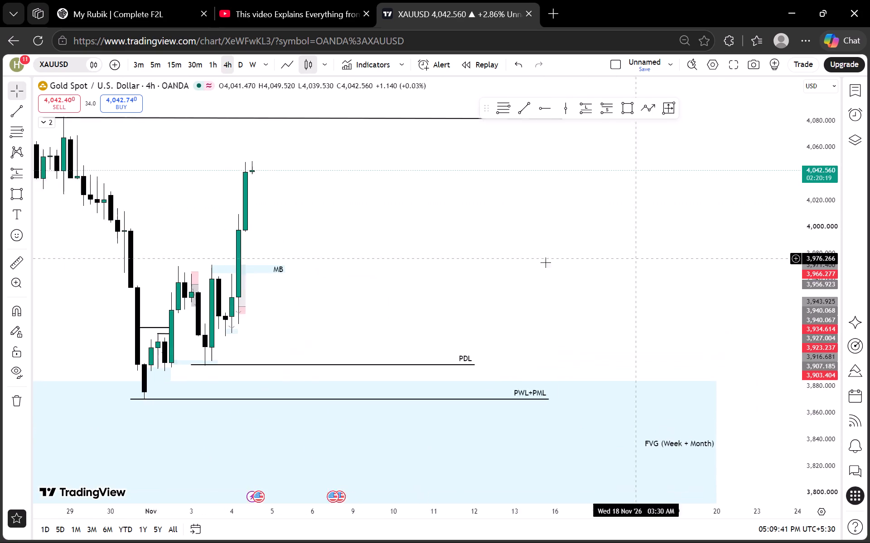
{"action": "scroll", "coordinate": [546, 262], "scroll_direction": "up", "scroll_amount": 1}
{"action": "left_click_drag", "start_coordinate": [432, 262], "coordinate": [596, 263]}
Switch the XAUUSD chart back to the 1h timeframe.
{"action": "left_click", "coordinate": [216, 56]}
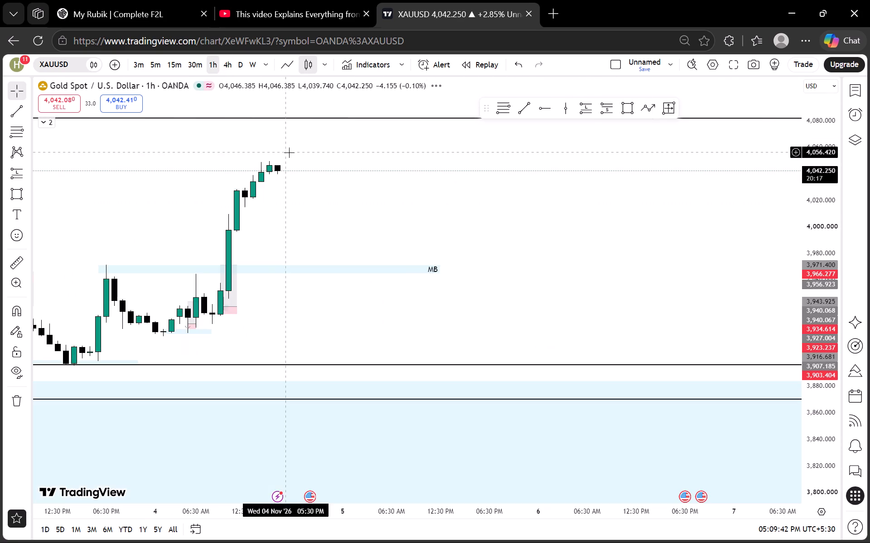
Examine the latest 1h XAUUSD rally between the MB zone and the horizontal level above it.
{"action": "scroll", "coordinate": [295, 151], "scroll_direction": "down", "scroll_amount": 4}
{"action": "scroll", "coordinate": [593, 224], "scroll_direction": "down", "scroll_amount": 2}
{"action": "left_click_drag", "start_coordinate": [616, 199], "coordinate": [486, 198]}
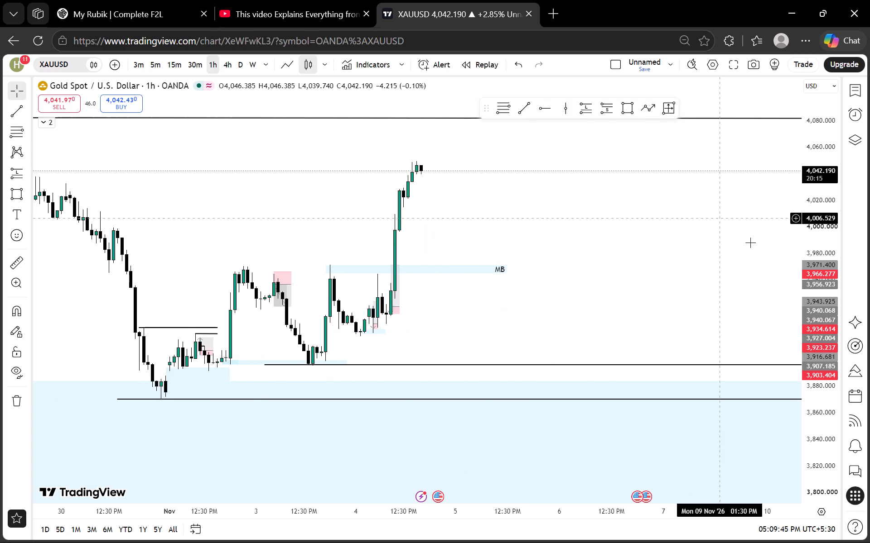
{"action": "scroll", "coordinate": [815, 257], "scroll_direction": "up", "scroll_amount": 4}
{"action": "scroll", "coordinate": [680, 235], "scroll_direction": "down", "scroll_amount": 3}
{"action": "left_click_drag", "start_coordinate": [694, 202], "coordinate": [628, 231]}
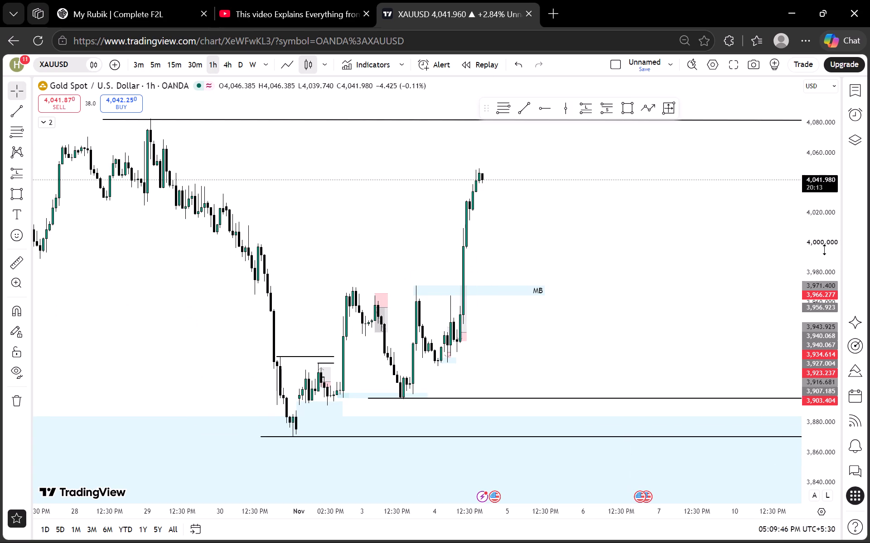
{"action": "scroll", "coordinate": [826, 249], "scroll_direction": "up", "scroll_amount": 4}
{"action": "left_click_drag", "start_coordinate": [599, 191], "coordinate": [561, 249]}
Switch XAUUSD to the 30m timeframe and examine the rally above the MB zone.
{"action": "left_click", "coordinate": [193, 64]}
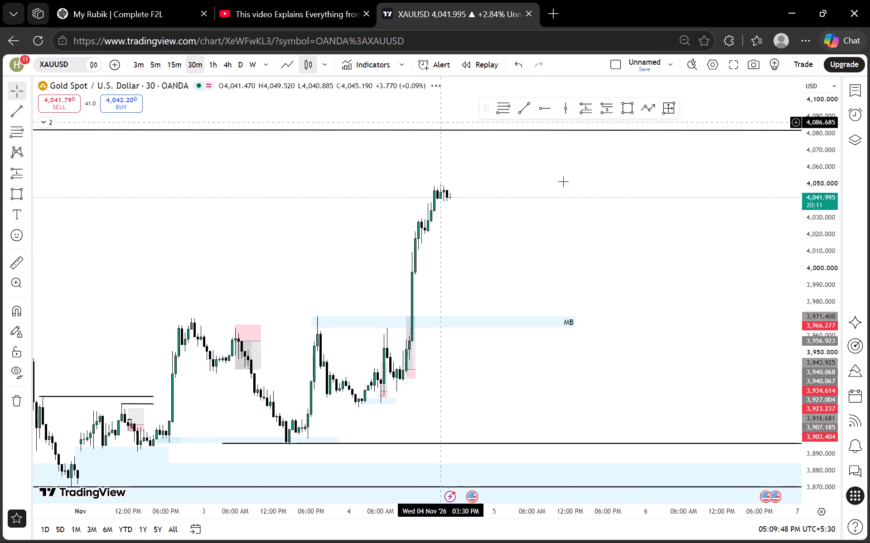
{"action": "scroll", "coordinate": [818, 226], "scroll_direction": "up", "scroll_amount": 6}
{"action": "scroll", "coordinate": [592, 200], "scroll_direction": "down", "scroll_amount": 2}
{"action": "left_click_drag", "start_coordinate": [631, 190], "coordinate": [596, 245]}
Switch XAUUSD to the 15m timeframe and examine the latest candles against the MB zone and upper level.
{"action": "left_click", "coordinate": [179, 62]}
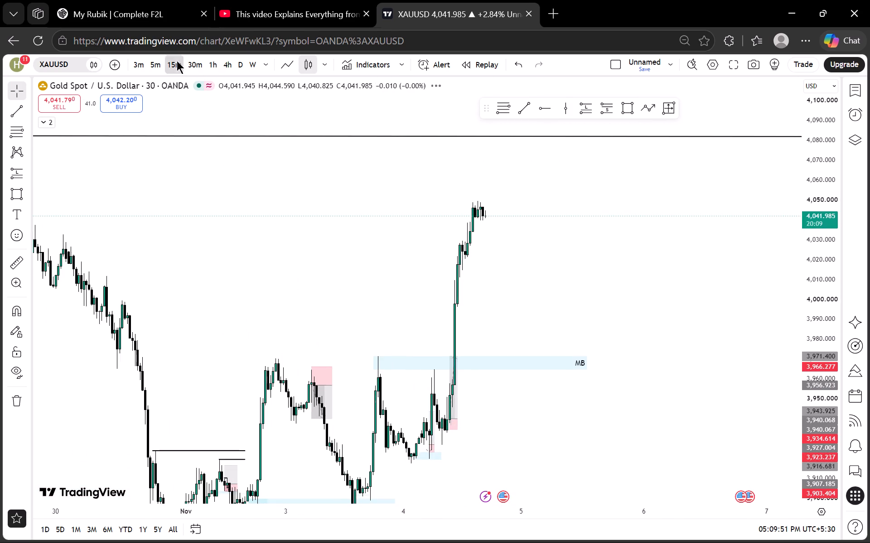
{"action": "scroll", "coordinate": [834, 266], "scroll_direction": "up", "scroll_amount": 8}
{"action": "scroll", "coordinate": [622, 217], "scroll_direction": "down", "scroll_amount": 4}
{"action": "left_click_drag", "start_coordinate": [692, 206], "coordinate": [621, 273]}
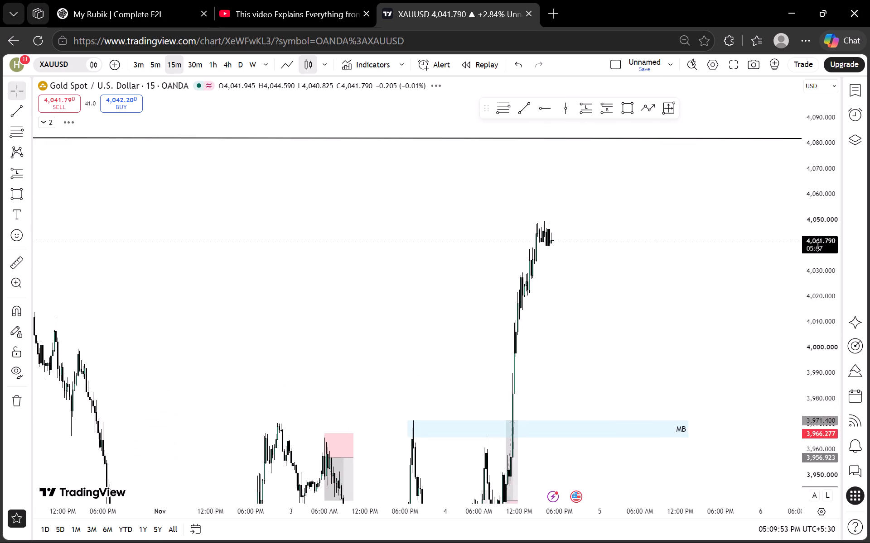
{"action": "scroll", "coordinate": [818, 246], "scroll_direction": "up", "scroll_amount": 13}
Switch XAUUSD to the 5m timeframe and examine the consolidation at the top of the rally.
{"action": "left_click", "coordinate": [159, 63]}
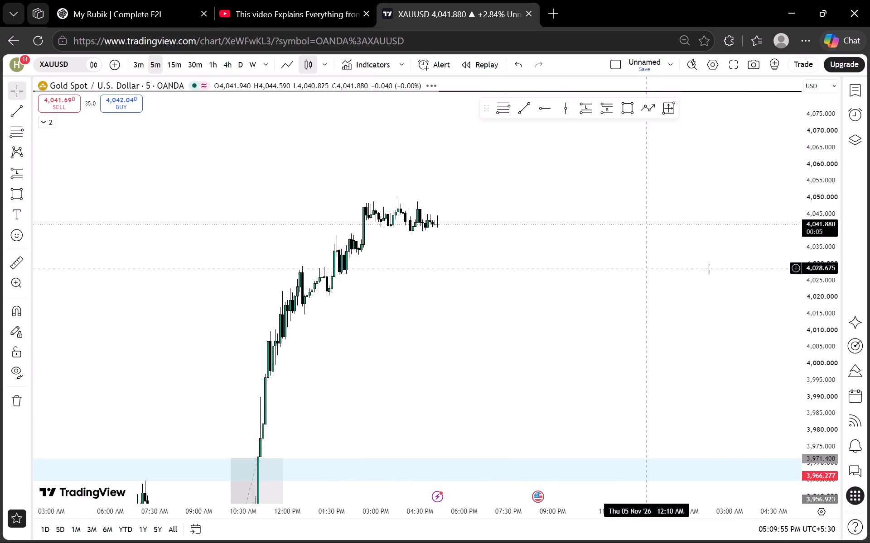
{"action": "scroll", "coordinate": [810, 259], "scroll_direction": "up", "scroll_amount": 11}
{"action": "scroll", "coordinate": [668, 256], "scroll_direction": "down", "scroll_amount": 3}
{"action": "left_click_drag", "start_coordinate": [612, 218], "coordinate": [597, 313]}
{"action": "scroll", "coordinate": [820, 272], "scroll_direction": "up", "scroll_amount": 4}
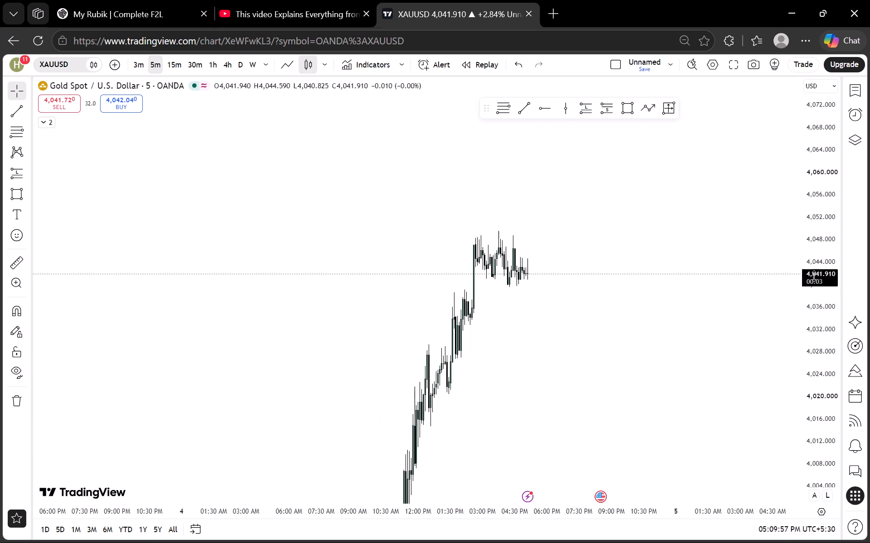
{"action": "scroll", "coordinate": [814, 276], "scroll_direction": "up", "scroll_amount": 16}
{"action": "scroll", "coordinate": [462, 226], "scroll_direction": "up", "scroll_amount": 1}
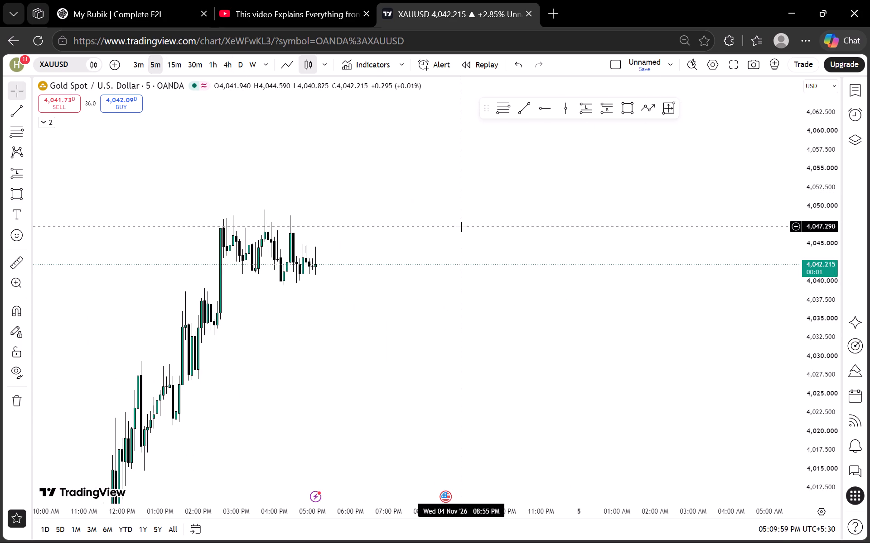
{"action": "left_click_drag", "start_coordinate": [425, 252], "coordinate": [596, 224]}
{"action": "scroll", "coordinate": [570, 223], "scroll_direction": "up", "scroll_amount": 3}
{"action": "left_click_drag", "start_coordinate": [489, 224], "coordinate": [641, 239]}
{"action": "scroll", "coordinate": [816, 241], "scroll_direction": "up", "scroll_amount": 2}
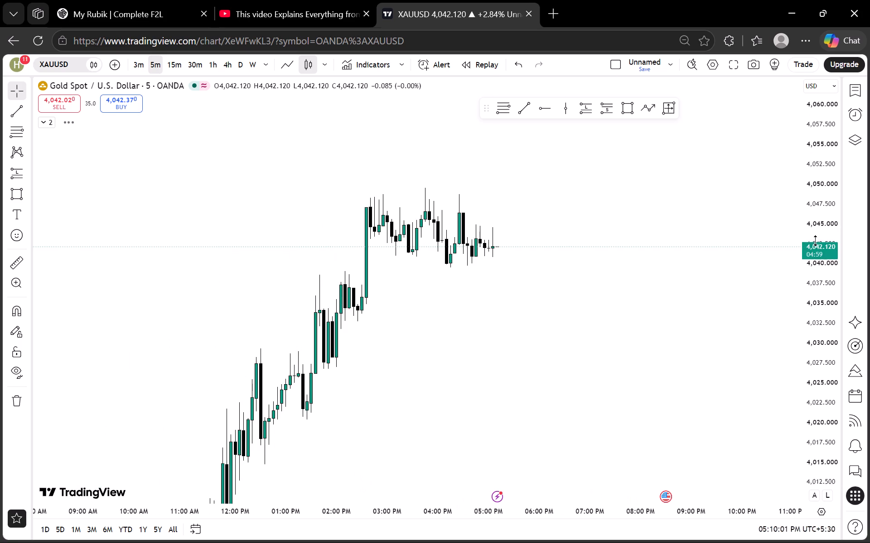
{"action": "scroll", "coordinate": [816, 241], "scroll_direction": "up", "scroll_amount": 5}
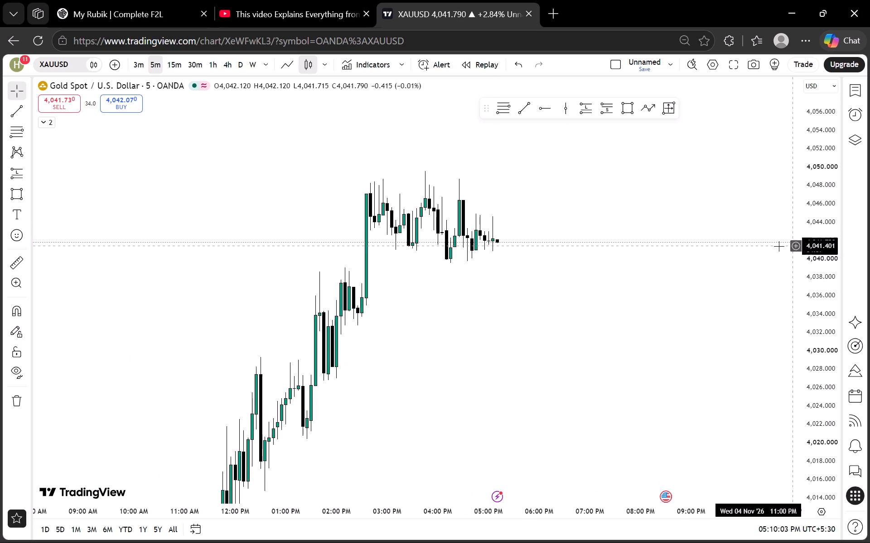
{"action": "scroll", "coordinate": [817, 229], "scroll_direction": "down", "scroll_amount": 8}
{"action": "left_click_drag", "start_coordinate": [625, 270], "coordinate": [554, 274]}
Return XAUUSD to the 15m timeframe and examine the latest candles at the top of the rally.
{"action": "left_click", "coordinate": [172, 64]}
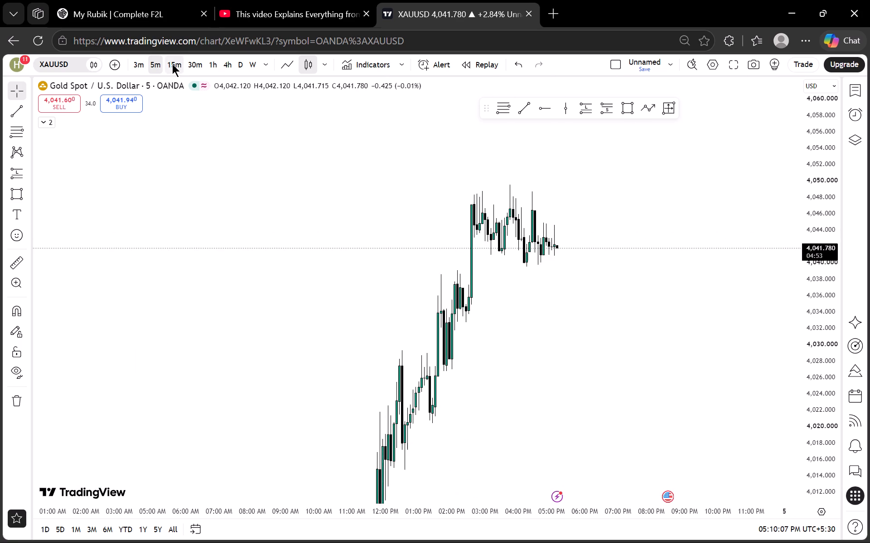
{"action": "scroll", "coordinate": [828, 214], "scroll_direction": "down", "scroll_amount": 13}
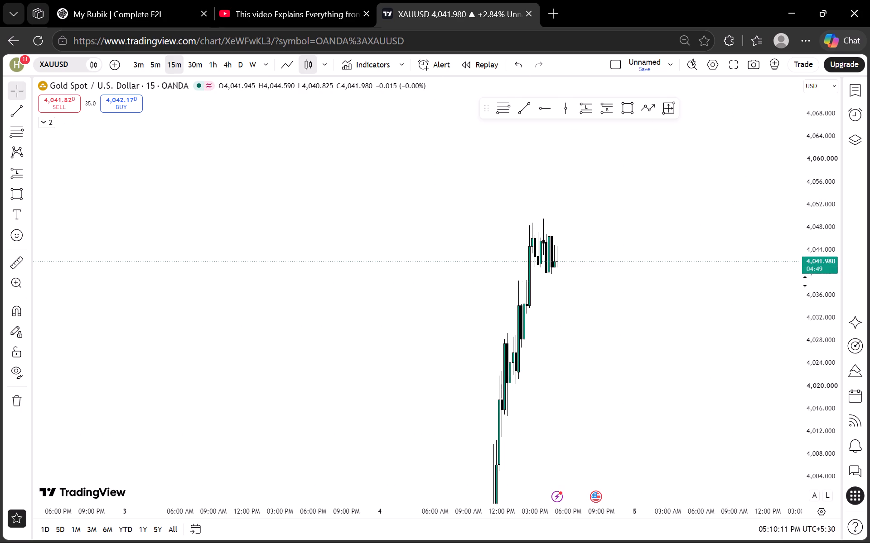
{"action": "scroll", "coordinate": [810, 281], "scroll_direction": "up", "scroll_amount": 8}
{"action": "scroll", "coordinate": [581, 326], "scroll_direction": "up", "scroll_amount": 1}
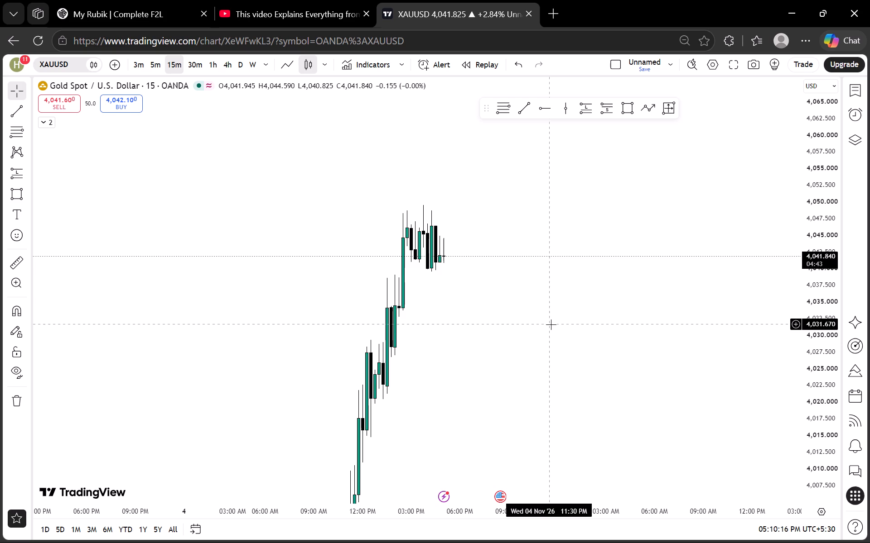
{"action": "scroll", "coordinate": [554, 316], "scroll_direction": "down", "scroll_amount": 4}
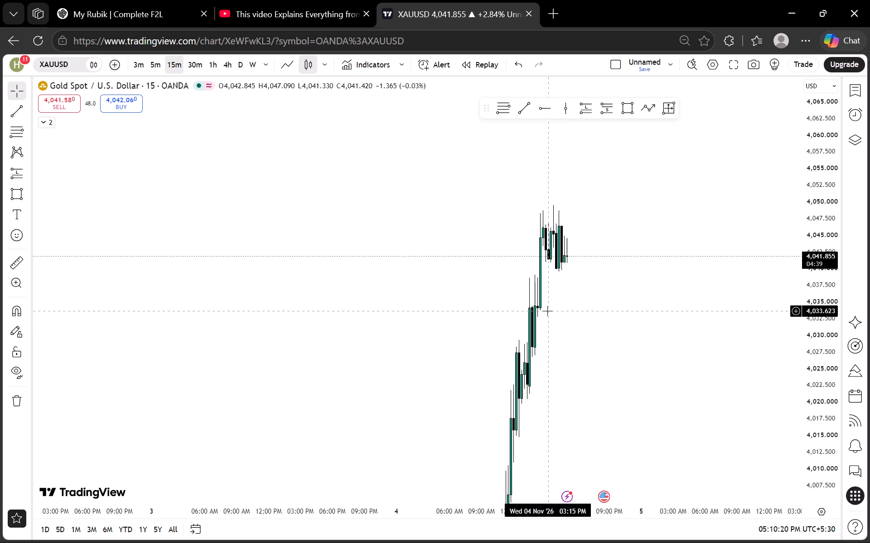
{"action": "scroll", "coordinate": [547, 310], "scroll_direction": "up", "scroll_amount": 4}
{"action": "scroll", "coordinate": [819, 212], "scroll_direction": "down", "scroll_amount": 7}
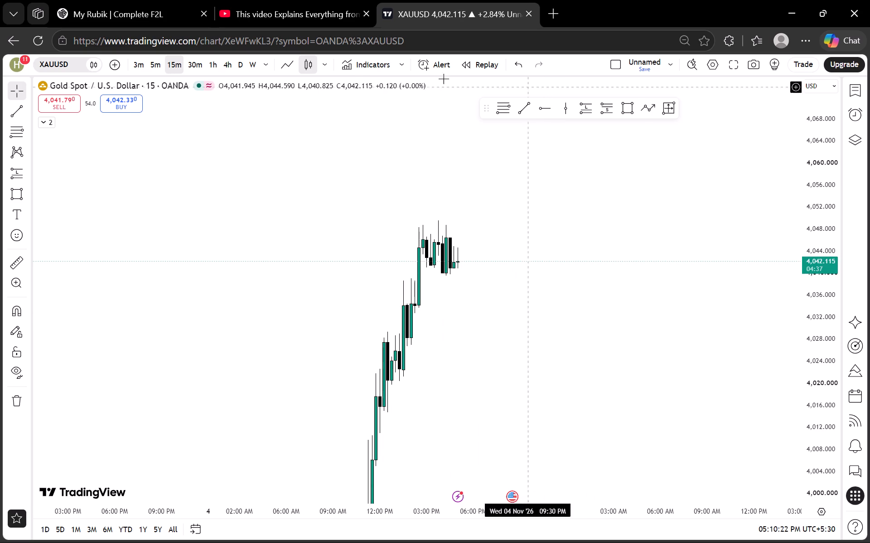
Load NAS100USD from the watchlist and examine its 15m rally against the marked zones and position drawings.
{"action": "left_click", "coordinate": [863, 83]}
{"action": "left_click", "coordinate": [764, 144]}
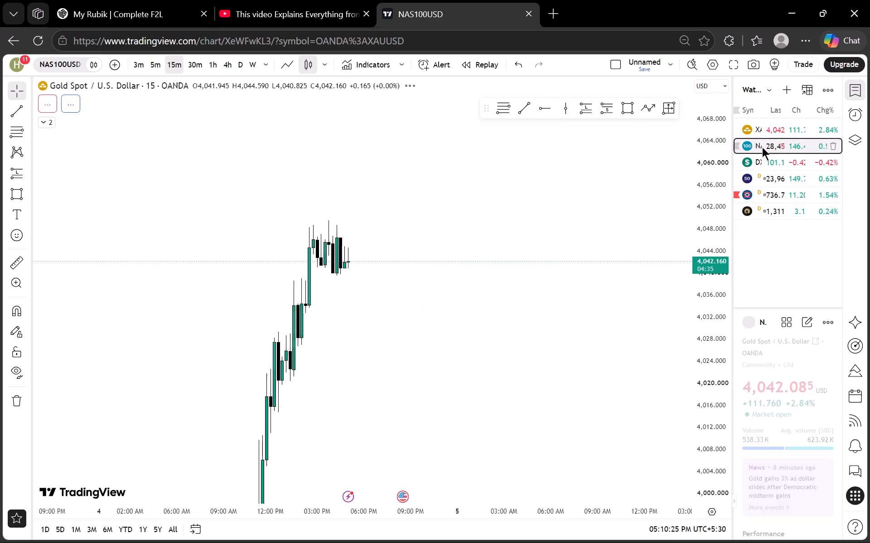
{"action": "scroll", "coordinate": [716, 227], "scroll_direction": "down", "scroll_amount": 15}
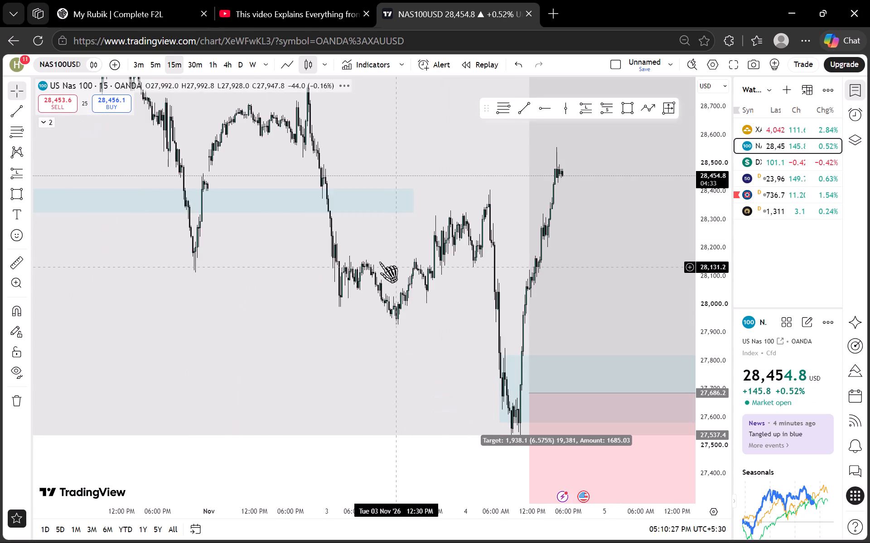
{"action": "left_click_drag", "start_coordinate": [421, 181], "coordinate": [293, 214]}
{"action": "left_click_drag", "start_coordinate": [351, 177], "coordinate": [244, 213]}
{"action": "left_click_drag", "start_coordinate": [418, 206], "coordinate": [333, 257]}
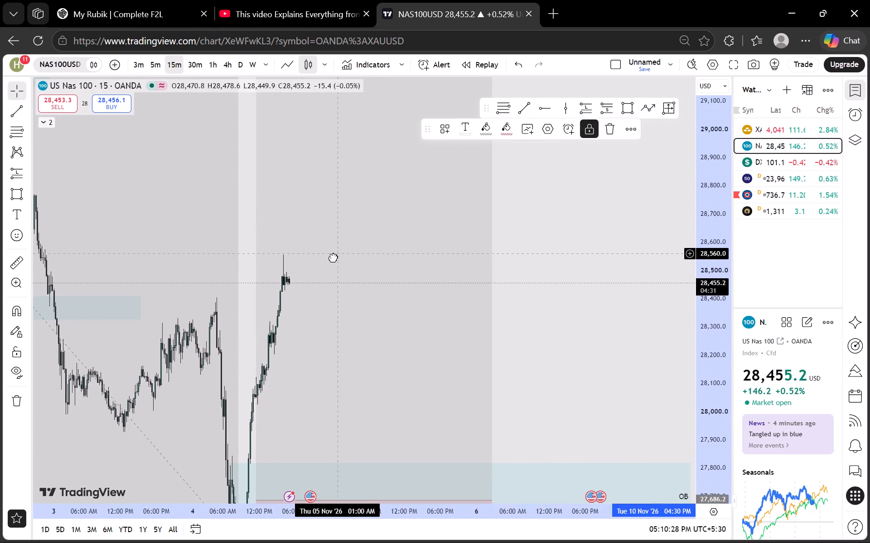
{"action": "left_click_drag", "start_coordinate": [333, 257], "coordinate": [363, 221]}
{"action": "left_click_drag", "start_coordinate": [379, 292], "coordinate": [414, 222]}
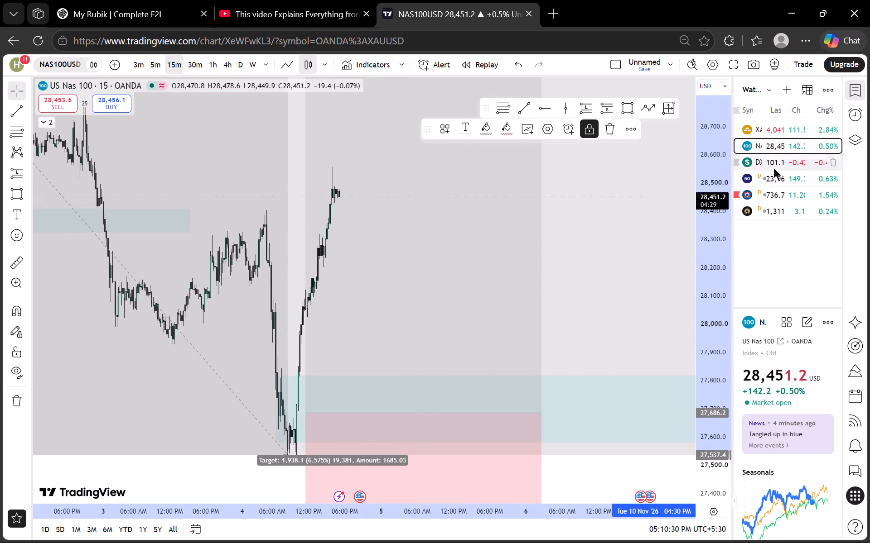
Load DXY from the watchlist and examine the latest 15m candles around the horizontal level and small blue zone.
{"action": "left_click", "coordinate": [775, 161]}
{"action": "left_click_drag", "start_coordinate": [465, 395], "coordinate": [513, 282]}
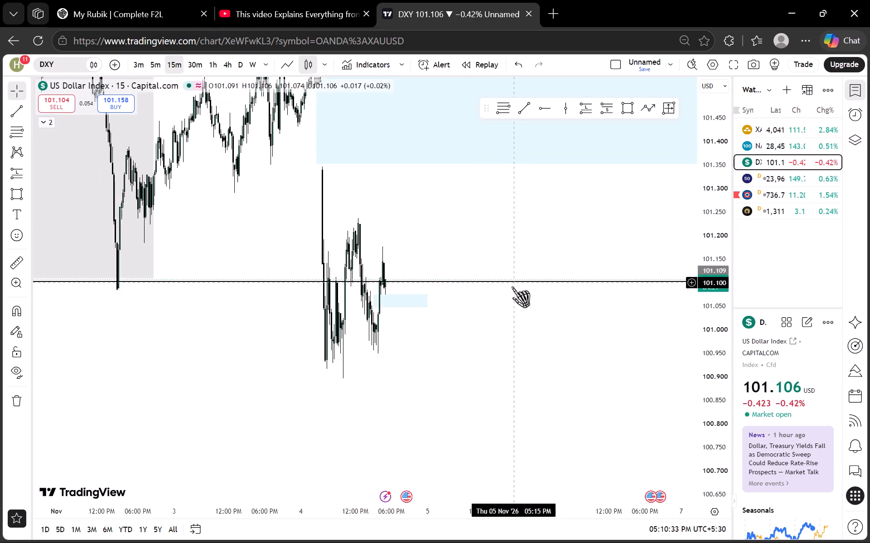
{"action": "scroll", "coordinate": [484, 314], "scroll_direction": "up", "scroll_amount": 9}
{"action": "left_click_drag", "start_coordinate": [396, 349], "coordinate": [538, 348]}
{"action": "left_click_drag", "start_coordinate": [421, 352], "coordinate": [694, 291]}
{"action": "scroll", "coordinate": [723, 278], "scroll_direction": "up", "scroll_amount": 16}
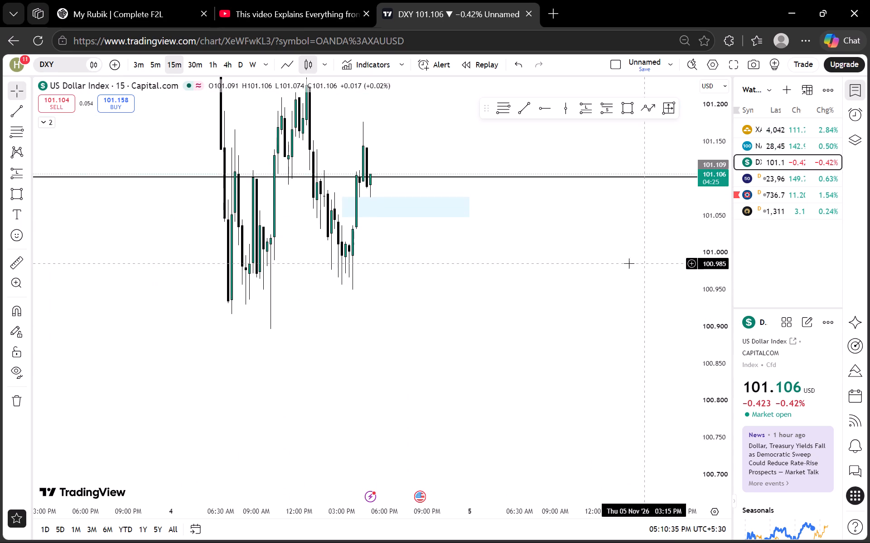
{"action": "scroll", "coordinate": [626, 263], "scroll_direction": "up", "scroll_amount": 2}
{"action": "left_click_drag", "start_coordinate": [463, 264], "coordinate": [566, 374]}
{"action": "left_click_drag", "start_coordinate": [365, 345], "coordinate": [414, 397]}
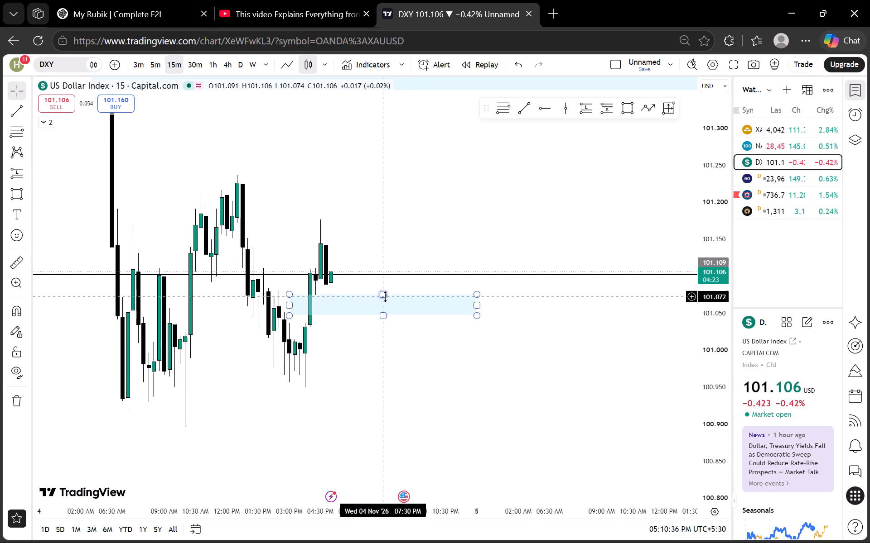
Apply the FVG drawing template to the small blue rectangle just below the horizontal level on the DXY chart.
{"action": "left_click", "coordinate": [386, 294]}
{"action": "left_click", "coordinate": [447, 122]}
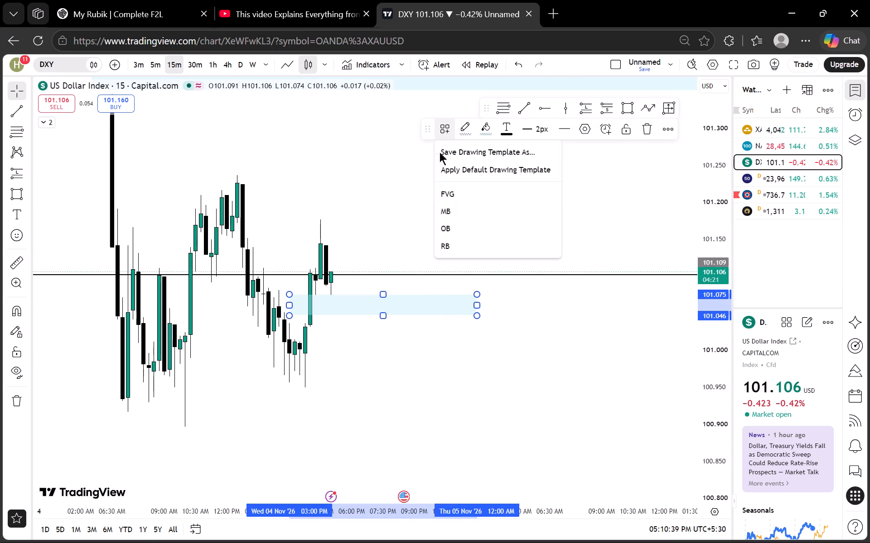
{"action": "left_click", "coordinate": [456, 194]}
{"action": "left_click", "coordinate": [387, 423]}
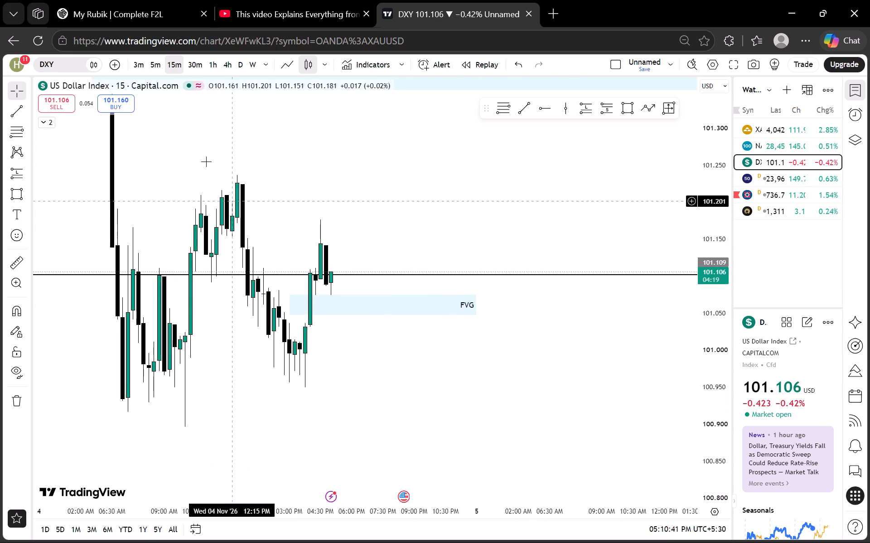
Step the DXY chart through the 30m and 15m timeframes to 5m.
{"action": "left_click", "coordinate": [190, 62]}
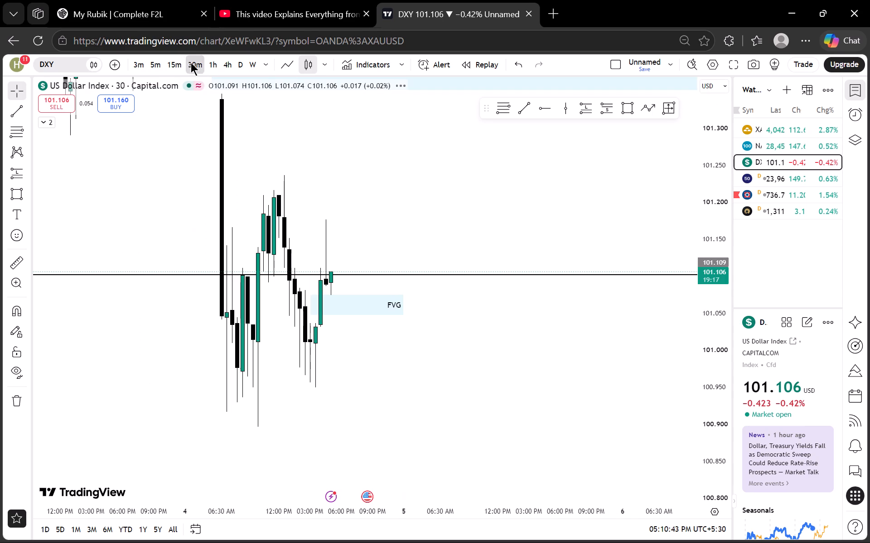
{"action": "left_click", "coordinate": [182, 70]}
{"action": "left_click", "coordinate": [160, 67]}
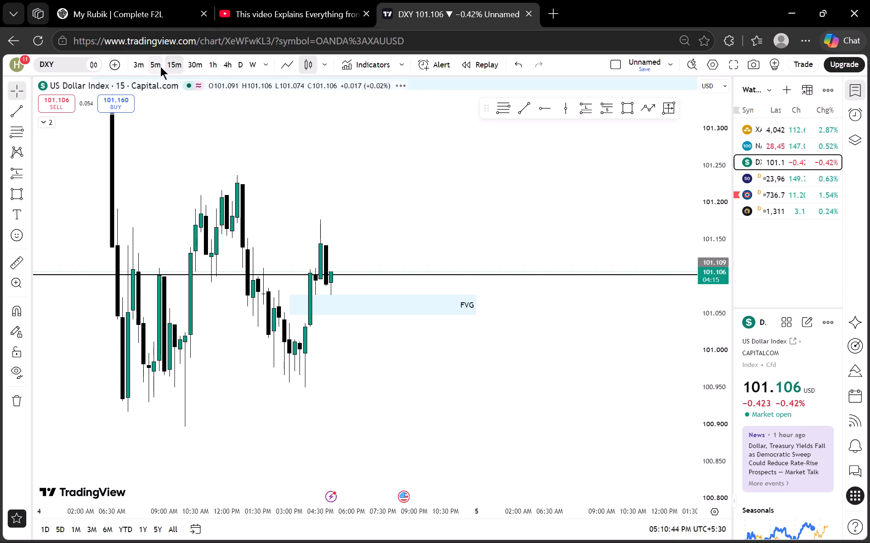
Examine the 5m DXY candles around the FVG rectangle and the horizontal level.
{"action": "scroll", "coordinate": [692, 304], "scroll_direction": "up", "scroll_amount": 2}
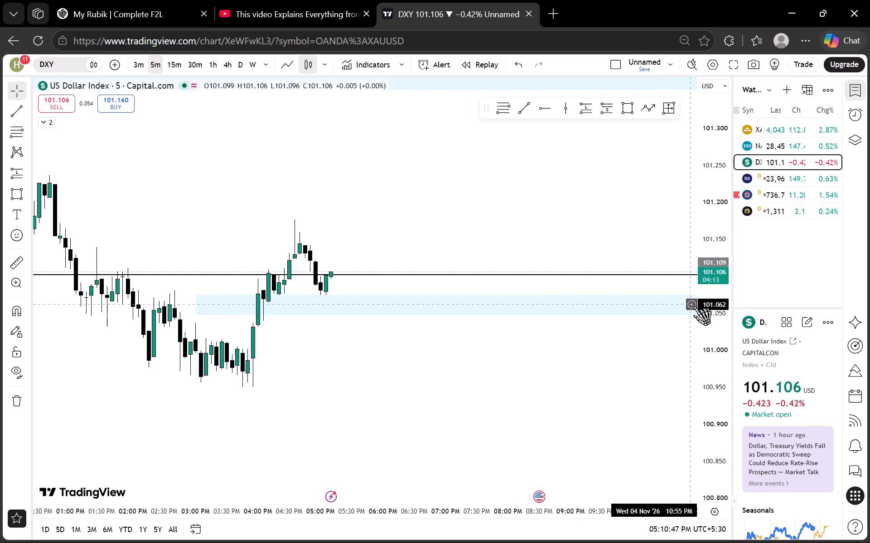
{"action": "scroll", "coordinate": [692, 304], "scroll_direction": "up", "scroll_amount": 12}
{"action": "scroll", "coordinate": [452, 284], "scroll_direction": "down", "scroll_amount": 8}
{"action": "scroll", "coordinate": [711, 295], "scroll_direction": "up", "scroll_amount": 16}
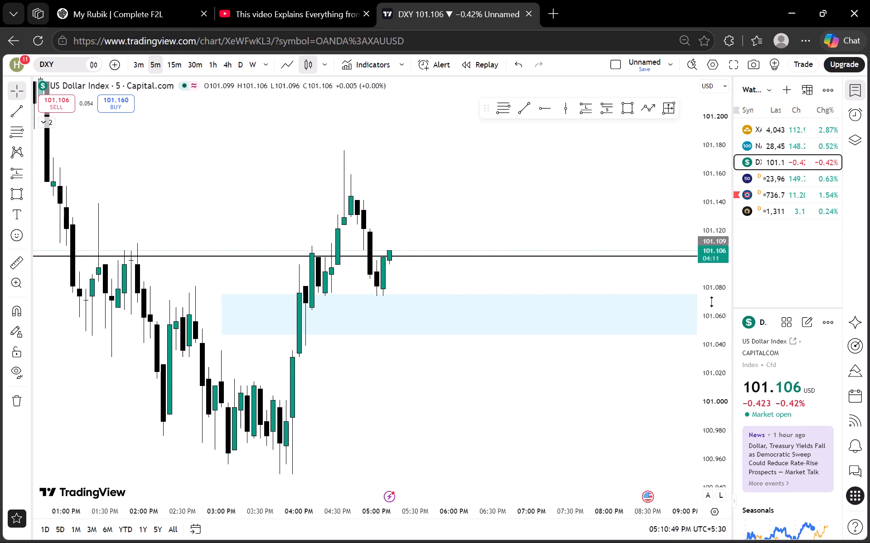
{"action": "scroll", "coordinate": [512, 302], "scroll_direction": "down", "scroll_amount": 4}
{"action": "scroll", "coordinate": [493, 361], "scroll_direction": "up", "scroll_amount": 3}
{"action": "left_click_drag", "start_coordinate": [482, 375], "coordinate": [417, 402]}
{"action": "left_click_drag", "start_coordinate": [388, 451], "coordinate": [387, 441]}
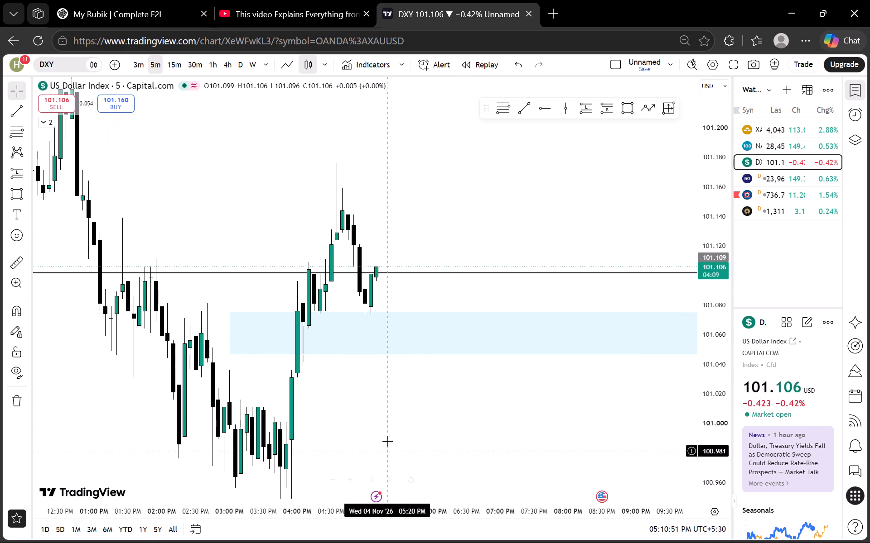
{"action": "left_click_drag", "start_coordinate": [387, 441], "coordinate": [390, 306]}
Adjust the DXY FVG rectangle to cover about 101.003 to 101.033 near the base of the latest 5m rally.
{"action": "left_click_drag", "start_coordinate": [234, 251], "coordinate": [251, 327]}
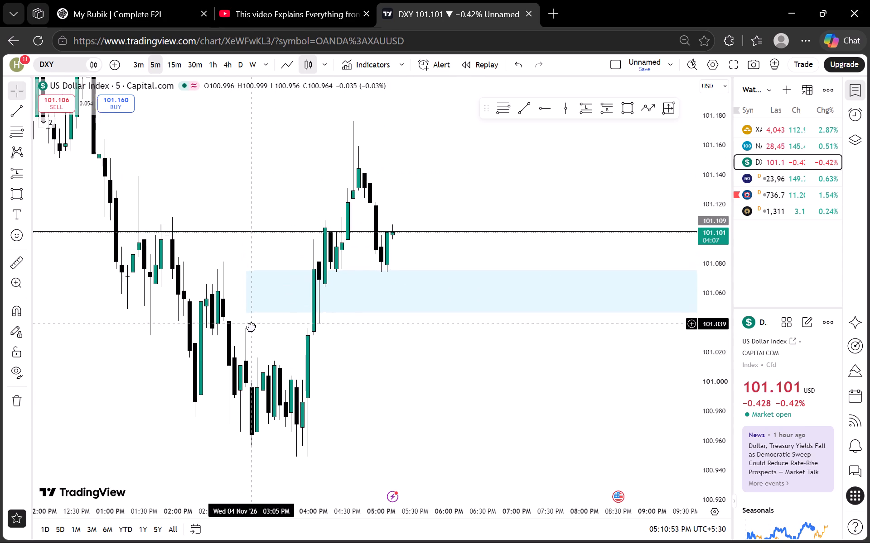
{"action": "left_click_drag", "start_coordinate": [251, 327], "coordinate": [242, 279]}
{"action": "left_click_drag", "start_coordinate": [236, 266], "coordinate": [252, 321]}
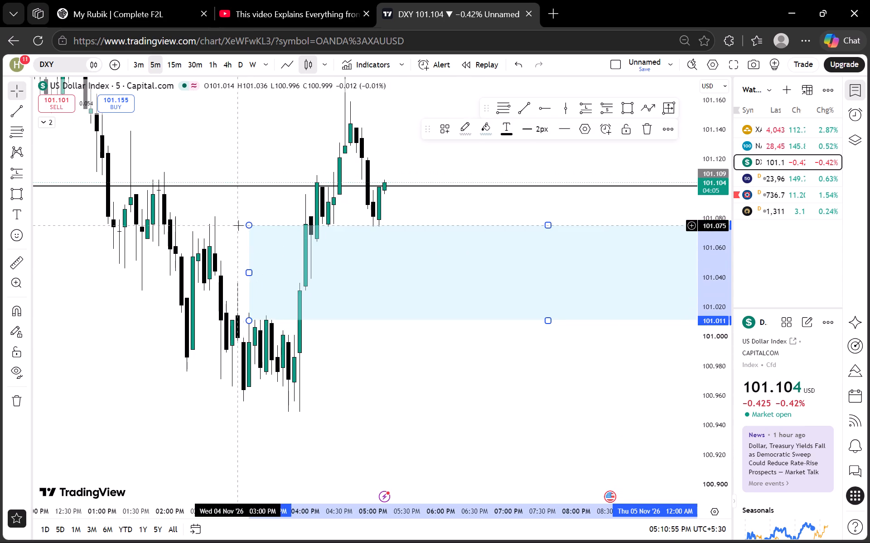
{"action": "left_click_drag", "start_coordinate": [253, 228], "coordinate": [280, 291]}
{"action": "left_click_drag", "start_coordinate": [273, 381], "coordinate": [283, 332]}
{"action": "left_click", "coordinate": [403, 247]}
{"action": "left_click_drag", "start_coordinate": [443, 226], "coordinate": [393, 299]}
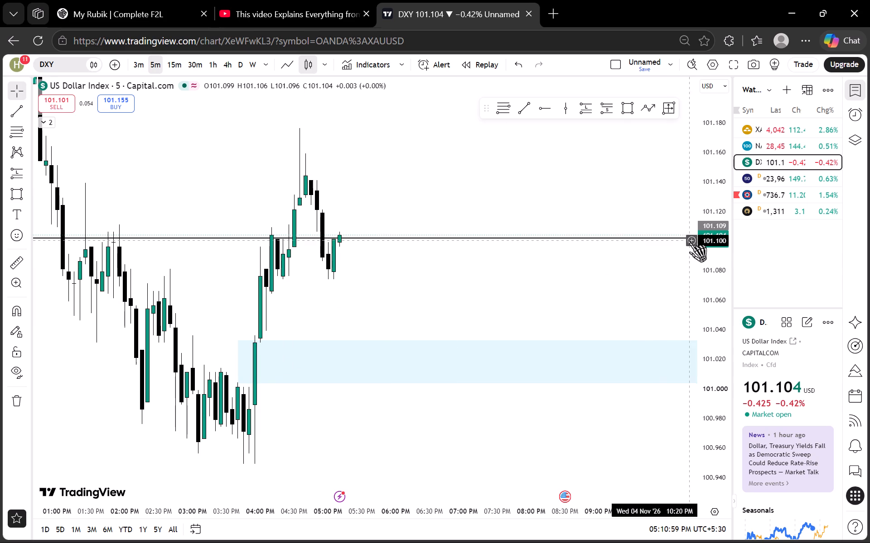
Draw a rectangle from about 101.143 to 101.107 at the start of the latest 5m decline and apply the OB drawing template.
{"action": "scroll", "coordinate": [725, 248], "scroll_direction": "up", "scroll_amount": 6}
{"action": "left_click_drag", "start_coordinate": [548, 186], "coordinate": [539, 233]}
{"action": "left_click", "coordinate": [630, 109]}
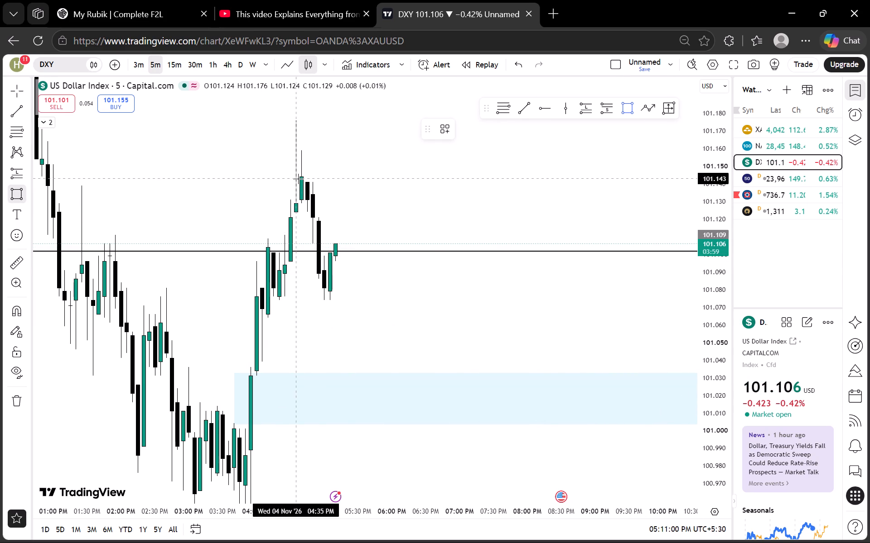
{"action": "left_click_drag", "start_coordinate": [303, 179], "coordinate": [303, 183]}
{"action": "left_click", "coordinate": [385, 243]}
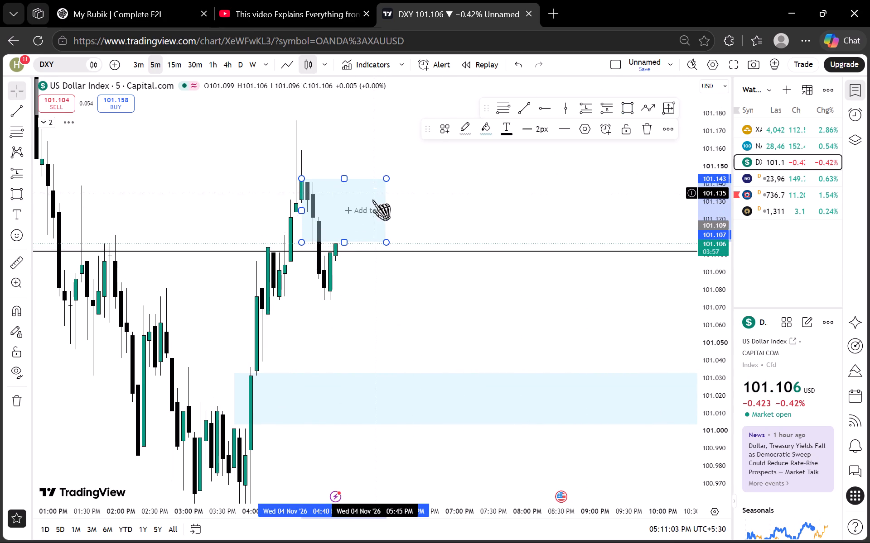
{"action": "left_click", "coordinate": [387, 214]}
{"action": "left_click", "coordinate": [367, 177]}
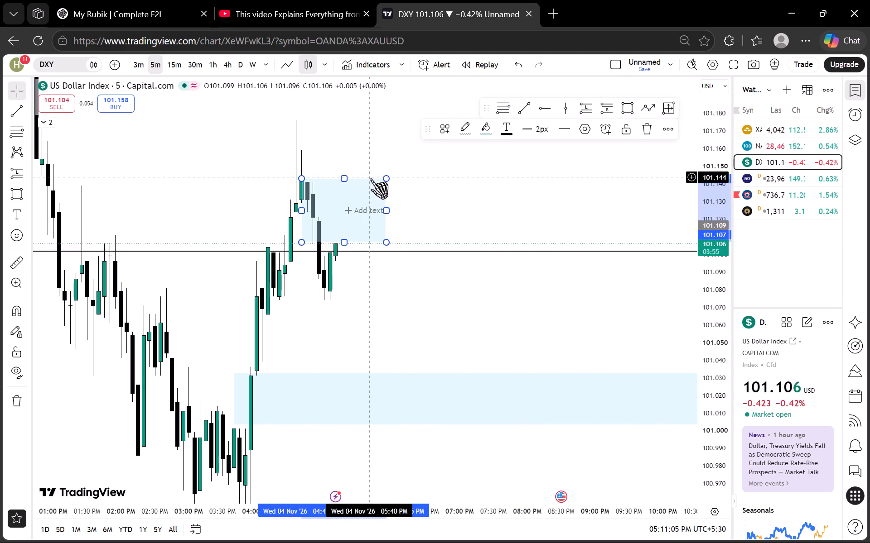
{"action": "left_click", "coordinate": [370, 204]}
{"action": "left_click", "coordinate": [438, 130]}
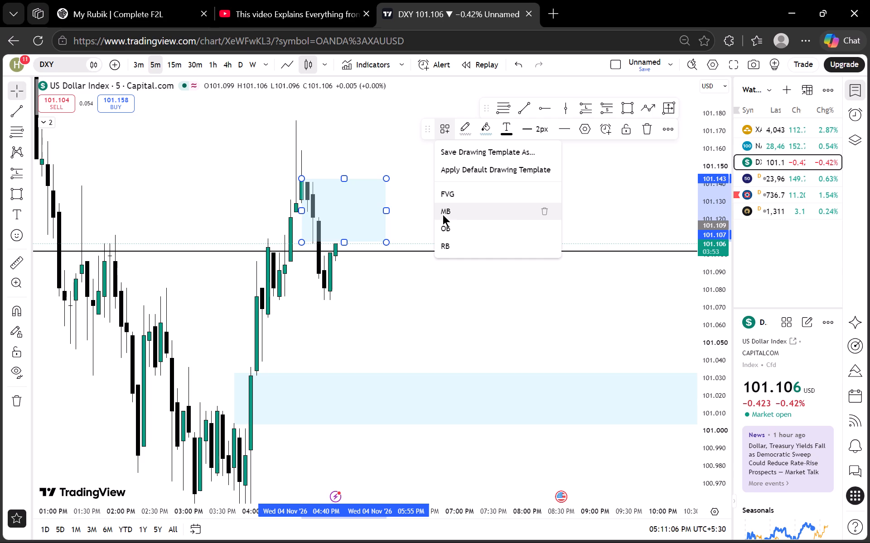
{"action": "left_click", "coordinate": [454, 227]}
{"action": "left_click", "coordinate": [499, 200]}
{"action": "scroll", "coordinate": [700, 222], "scroll_direction": "down", "scroll_amount": 9}
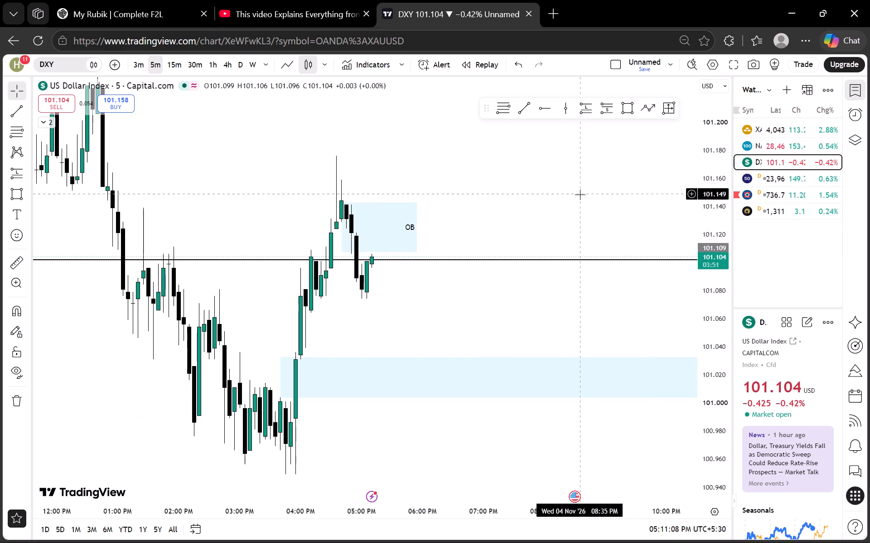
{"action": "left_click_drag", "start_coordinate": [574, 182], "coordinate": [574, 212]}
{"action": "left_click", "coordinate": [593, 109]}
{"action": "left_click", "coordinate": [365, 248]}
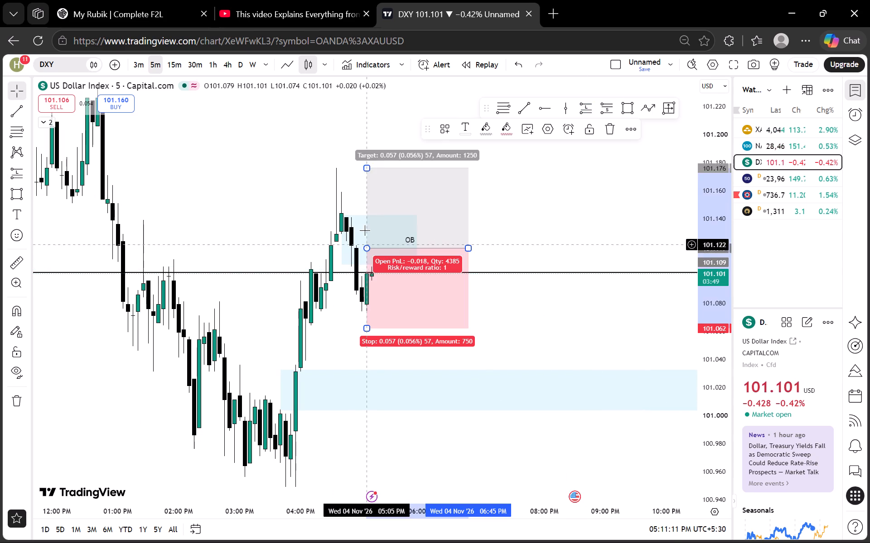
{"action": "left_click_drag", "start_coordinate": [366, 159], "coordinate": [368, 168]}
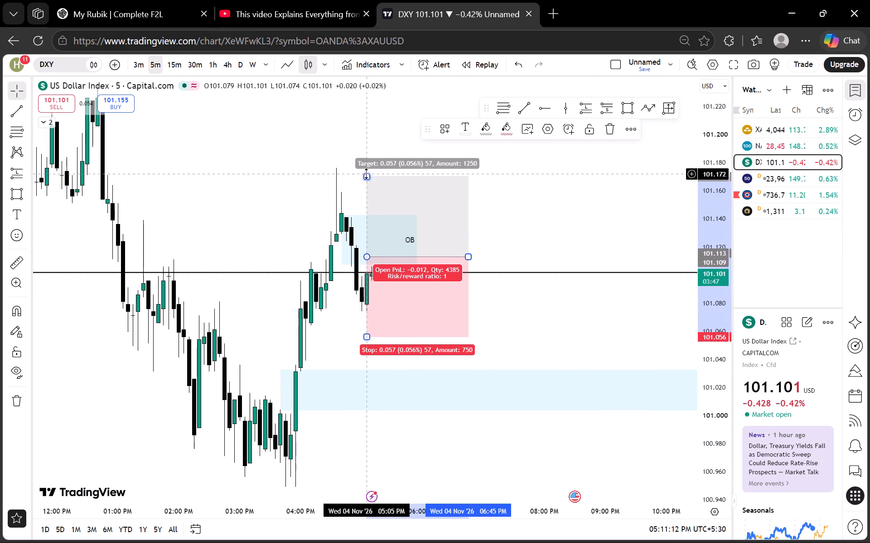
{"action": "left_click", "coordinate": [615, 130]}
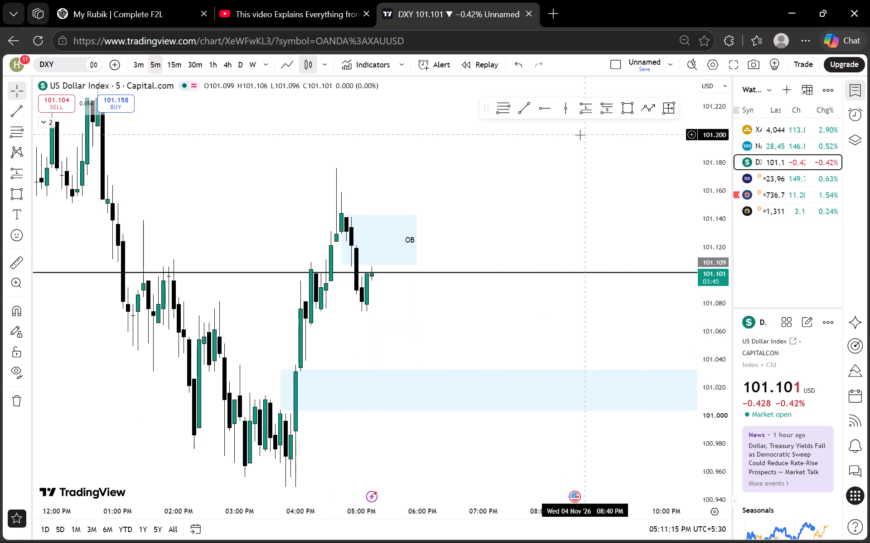
Place a short position over the OB zone with entry about 101.121, stop about 101.155 and target about 101.022.
{"action": "left_click", "coordinate": [602, 105]}
{"action": "left_click", "coordinate": [372, 234]}
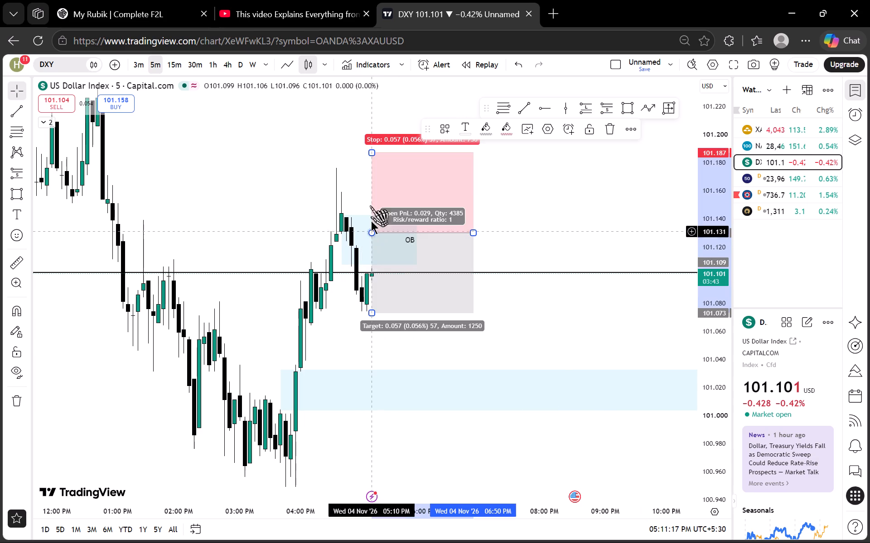
{"action": "left_click_drag", "start_coordinate": [370, 154], "coordinate": [349, 185]}
{"action": "left_click", "coordinate": [482, 192]}
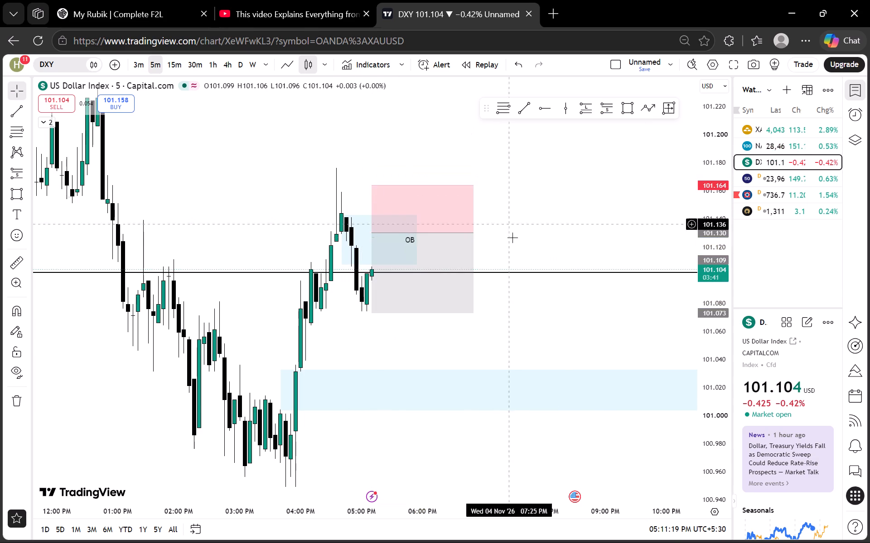
{"action": "left_click_drag", "start_coordinate": [512, 238], "coordinate": [508, 194]}
{"action": "left_click_drag", "start_coordinate": [365, 280], "coordinate": [367, 339]}
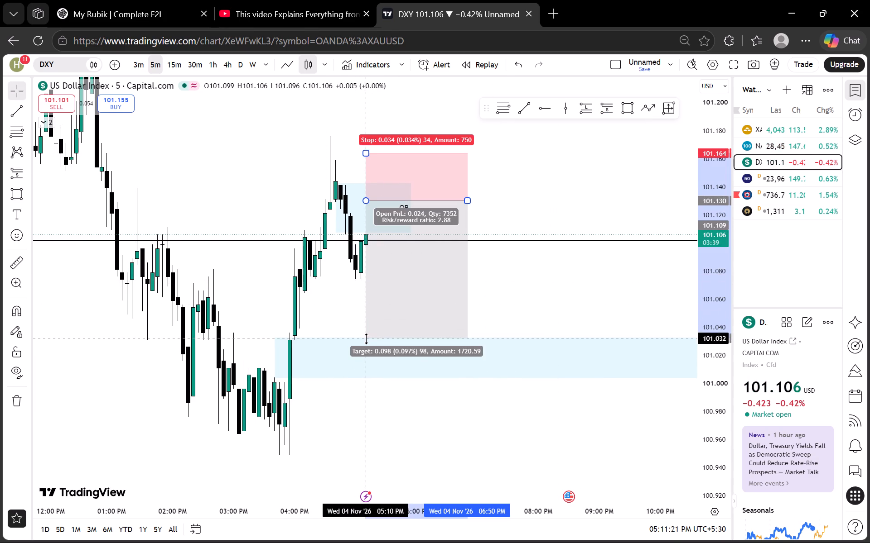
{"action": "left_click_drag", "start_coordinate": [367, 339], "coordinate": [367, 340]}
{"action": "left_click_drag", "start_coordinate": [438, 223], "coordinate": [420, 235]}
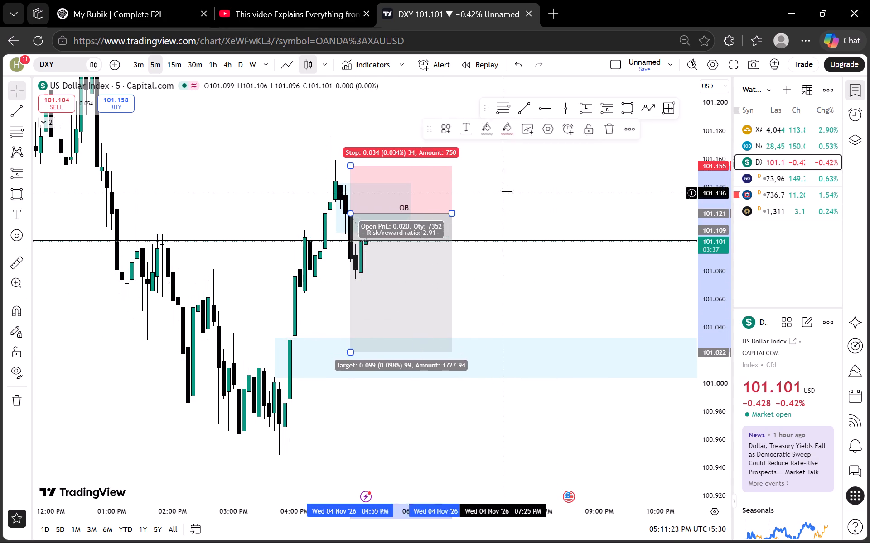
{"action": "left_click", "coordinate": [507, 191]}
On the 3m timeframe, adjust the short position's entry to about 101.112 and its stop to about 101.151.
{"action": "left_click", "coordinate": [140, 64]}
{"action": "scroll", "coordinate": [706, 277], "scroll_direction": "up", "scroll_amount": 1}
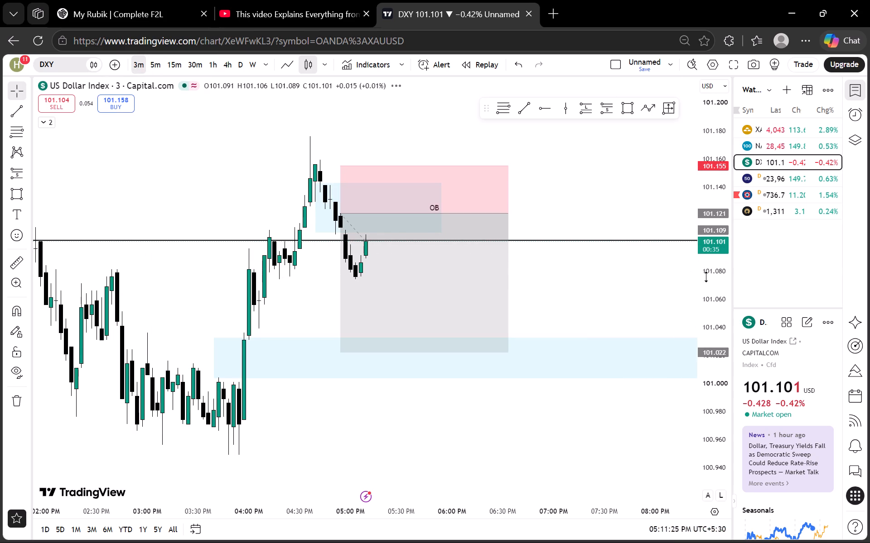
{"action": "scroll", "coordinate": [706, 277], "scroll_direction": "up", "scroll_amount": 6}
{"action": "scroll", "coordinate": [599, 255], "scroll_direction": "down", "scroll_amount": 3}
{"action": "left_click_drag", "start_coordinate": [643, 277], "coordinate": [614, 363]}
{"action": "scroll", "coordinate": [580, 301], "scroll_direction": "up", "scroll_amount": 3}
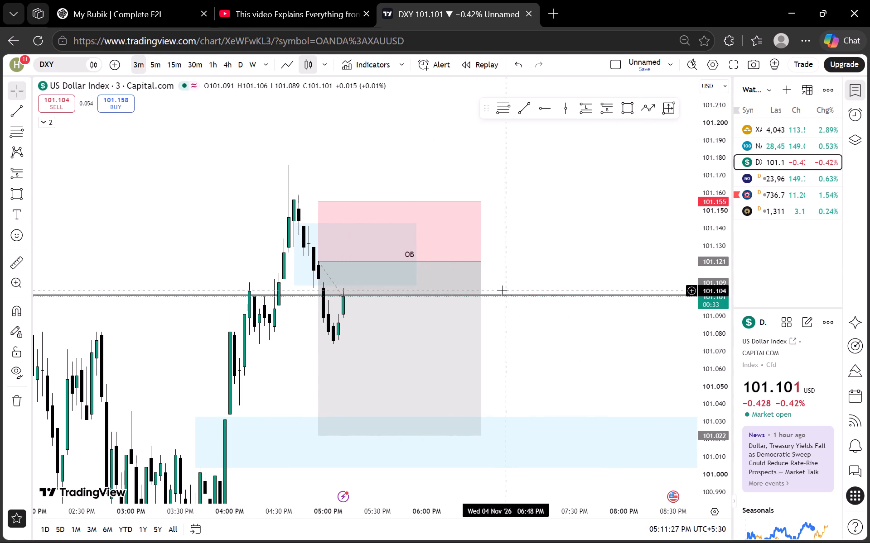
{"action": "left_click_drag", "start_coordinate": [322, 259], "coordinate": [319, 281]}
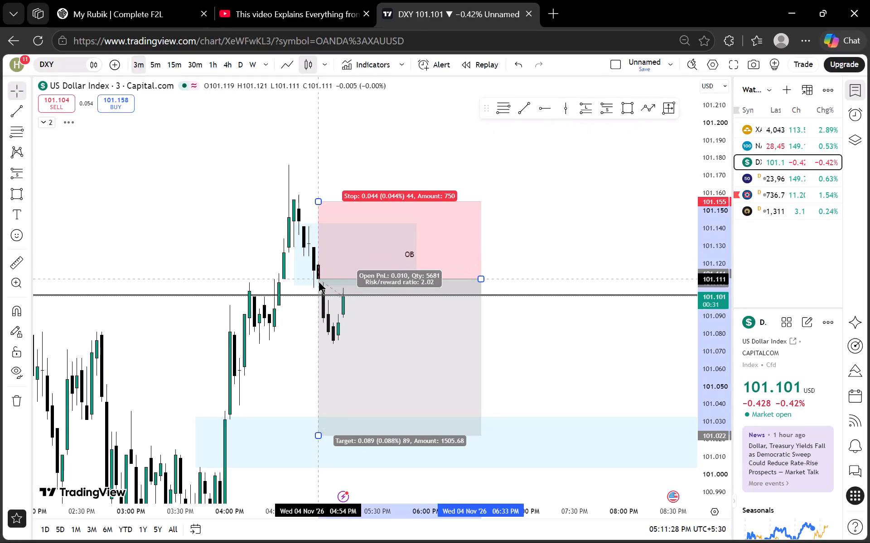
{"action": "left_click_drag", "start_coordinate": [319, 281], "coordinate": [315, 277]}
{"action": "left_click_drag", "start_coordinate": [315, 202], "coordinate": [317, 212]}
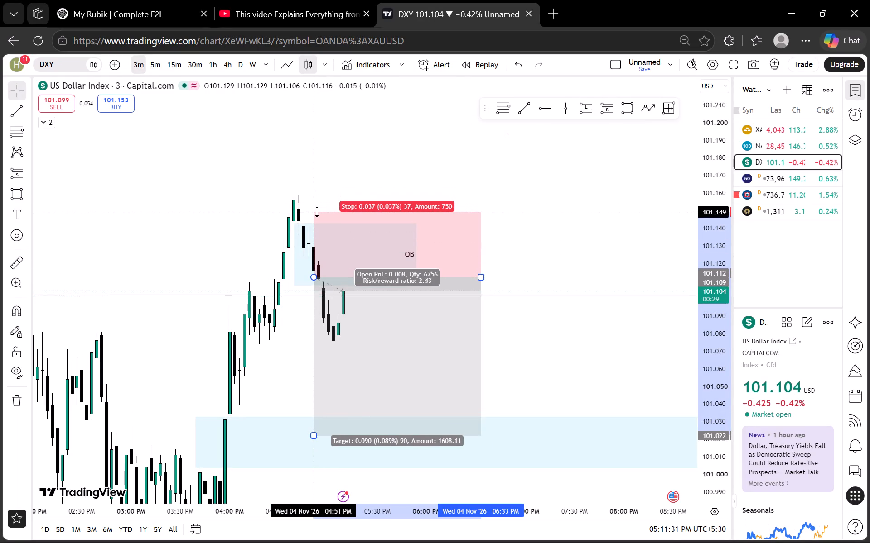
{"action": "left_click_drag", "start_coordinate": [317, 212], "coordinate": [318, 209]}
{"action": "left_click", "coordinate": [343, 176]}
On the 5m timeframe, adjust the short position's entry to about 101.106 and its stop to about 101.155.
{"action": "left_click", "coordinate": [152, 58]}
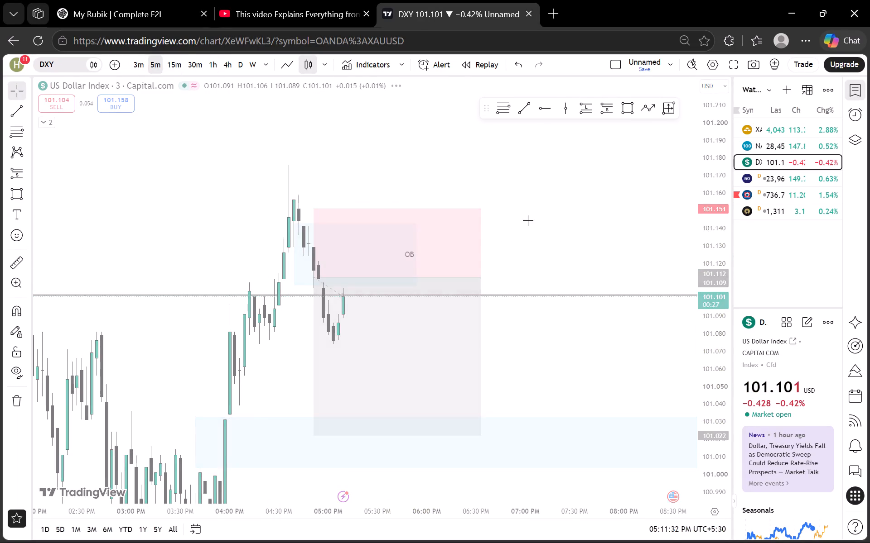
{"action": "scroll", "coordinate": [545, 231], "scroll_direction": "up", "scroll_amount": 2}
{"action": "left_click_drag", "start_coordinate": [515, 233], "coordinate": [573, 260]}
{"action": "scroll", "coordinate": [709, 310], "scroll_direction": "up", "scroll_amount": 4}
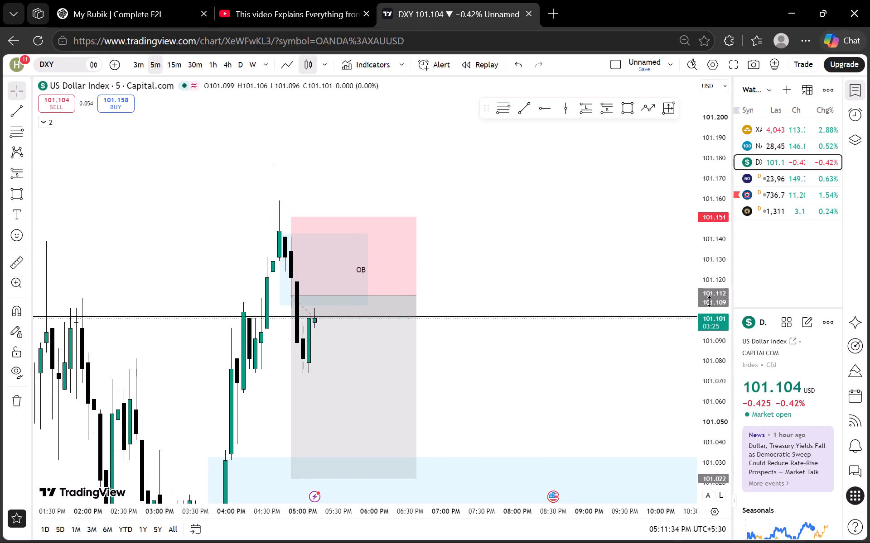
{"action": "scroll", "coordinate": [710, 301], "scroll_direction": "down", "scroll_amount": 9}
{"action": "scroll", "coordinate": [719, 291], "scroll_direction": "up", "scroll_amount": 5}
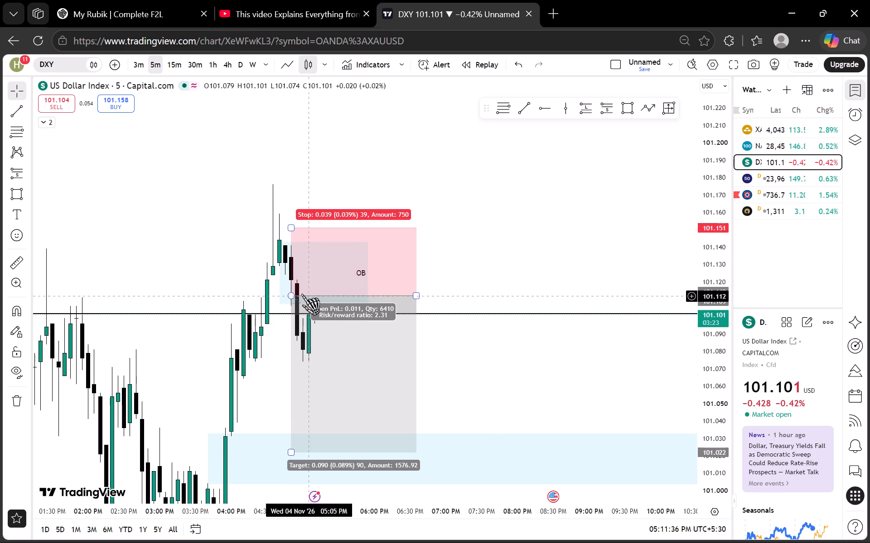
{"action": "left_click_drag", "start_coordinate": [293, 294], "coordinate": [286, 306]}
{"action": "left_click", "coordinate": [503, 226]}
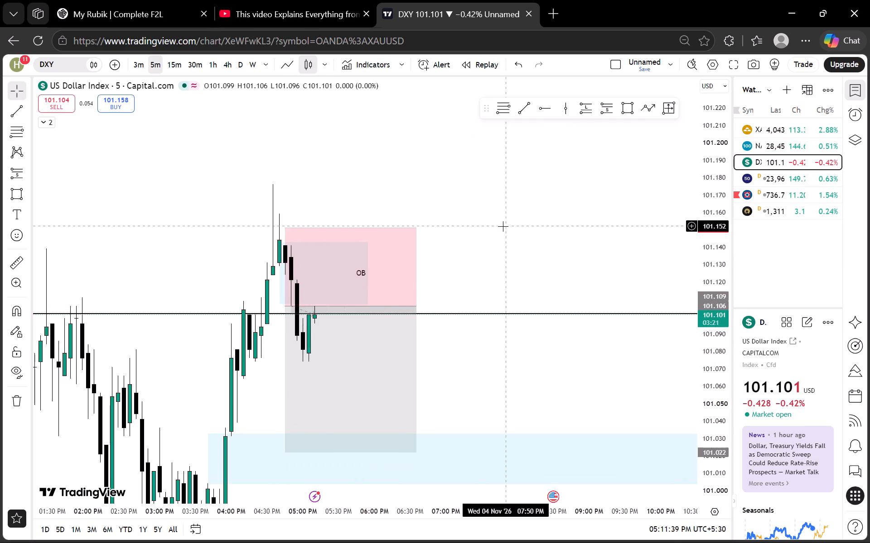
{"action": "left_click_drag", "start_coordinate": [286, 229], "coordinate": [285, 222]}
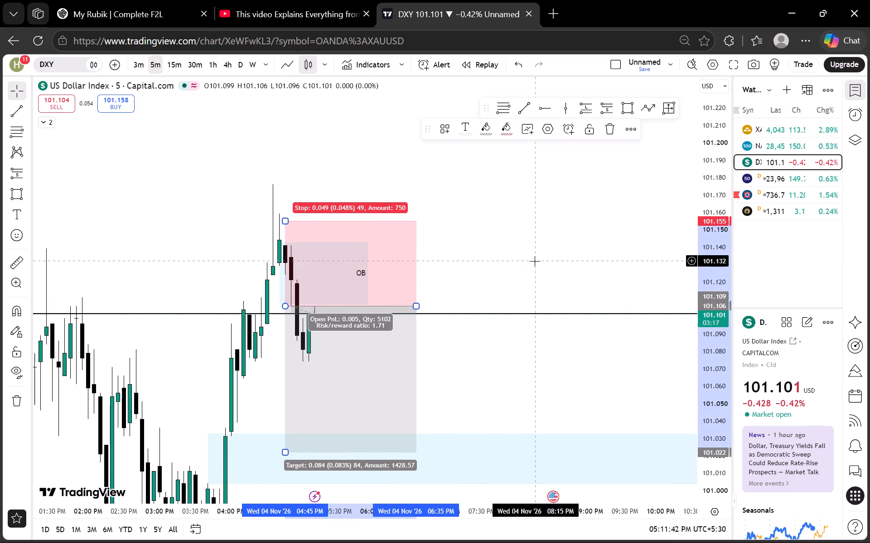
Move the short position's target to about 101.032, at the upper edge of the FVG zone.
{"action": "left_click_drag", "start_coordinate": [535, 261], "coordinate": [542, 226]}
{"action": "left_click_drag", "start_coordinate": [291, 426], "coordinate": [295, 405]}
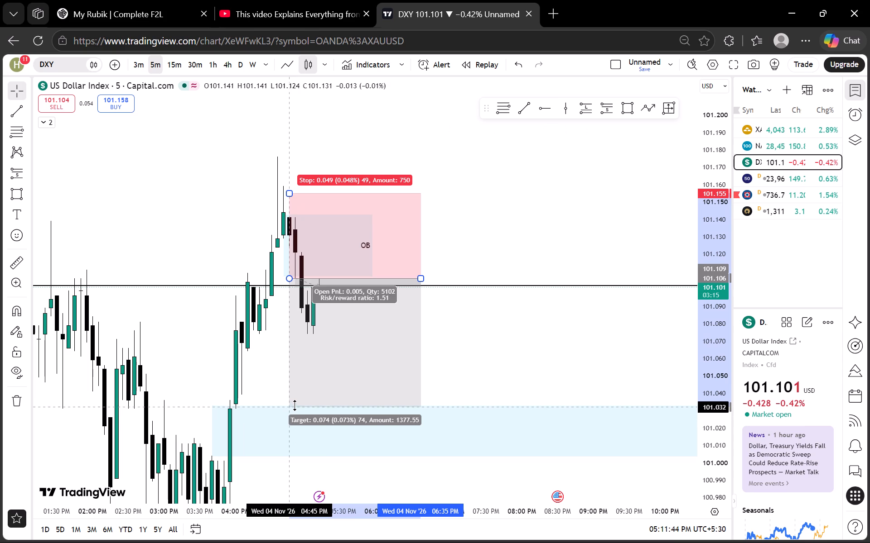
{"action": "left_click_drag", "start_coordinate": [295, 405], "coordinate": [295, 408]}
{"action": "left_click", "coordinate": [471, 390]}
Hide the watchlist to widen the DXY chart.
{"action": "left_click_drag", "start_coordinate": [504, 389], "coordinate": [517, 373]}
{"action": "left_click_drag", "start_coordinate": [509, 357], "coordinate": [517, 386]}
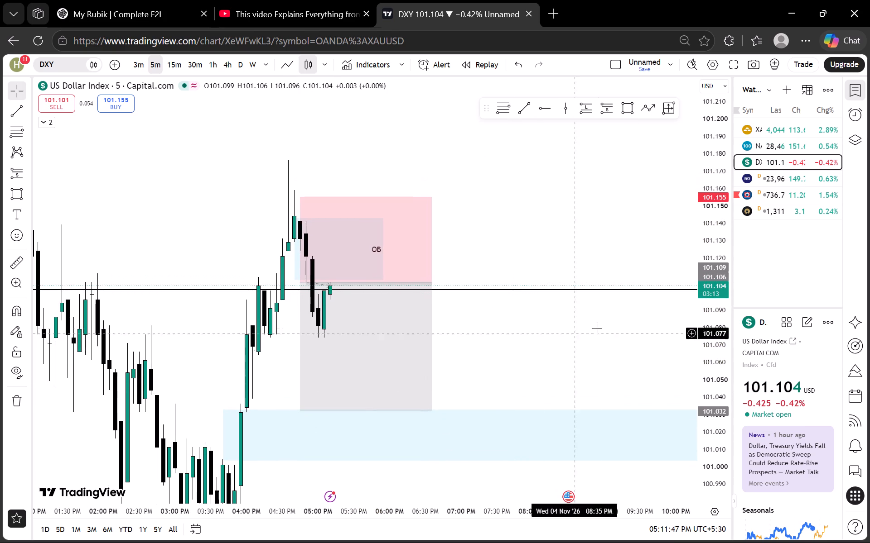
{"action": "scroll", "coordinate": [730, 289], "scroll_direction": "down", "scroll_amount": 10}
{"action": "scroll", "coordinate": [561, 208], "scroll_direction": "down", "scroll_amount": 4}
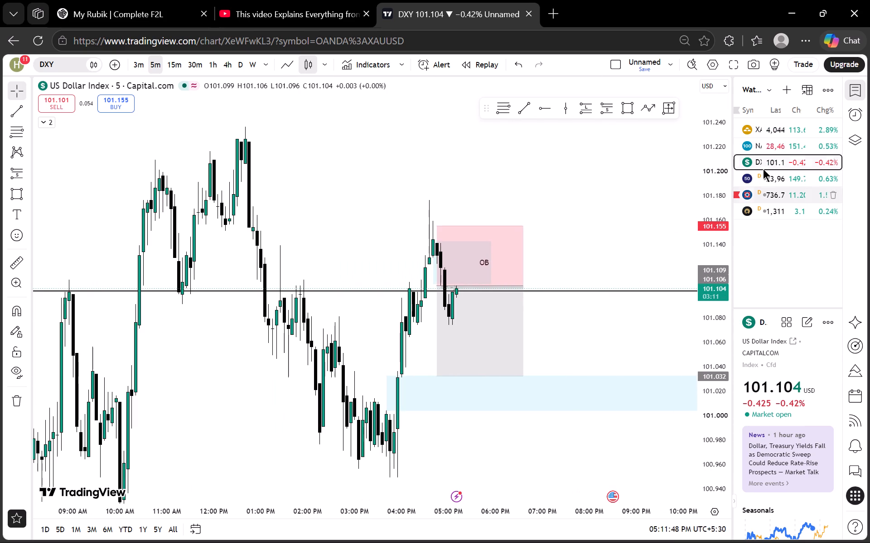
{"action": "left_click", "coordinate": [861, 85]}
Examine the DXY short position against the OB and FVG zones on the 5m, 1h and 30m timeframes.
{"action": "scroll", "coordinate": [832, 209], "scroll_direction": "down", "scroll_amount": 1}
{"action": "scroll", "coordinate": [831, 231], "scroll_direction": "up", "scroll_amount": 13}
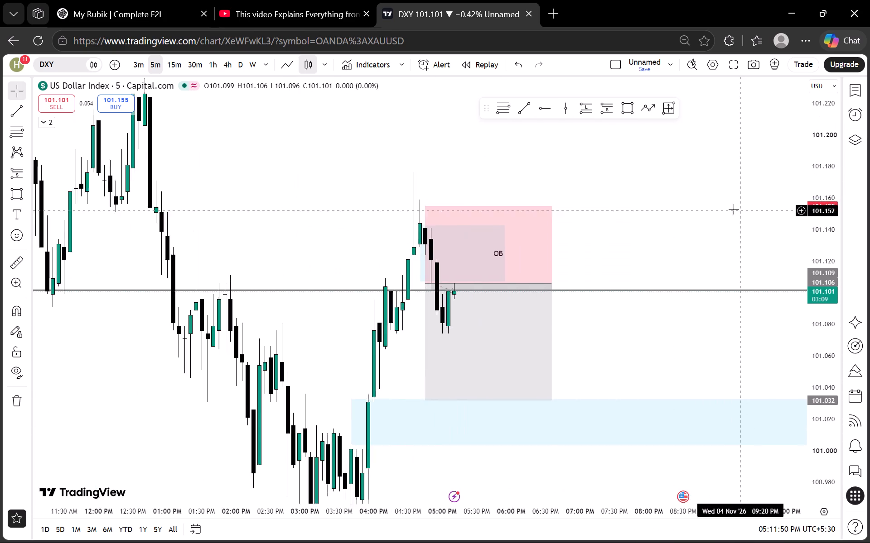
{"action": "scroll", "coordinate": [734, 209], "scroll_direction": "up", "scroll_amount": 5}
{"action": "left_click_drag", "start_coordinate": [619, 218], "coordinate": [672, 227]}
{"action": "left_click", "coordinate": [216, 58]}
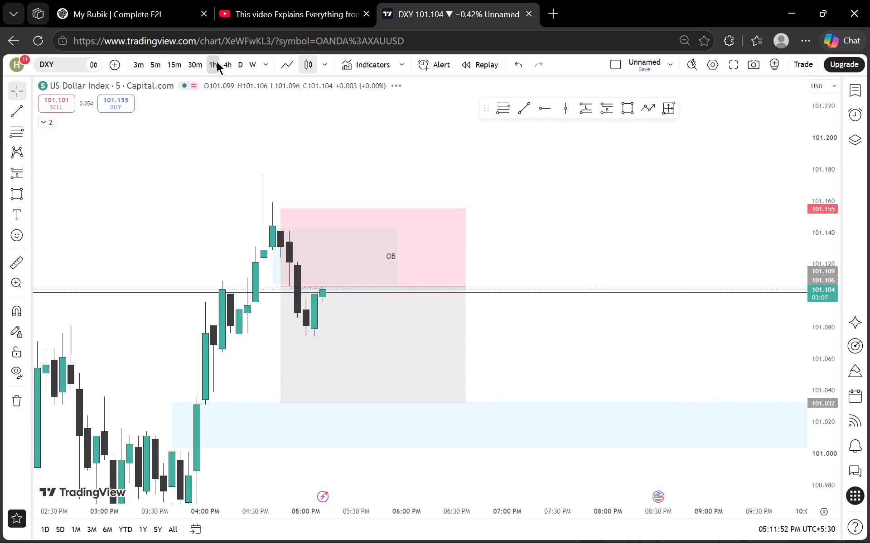
{"action": "scroll", "coordinate": [785, 280], "scroll_direction": "down", "scroll_amount": 12}
{"action": "scroll", "coordinate": [796, 313], "scroll_direction": "up", "scroll_amount": 6}
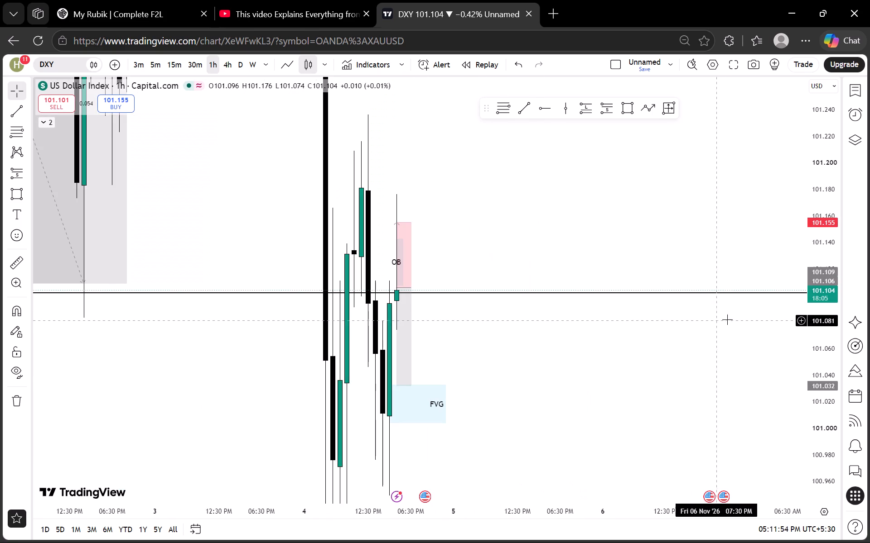
{"action": "scroll", "coordinate": [851, 295], "scroll_direction": "down", "scroll_amount": 5}
{"action": "scroll", "coordinate": [768, 295], "scroll_direction": "up", "scroll_amount": 4}
{"action": "left_click", "coordinate": [194, 59]}
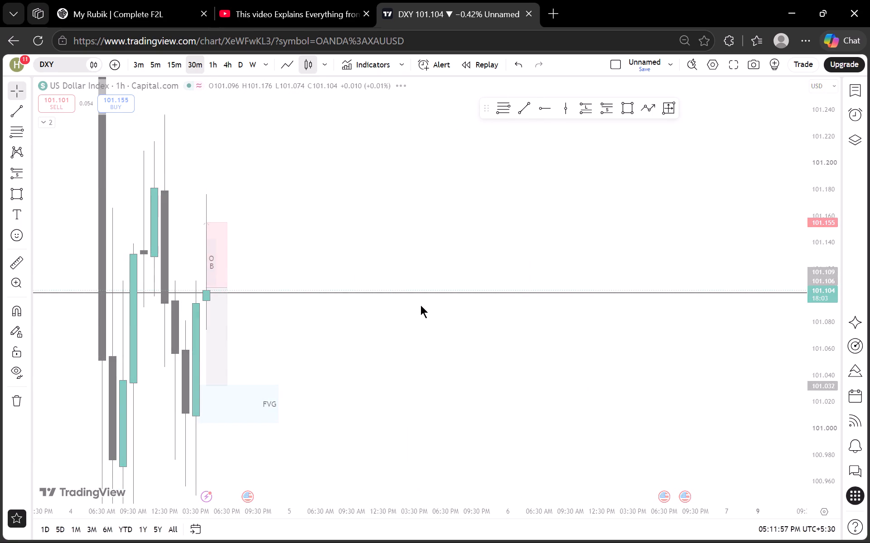
{"action": "scroll", "coordinate": [461, 335], "scroll_direction": "down", "scroll_amount": 1}
{"action": "left_click_drag", "start_coordinate": [508, 336], "coordinate": [535, 329]}
{"action": "left_click_drag", "start_coordinate": [496, 342], "coordinate": [526, 343]}
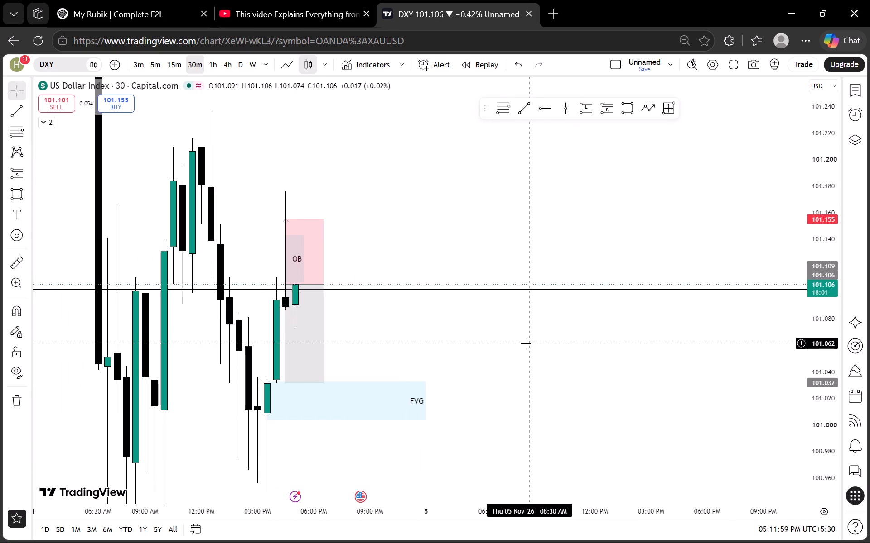
{"action": "left_click_drag", "start_coordinate": [522, 343], "coordinate": [549, 345]}
{"action": "left_click_drag", "start_coordinate": [470, 235], "coordinate": [522, 237]}
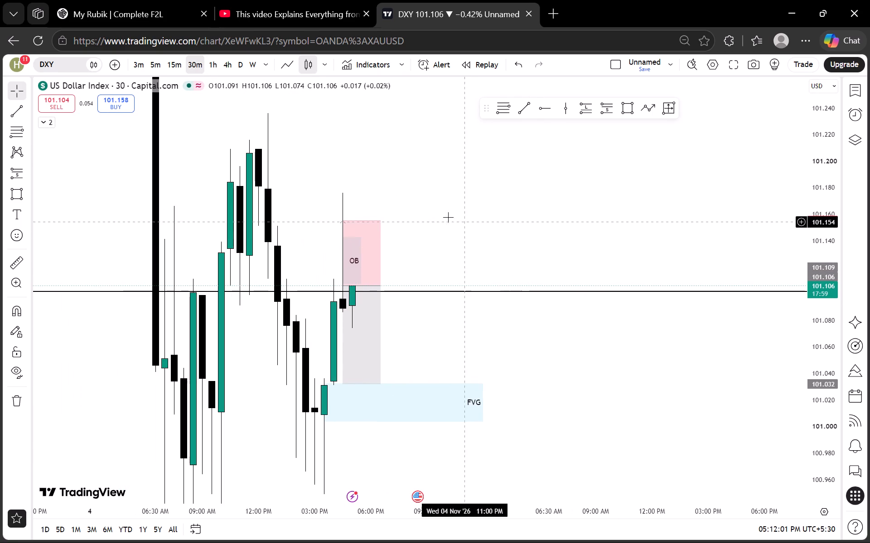
Compare the DXY short setup on the 5m and 15m timeframes, returning to 5m to examine the latest candles.
{"action": "left_click", "coordinate": [163, 58]}
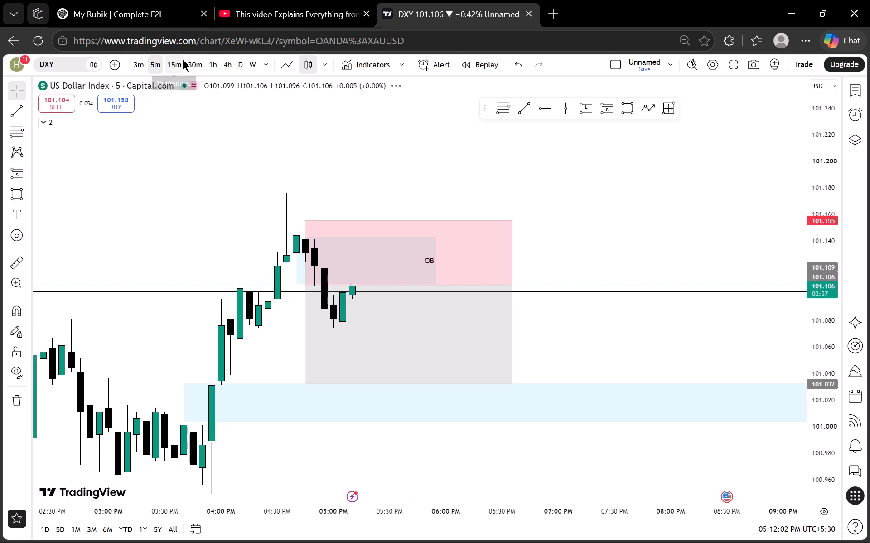
{"action": "left_click", "coordinate": [183, 59]}
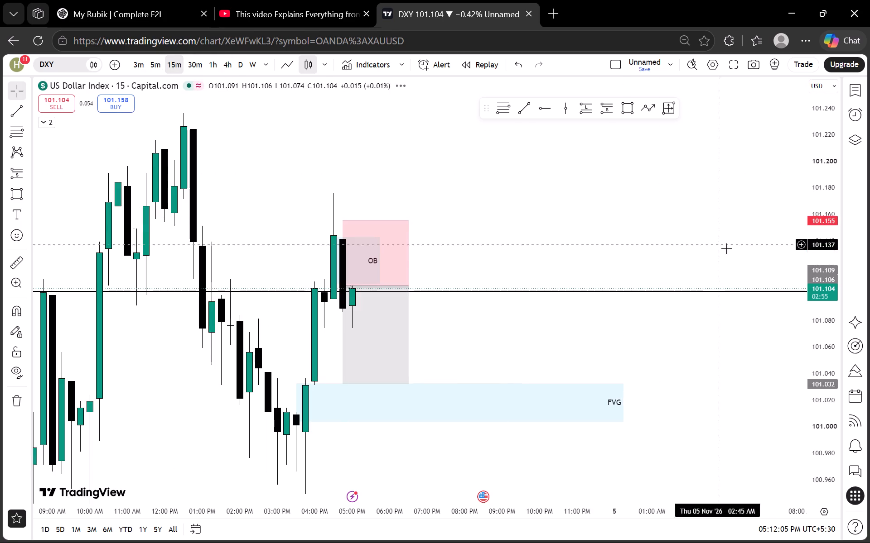
{"action": "left_click", "coordinate": [156, 65]}
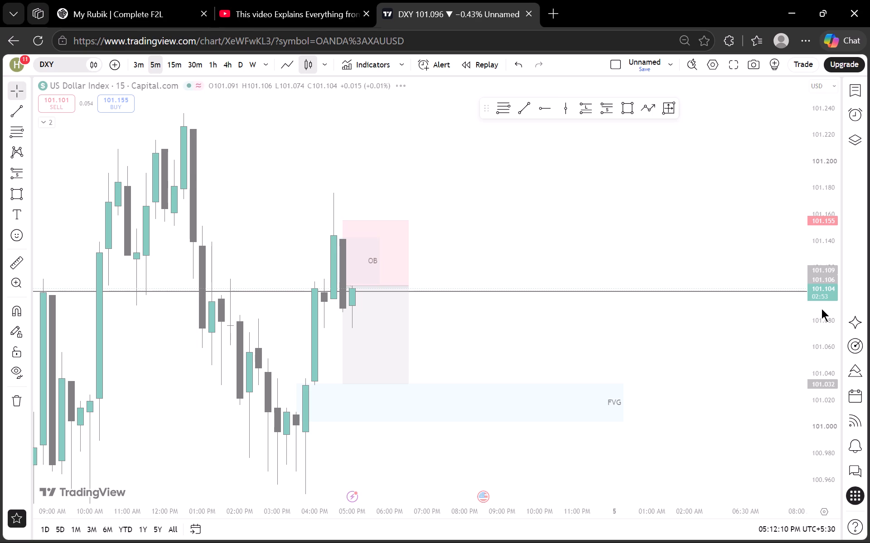
{"action": "scroll", "coordinate": [823, 307], "scroll_direction": "up", "scroll_amount": 7}
{"action": "scroll", "coordinate": [722, 313], "scroll_direction": "down", "scroll_amount": 9}
{"action": "scroll", "coordinate": [569, 266], "scroll_direction": "up", "scroll_amount": 3}
{"action": "scroll", "coordinate": [573, 259], "scroll_direction": "down", "scroll_amount": 4}
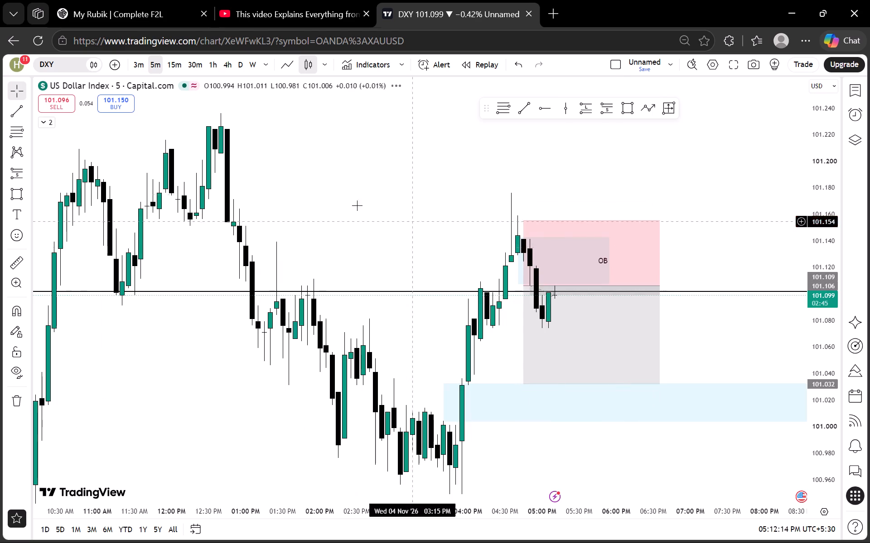
{"action": "scroll", "coordinate": [817, 274], "scroll_direction": "up", "scroll_amount": 20}
{"action": "left_click_drag", "start_coordinate": [713, 338], "coordinate": [688, 263]}
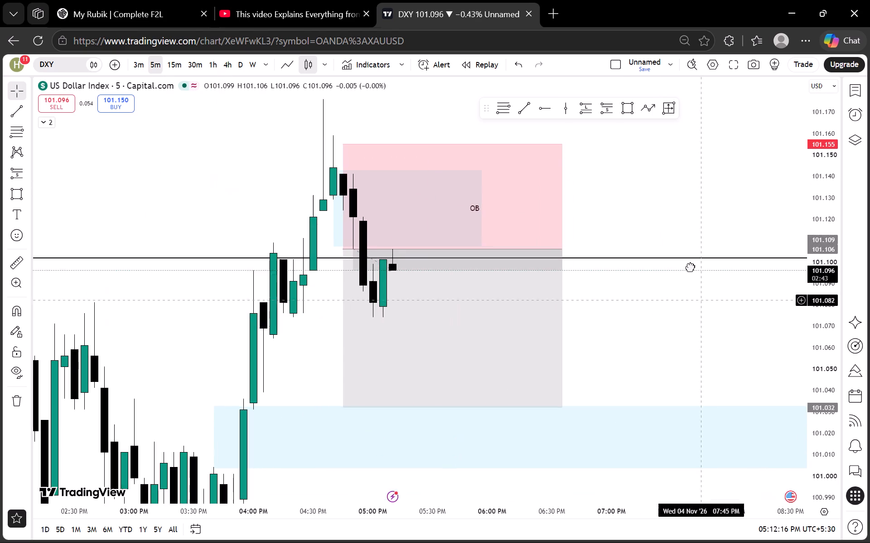
Switch the DXY chart to the 1-minute timeframe and examine the latest candles around the short position's entry.
{"action": "left_click", "coordinate": [260, 60]}
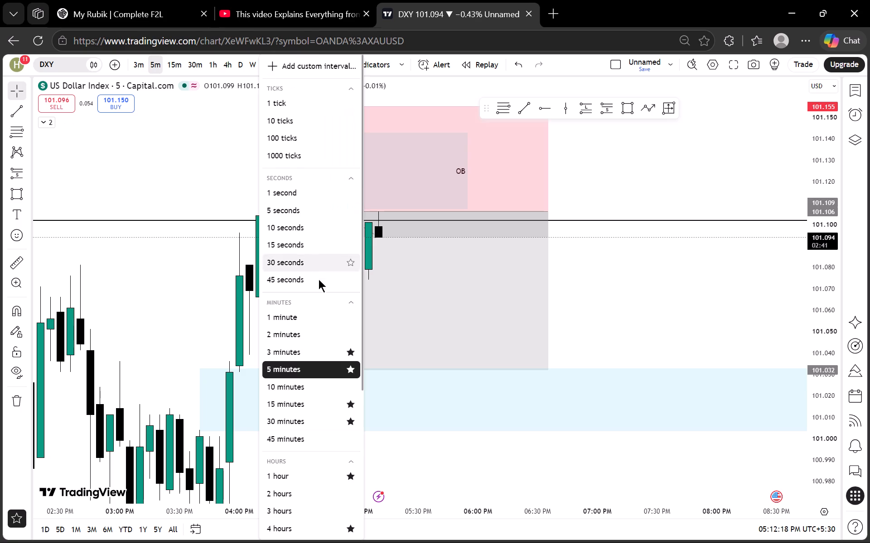
{"action": "left_click", "coordinate": [304, 320]}
{"action": "scroll", "coordinate": [418, 263], "scroll_direction": "down", "scroll_amount": 9}
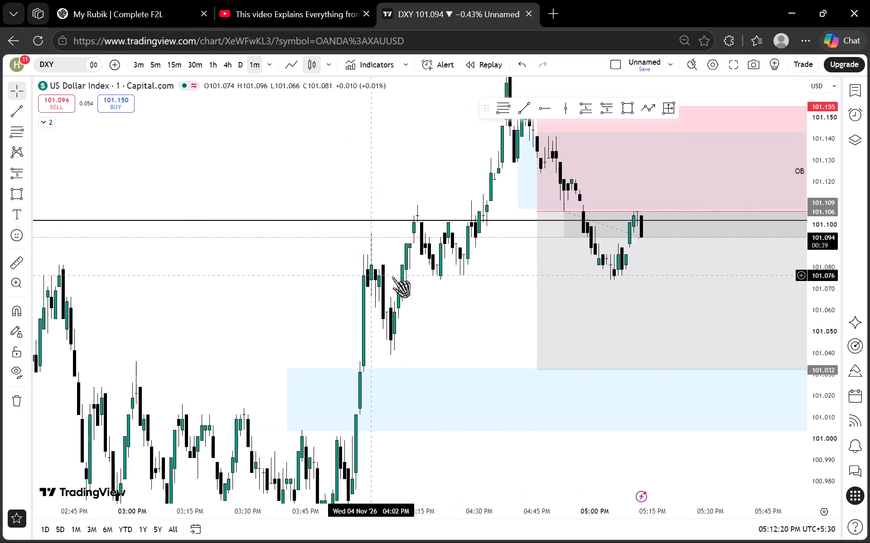
{"action": "left_click_drag", "start_coordinate": [435, 277], "coordinate": [290, 290]}
{"action": "scroll", "coordinate": [828, 240], "scroll_direction": "up", "scroll_amount": 13}
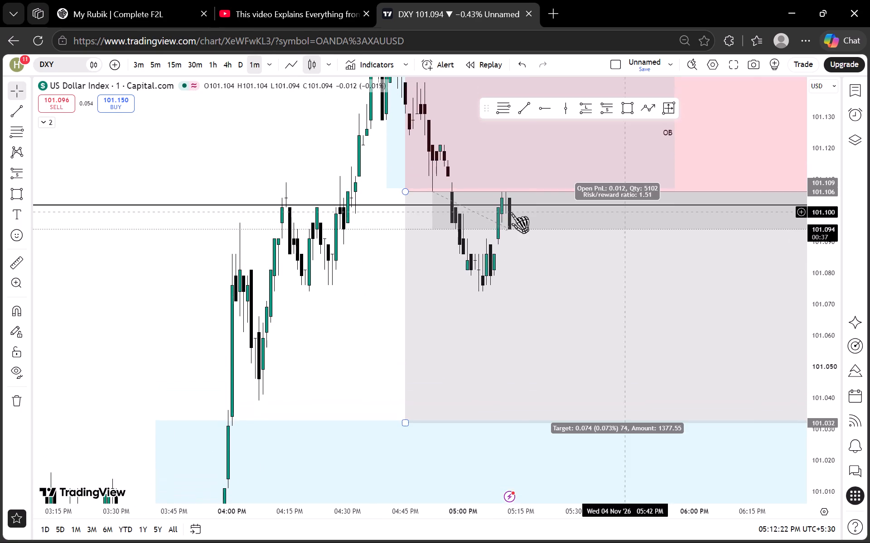
{"action": "scroll", "coordinate": [379, 250], "scroll_direction": "up", "scroll_amount": 1}
{"action": "left_click_drag", "start_coordinate": [323, 240], "coordinate": [251, 260]}
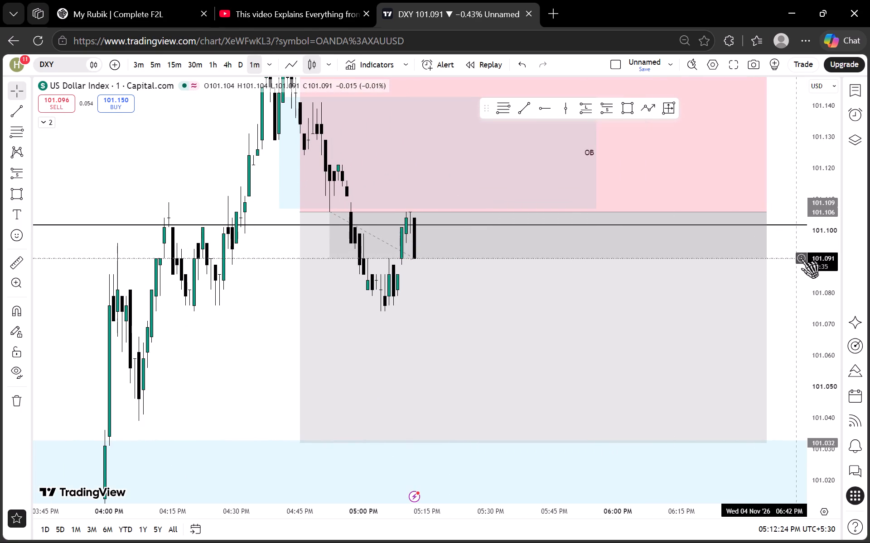
Shift the DXY short position to start at 04:56 PM with its entry at about 101.103, and lock it.
{"action": "scroll", "coordinate": [818, 245], "scroll_direction": "up", "scroll_amount": 9}
{"action": "left_click_drag", "start_coordinate": [394, 294], "coordinate": [498, 285]}
{"action": "left_click_drag", "start_coordinate": [464, 278], "coordinate": [421, 295]}
{"action": "left_click", "coordinate": [586, 129]}
{"action": "scroll", "coordinate": [484, 248], "scroll_direction": "down", "scroll_amount": 2}
{"action": "left_click", "coordinate": [495, 295]}
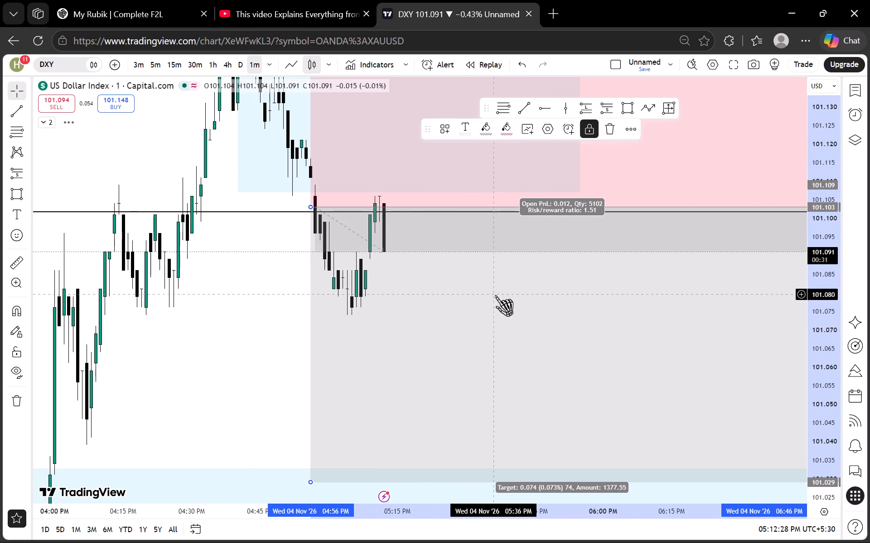
Measure the price drop from about 101.107 at the latest swing high to about 101.032 at the lower zone's upper edge.
{"action": "left_click_drag", "start_coordinate": [510, 303], "coordinate": [403, 281]}
{"action": "scroll", "coordinate": [404, 270], "scroll_direction": "down", "scroll_amount": 3}
{"action": "scroll", "coordinate": [820, 209], "scroll_direction": "down", "scroll_amount": 9}
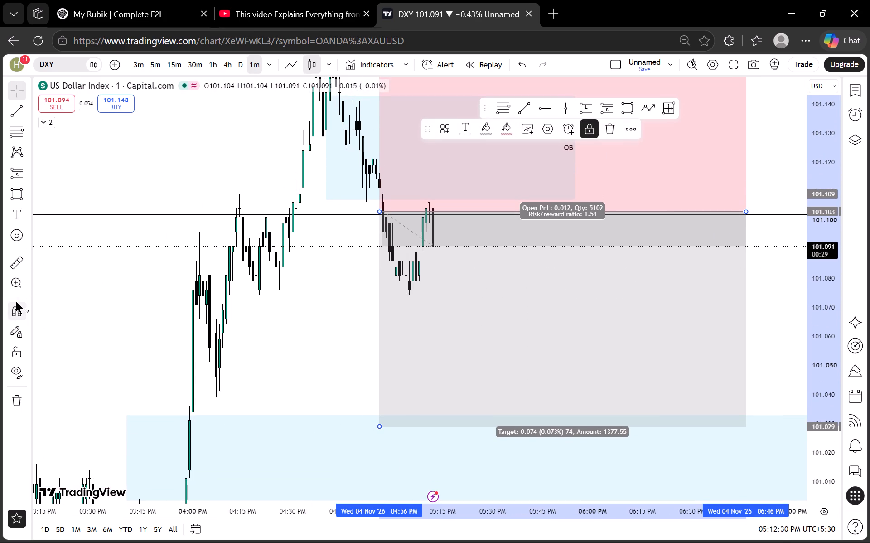
{"action": "left_click", "coordinate": [6, 271]}
{"action": "left_click", "coordinate": [429, 200]}
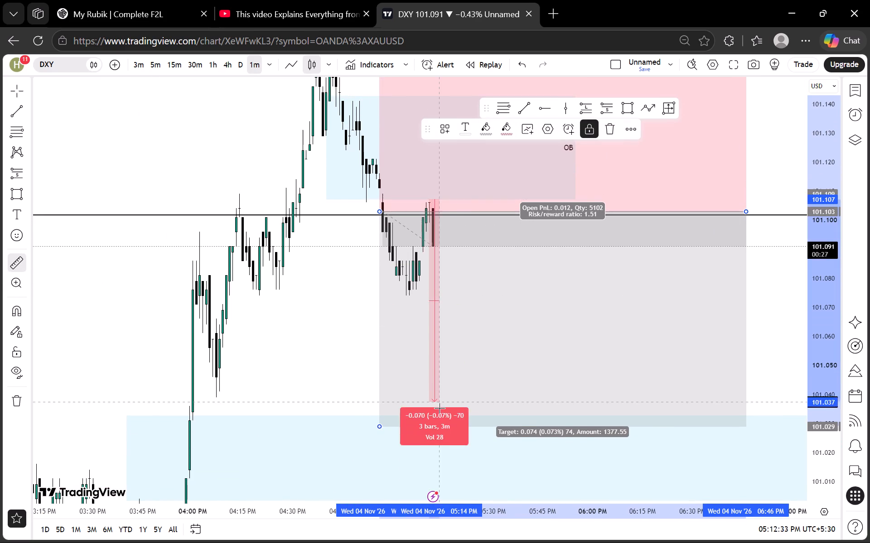
{"action": "scroll", "coordinate": [440, 409], "scroll_direction": "down", "scroll_amount": 1}
{"action": "left_click", "coordinate": [417, 417]}
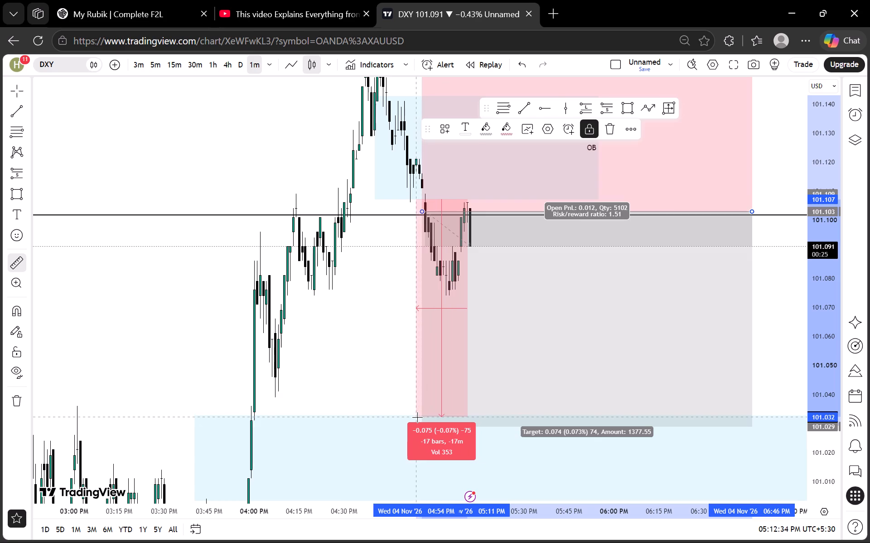
{"action": "left_click", "coordinate": [370, 368]}
Unlock the short position, shorten it to end at 05:39 PM, and lock it again.
{"action": "left_click_drag", "start_coordinate": [365, 333], "coordinate": [282, 353]}
{"action": "scroll", "coordinate": [254, 344], "scroll_direction": "up", "scroll_amount": 4}
{"action": "scroll", "coordinate": [809, 282], "scroll_direction": "up", "scroll_amount": 4}
{"action": "scroll", "coordinate": [716, 270], "scroll_direction": "down", "scroll_amount": 6}
{"action": "left_click", "coordinate": [622, 290]}
{"action": "left_click", "coordinate": [584, 140]}
{"action": "left_click", "coordinate": [585, 133]}
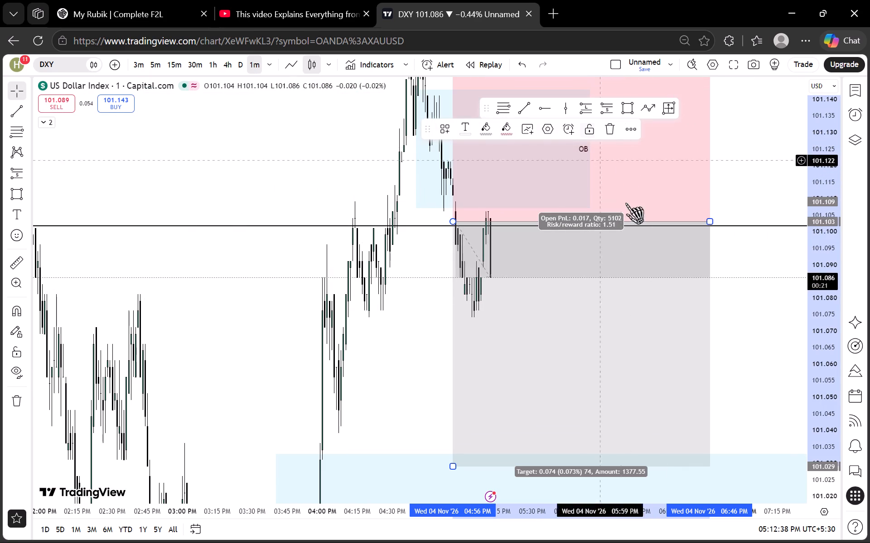
{"action": "left_click_drag", "start_coordinate": [706, 223], "coordinate": [554, 224]}
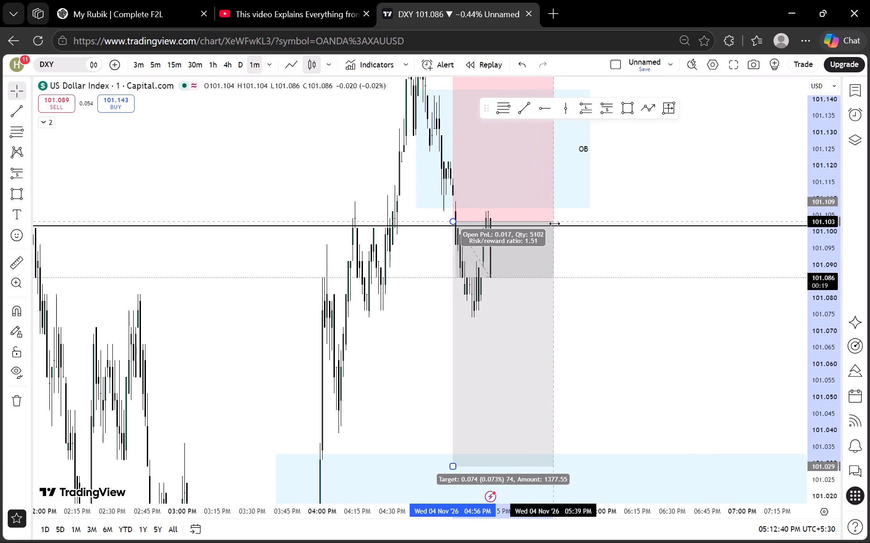
{"action": "left_click_drag", "start_coordinate": [554, 224], "coordinate": [554, 224]}
{"action": "left_click", "coordinate": [580, 133]}
{"action": "left_click", "coordinate": [586, 257]}
Examine the latest 1-minute DXY candles against the short position's entry, the OB zone and the horizontal line.
{"action": "scroll", "coordinate": [580, 266], "scroll_direction": "up", "scroll_amount": 4}
{"action": "left_click_drag", "start_coordinate": [536, 296], "coordinate": [680, 295]}
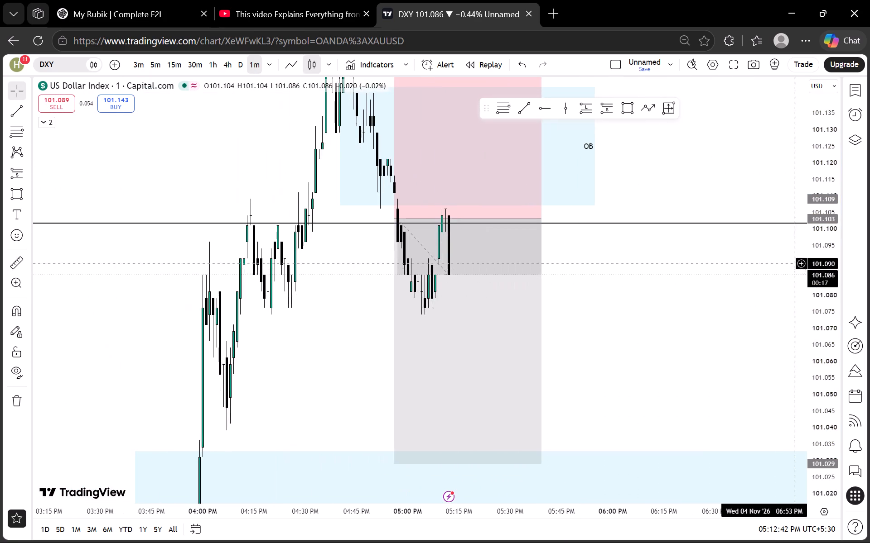
{"action": "scroll", "coordinate": [830, 247], "scroll_direction": "down", "scroll_amount": 5}
{"action": "scroll", "coordinate": [826, 264], "scroll_direction": "up", "scroll_amount": 6}
{"action": "scroll", "coordinate": [796, 275], "scroll_direction": "down", "scroll_amount": 1}
{"action": "scroll", "coordinate": [738, 291], "scroll_direction": "up", "scroll_amount": 3}
{"action": "left_click_drag", "start_coordinate": [625, 304], "coordinate": [728, 296]}
{"action": "scroll", "coordinate": [817, 279], "scroll_direction": "up", "scroll_amount": 4}
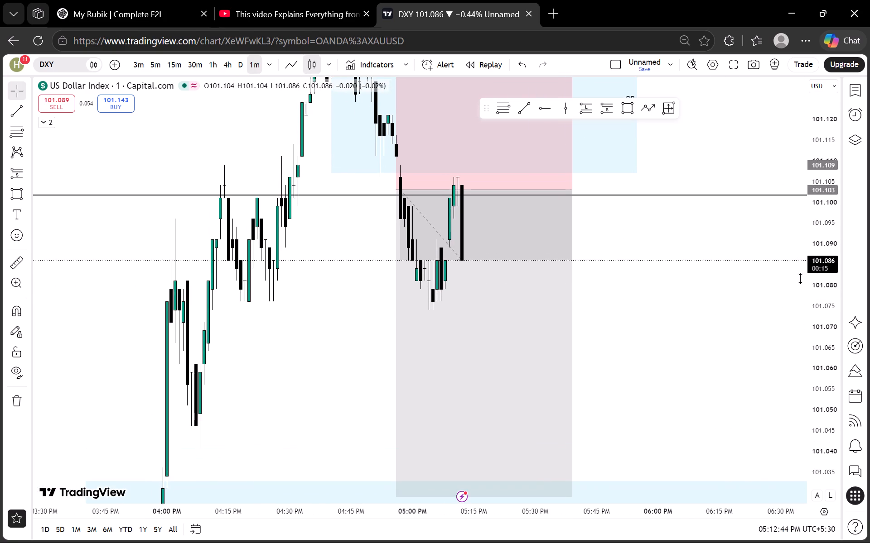
{"action": "scroll", "coordinate": [798, 279], "scroll_direction": "up", "scroll_amount": 4}
{"action": "scroll", "coordinate": [819, 233], "scroll_direction": "down", "scroll_amount": 4}
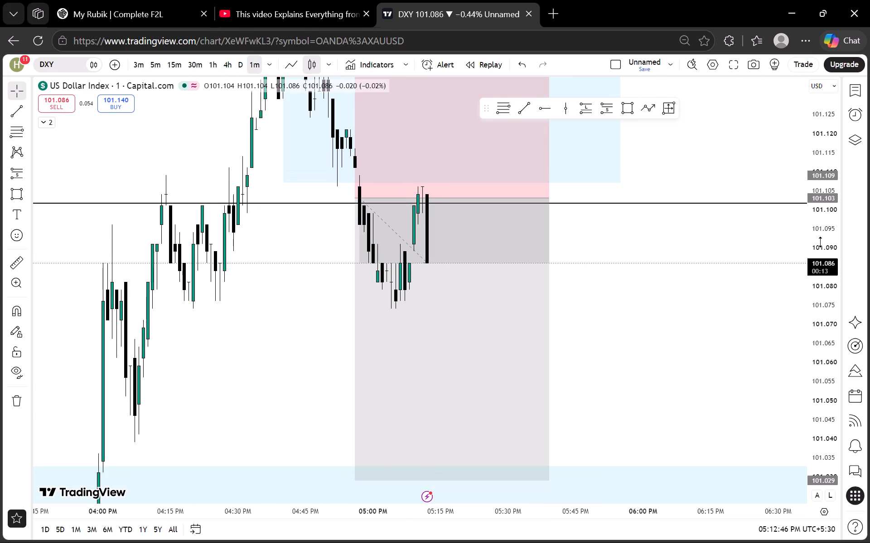
{"action": "scroll", "coordinate": [821, 242], "scroll_direction": "up", "scroll_amount": 12}
{"action": "left_click_drag", "start_coordinate": [642, 274], "coordinate": [673, 320]}
{"action": "scroll", "coordinate": [842, 249], "scroll_direction": "down", "scroll_amount": 9}
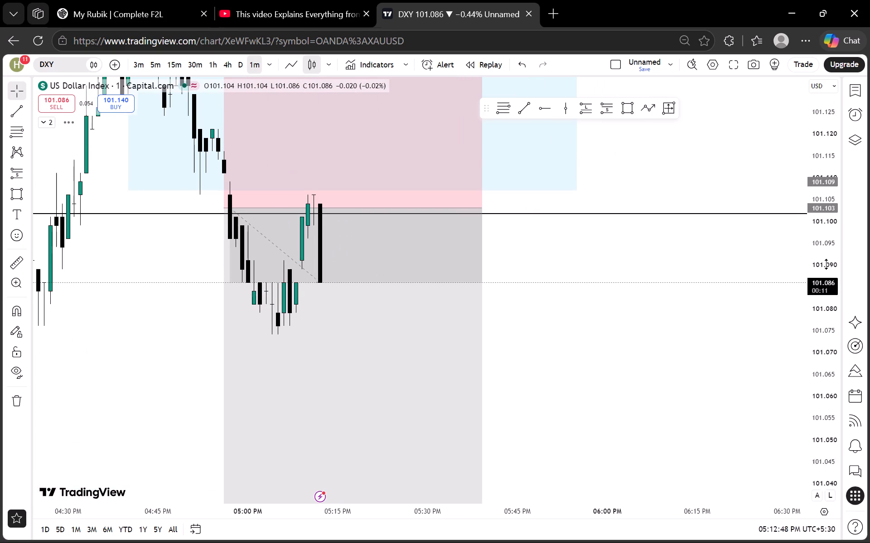
{"action": "scroll", "coordinate": [826, 265], "scroll_direction": "down", "scroll_amount": 18}
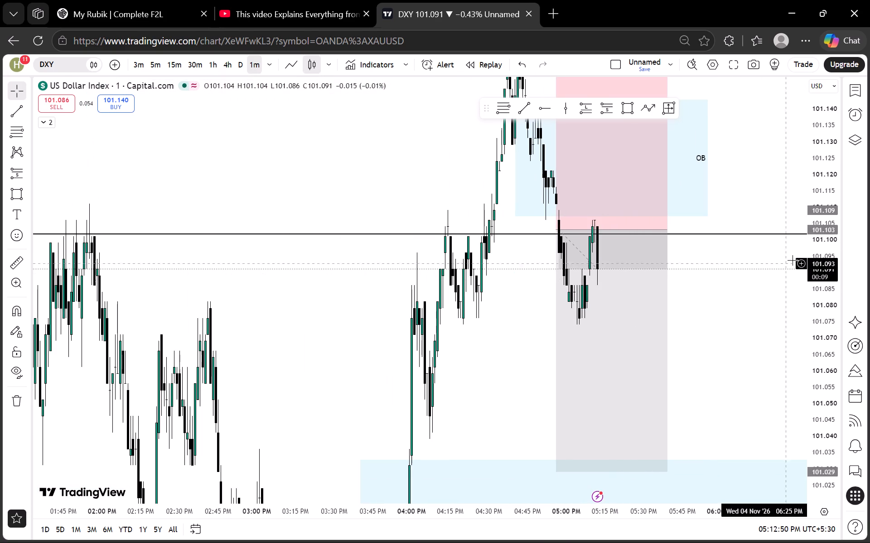
{"action": "scroll", "coordinate": [817, 247], "scroll_direction": "down", "scroll_amount": 15}
{"action": "scroll", "coordinate": [813, 273], "scroll_direction": "up", "scroll_amount": 9}
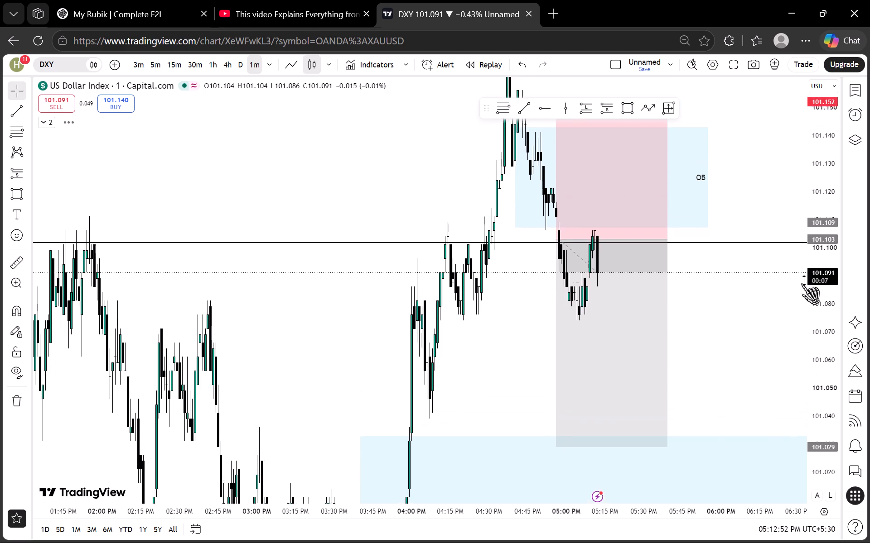
{"action": "scroll", "coordinate": [801, 283], "scroll_direction": "up", "scroll_amount": 8}
{"action": "left_click_drag", "start_coordinate": [597, 324], "coordinate": [676, 333]}
{"action": "scroll", "coordinate": [819, 294], "scroll_direction": "up", "scroll_amount": 11}
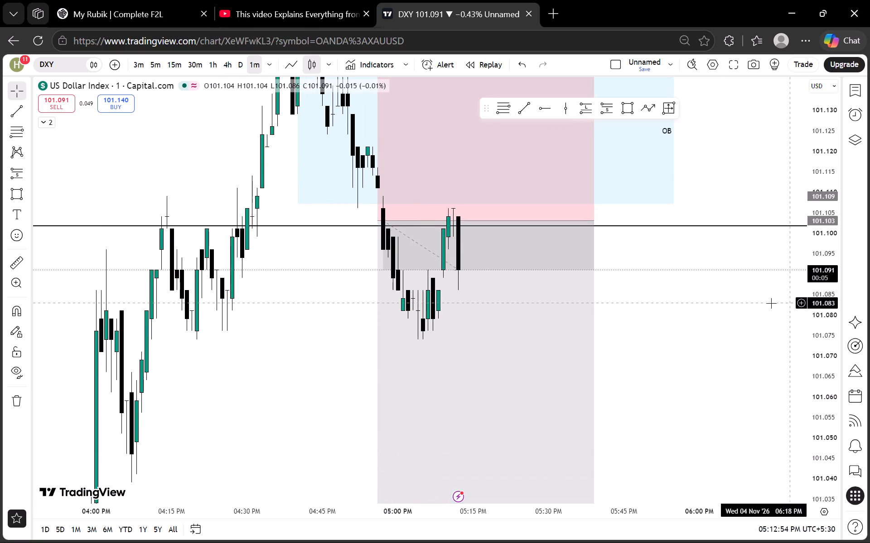
{"action": "scroll", "coordinate": [769, 303], "scroll_direction": "up", "scroll_amount": 3}
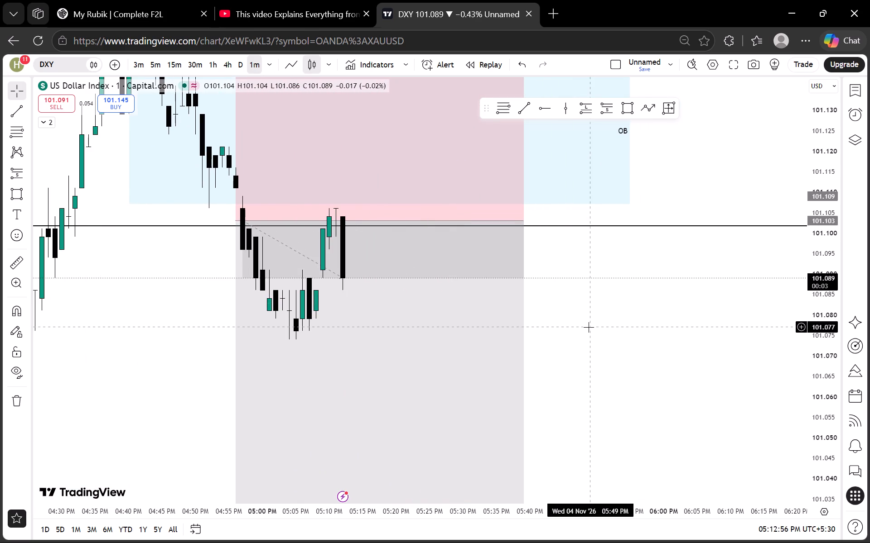
{"action": "left_click_drag", "start_coordinate": [371, 289], "coordinate": [479, 289]}
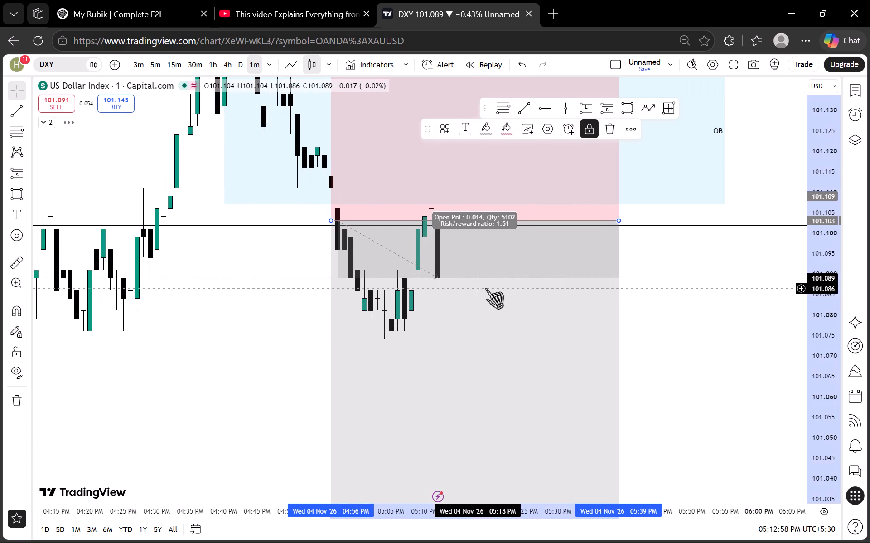
{"action": "scroll", "coordinate": [831, 275], "scroll_direction": "up", "scroll_amount": 11}
{"action": "left_click_drag", "start_coordinate": [387, 316], "coordinate": [437, 322]}
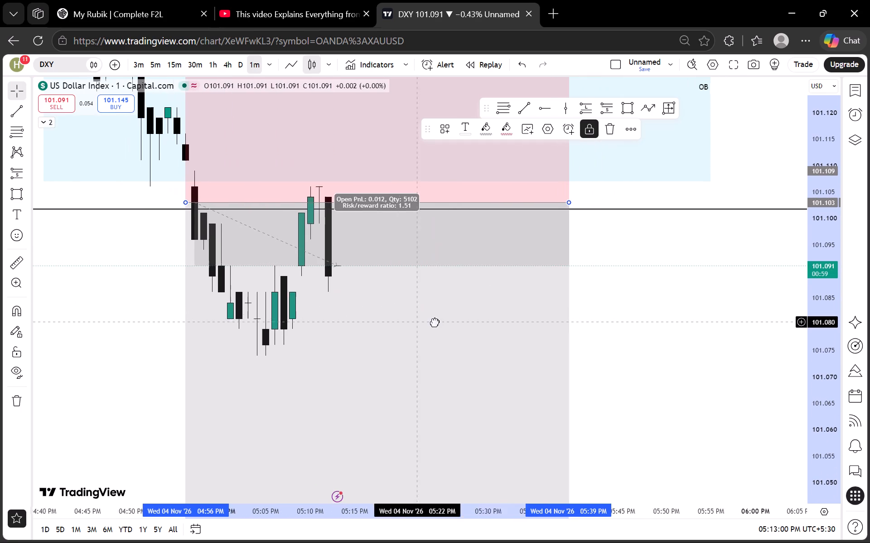
{"action": "left_click_drag", "start_coordinate": [437, 322], "coordinate": [445, 322]}
{"action": "left_click_drag", "start_coordinate": [444, 365], "coordinate": [449, 344]}
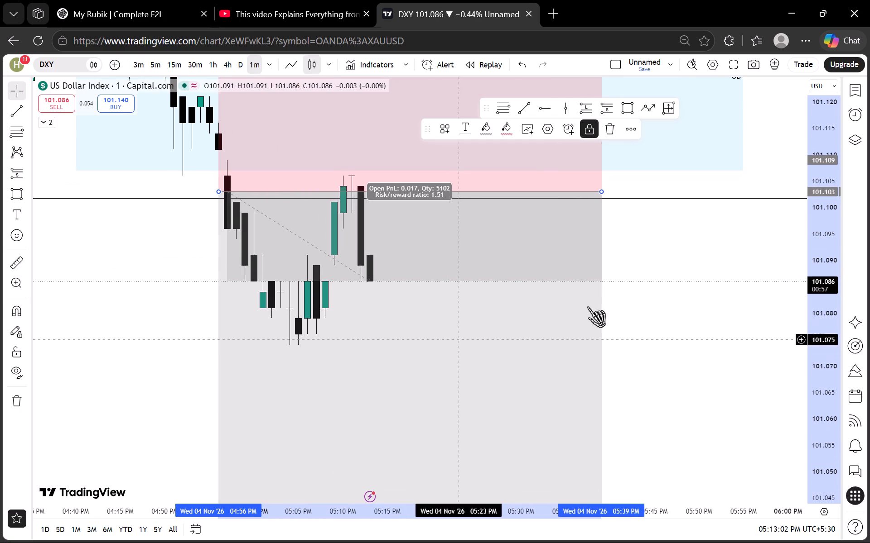
Examine the wider 1-minute DXY price action between the OB zone and the lower zone near the short's target.
{"action": "scroll", "coordinate": [811, 218], "scroll_direction": "down", "scroll_amount": 20}
{"action": "scroll", "coordinate": [811, 218], "scroll_direction": "down", "scroll_amount": 4}
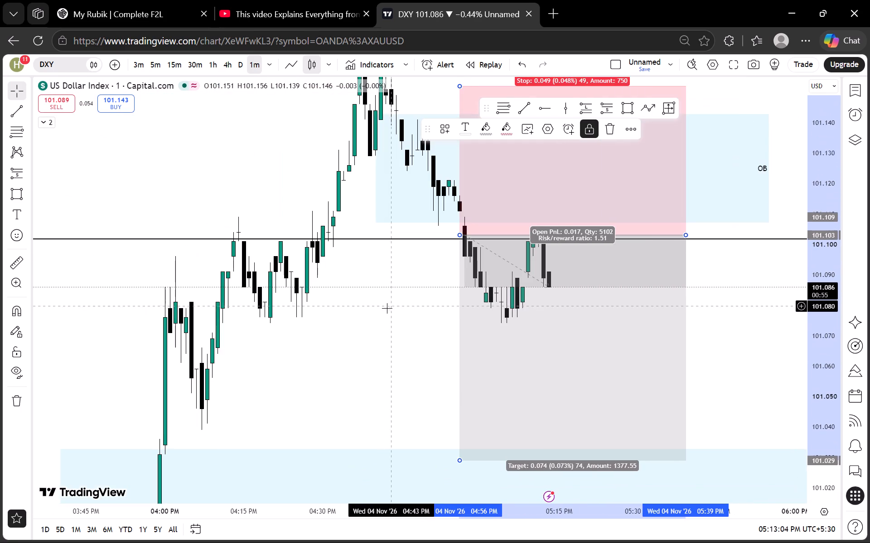
{"action": "left_click_drag", "start_coordinate": [379, 339], "coordinate": [277, 324]}
{"action": "left_click_drag", "start_coordinate": [650, 314], "coordinate": [625, 361]}
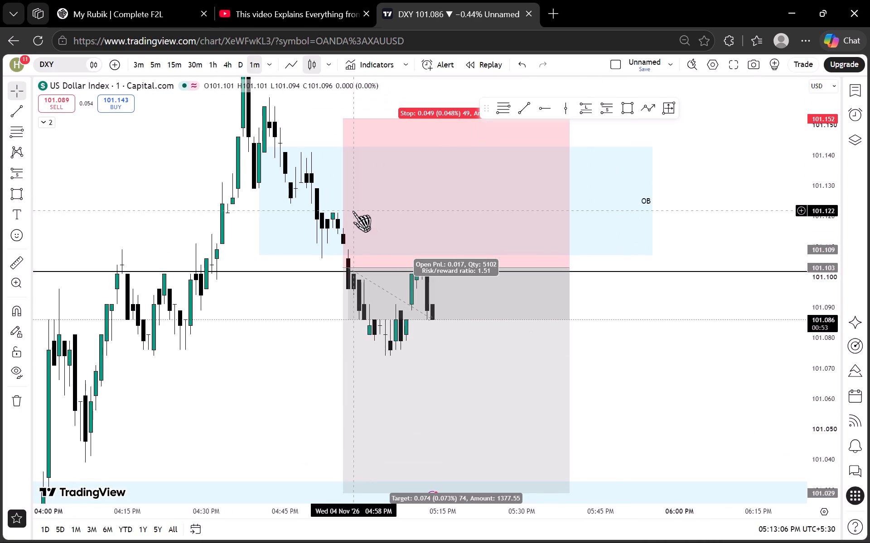
{"action": "left_click_drag", "start_coordinate": [625, 356], "coordinate": [632, 317]}
{"action": "left_click_drag", "start_coordinate": [287, 367], "coordinate": [335, 325]}
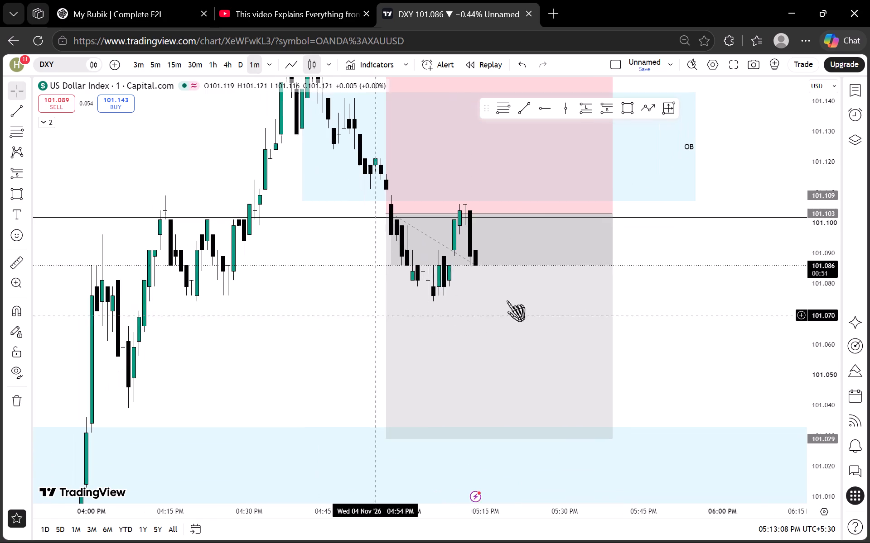
{"action": "scroll", "coordinate": [822, 262], "scroll_direction": "down", "scroll_amount": 14}
{"action": "left_click_drag", "start_coordinate": [438, 317], "coordinate": [515, 247]}
{"action": "left_click_drag", "start_coordinate": [499, 271], "coordinate": [541, 244]}
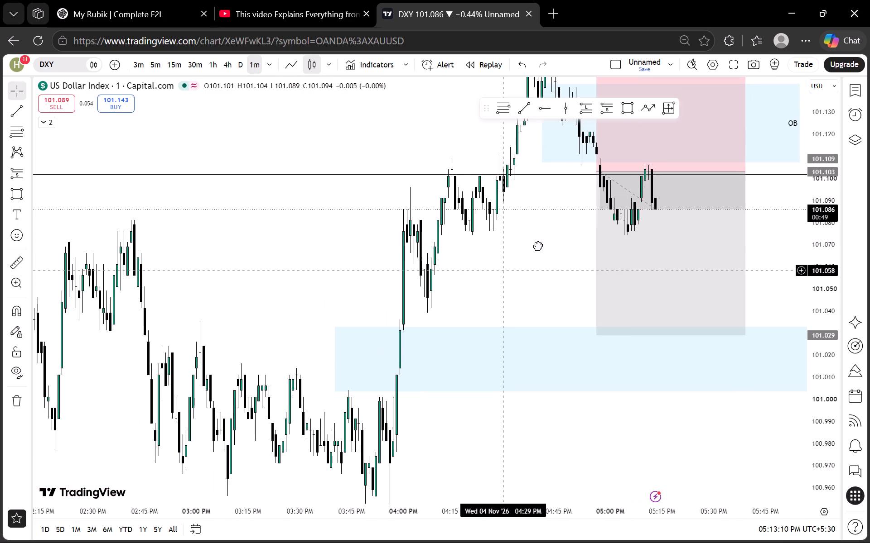
{"action": "left_click_drag", "start_coordinate": [541, 244], "coordinate": [446, 272]}
{"action": "left_click_drag", "start_coordinate": [441, 270], "coordinate": [350, 301]}
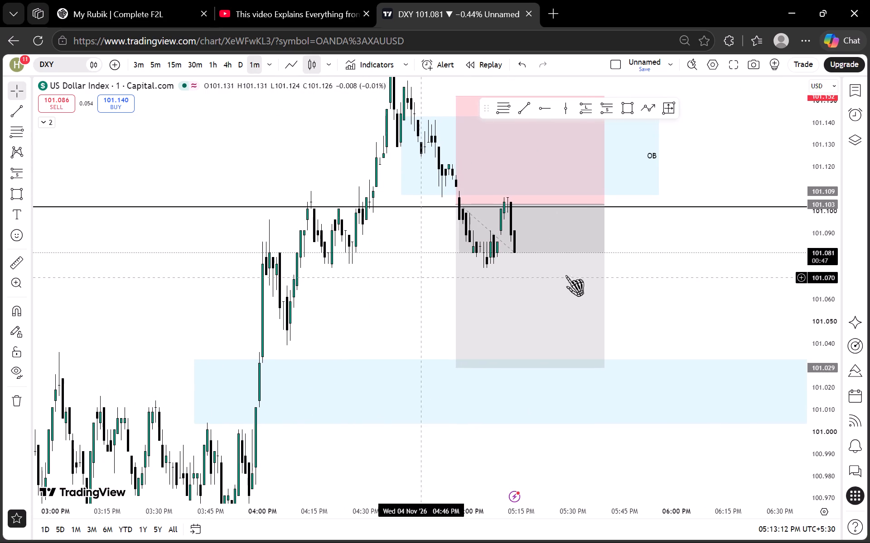
{"action": "left_click_drag", "start_coordinate": [720, 273], "coordinate": [683, 295]}
{"action": "scroll", "coordinate": [842, 307], "scroll_direction": "up", "scroll_amount": 8}
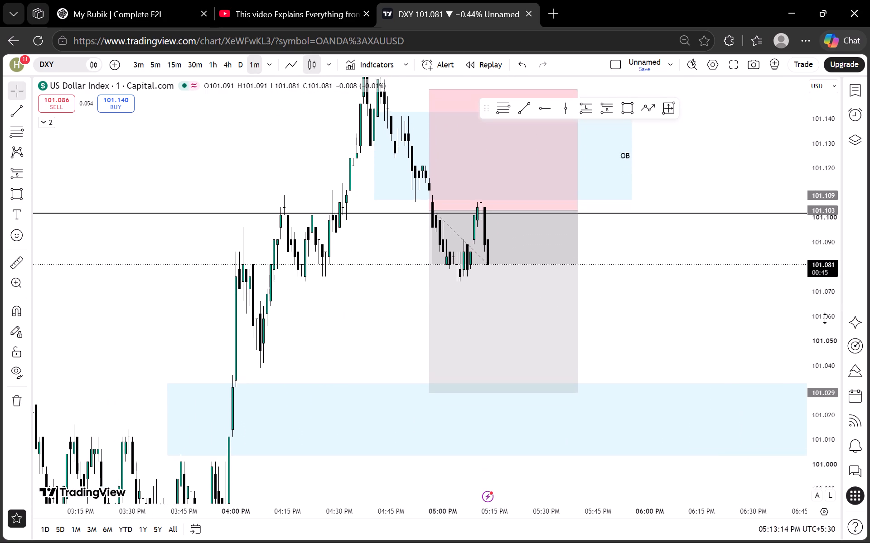
{"action": "scroll", "coordinate": [825, 319], "scroll_direction": "up", "scroll_amount": 6}
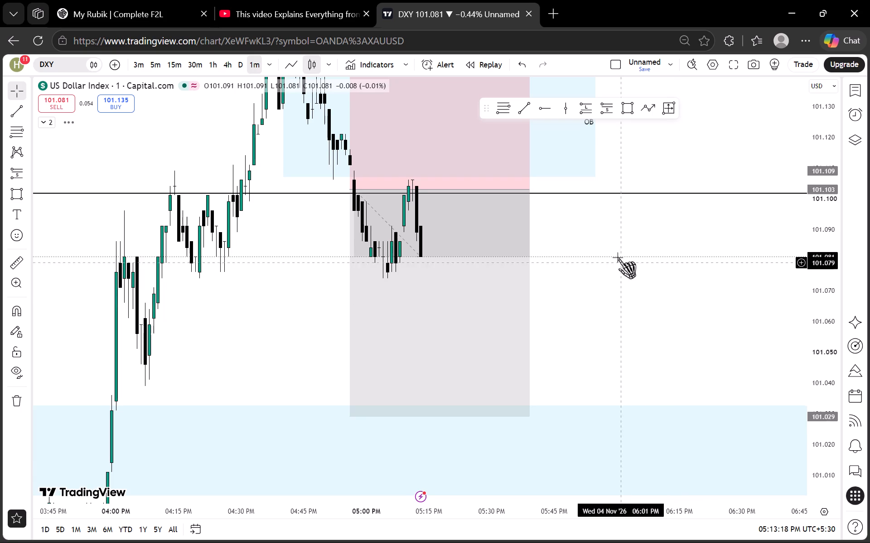
Mark the gap from about 101.098 to 101.091, from 05:09 PM to 05:36 PM, with a rectangle using the FVG template.
{"action": "left_click_drag", "start_coordinate": [617, 253], "coordinate": [612, 284]}
{"action": "scroll", "coordinate": [829, 277], "scroll_direction": "up", "scroll_amount": 14}
{"action": "left_click_drag", "start_coordinate": [560, 274], "coordinate": [714, 312]}
{"action": "scroll", "coordinate": [662, 257], "scroll_direction": "down", "scroll_amount": 3}
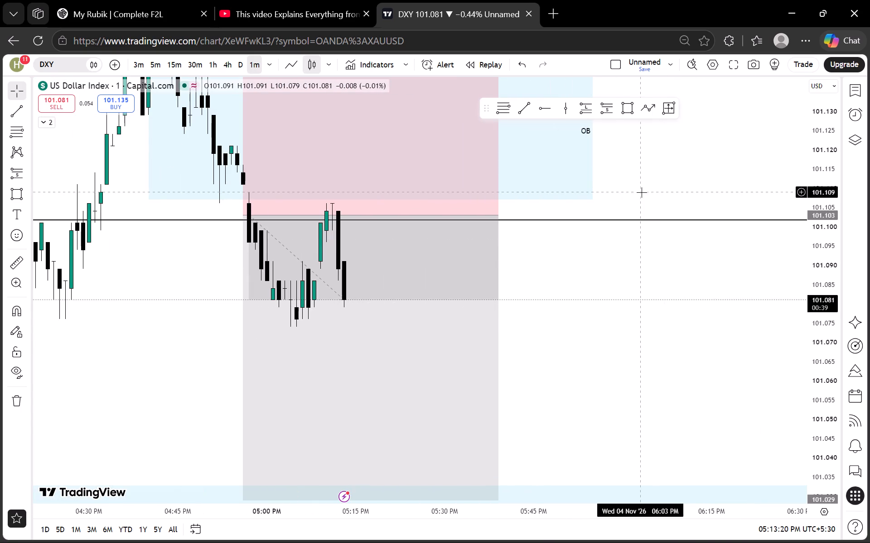
{"action": "left_click_drag", "start_coordinate": [642, 240], "coordinate": [650, 274]}
{"action": "left_click", "coordinate": [625, 98]}
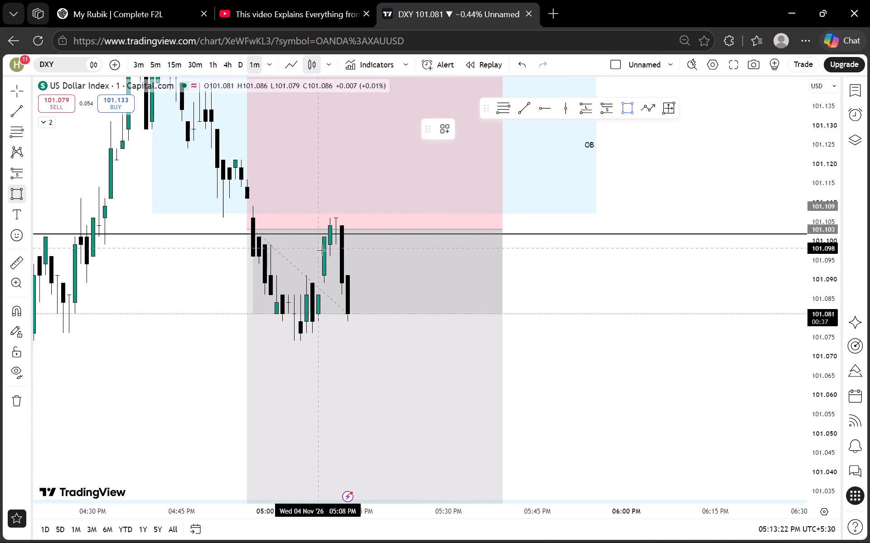
{"action": "left_click", "coordinate": [322, 250]}
{"action": "left_click", "coordinate": [483, 274]}
{"action": "left_click", "coordinate": [571, 278]}
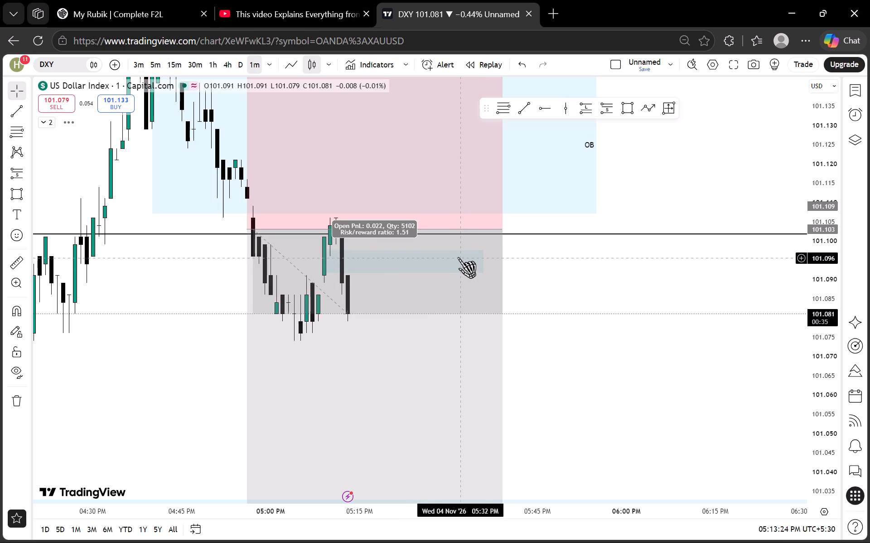
{"action": "left_click", "coordinate": [457, 251]}
{"action": "left_click", "coordinate": [448, 135]}
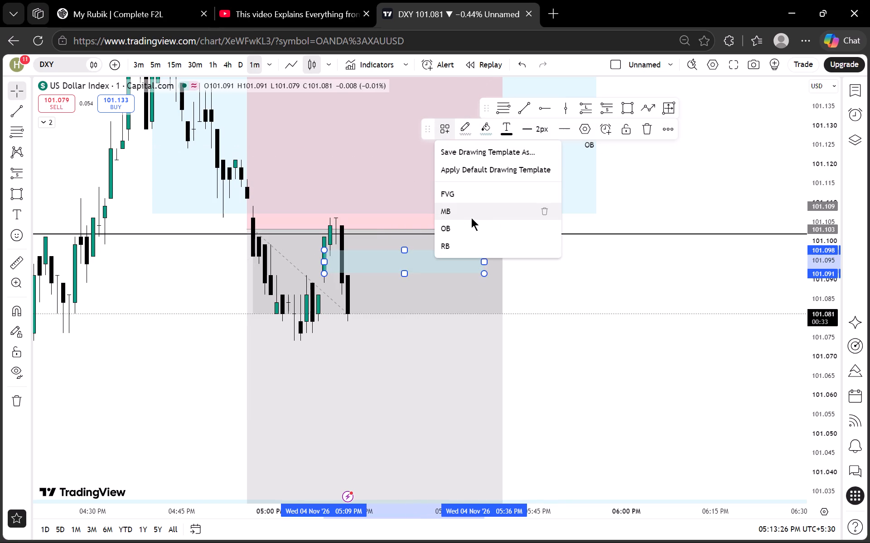
{"action": "left_click", "coordinate": [467, 196]}
{"action": "left_click", "coordinate": [550, 295]}
Examine the 1-minute DXY price action around the new FVG zone, the short's entry and its target.
{"action": "scroll", "coordinate": [826, 281], "scroll_direction": "down", "scroll_amount": 11}
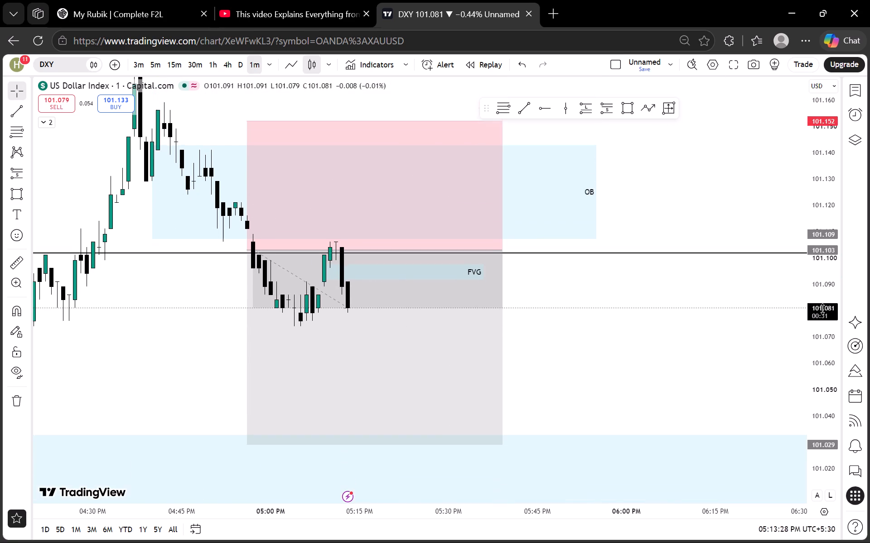
{"action": "scroll", "coordinate": [822, 309], "scroll_direction": "down", "scroll_amount": 4}
{"action": "left_click_drag", "start_coordinate": [733, 327], "coordinate": [649, 375]}
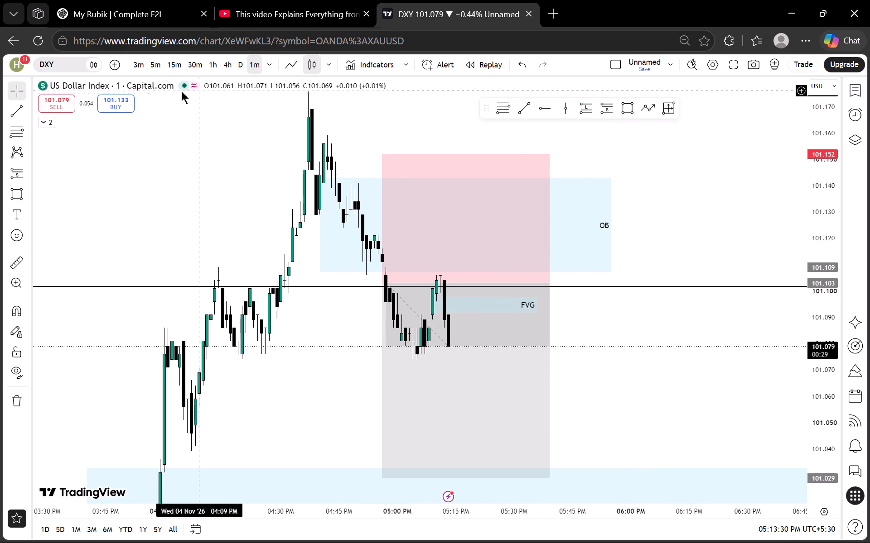
{"action": "left_click_drag", "start_coordinate": [663, 392], "coordinate": [663, 314]}
{"action": "scroll", "coordinate": [817, 295], "scroll_direction": "up", "scroll_amount": 5}
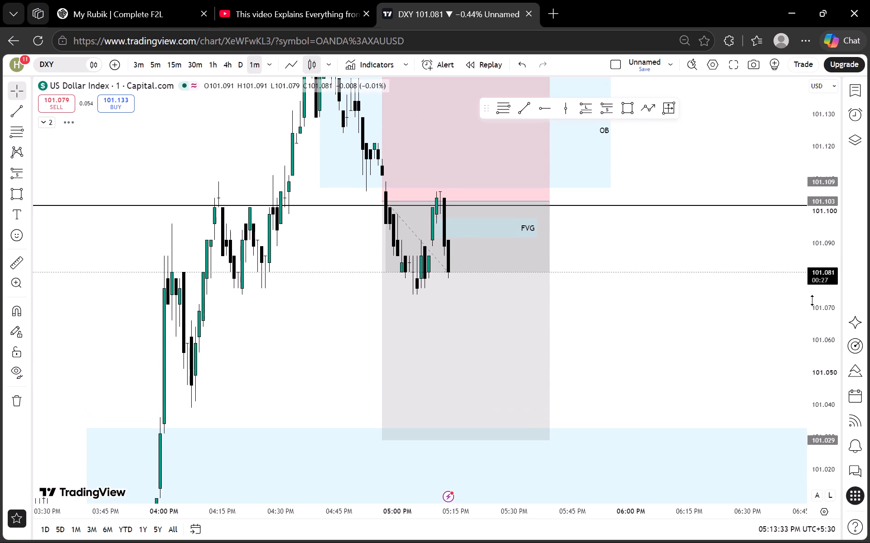
{"action": "scroll", "coordinate": [812, 300], "scroll_direction": "up", "scroll_amount": 6}
{"action": "left_click_drag", "start_coordinate": [646, 276], "coordinate": [634, 334]}
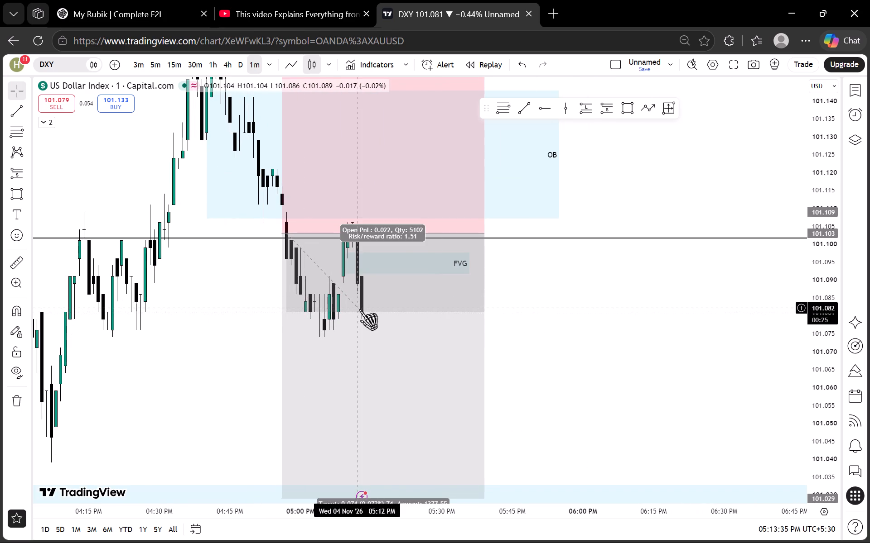
{"action": "left_click_drag", "start_coordinate": [556, 326], "coordinate": [570, 262]}
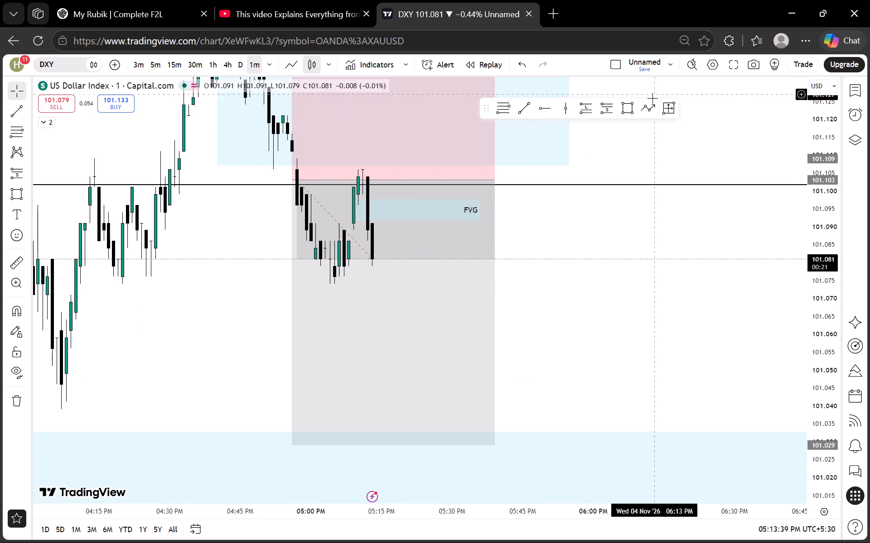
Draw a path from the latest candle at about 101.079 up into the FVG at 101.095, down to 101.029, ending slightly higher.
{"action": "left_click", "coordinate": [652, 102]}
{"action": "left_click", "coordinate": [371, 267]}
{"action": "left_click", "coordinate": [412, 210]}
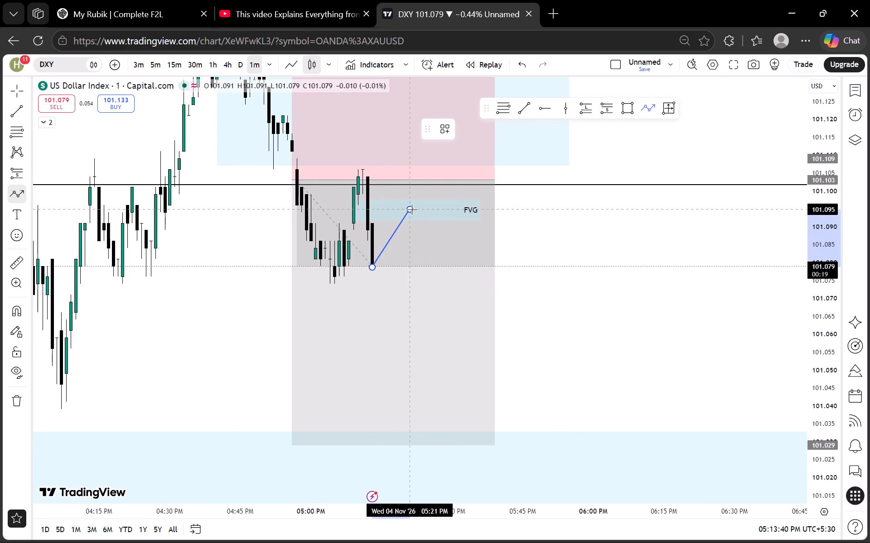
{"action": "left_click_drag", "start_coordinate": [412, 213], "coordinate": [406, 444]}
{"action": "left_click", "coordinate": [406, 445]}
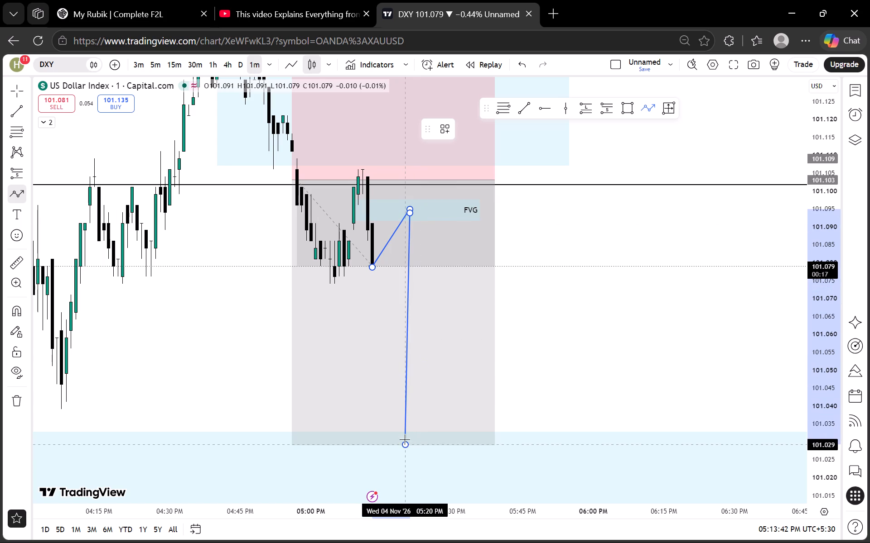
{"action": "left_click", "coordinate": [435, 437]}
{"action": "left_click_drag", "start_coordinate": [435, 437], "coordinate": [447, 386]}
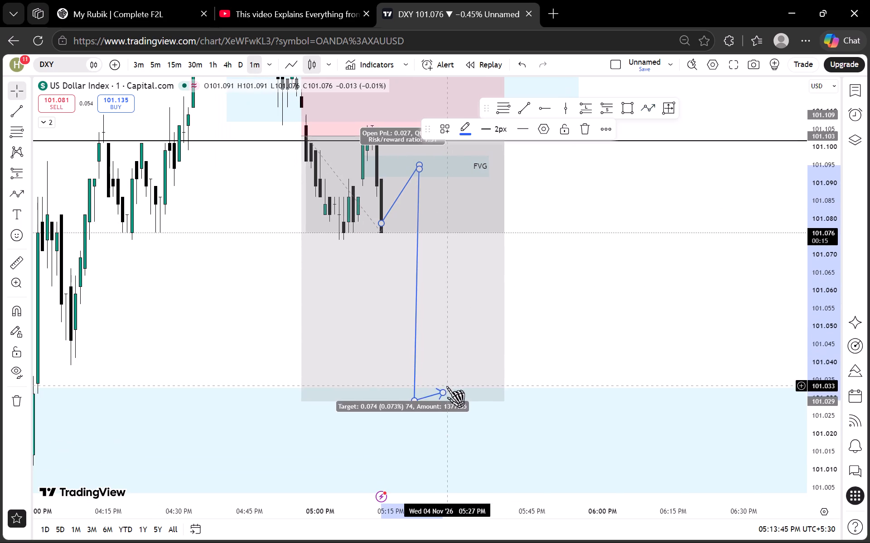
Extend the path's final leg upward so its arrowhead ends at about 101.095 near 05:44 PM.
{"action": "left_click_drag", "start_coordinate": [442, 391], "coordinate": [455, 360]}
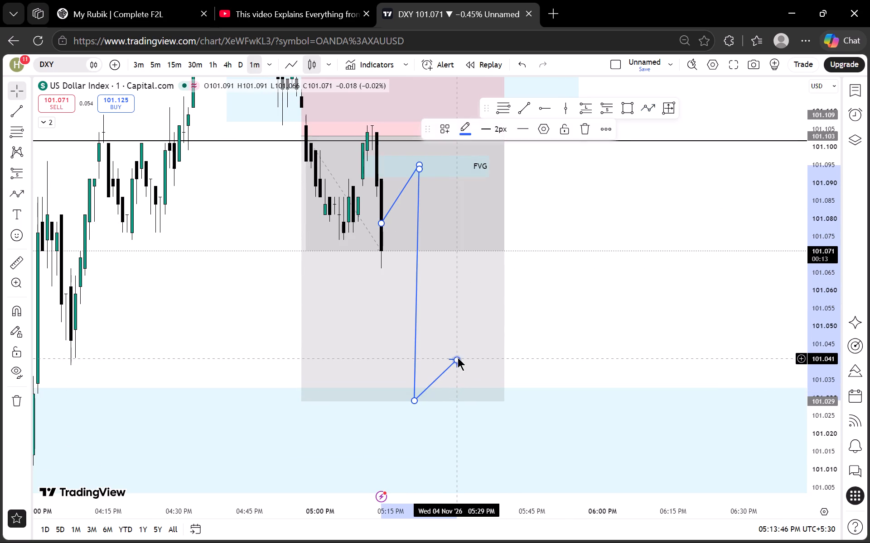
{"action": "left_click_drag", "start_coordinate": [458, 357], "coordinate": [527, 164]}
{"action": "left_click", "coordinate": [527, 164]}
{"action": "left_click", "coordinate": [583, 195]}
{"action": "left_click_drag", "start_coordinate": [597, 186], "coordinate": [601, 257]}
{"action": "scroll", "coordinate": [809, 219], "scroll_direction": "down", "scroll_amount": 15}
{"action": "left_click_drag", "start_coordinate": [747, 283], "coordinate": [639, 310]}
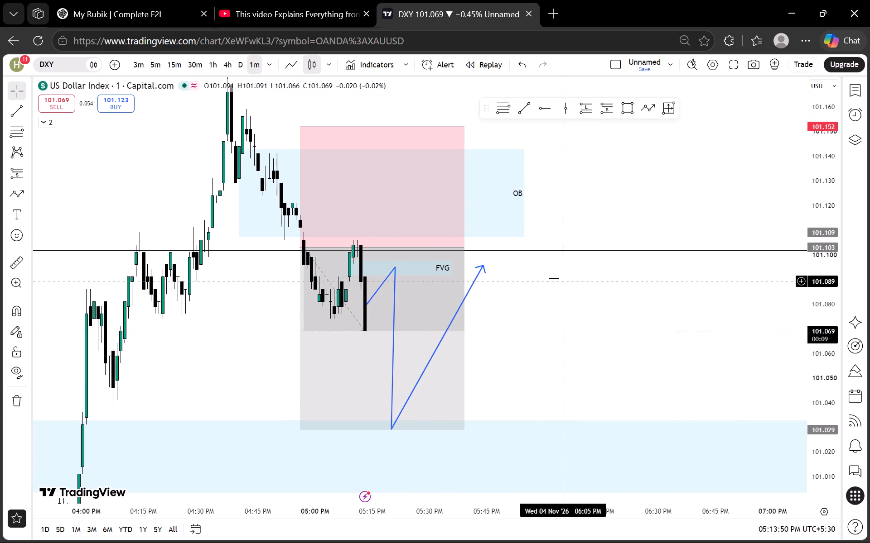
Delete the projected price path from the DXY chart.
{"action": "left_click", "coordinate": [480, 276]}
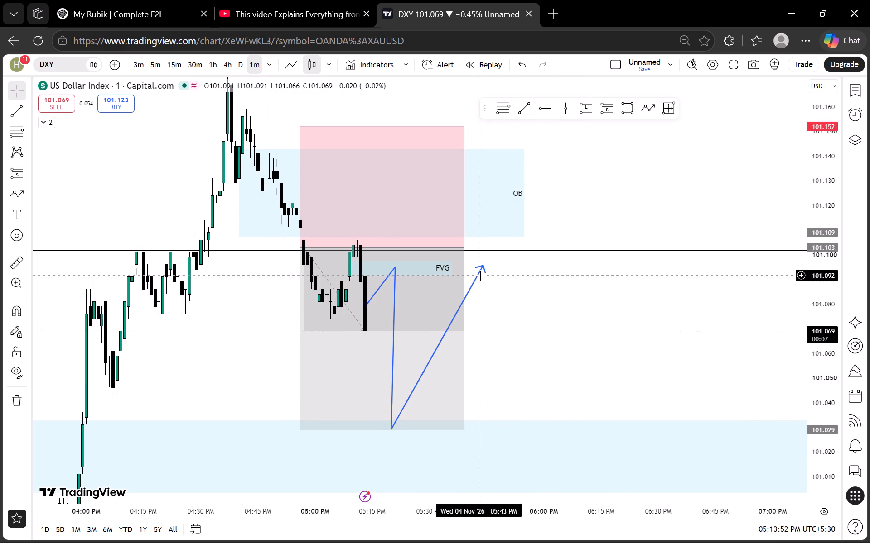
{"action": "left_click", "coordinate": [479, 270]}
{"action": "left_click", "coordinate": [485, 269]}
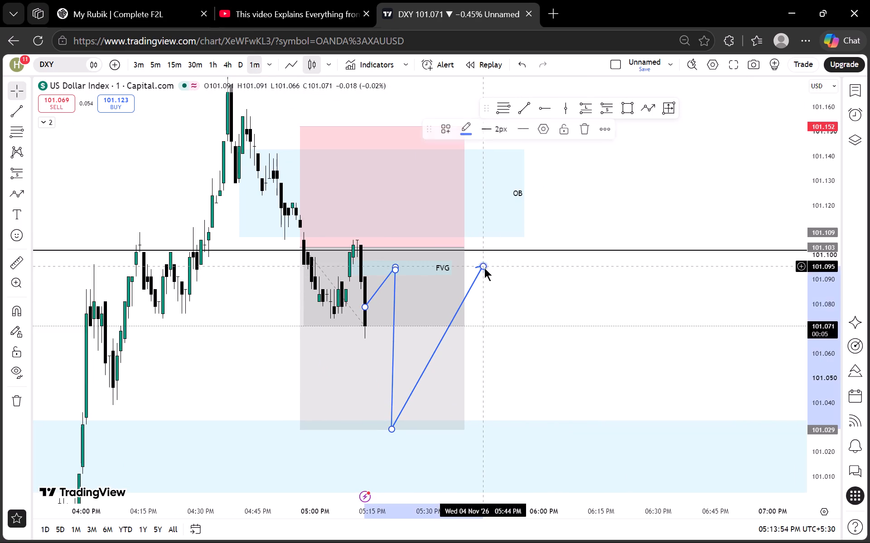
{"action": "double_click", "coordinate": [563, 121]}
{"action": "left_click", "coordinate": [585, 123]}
Examine the wider 1-minute DXY structure from the OB zone down to the lower zone.
{"action": "left_click_drag", "start_coordinate": [574, 336], "coordinate": [625, 307]}
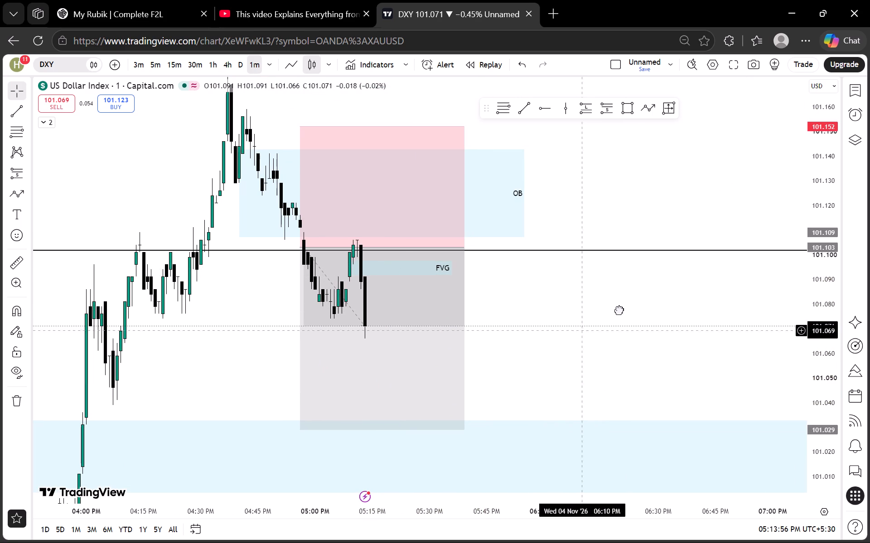
{"action": "left_click_drag", "start_coordinate": [625, 307], "coordinate": [653, 291]}
{"action": "scroll", "coordinate": [822, 254], "scroll_direction": "down", "scroll_amount": 16}
{"action": "left_click_drag", "start_coordinate": [762, 269], "coordinate": [732, 293]}
{"action": "scroll", "coordinate": [837, 302], "scroll_direction": "up", "scroll_amount": 2}
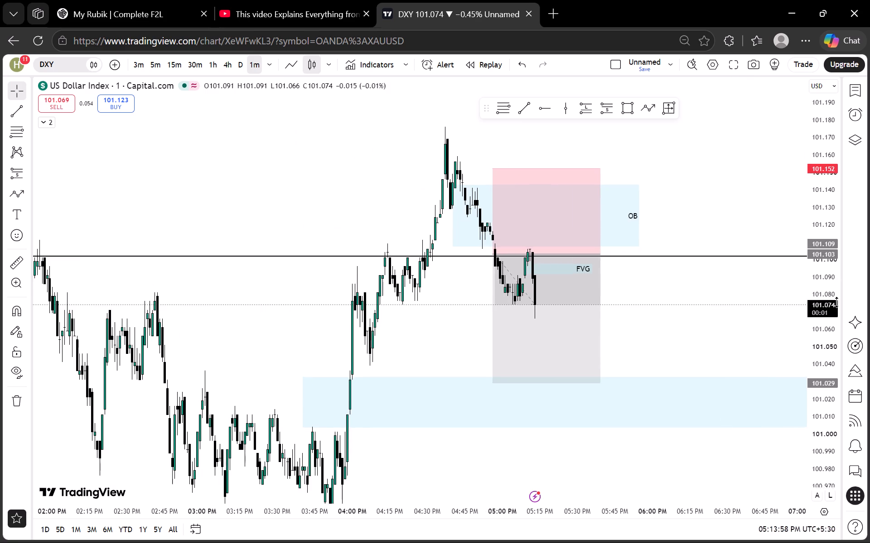
{"action": "scroll", "coordinate": [837, 302], "scroll_direction": "up", "scroll_amount": 12}
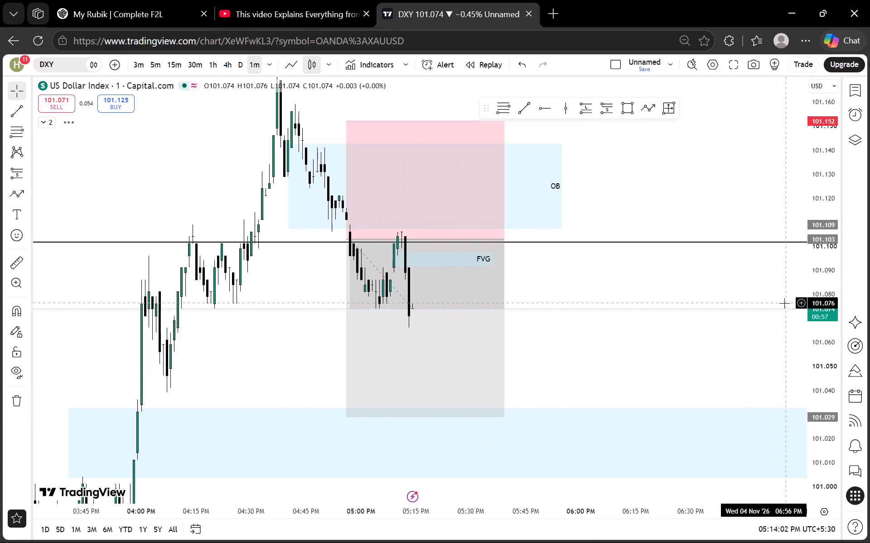
{"action": "scroll", "coordinate": [838, 287], "scroll_direction": "up", "scroll_amount": 11}
{"action": "scroll", "coordinate": [691, 322], "scroll_direction": "up", "scroll_amount": 3}
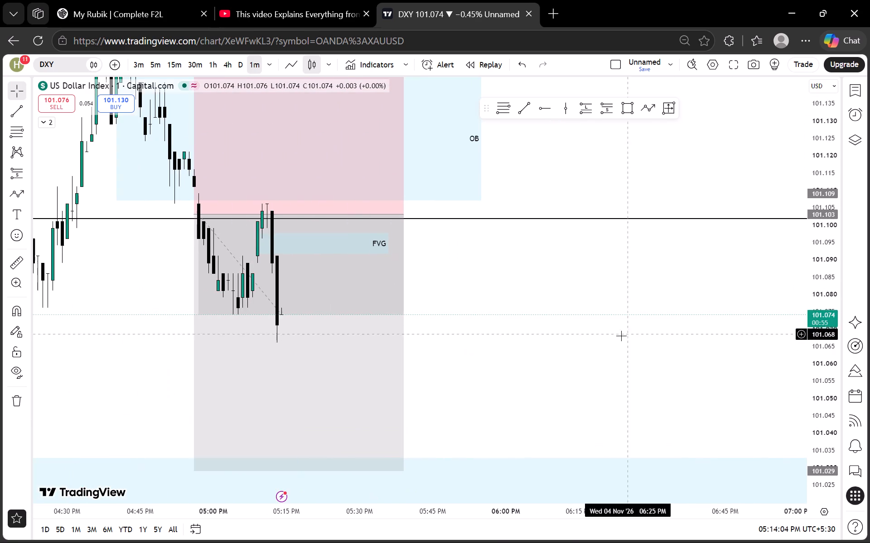
Examine the latest 1-minute DXY candles below the FVG against the price action since 04:00 PM.
{"action": "left_click_drag", "start_coordinate": [606, 339], "coordinate": [662, 317]}
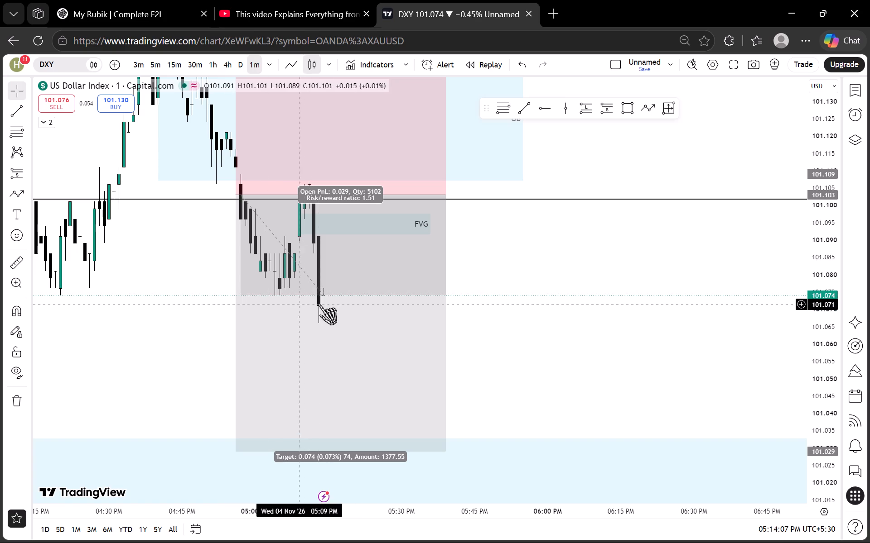
{"action": "left_click_drag", "start_coordinate": [573, 269], "coordinate": [711, 267]}
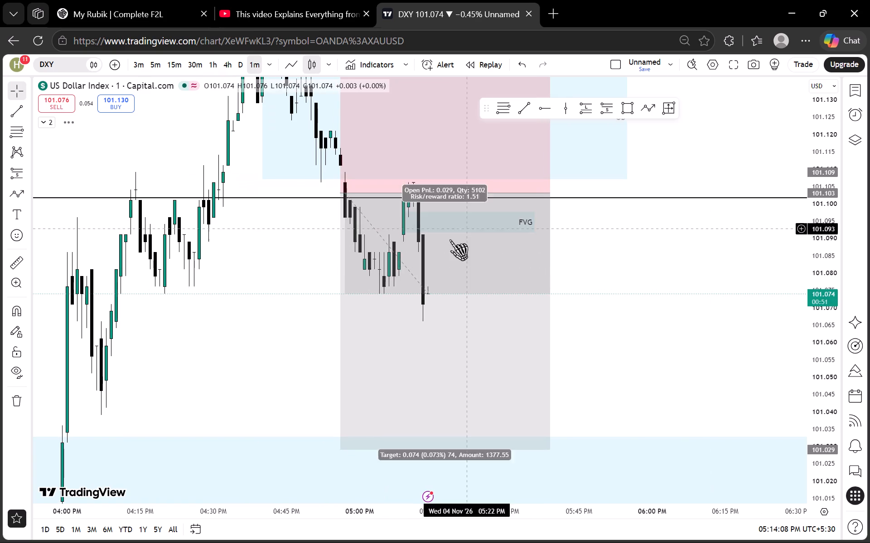
{"action": "left_click_drag", "start_coordinate": [628, 319], "coordinate": [655, 248]}
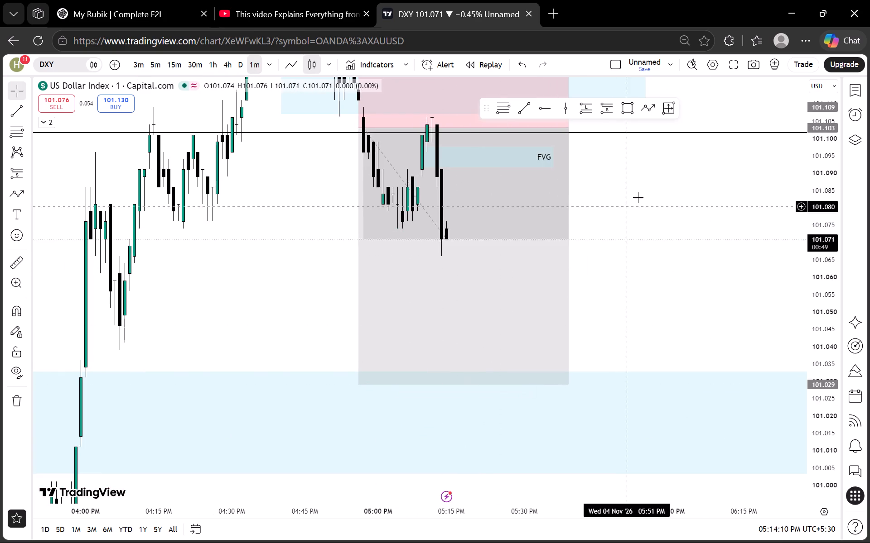
{"action": "left_click_drag", "start_coordinate": [655, 188], "coordinate": [675, 305]}
{"action": "scroll", "coordinate": [819, 304], "scroll_direction": "up", "scroll_amount": 12}
{"action": "left_click_drag", "start_coordinate": [615, 328], "coordinate": [782, 292]}
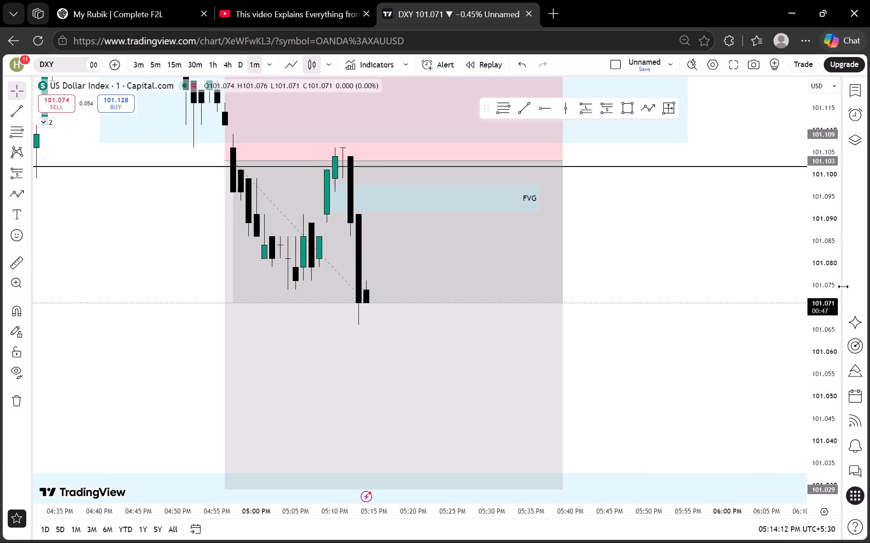
{"action": "scroll", "coordinate": [836, 290], "scroll_direction": "up", "scroll_amount": 8}
{"action": "left_click_drag", "start_coordinate": [605, 258], "coordinate": [624, 258]}
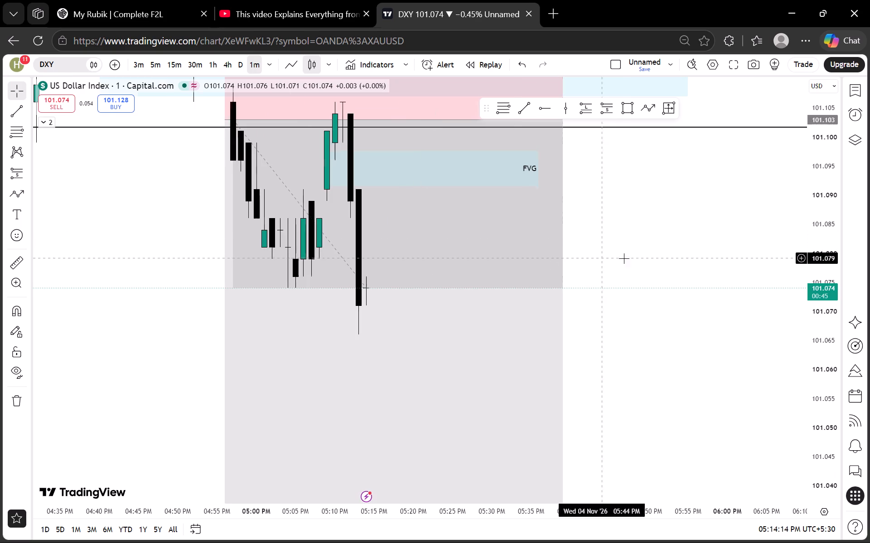
{"action": "left_click_drag", "start_coordinate": [624, 258], "coordinate": [688, 258]}
{"action": "scroll", "coordinate": [817, 257], "scroll_direction": "down", "scroll_amount": 16}
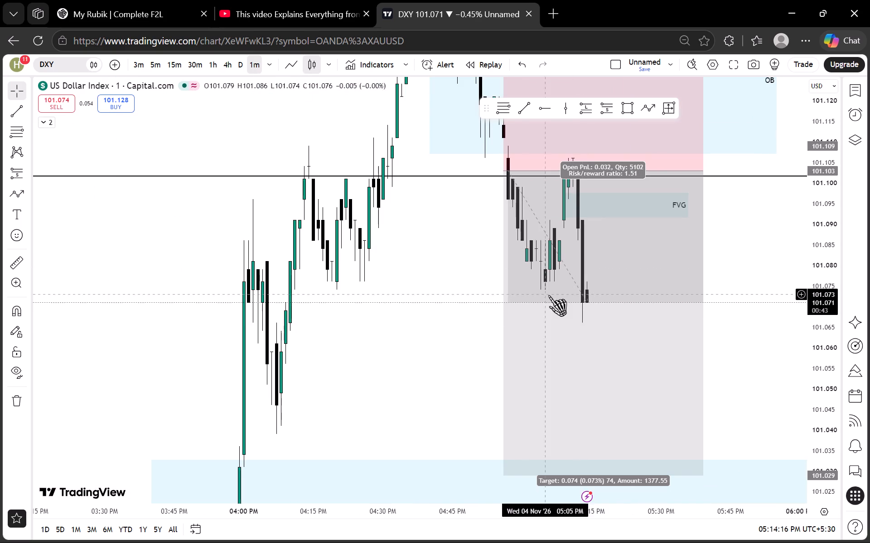
{"action": "left_click_drag", "start_coordinate": [378, 283], "coordinate": [349, 374]}
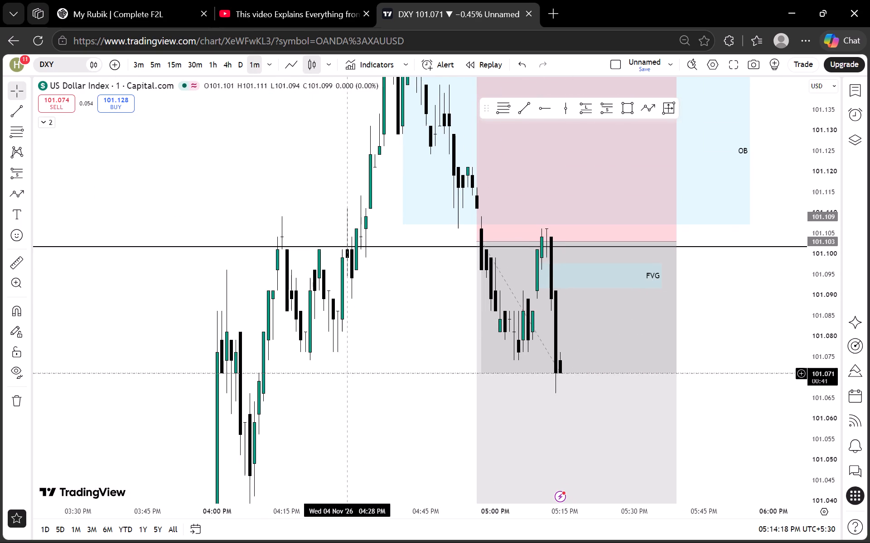
{"action": "left_click_drag", "start_coordinate": [353, 393], "coordinate": [353, 334]}
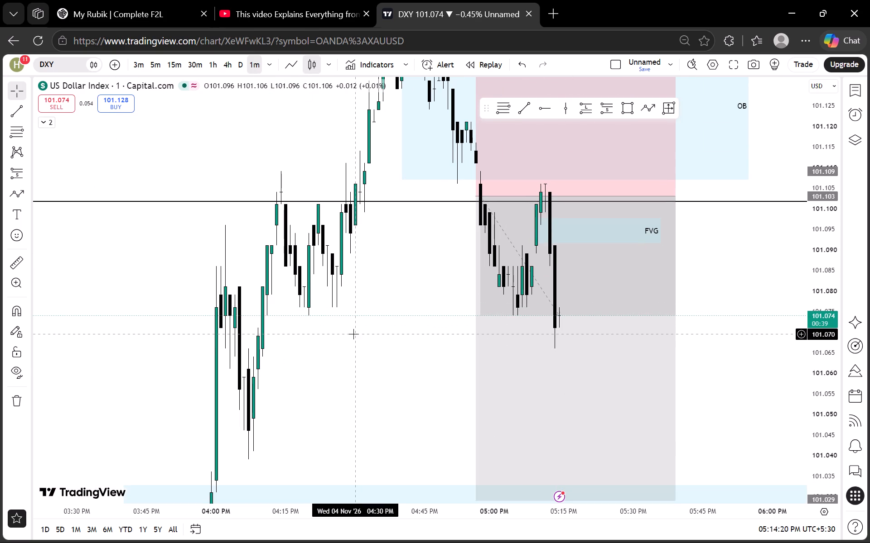
{"action": "left_click_drag", "start_coordinate": [358, 379], "coordinate": [358, 323]}
{"action": "scroll", "coordinate": [820, 287], "scroll_direction": "down", "scroll_amount": 3}
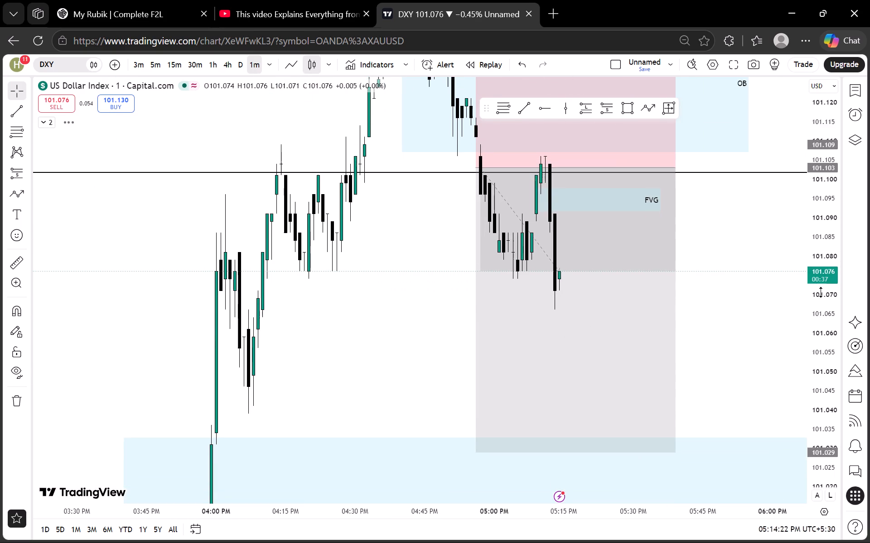
{"action": "scroll", "coordinate": [821, 292], "scroll_direction": "down", "scroll_amount": 12}
Compare the DXY short and its zones on the 5m, 15m, 30m and 3m timeframes, and return to 1m.
{"action": "left_click", "coordinate": [159, 63]}
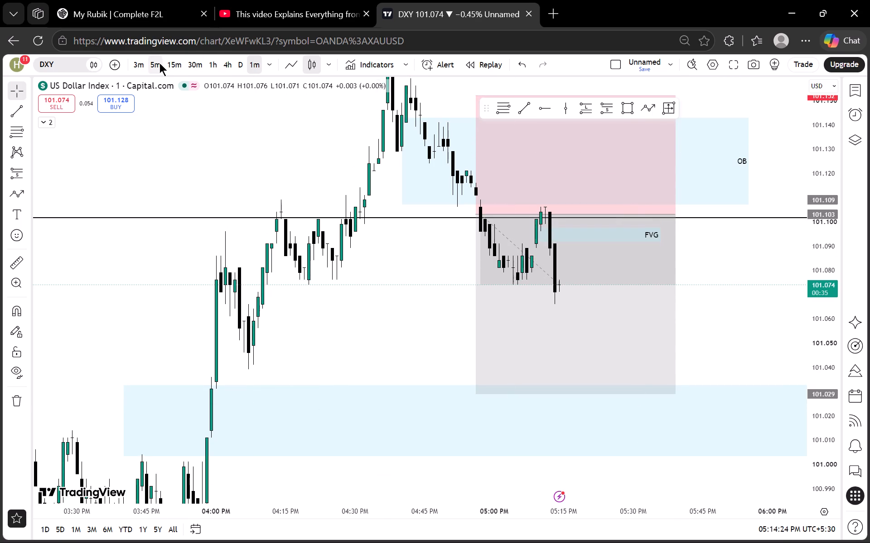
{"action": "scroll", "coordinate": [498, 271], "scroll_direction": "up", "scroll_amount": 4}
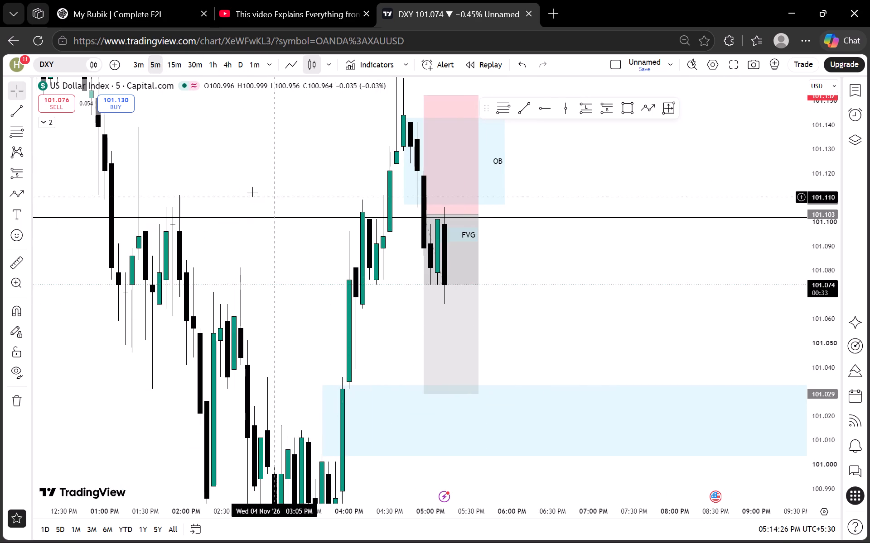
{"action": "left_click", "coordinate": [176, 70]}
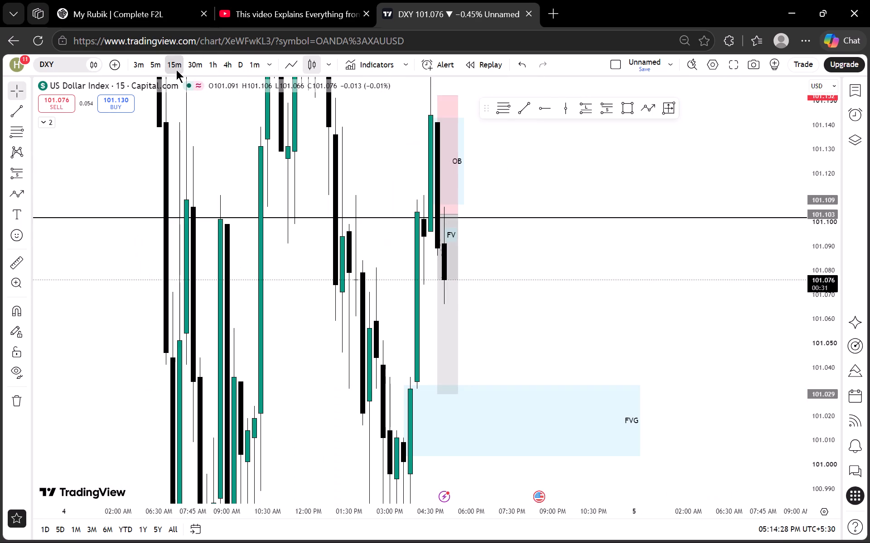
{"action": "left_click", "coordinate": [199, 52]}
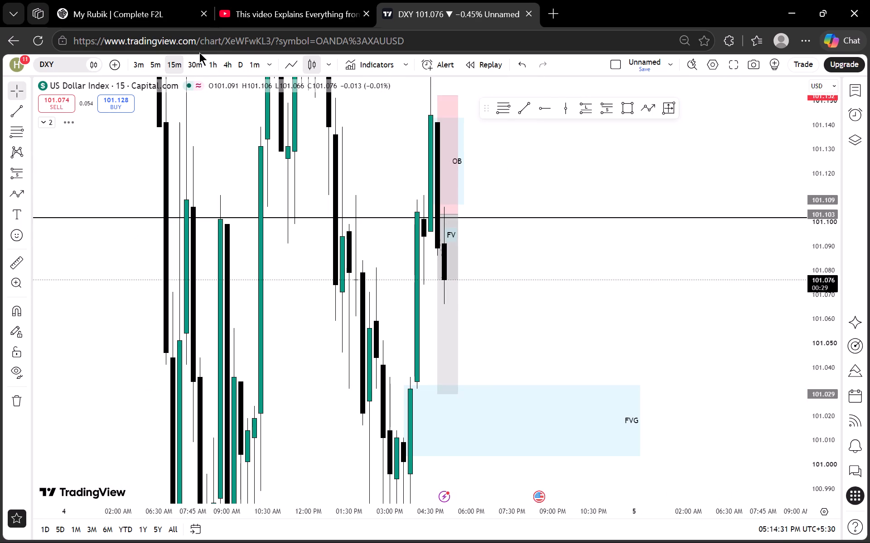
{"action": "left_click", "coordinate": [189, 67]}
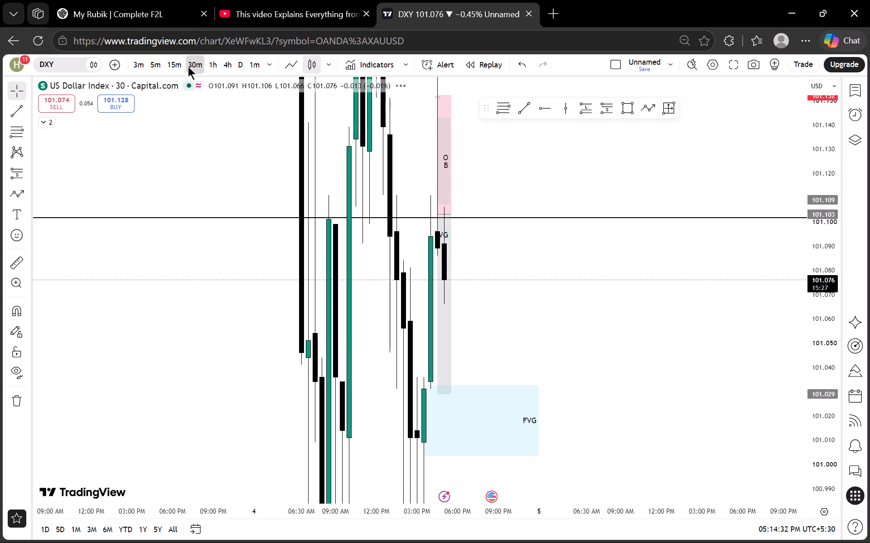
{"action": "left_click", "coordinate": [150, 68]}
{"action": "left_click", "coordinate": [133, 67]}
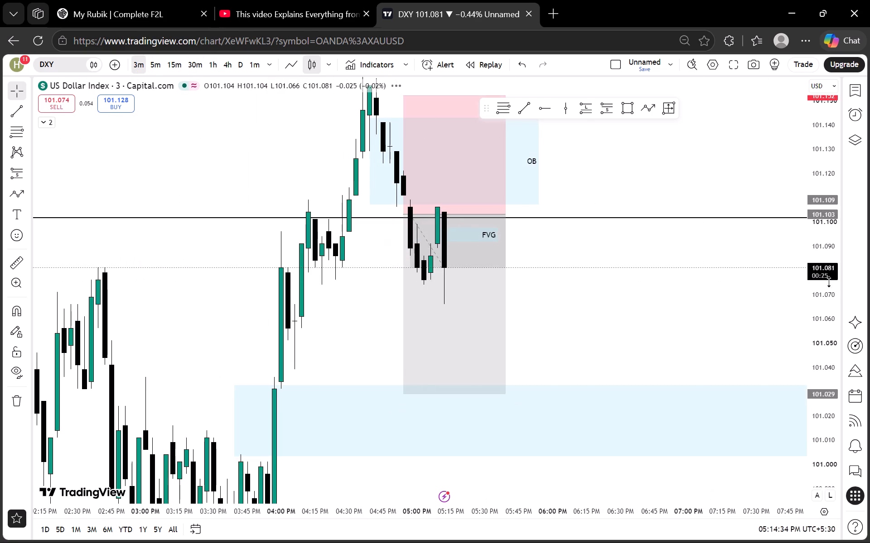
{"action": "scroll", "coordinate": [829, 282], "scroll_direction": "up", "scroll_amount": 11}
{"action": "left_click", "coordinate": [252, 60]}
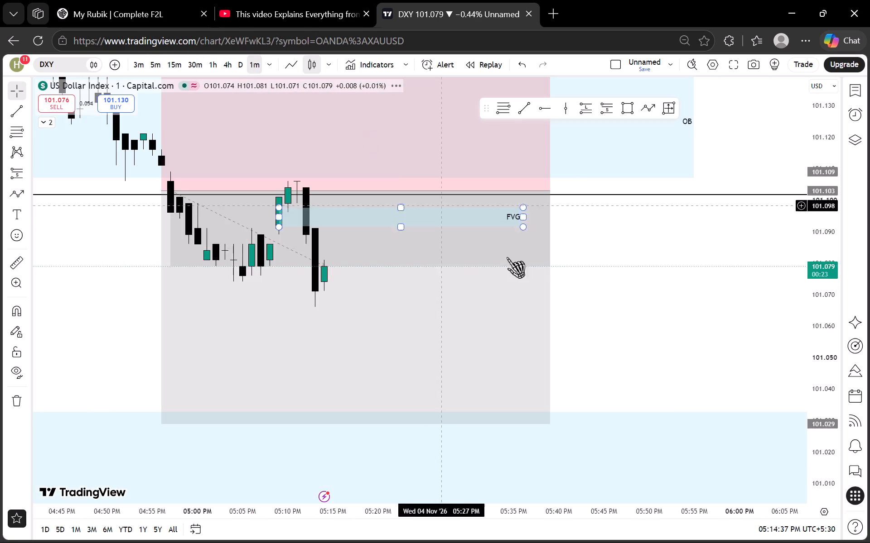
Examine the current 1-minute DXY candle relative to the FVG zone, the horizontal line and the short position.
{"action": "scroll", "coordinate": [841, 284], "scroll_direction": "up", "scroll_amount": 9}
{"action": "scroll", "coordinate": [765, 267], "scroll_direction": "down", "scroll_amount": 4}
{"action": "scroll", "coordinate": [829, 265], "scroll_direction": "up", "scroll_amount": 9}
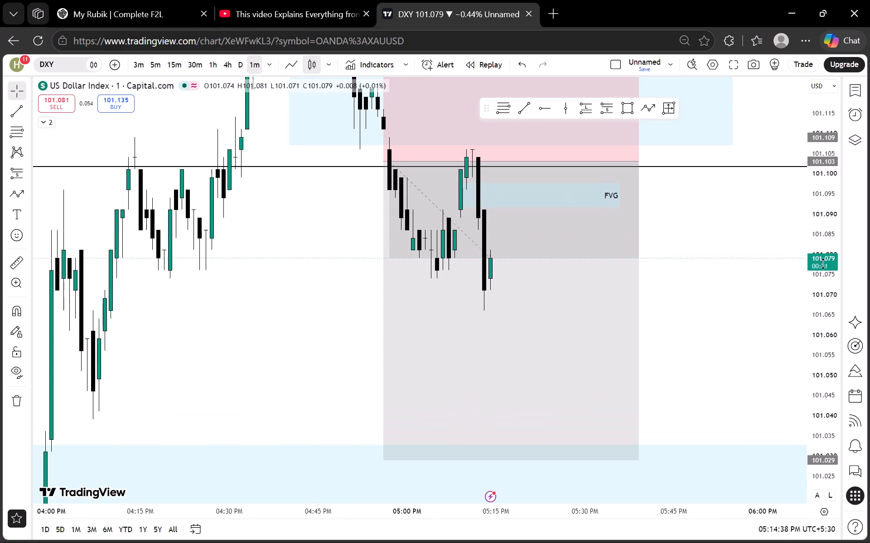
{"action": "left_click_drag", "start_coordinate": [737, 224], "coordinate": [724, 333]}
{"action": "scroll", "coordinate": [814, 310], "scroll_direction": "up", "scroll_amount": 12}
{"action": "left_click_drag", "start_coordinate": [703, 312], "coordinate": [690, 286]}
{"action": "left_click_drag", "start_coordinate": [688, 288], "coordinate": [647, 313]}
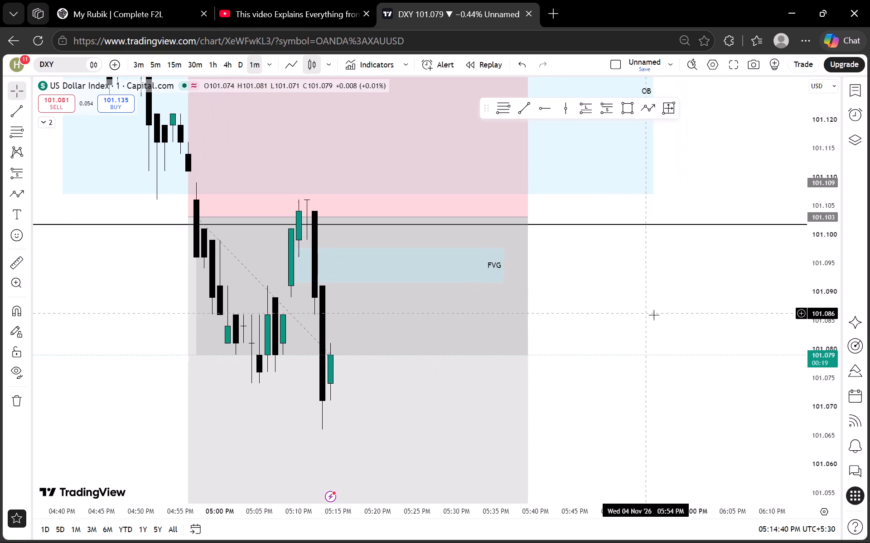
{"action": "scroll", "coordinate": [809, 305], "scroll_direction": "down", "scroll_amount": 13}
{"action": "left_click_drag", "start_coordinate": [710, 355], "coordinate": [709, 309]}
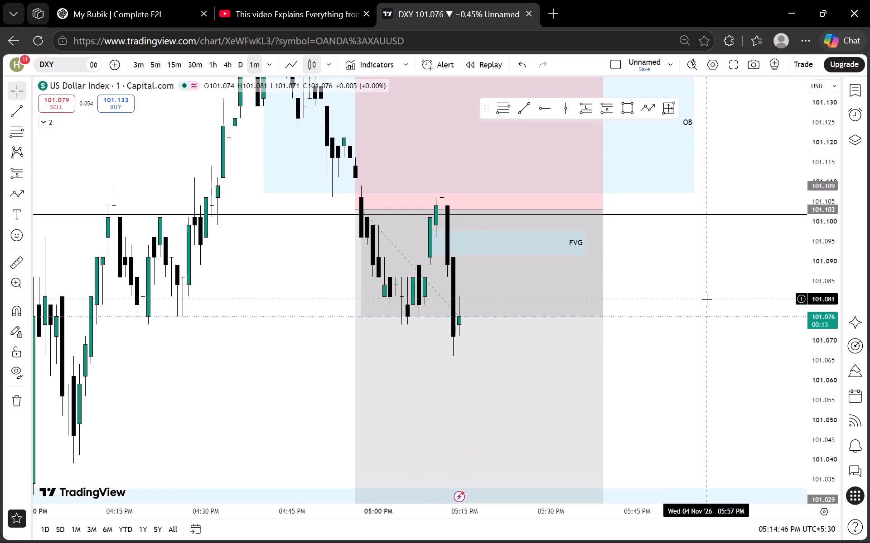
Examine the 1-minute DXY structure from the 04:00 PM rally through the OB zone down to the current candle.
{"action": "scroll", "coordinate": [826, 298], "scroll_direction": "up", "scroll_amount": 6}
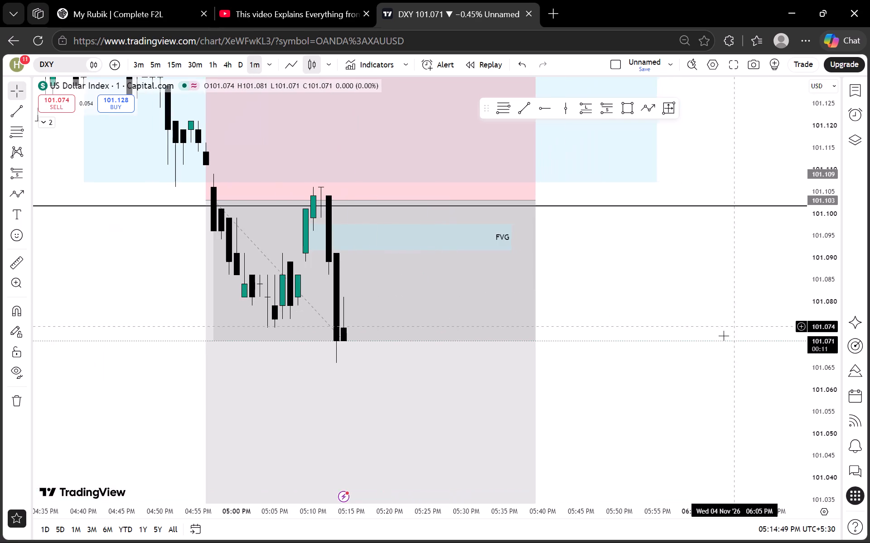
{"action": "left_click_drag", "start_coordinate": [703, 349], "coordinate": [720, 260]}
{"action": "scroll", "coordinate": [810, 272], "scroll_direction": "down", "scroll_amount": 13}
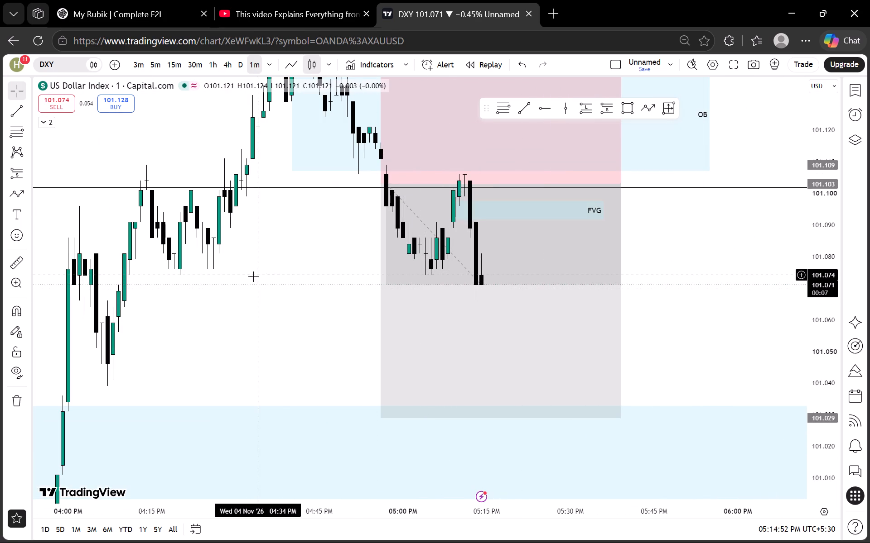
{"action": "left_click_drag", "start_coordinate": [282, 266], "coordinate": [318, 258]}
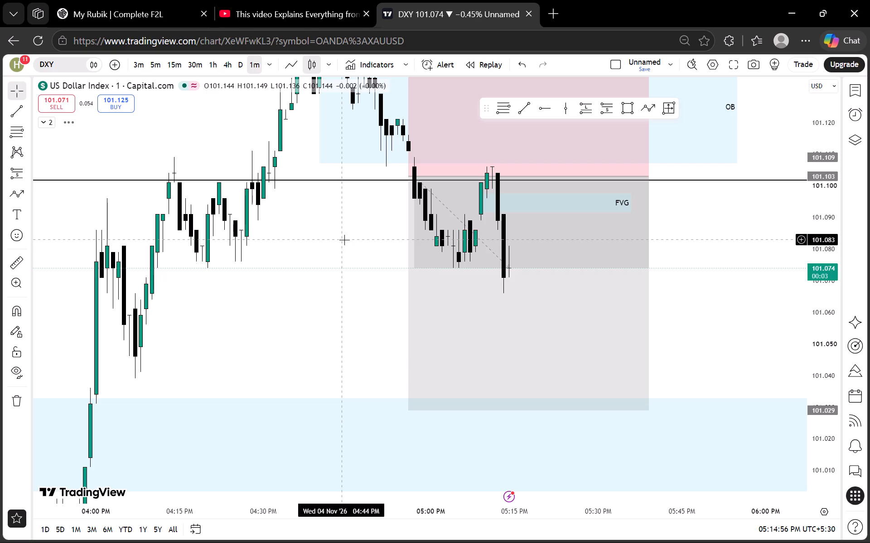
{"action": "left_click_drag", "start_coordinate": [327, 217], "coordinate": [352, 317]}
{"action": "left_click_drag", "start_coordinate": [227, 201], "coordinate": [277, 314]}
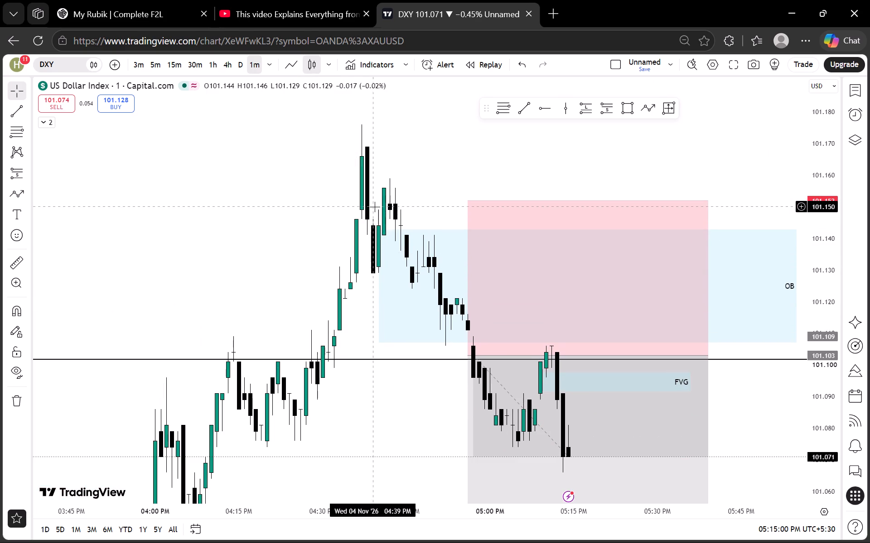
{"action": "left_click_drag", "start_coordinate": [388, 396], "coordinate": [339, 324]}
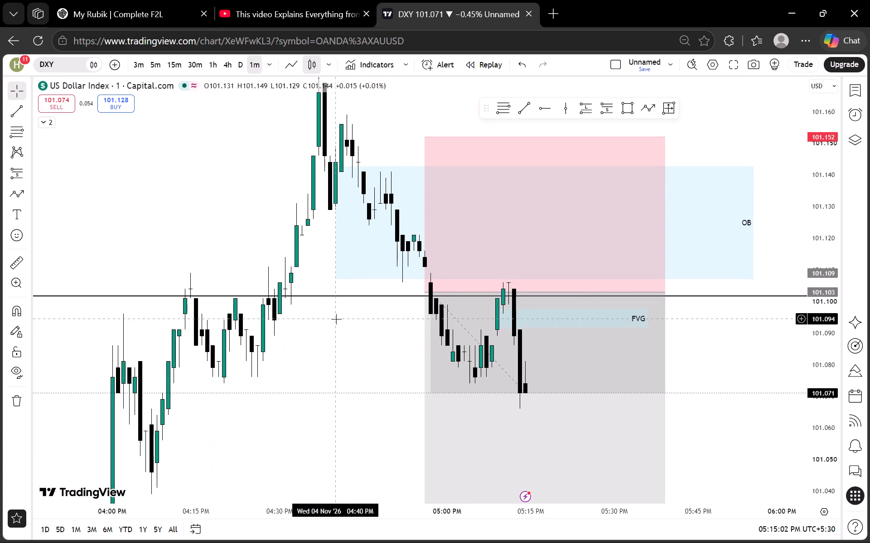
{"action": "left_click_drag", "start_coordinate": [340, 323], "coordinate": [314, 314]}
{"action": "left_click_drag", "start_coordinate": [708, 381], "coordinate": [641, 309]}
{"action": "scroll", "coordinate": [825, 338], "scroll_direction": "up", "scroll_amount": 6}
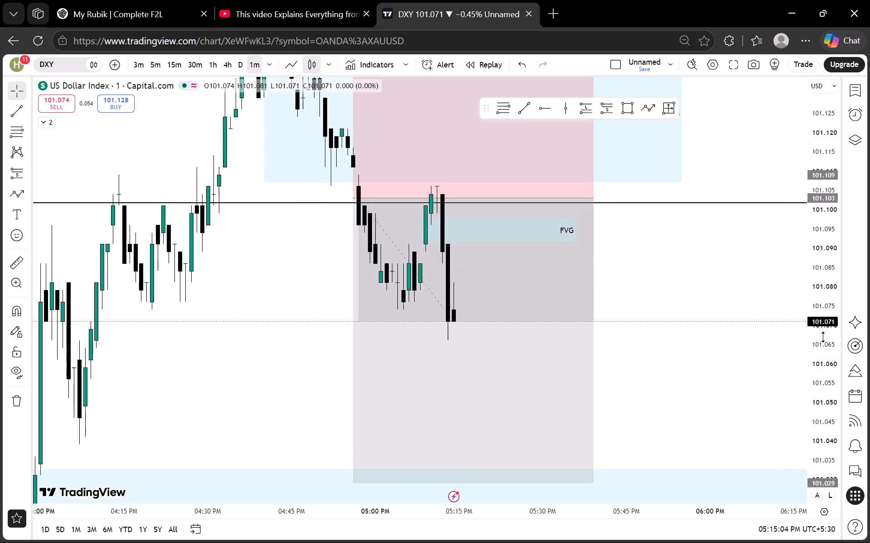
{"action": "scroll", "coordinate": [823, 337], "scroll_direction": "up", "scroll_amount": 4}
{"action": "left_click_drag", "start_coordinate": [652, 329], "coordinate": [733, 329]}
{"action": "scroll", "coordinate": [695, 329], "scroll_direction": "up", "scroll_amount": 3}
{"action": "left_click_drag", "start_coordinate": [698, 329], "coordinate": [730, 329]}
{"action": "left_click_drag", "start_coordinate": [625, 330], "coordinate": [693, 330]}
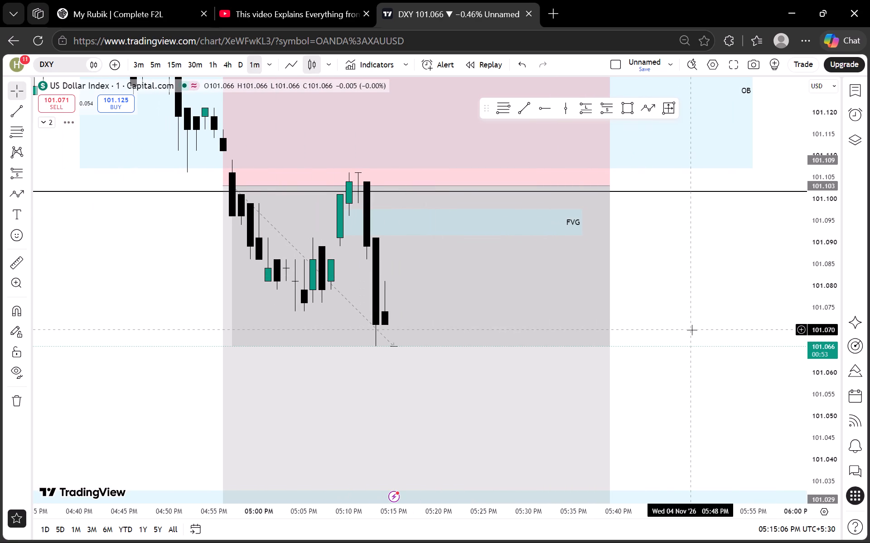
Examine the newest 1-minute DXY candles below the FVG inside the short position.
{"action": "left_click_drag", "start_coordinate": [456, 283], "coordinate": [547, 261]}
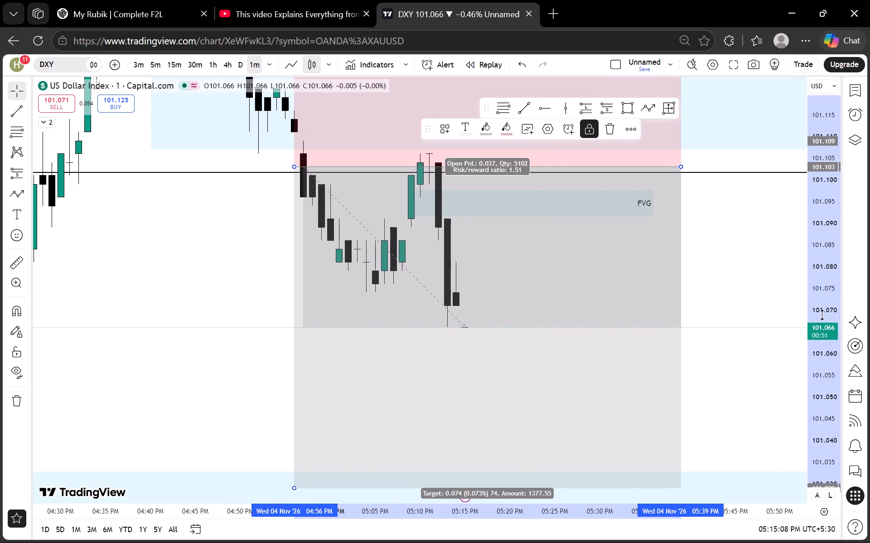
{"action": "scroll", "coordinate": [822, 315], "scroll_direction": "up", "scroll_amount": 7}
{"action": "left_click_drag", "start_coordinate": [523, 272], "coordinate": [580, 260]}
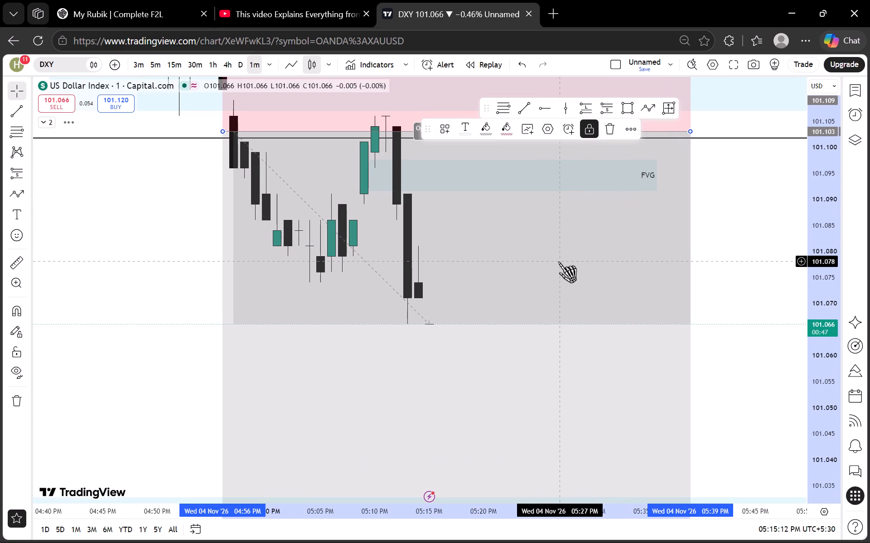
{"action": "left_click_drag", "start_coordinate": [517, 243], "coordinate": [562, 243]}
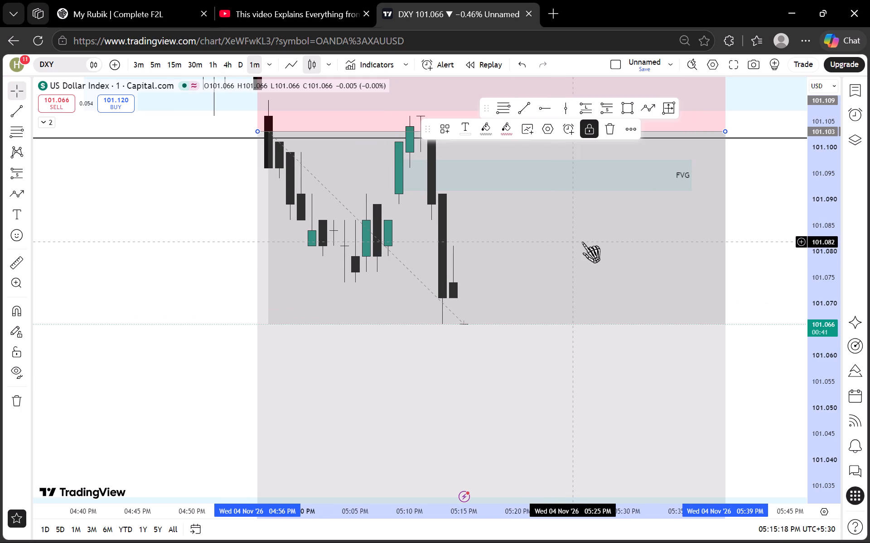
{"action": "scroll", "coordinate": [816, 265], "scroll_direction": "down", "scroll_amount": 7}
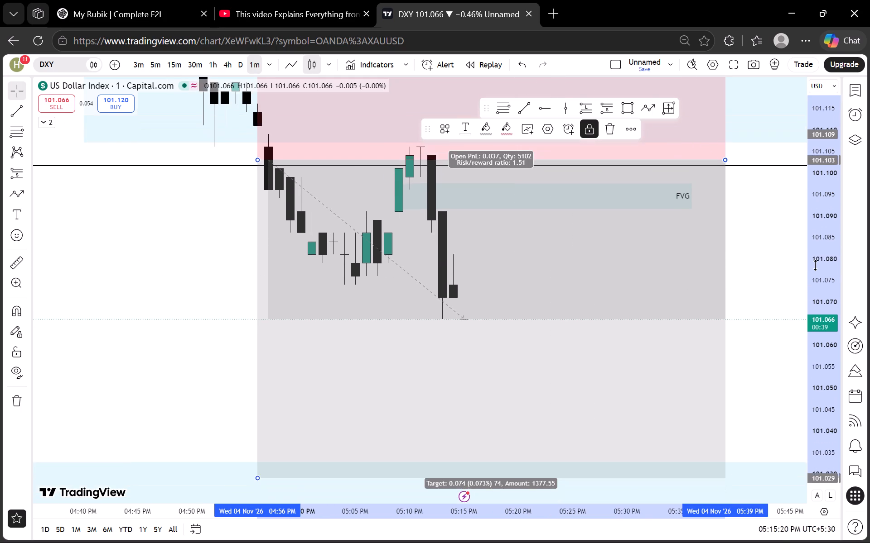
{"action": "scroll", "coordinate": [815, 267], "scroll_direction": "down", "scroll_amount": 7}
{"action": "scroll", "coordinate": [812, 272], "scroll_direction": "up", "scroll_amount": 1}
{"action": "scroll", "coordinate": [802, 280], "scroll_direction": "down", "scroll_amount": 5}
{"action": "left_click_drag", "start_coordinate": [433, 287], "coordinate": [344, 306]}
{"action": "scroll", "coordinate": [365, 308], "scroll_direction": "up", "scroll_amount": 2}
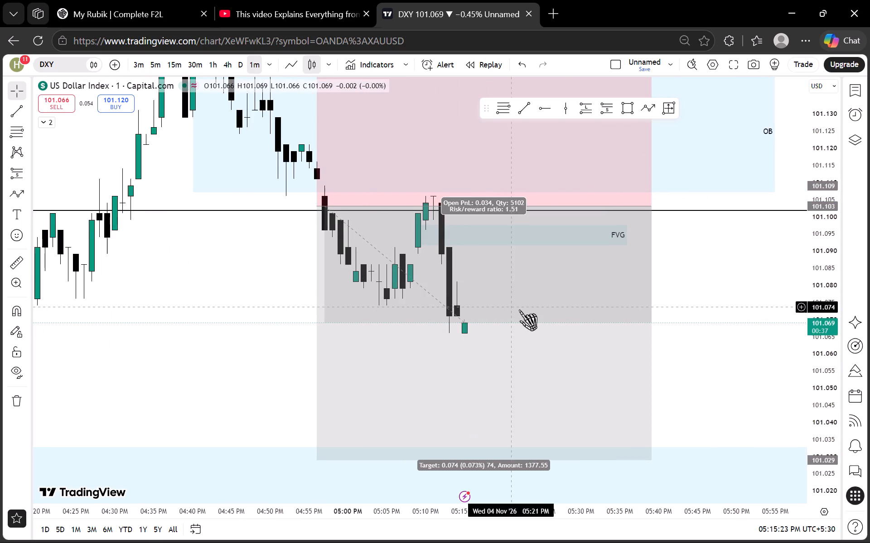
{"action": "left_click_drag", "start_coordinate": [524, 311], "coordinate": [547, 268]}
{"action": "scroll", "coordinate": [833, 295], "scroll_direction": "up", "scroll_amount": 16}
{"action": "left_click_drag", "start_coordinate": [421, 353], "coordinate": [445, 353]}
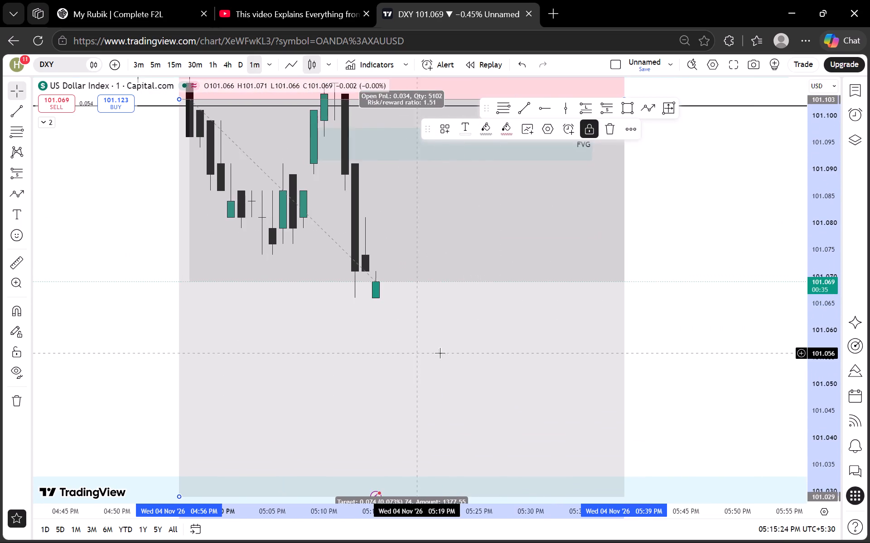
{"action": "left_click_drag", "start_coordinate": [445, 353], "coordinate": [499, 353]}
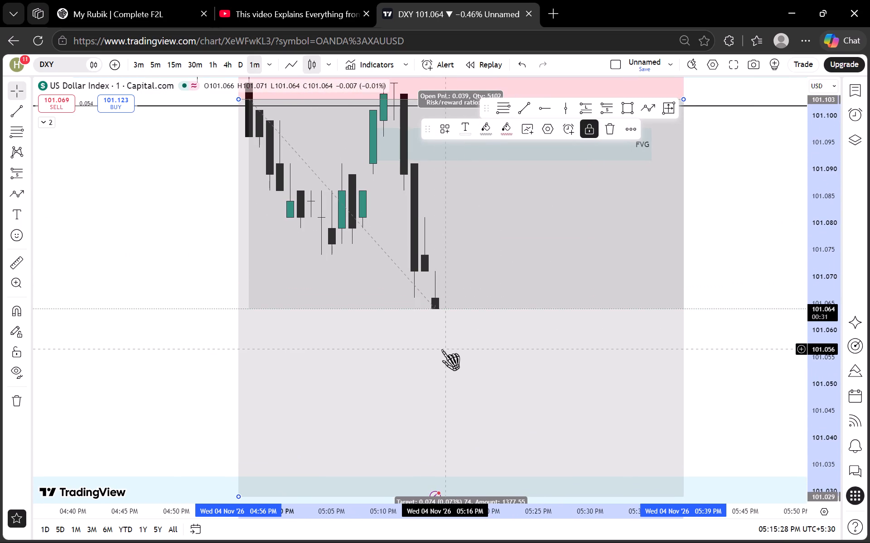
Examine the 1-minute DXY decline relative to the short position's target and the lower zone.
{"action": "scroll", "coordinate": [456, 340], "scroll_direction": "down", "scroll_amount": 2}
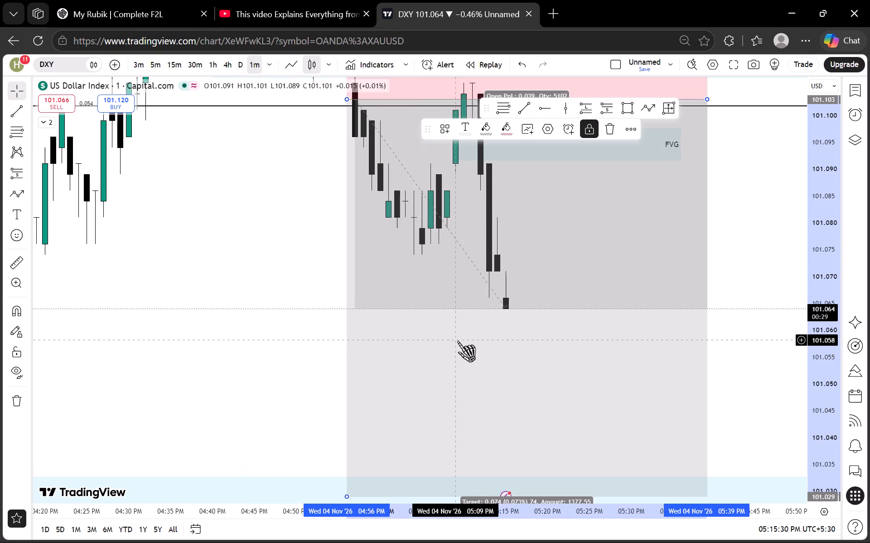
{"action": "left_click_drag", "start_coordinate": [525, 337], "coordinate": [476, 325]}
{"action": "scroll", "coordinate": [834, 241], "scroll_direction": "down", "scroll_amount": 9}
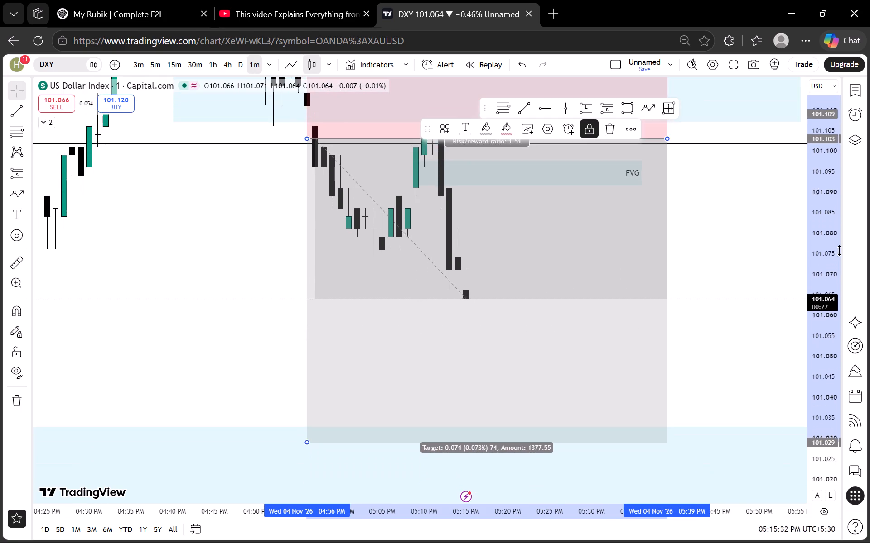
{"action": "scroll", "coordinate": [840, 251], "scroll_direction": "down", "scroll_amount": 13}
{"action": "left_click_drag", "start_coordinate": [362, 281], "coordinate": [294, 292]}
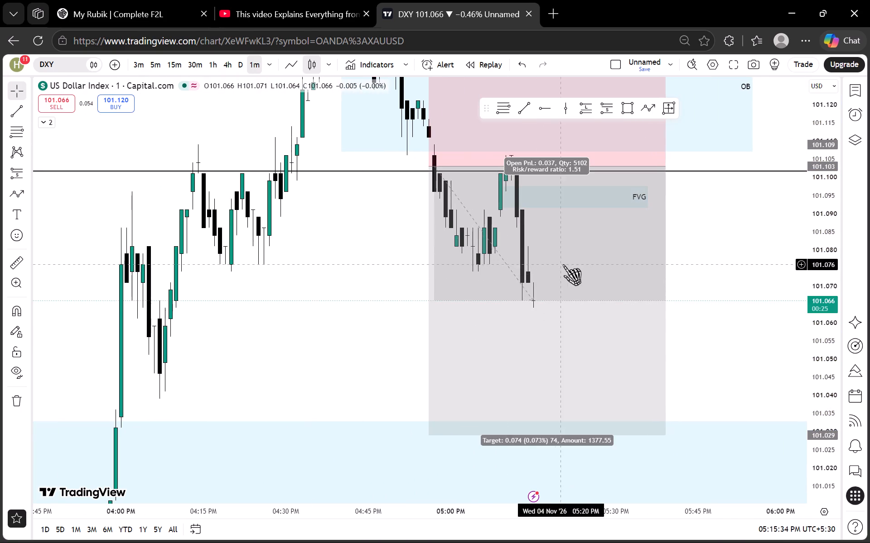
{"action": "left_click_drag", "start_coordinate": [563, 264], "coordinate": [480, 282]}
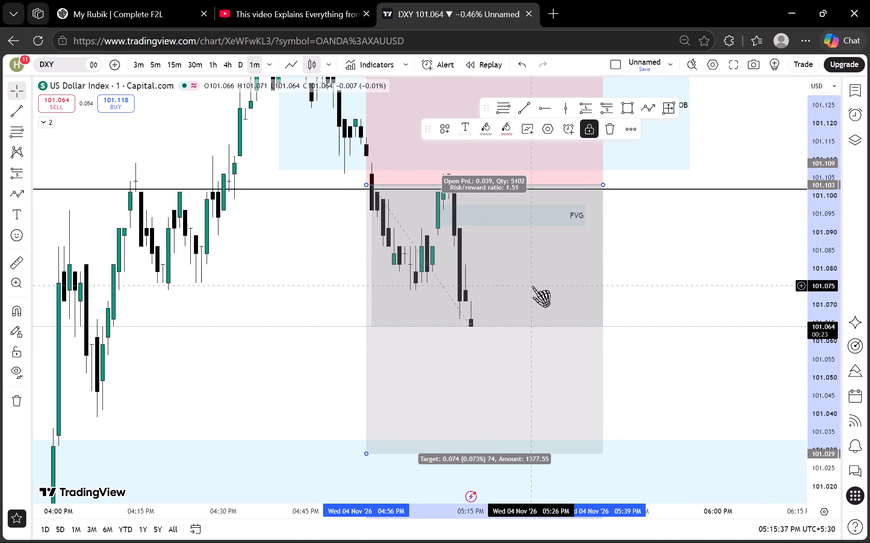
{"action": "left_click_drag", "start_coordinate": [525, 289], "coordinate": [529, 265]}
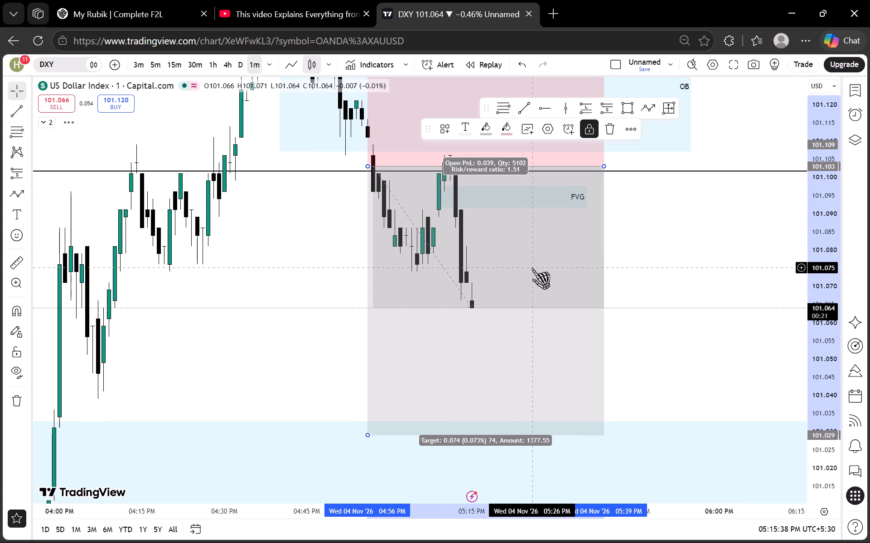
{"action": "left_click_drag", "start_coordinate": [514, 278], "coordinate": [538, 269]}
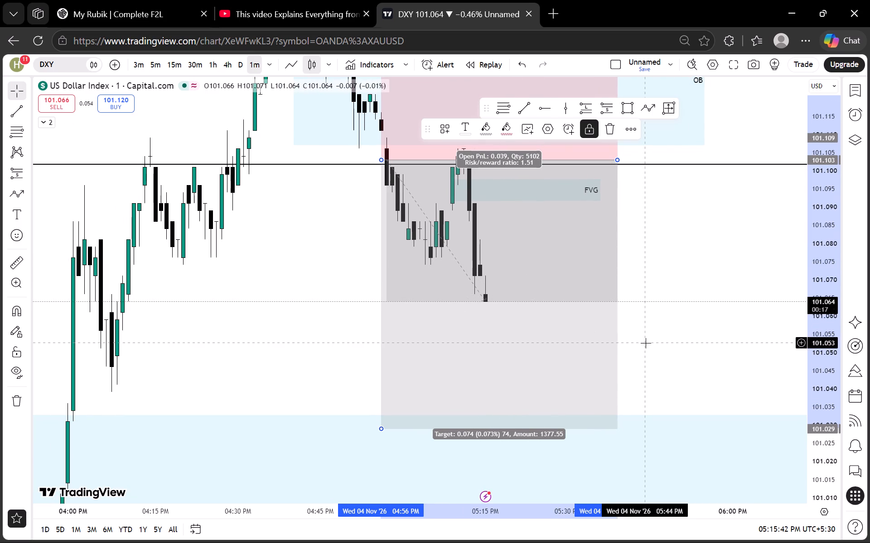
{"action": "scroll", "coordinate": [829, 326], "scroll_direction": "up", "scroll_amount": 3}
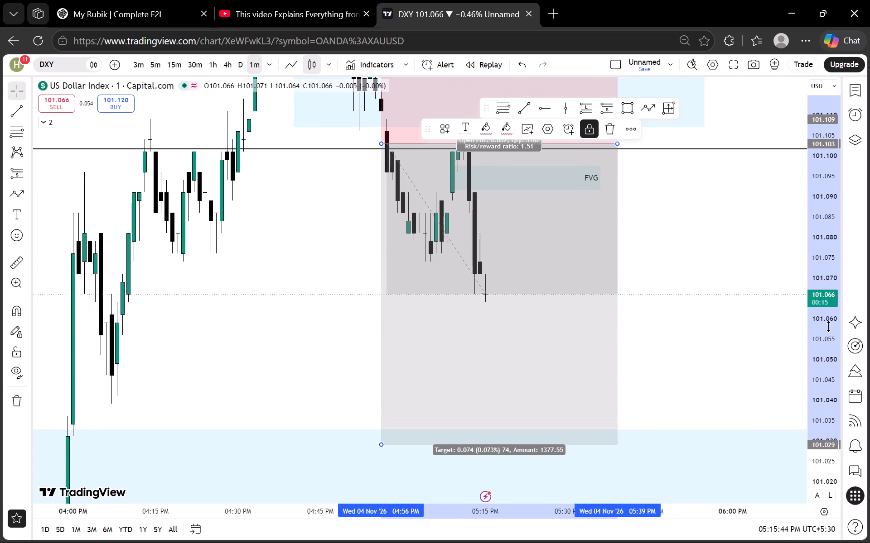
{"action": "scroll", "coordinate": [828, 329], "scroll_direction": "up", "scroll_amount": 2}
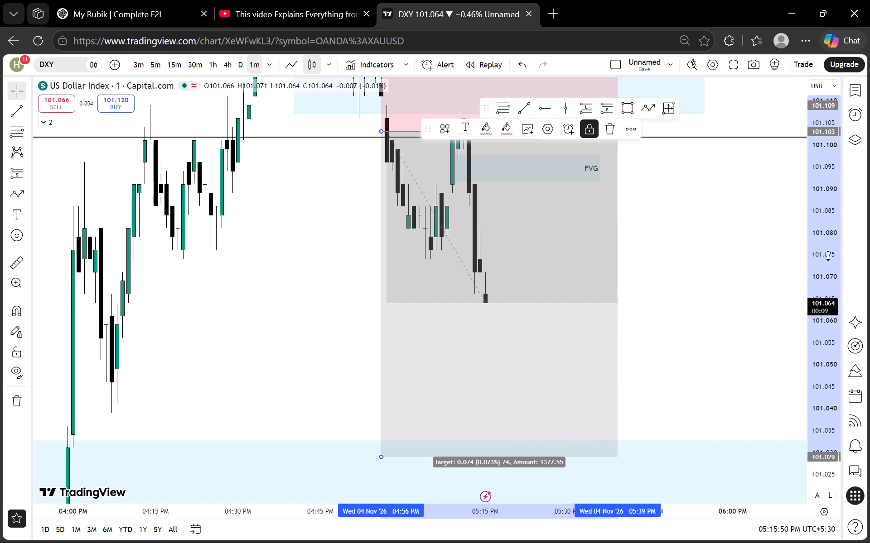
Examine the latest 1-minute DXY drop against the lower zone and the price structure since 04:00 PM.
{"action": "scroll", "coordinate": [827, 255], "scroll_direction": "down", "scroll_amount": 3}
{"action": "scroll", "coordinate": [819, 258], "scroll_direction": "up", "scroll_amount": 7}
{"action": "left_click_drag", "start_coordinate": [467, 325], "coordinate": [540, 293]}
{"action": "left_click_drag", "start_coordinate": [507, 314], "coordinate": [582, 296]}
{"action": "scroll", "coordinate": [839, 295], "scroll_direction": "down", "scroll_amount": 13}
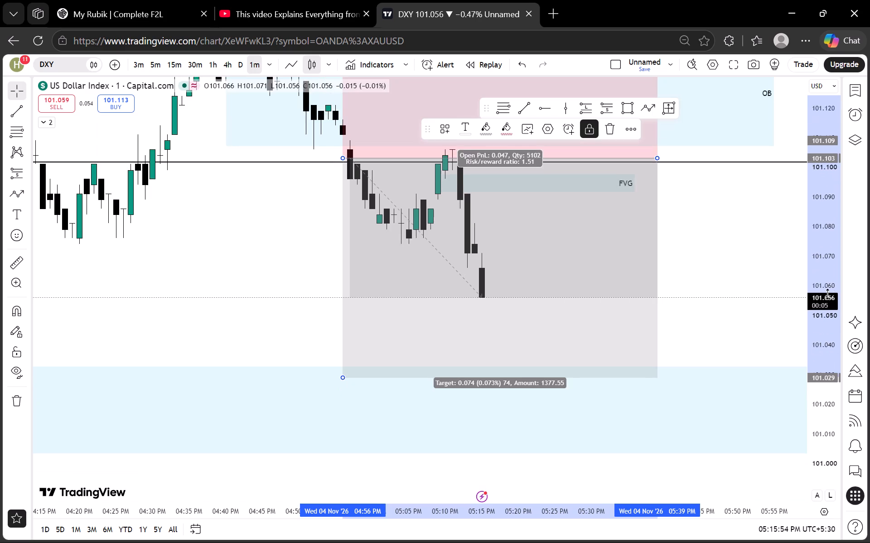
{"action": "scroll", "coordinate": [828, 294], "scroll_direction": "down", "scroll_amount": 5}
{"action": "left_click_drag", "start_coordinate": [374, 264], "coordinate": [306, 264]}
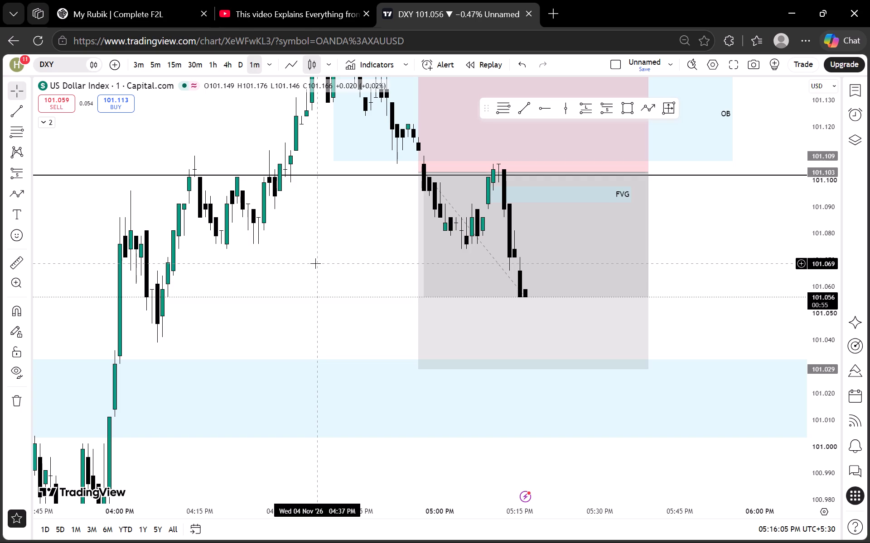
{"action": "scroll", "coordinate": [814, 300], "scroll_direction": "down", "scroll_amount": 1}
{"action": "scroll", "coordinate": [814, 300], "scroll_direction": "up", "scroll_amount": 3}
{"action": "scroll", "coordinate": [602, 278], "scroll_direction": "down", "scroll_amount": 4}
{"action": "left_click_drag", "start_coordinate": [469, 267], "coordinate": [387, 297]}
{"action": "scroll", "coordinate": [384, 297], "scroll_direction": "up", "scroll_amount": 3}
{"action": "left_click_drag", "start_coordinate": [294, 292], "coordinate": [334, 283]}
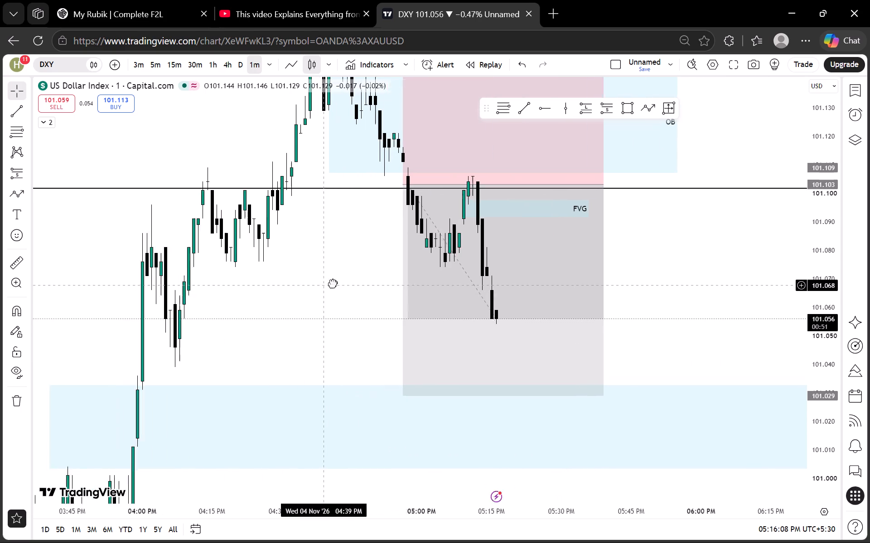
{"action": "scroll", "coordinate": [333, 283], "scroll_direction": "up", "scroll_amount": 1}
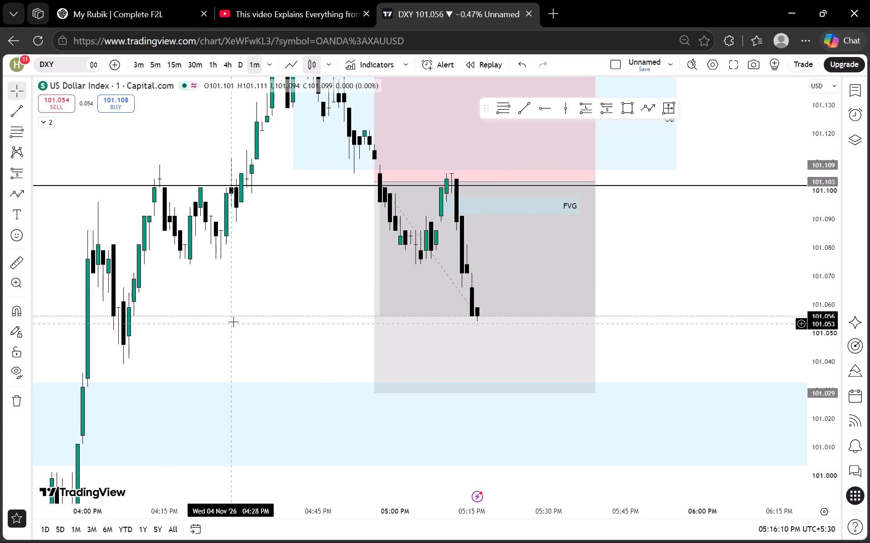
{"action": "left_click_drag", "start_coordinate": [196, 343], "coordinate": [242, 319]}
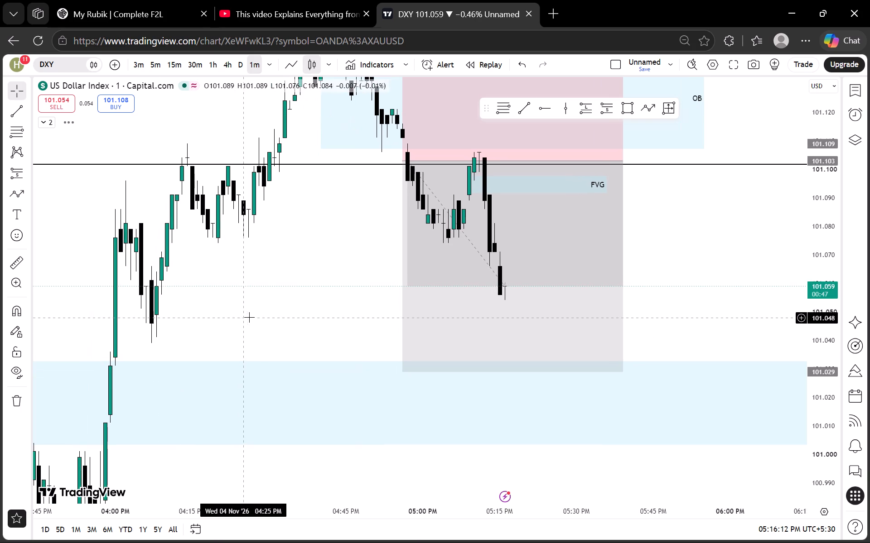
Draw a rectangle over the new gap below the FVG, about 101.071 to 101.066, from 05:11 PM to 05:39 PM.
{"action": "scroll", "coordinate": [271, 304], "scroll_direction": "up", "scroll_amount": 2}
{"action": "left_click", "coordinate": [630, 106]}
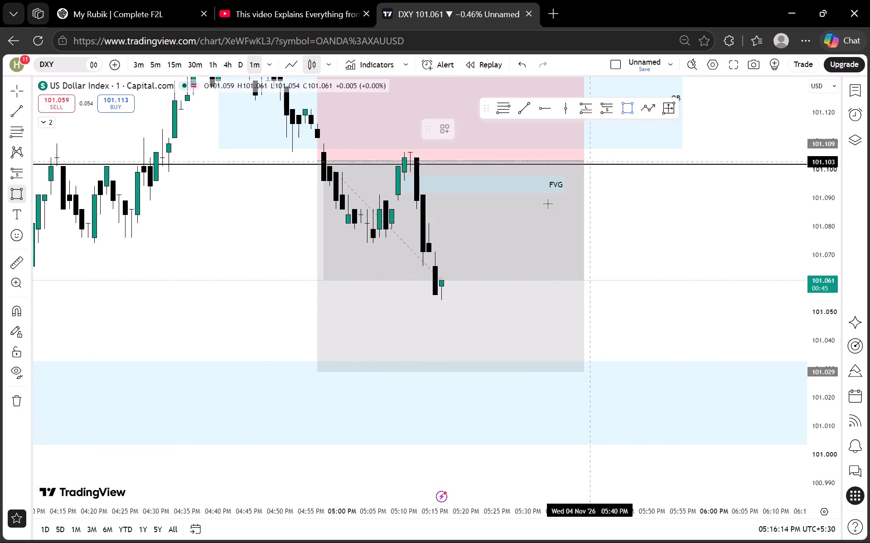
{"action": "left_click", "coordinate": [411, 252]}
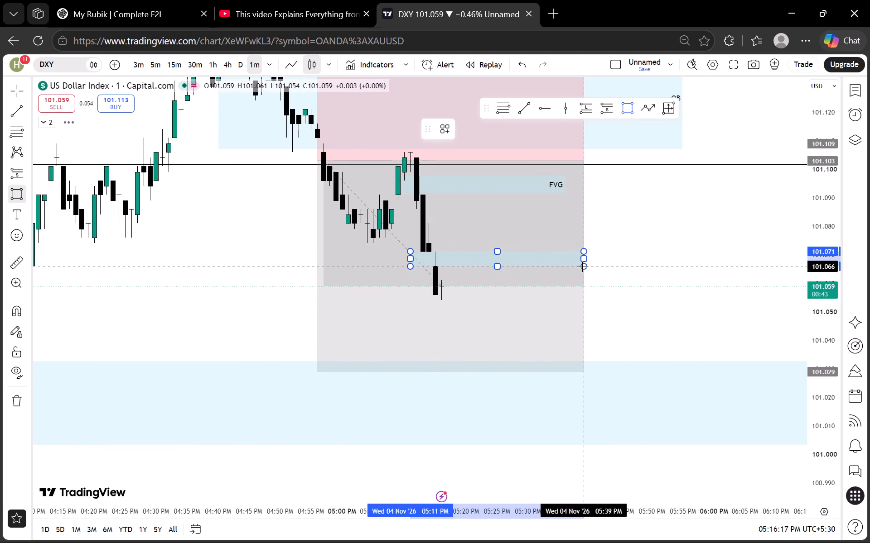
{"action": "left_click", "coordinate": [582, 266]}
{"action": "left_click", "coordinate": [581, 250]}
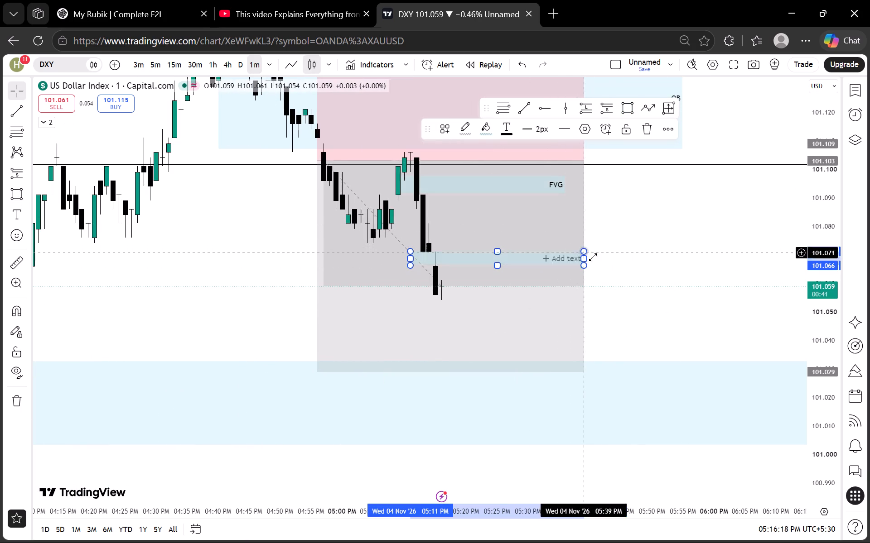
{"action": "left_click", "coordinate": [612, 260]}
Apply the saved FVG drawing template to the new rectangle at the 101.071 to 101.066 gap.
{"action": "scroll", "coordinate": [635, 313], "scroll_direction": "down", "scroll_amount": 3}
{"action": "left_click_drag", "start_coordinate": [677, 301], "coordinate": [637, 295]}
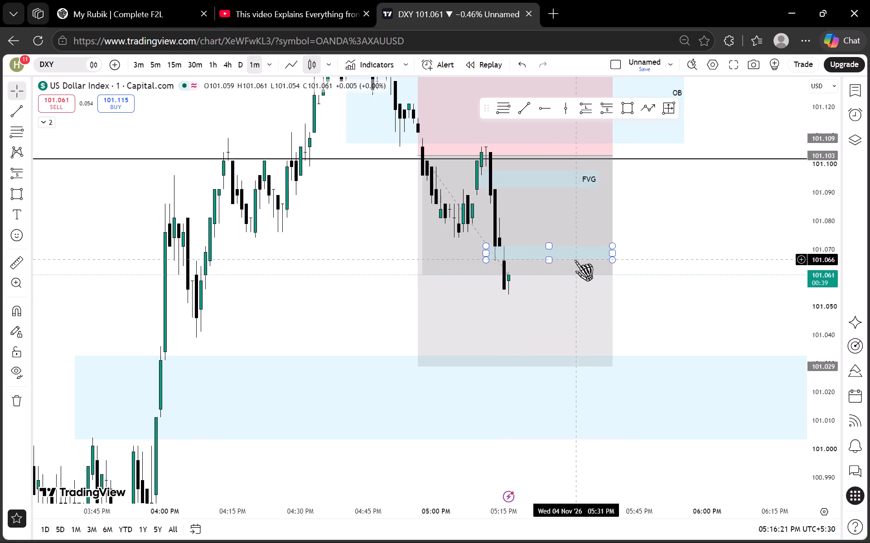
{"action": "left_click", "coordinate": [575, 258]}
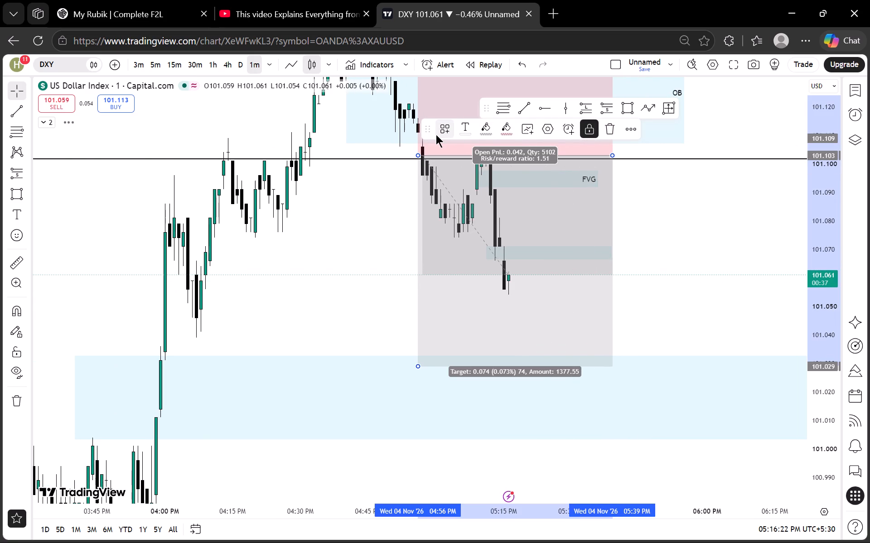
{"action": "left_click", "coordinate": [436, 134]}
{"action": "left_click", "coordinate": [685, 211]}
{"action": "left_click", "coordinate": [593, 248]}
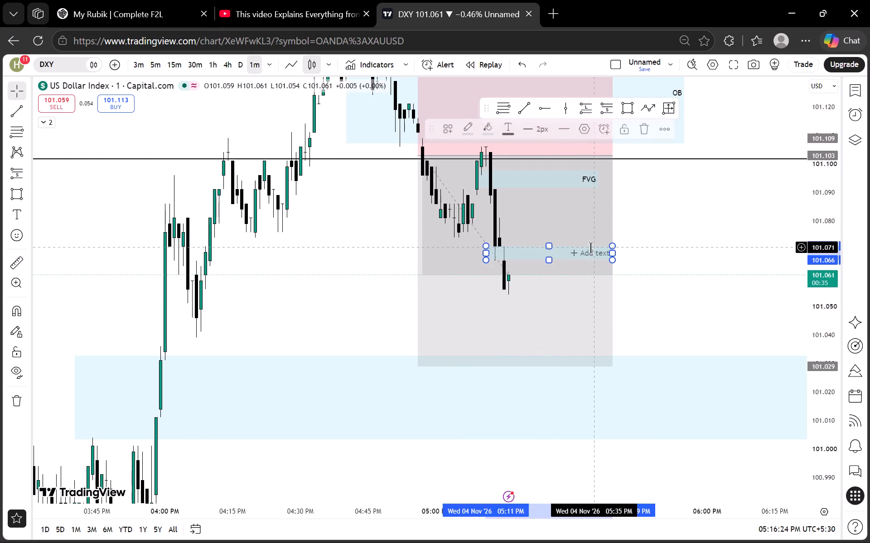
{"action": "left_click", "coordinate": [447, 129]}
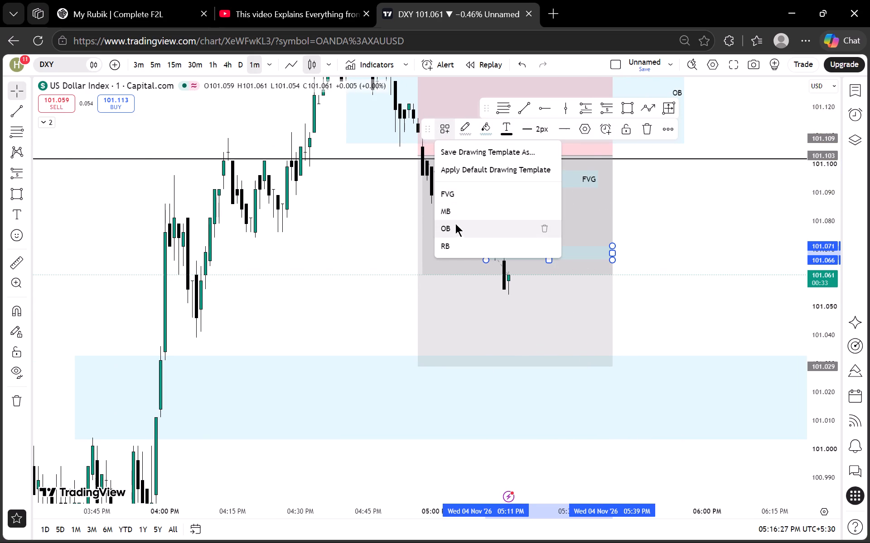
{"action": "left_click", "coordinate": [448, 199]}
{"action": "left_click", "coordinate": [696, 238]}
{"action": "scroll", "coordinate": [839, 300], "scroll_direction": "up", "scroll_amount": 6}
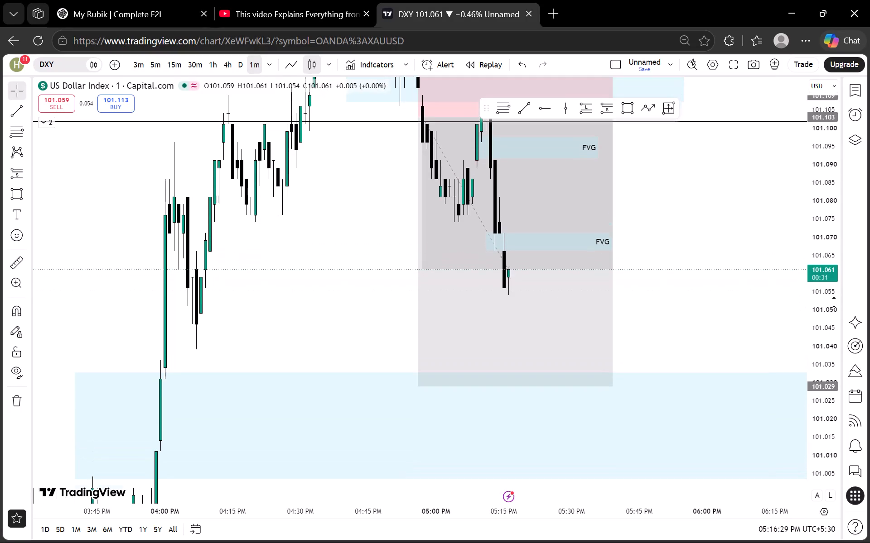
Examine the 1-minute DXY price action around the 101.071 to 101.066 gap zone and the short position's target.
{"action": "scroll", "coordinate": [833, 302], "scroll_direction": "up", "scroll_amount": 6}
{"action": "left_click_drag", "start_coordinate": [705, 243], "coordinate": [703, 279]}
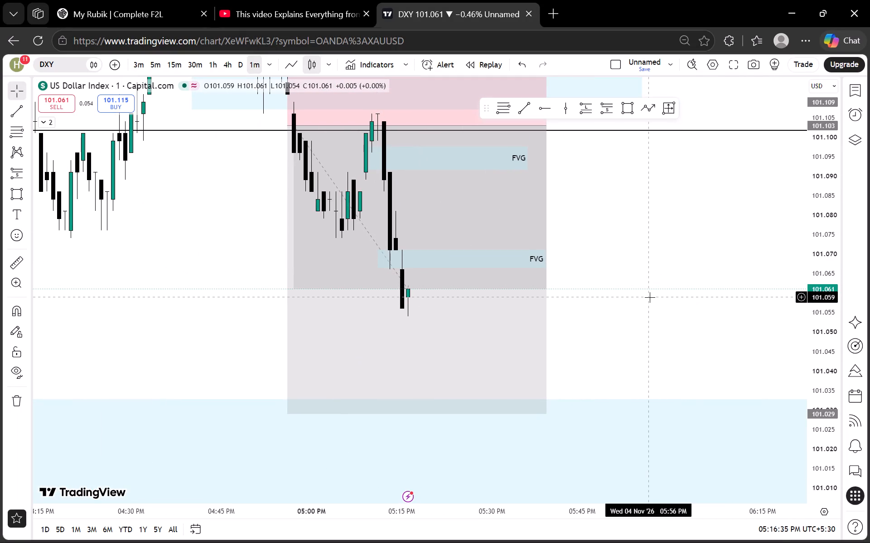
{"action": "scroll", "coordinate": [816, 285], "scroll_direction": "down", "scroll_amount": 15}
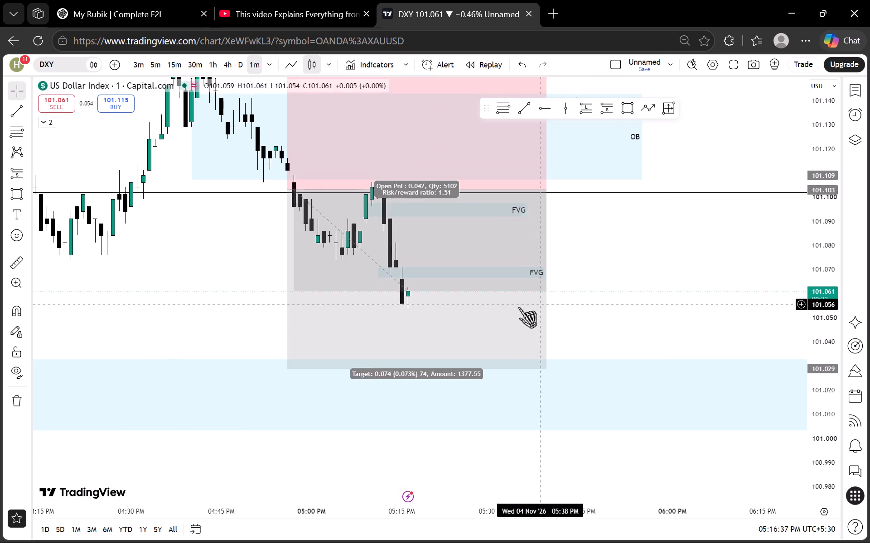
{"action": "scroll", "coordinate": [518, 307], "scroll_direction": "down", "scroll_amount": 3}
{"action": "scroll", "coordinate": [822, 257], "scroll_direction": "up", "scroll_amount": 9}
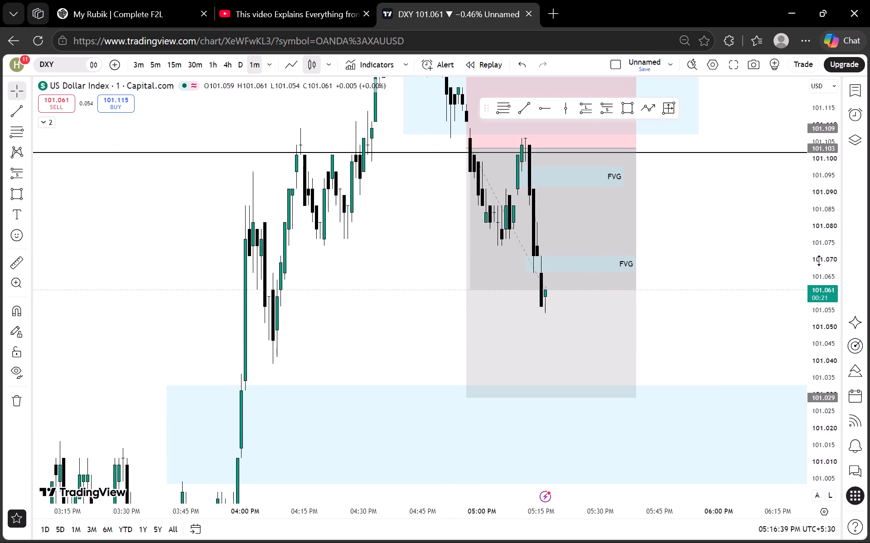
{"action": "scroll", "coordinate": [819, 261], "scroll_direction": "up", "scroll_amount": 10}
{"action": "left_click_drag", "start_coordinate": [646, 236], "coordinate": [657, 281]}
{"action": "scroll", "coordinate": [660, 282], "scroll_direction": "up", "scroll_amount": 3}
{"action": "left_click_drag", "start_coordinate": [648, 286], "coordinate": [687, 291]}
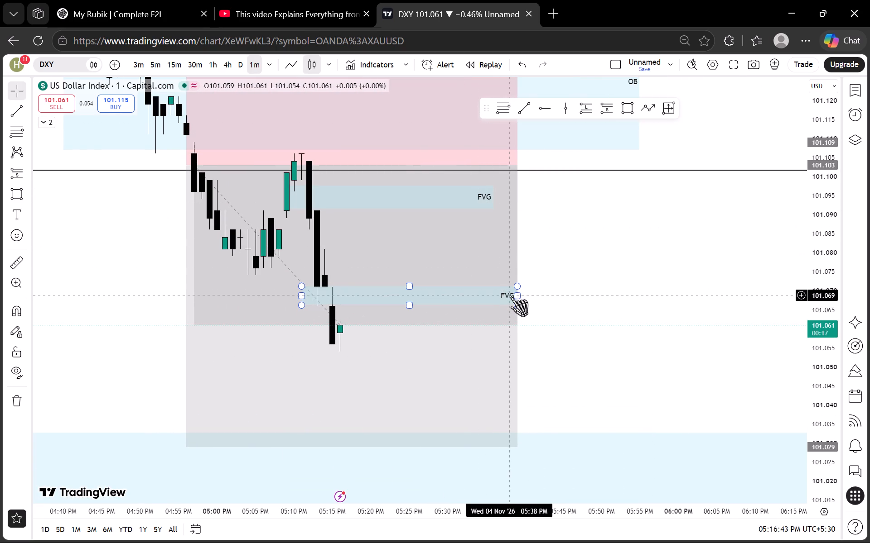
Draw a scratch rectangle in the empty chart area, about 101.086 to 101.078, from 05:48 PM to 05:57 PM.
{"action": "left_click", "coordinate": [631, 107]}
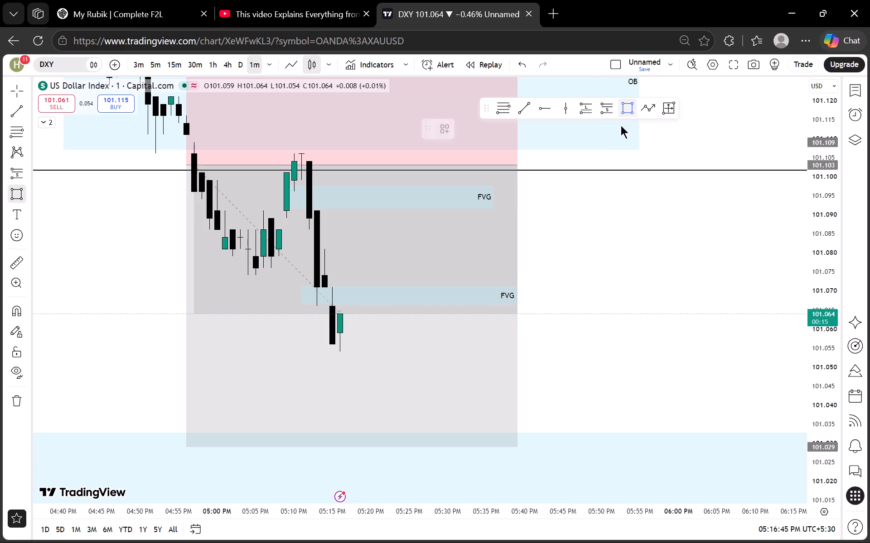
{"action": "left_click", "coordinate": [586, 229]}
{"action": "left_click", "coordinate": [658, 260]}
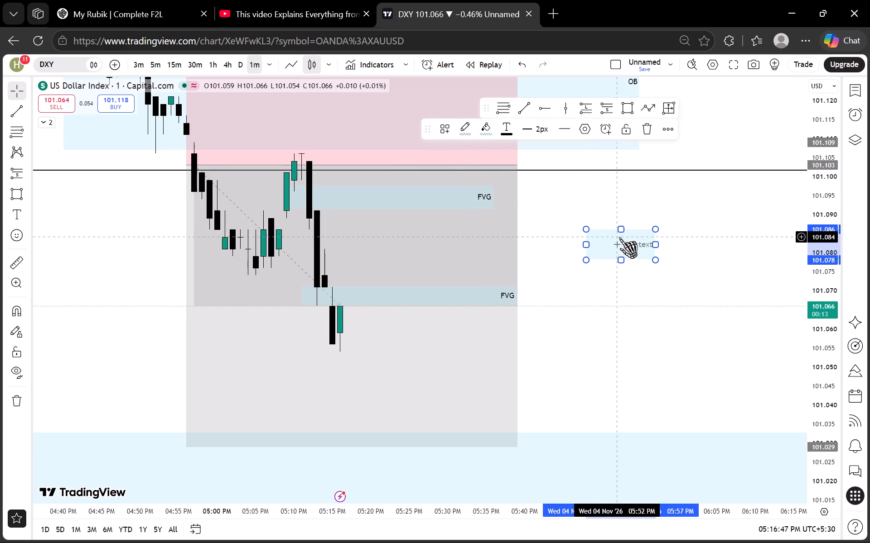
Enter the label text "GAP IMB" in the scratch rectangle's text settings.
{"action": "triple_click", "coordinate": [633, 231]}
{"action": "left_click", "coordinate": [634, 244]}
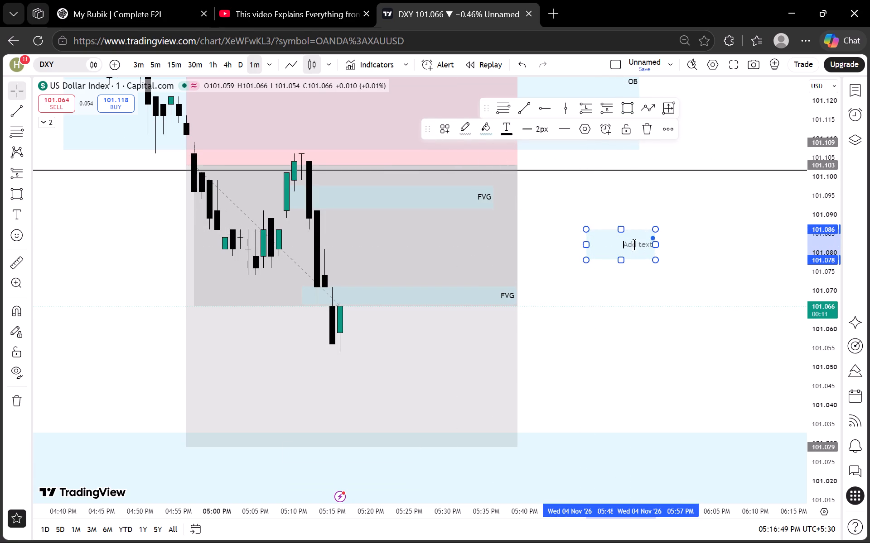
{"action": "left_click", "coordinate": [635, 259]}
{"action": "double_click", "coordinate": [635, 246]}
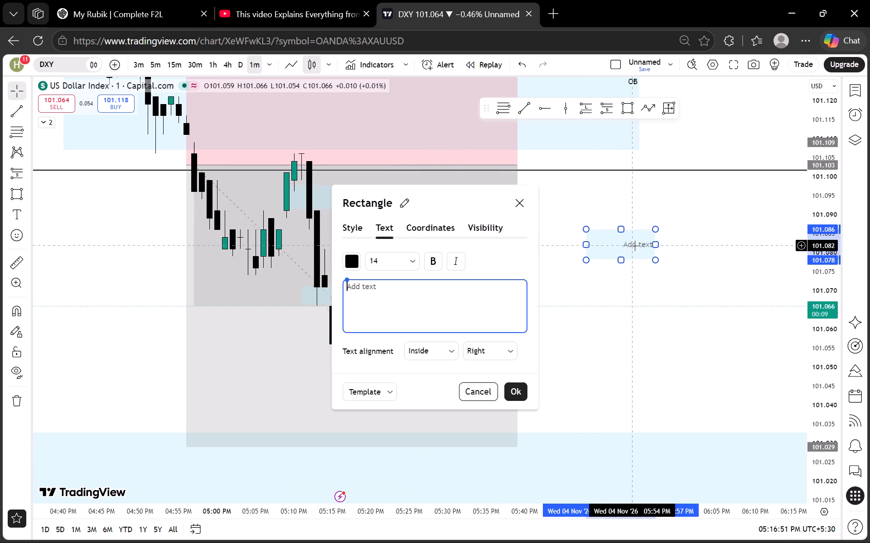
{"action": "left_click", "coordinate": [380, 292]}
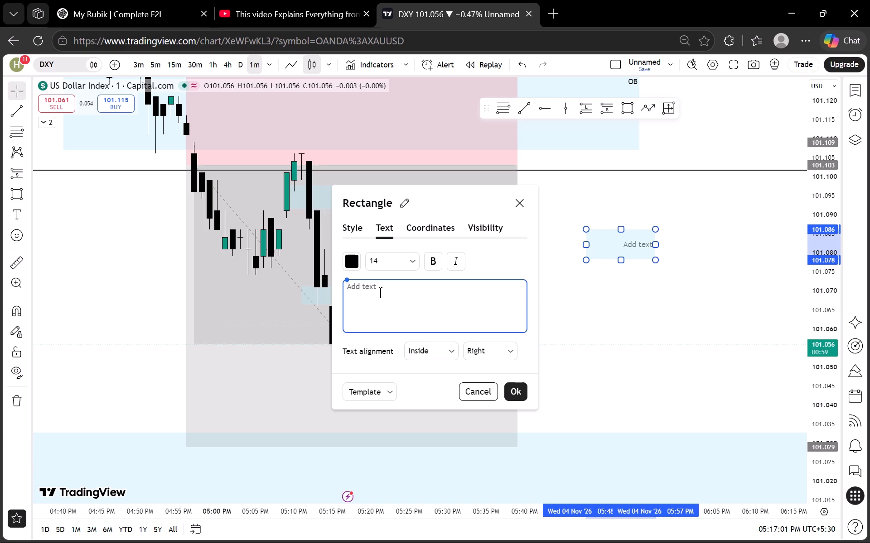
{"action": "type", "text": "GAP"}
{"action": "key", "text": "space"}
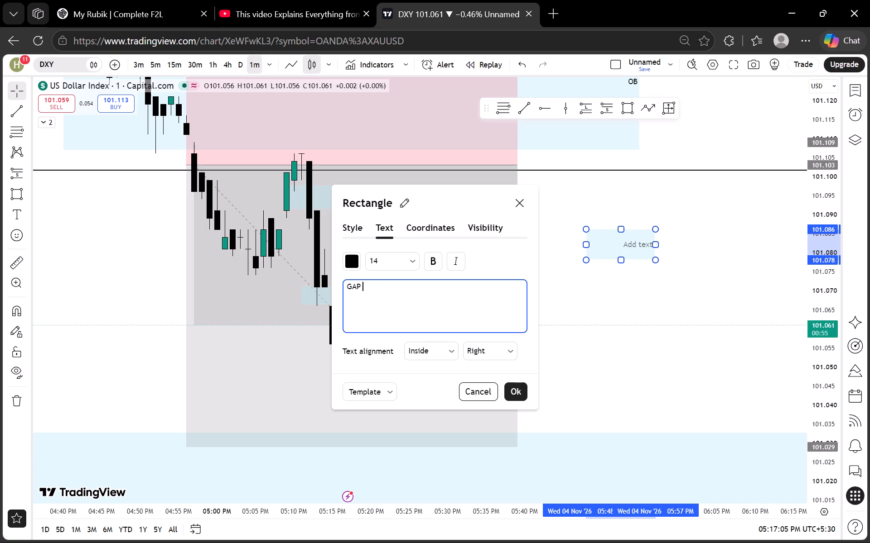
{"action": "type", "text": "IMB"}
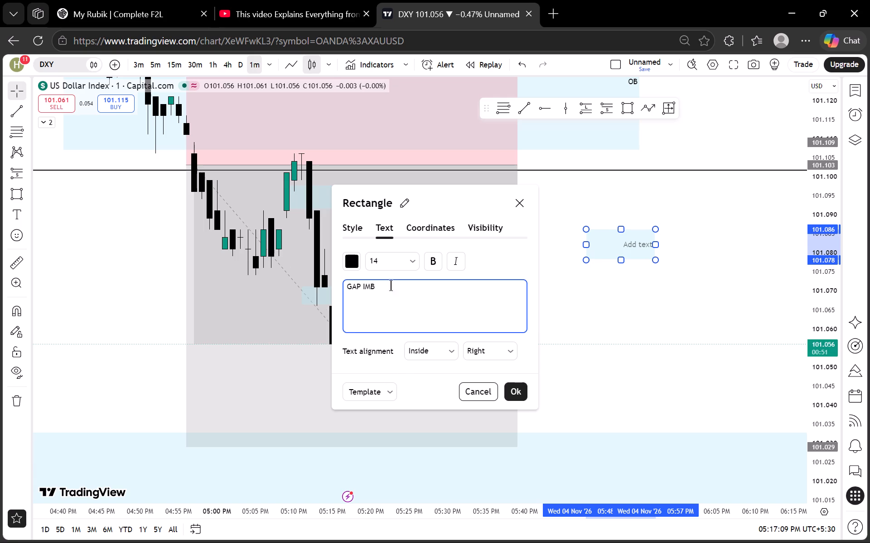
Save the rectangle's settings as a new drawing template, reusing the label text "GAP IMB" as its name.
{"action": "left_click_drag", "start_coordinate": [387, 285], "coordinate": [324, 295]}
{"action": "left_click_drag", "start_coordinate": [391, 293], "coordinate": [329, 293]}
{"action": "left_click_drag", "start_coordinate": [391, 287], "coordinate": [345, 291]}
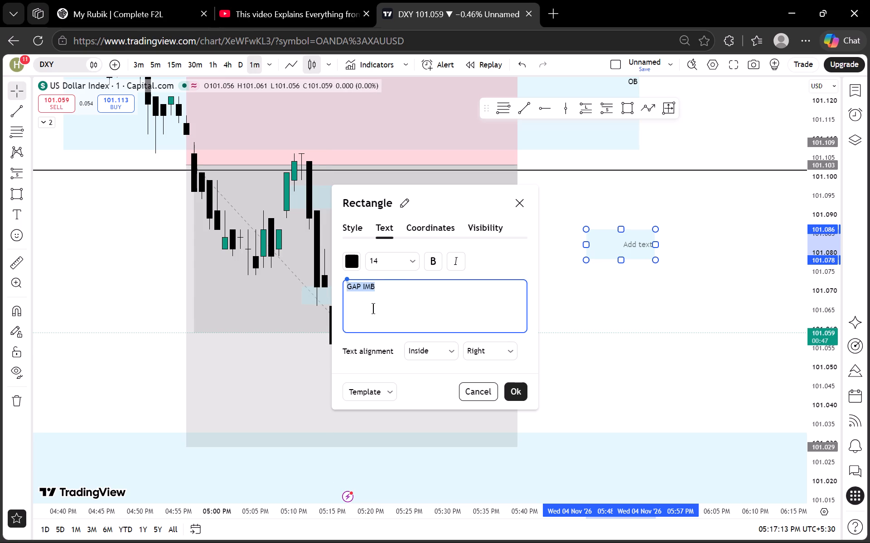
{"action": "key", "text": "ctrl+c"}
{"action": "left_click", "coordinate": [381, 391]}
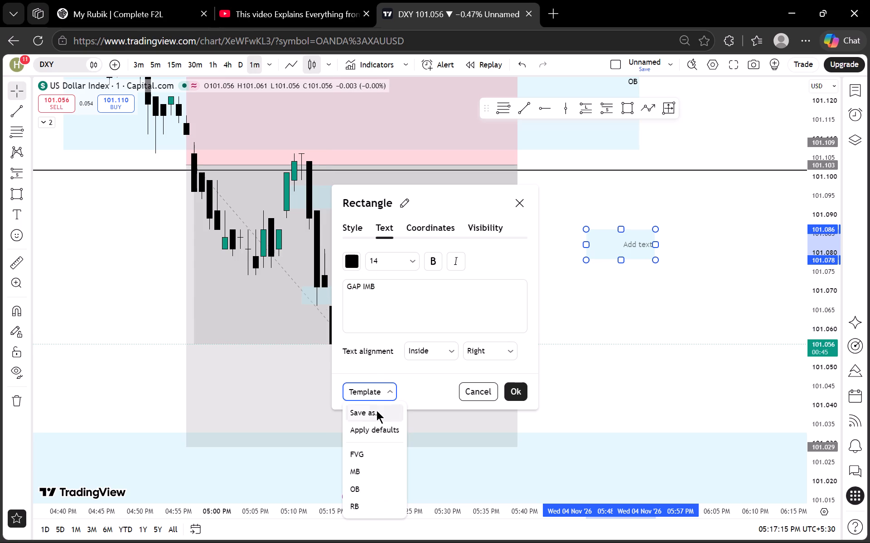
{"action": "left_click", "coordinate": [377, 410]}
{"action": "key", "text": "ctrl+v"}
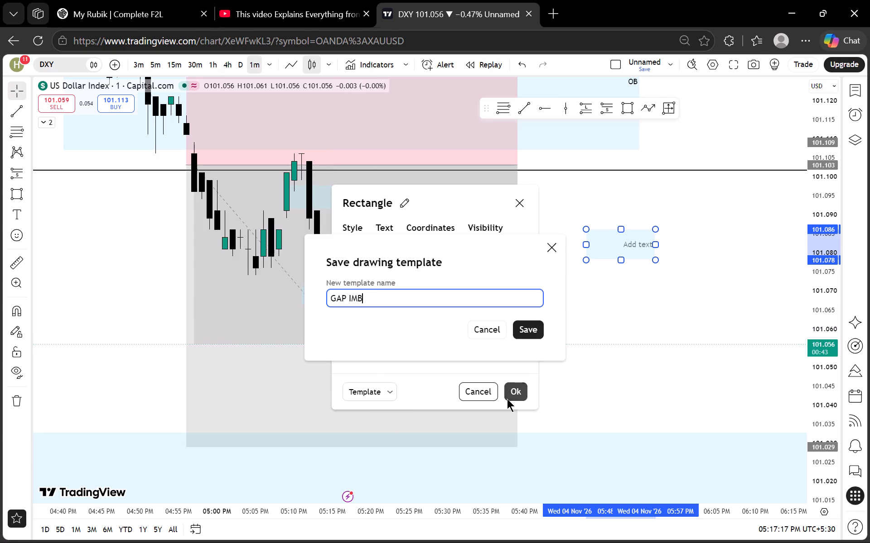
{"action": "left_click", "coordinate": [528, 325]}
{"action": "left_click", "coordinate": [512, 387]}
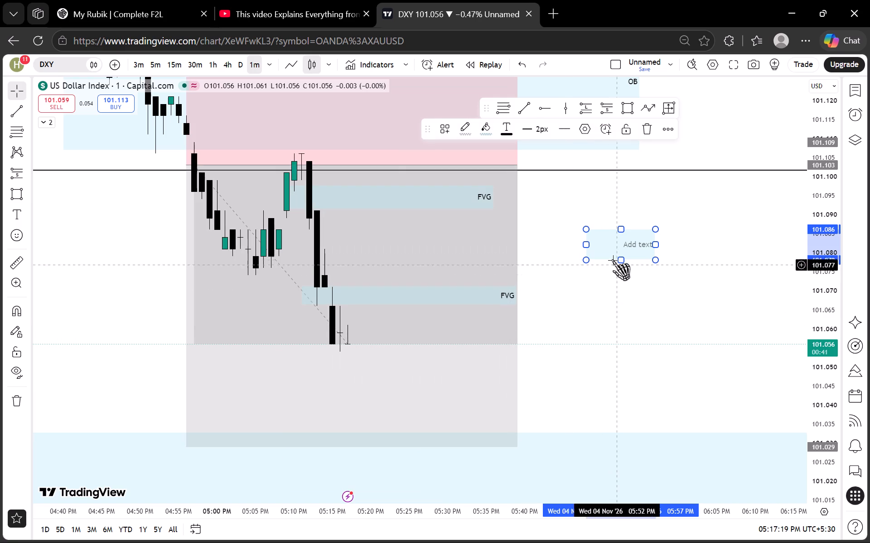
Delete the scratch rectangle from the empty chart area.
{"action": "left_click", "coordinate": [619, 261]}
{"action": "left_click", "coordinate": [641, 129]}
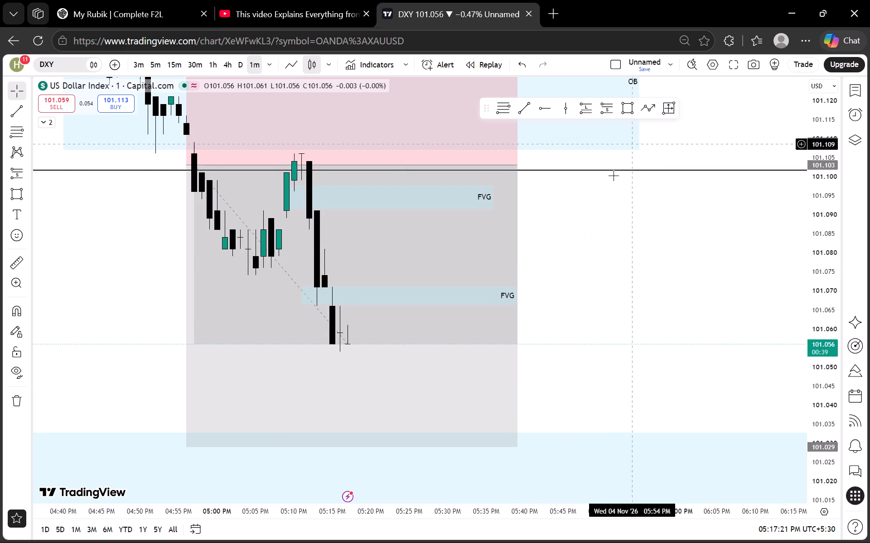
Apply the GAP IMB drawing template to the lower FVG rectangle at 101.071 to 101.066.
{"action": "left_click", "coordinate": [488, 286]}
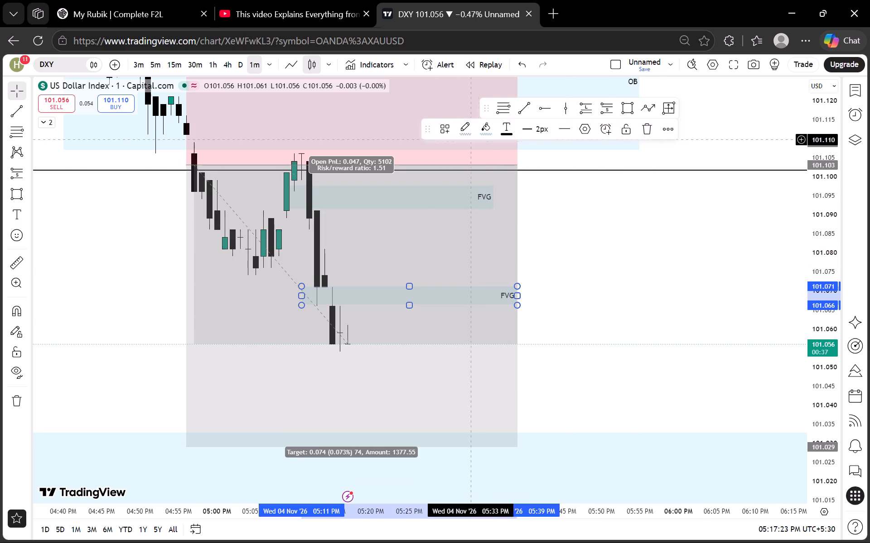
{"action": "left_click", "coordinate": [441, 127]}
{"action": "left_click", "coordinate": [468, 208]}
{"action": "left_click", "coordinate": [600, 284]}
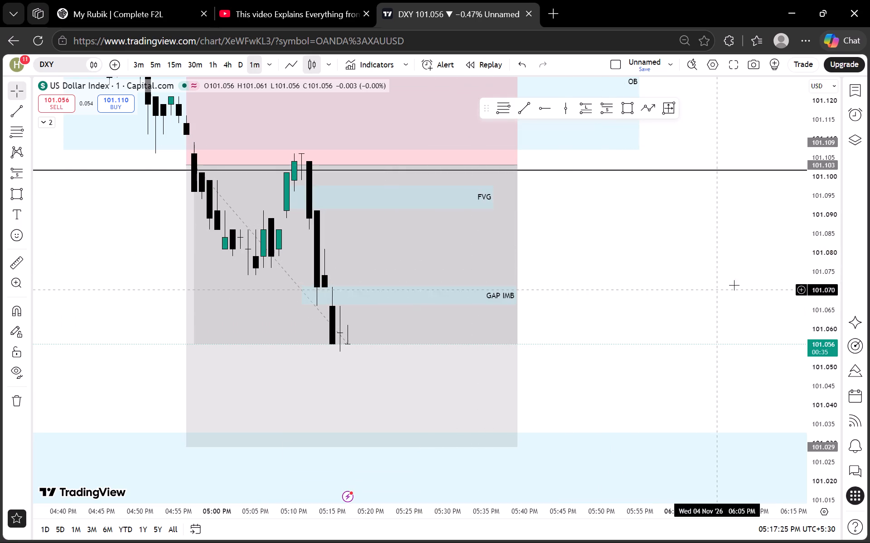
Examine the 1-minute DXY decline below the GAP IMB zone against the short target, the lower zone and earlier structure.
{"action": "scroll", "coordinate": [793, 255], "scroll_direction": "down", "scroll_amount": 6}
{"action": "scroll", "coordinate": [759, 272], "scroll_direction": "up", "scroll_amount": 4}
{"action": "scroll", "coordinate": [808, 263], "scroll_direction": "down", "scroll_amount": 4}
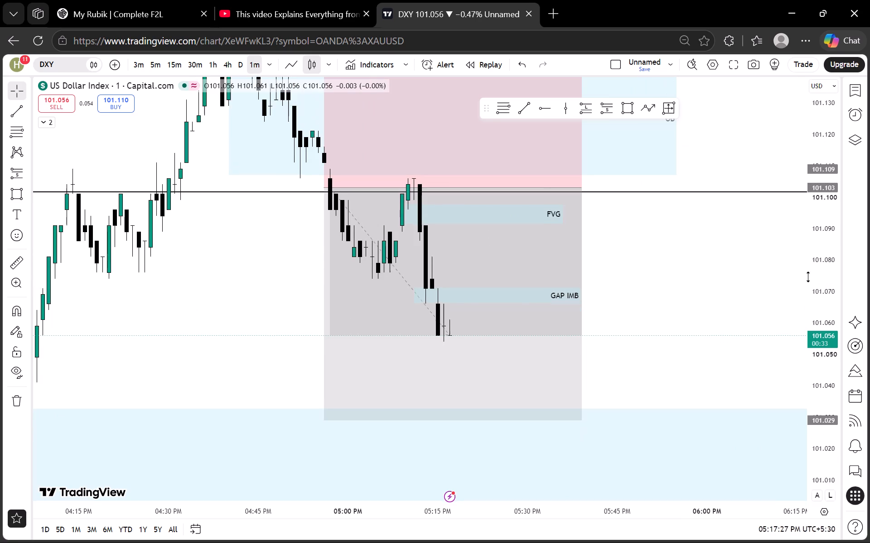
{"action": "scroll", "coordinate": [808, 277], "scroll_direction": "down", "scroll_amount": 9}
{"action": "left_click_drag", "start_coordinate": [768, 302], "coordinate": [694, 262]}
{"action": "scroll", "coordinate": [816, 277], "scroll_direction": "down", "scroll_amount": 6}
{"action": "scroll", "coordinate": [812, 286], "scroll_direction": "up", "scroll_amount": 6}
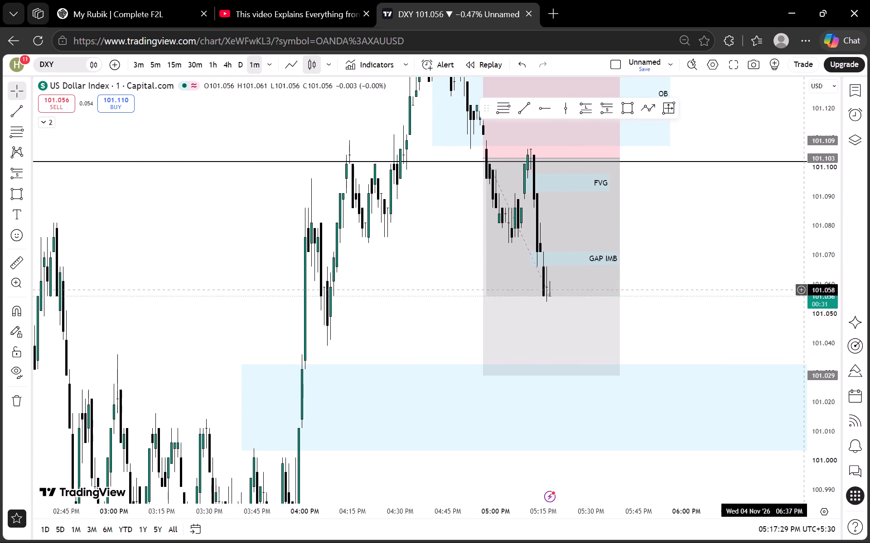
{"action": "scroll", "coordinate": [795, 293], "scroll_direction": "up", "scroll_amount": 5}
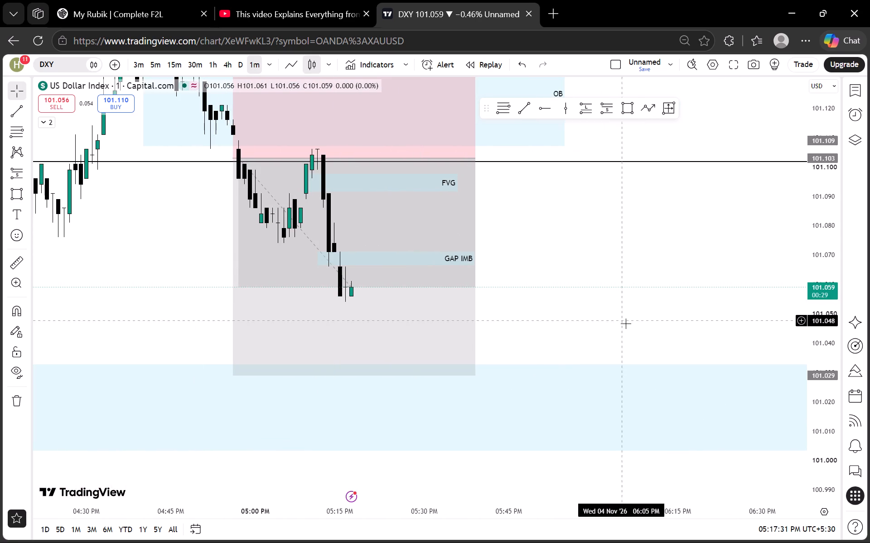
{"action": "left_click_drag", "start_coordinate": [585, 299], "coordinate": [640, 297]}
{"action": "scroll", "coordinate": [822, 260], "scroll_direction": "down", "scroll_amount": 16}
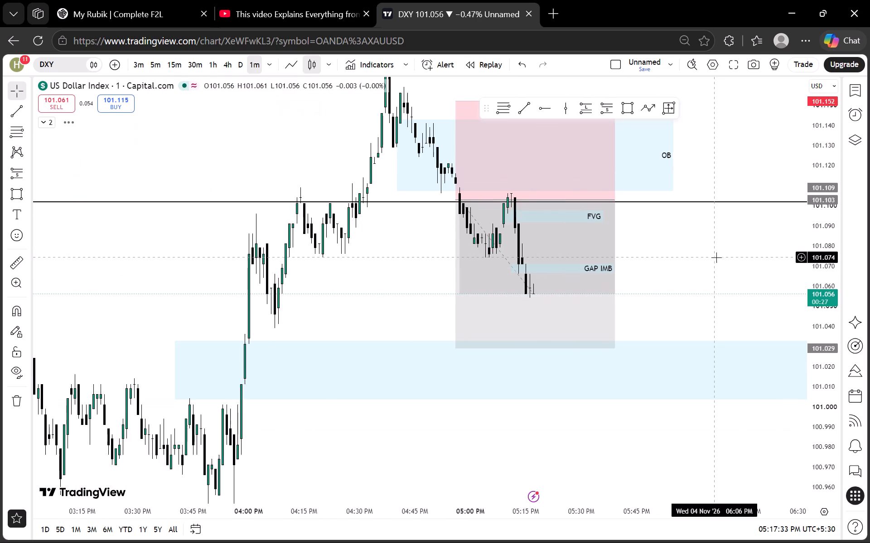
{"action": "left_click_drag", "start_coordinate": [764, 243], "coordinate": [695, 262]}
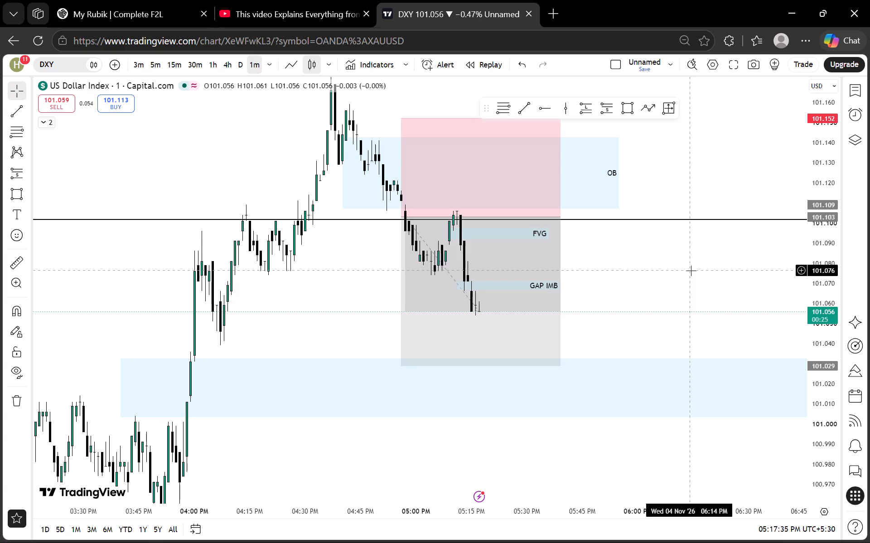
{"action": "scroll", "coordinate": [827, 287], "scroll_direction": "up", "scroll_amount": 16}
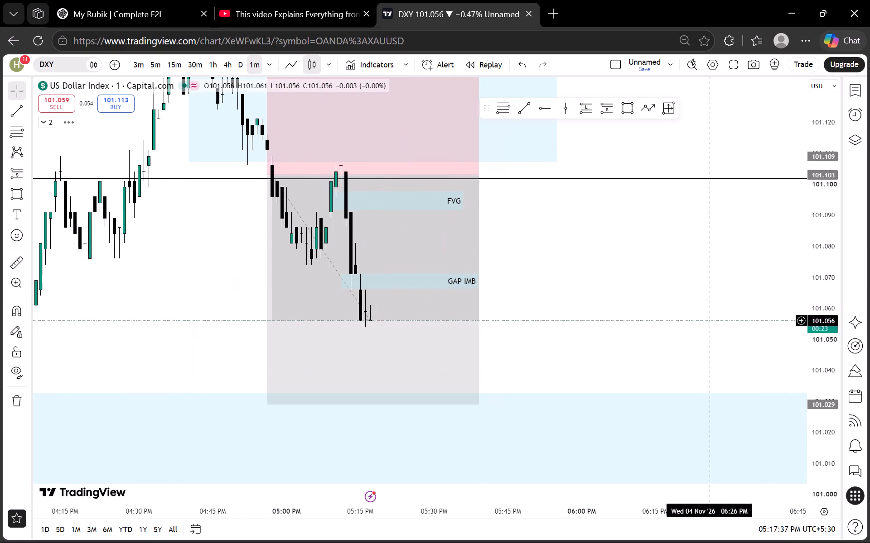
{"action": "left_click_drag", "start_coordinate": [585, 352], "coordinate": [618, 329]}
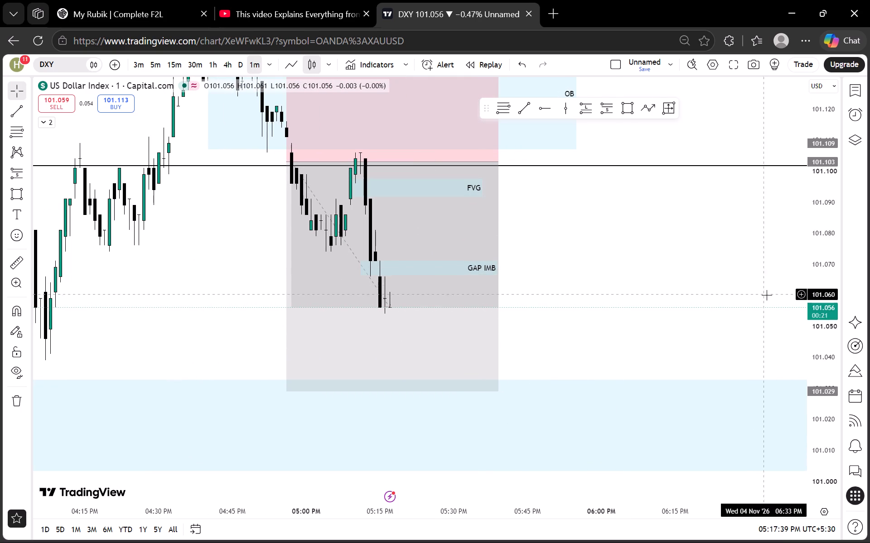
{"action": "scroll", "coordinate": [819, 303], "scroll_direction": "up", "scroll_amount": 20}
{"action": "scroll", "coordinate": [819, 303], "scroll_direction": "up", "scroll_amount": 4}
{"action": "left_click_drag", "start_coordinate": [509, 352], "coordinate": [683, 340]}
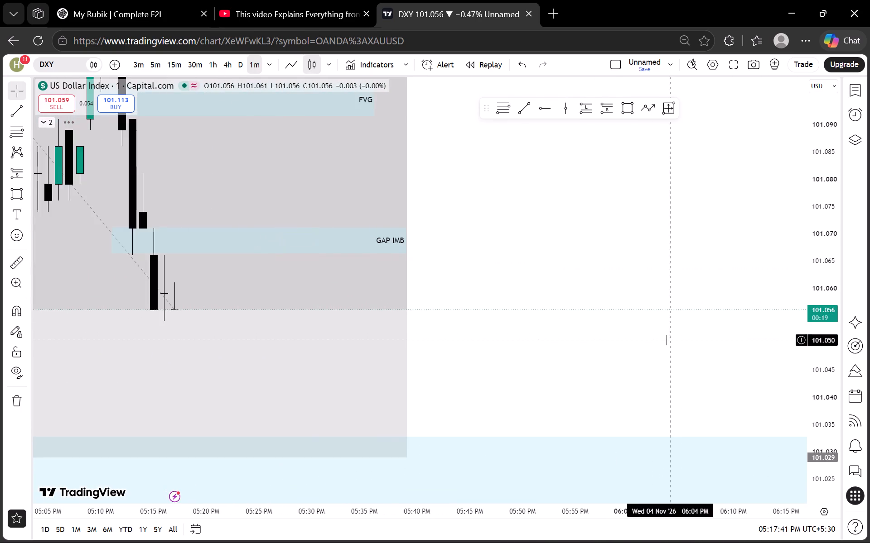
Draw a horizontal trend line at about 101.066 along the GAP IMB zone's lower edge, from 05:14 PM to 05:21 PM.
{"action": "scroll", "coordinate": [653, 336], "scroll_direction": "down", "scroll_amount": 3}
{"action": "left_click_drag", "start_coordinate": [634, 282], "coordinate": [659, 352]}
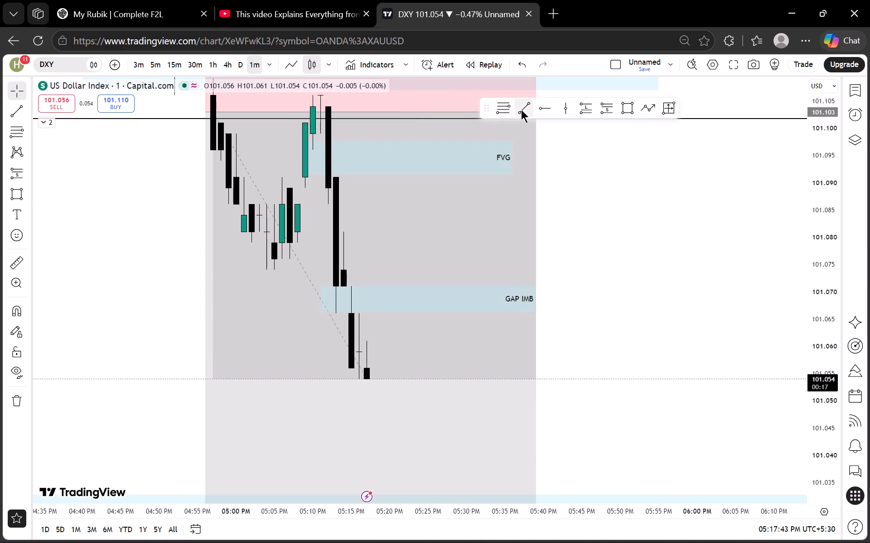
{"action": "left_click_drag", "start_coordinate": [627, 319], "coordinate": [619, 271]}
{"action": "left_click_drag", "start_coordinate": [628, 340], "coordinate": [621, 306]}
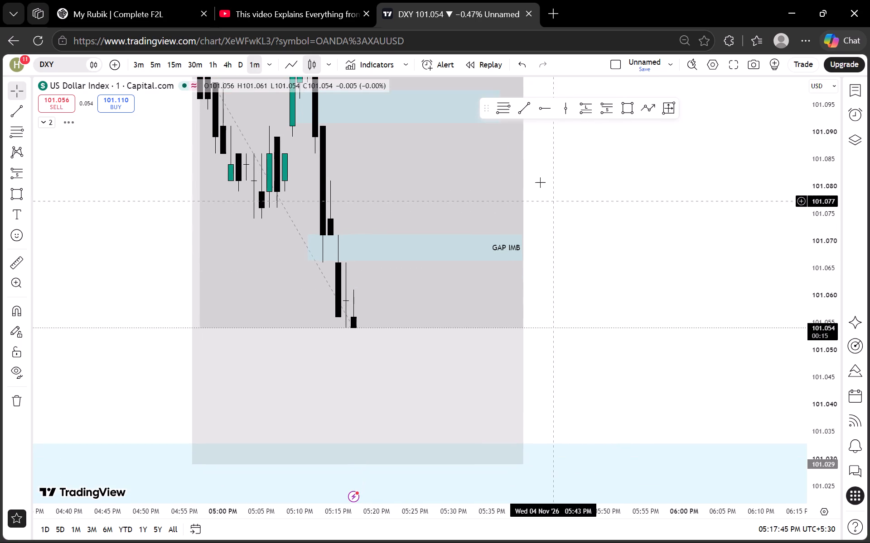
{"action": "left_click", "coordinate": [517, 109]}
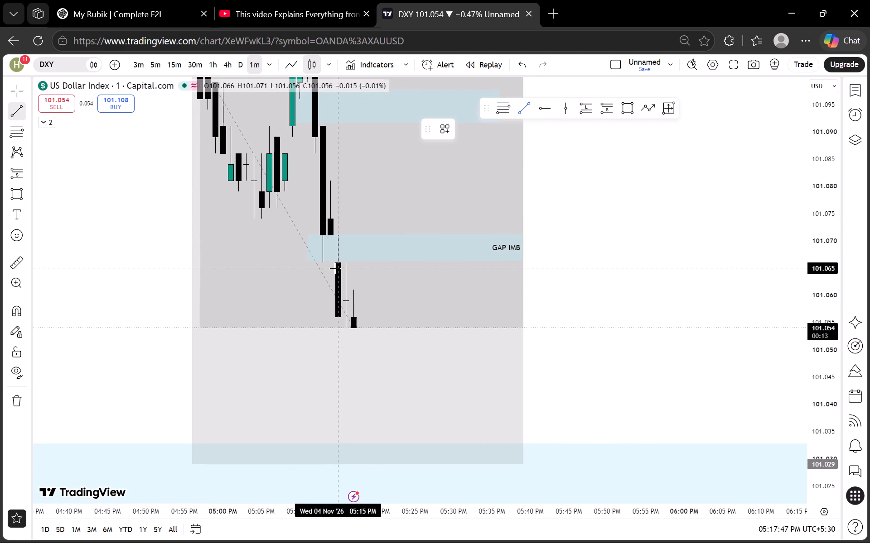
{"action": "left_click", "coordinate": [329, 262]}
{"action": "left_click", "coordinate": [384, 262]}
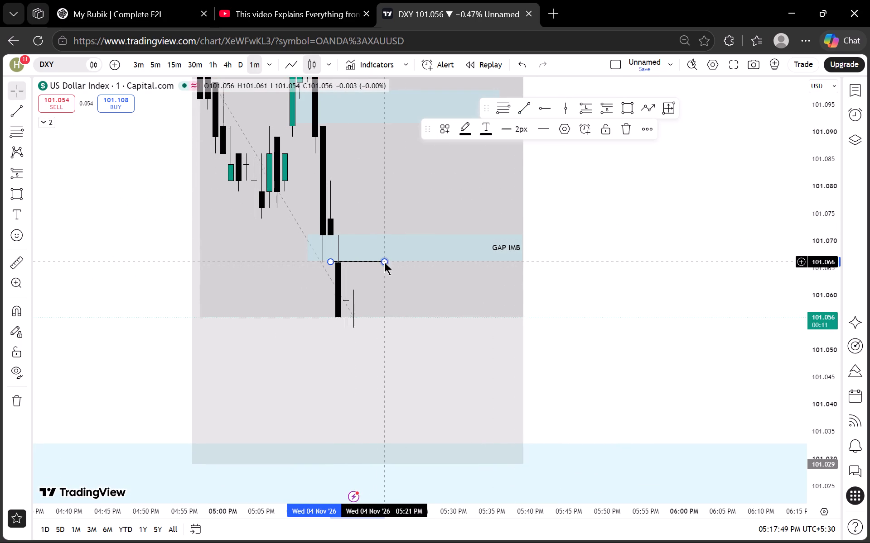
Examine the latest 1-minute DXY candles relative to the new line, the GAP IMB and FVG zones and the short position.
{"action": "left_click_drag", "start_coordinate": [628, 241], "coordinate": [627, 279]}
{"action": "scroll", "coordinate": [819, 237], "scroll_direction": "down", "scroll_amount": 8}
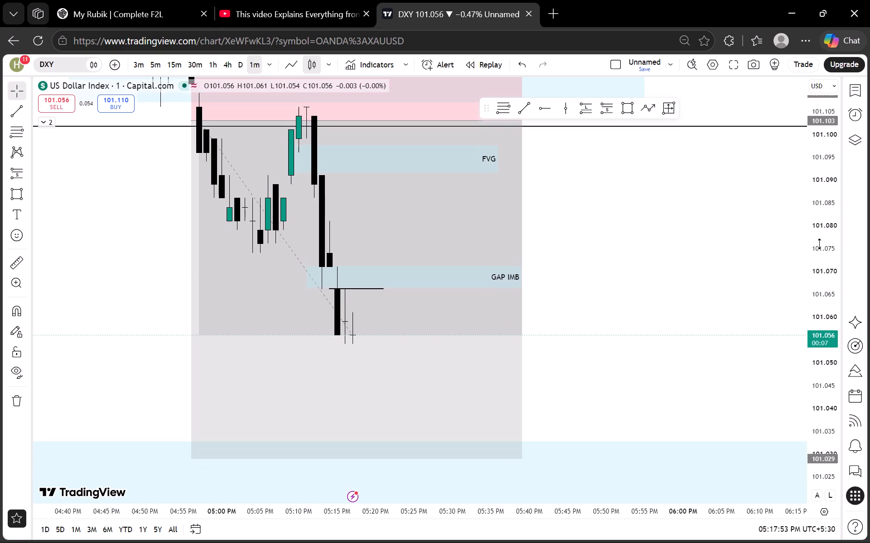
{"action": "scroll", "coordinate": [820, 244], "scroll_direction": "down", "scroll_amount": 3}
{"action": "scroll", "coordinate": [673, 214], "scroll_direction": "down", "scroll_amount": 2}
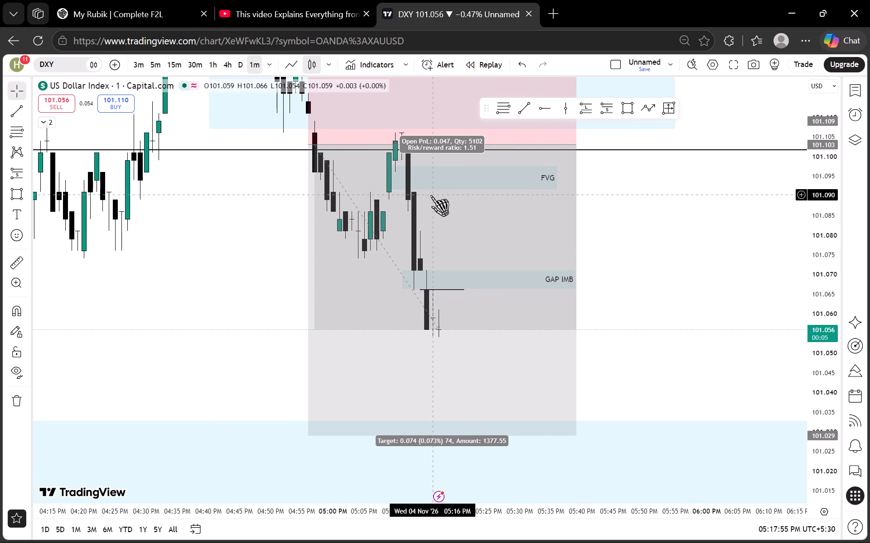
{"action": "left_click_drag", "start_coordinate": [660, 198], "coordinate": [634, 295]}
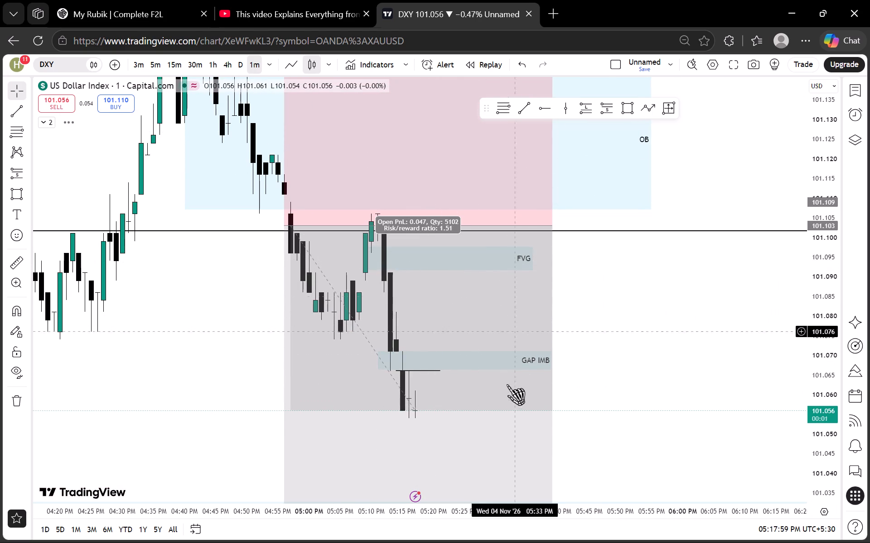
{"action": "left_click_drag", "start_coordinate": [606, 343], "coordinate": [614, 267]}
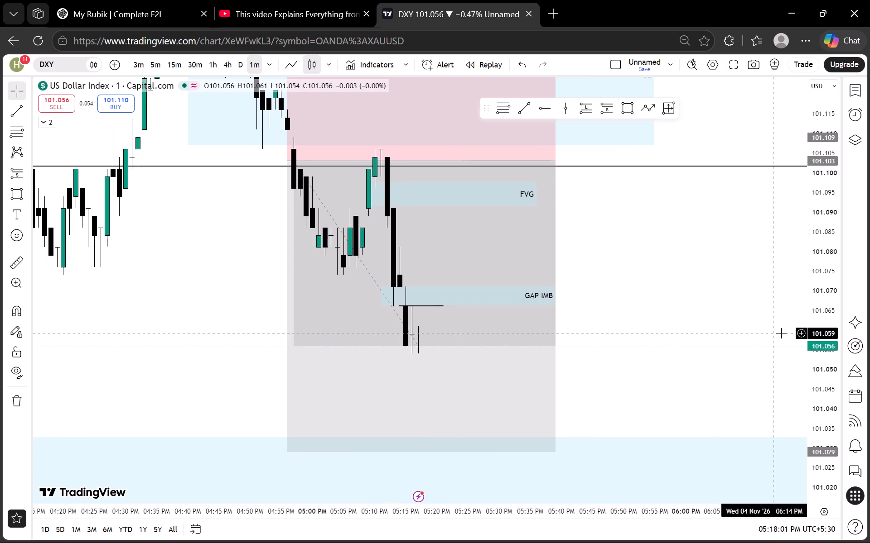
Examine the newest 1-minute DXY candles below the GAP IMB zone against the short target and earlier structure.
{"action": "scroll", "coordinate": [822, 329], "scroll_direction": "up", "scroll_amount": 5}
{"action": "scroll", "coordinate": [687, 332], "scroll_direction": "up", "scroll_amount": 2}
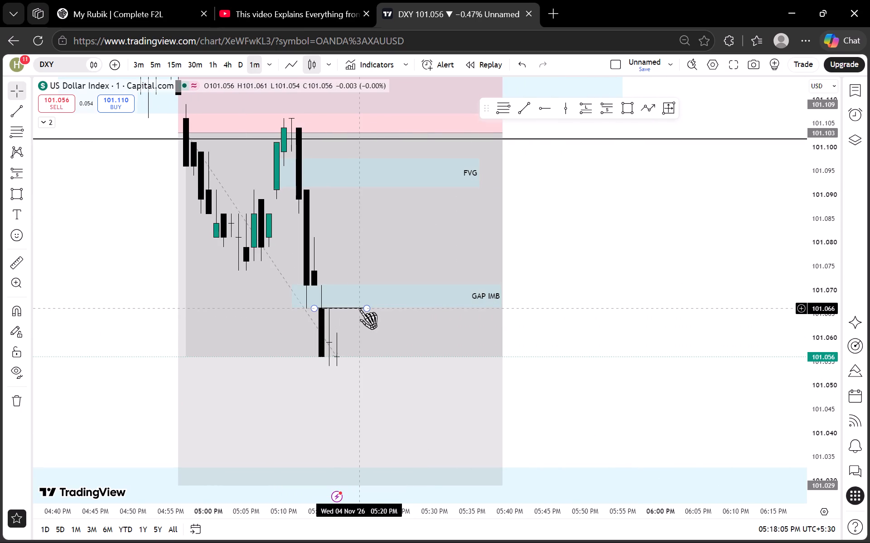
{"action": "left_click_drag", "start_coordinate": [579, 293], "coordinate": [590, 289]}
{"action": "scroll", "coordinate": [818, 282], "scroll_direction": "down", "scroll_amount": 14}
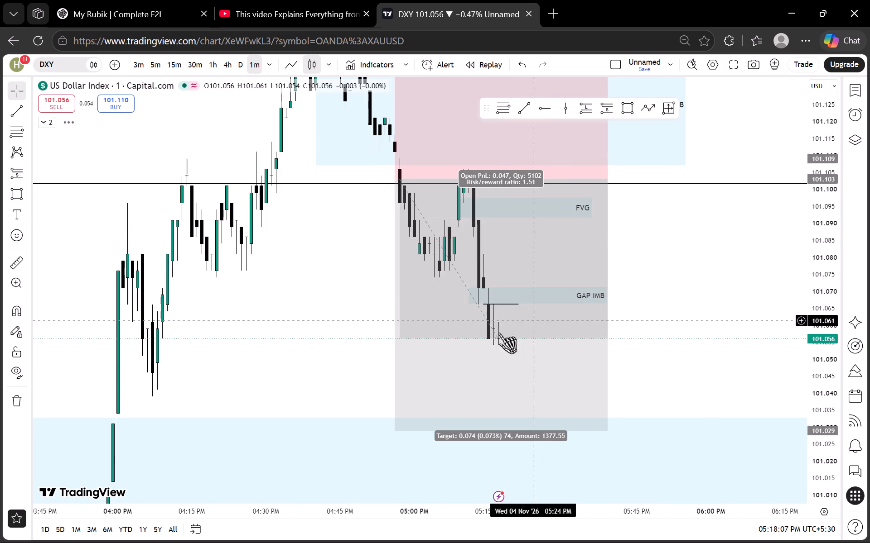
{"action": "left_click_drag", "start_coordinate": [694, 327], "coordinate": [634, 324]}
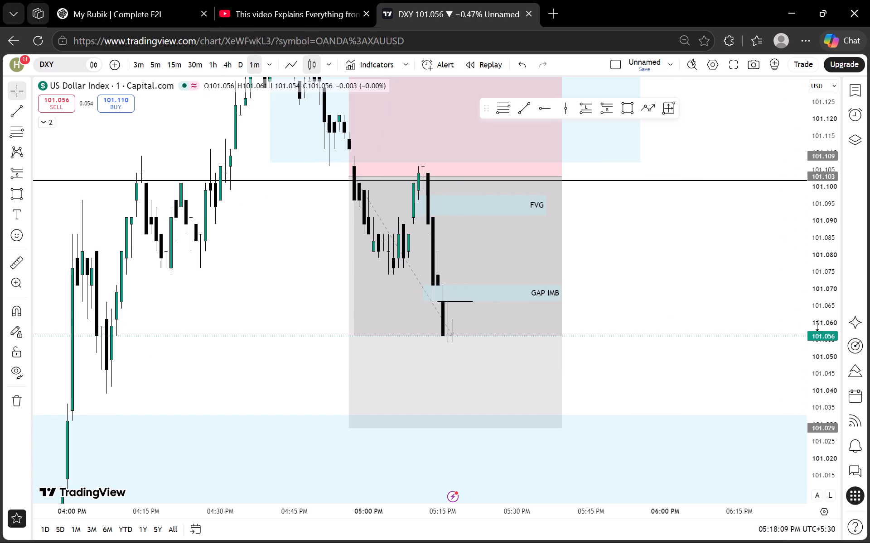
{"action": "scroll", "coordinate": [816, 356], "scroll_direction": "up", "scroll_amount": 9}
{"action": "left_click_drag", "start_coordinate": [601, 335], "coordinate": [632, 308]}
{"action": "scroll", "coordinate": [830, 338], "scroll_direction": "up", "scroll_amount": 8}
{"action": "left_click_drag", "start_coordinate": [584, 380], "coordinate": [649, 341]}
{"action": "scroll", "coordinate": [608, 368], "scroll_direction": "up", "scroll_amount": 2}
{"action": "left_click_drag", "start_coordinate": [592, 372], "coordinate": [598, 370]}
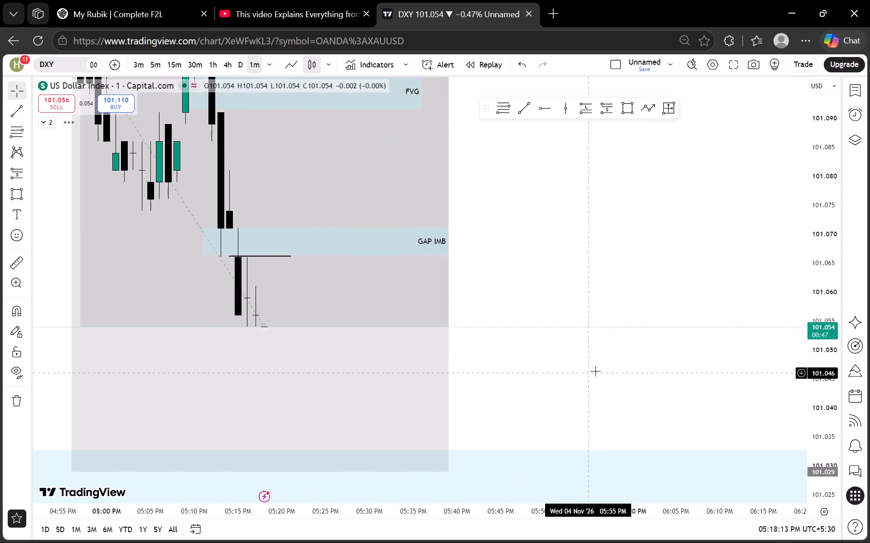
{"action": "left_click_drag", "start_coordinate": [598, 370], "coordinate": [648, 344]}
{"action": "scroll", "coordinate": [564, 333], "scroll_direction": "down", "scroll_amount": 2}
{"action": "scroll", "coordinate": [414, 327], "scroll_direction": "down", "scroll_amount": 1}
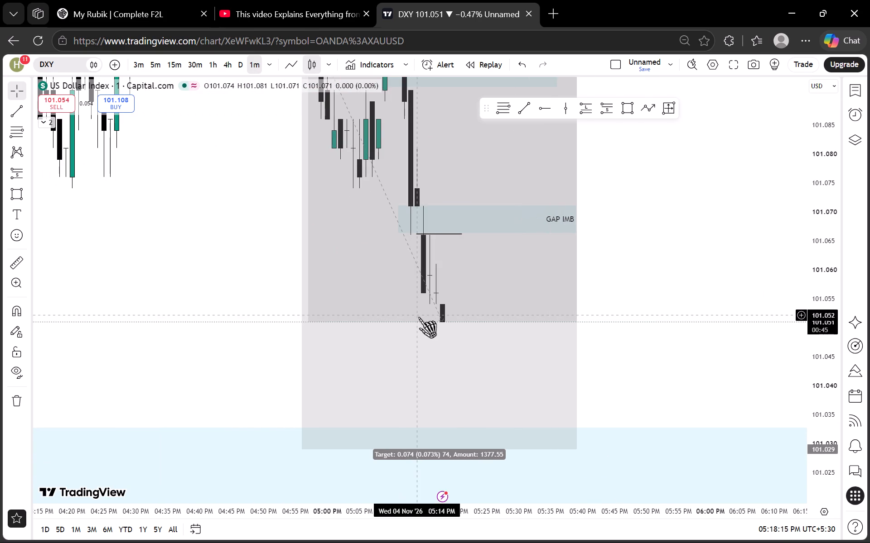
Move the short horizontal trend line from the GAP IMB zone's lower edge down to about 101.056, spanning 05:16 PM to 05:23 PM.
{"action": "left_click_drag", "start_coordinate": [443, 233], "coordinate": [456, 293]}
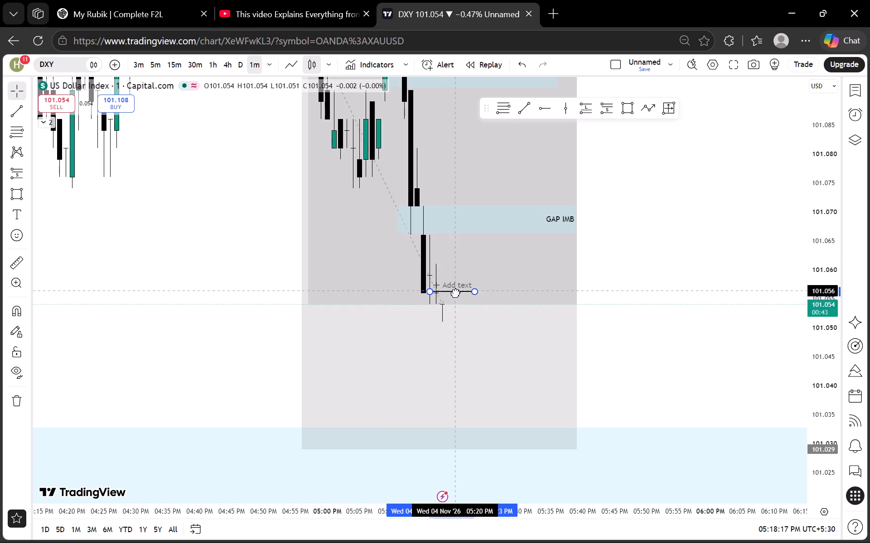
{"action": "left_click_drag", "start_coordinate": [456, 293], "coordinate": [442, 242]}
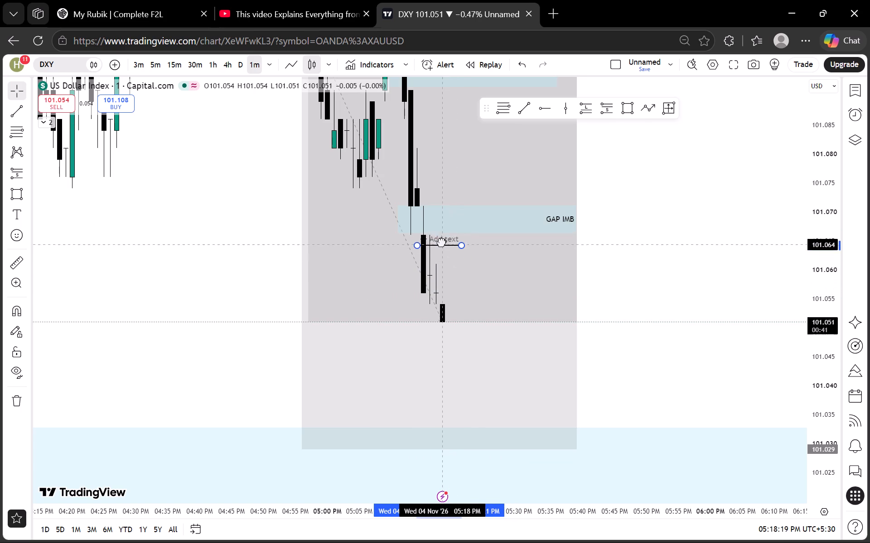
{"action": "left_click_drag", "start_coordinate": [442, 242], "coordinate": [455, 291]}
Examine the latest 1-minute DXY candles around the moved line, the short target and the lower blue zone.
{"action": "left_click_drag", "start_coordinate": [582, 265], "coordinate": [590, 265]}
{"action": "scroll", "coordinate": [813, 286], "scroll_direction": "up", "scroll_amount": 20}
{"action": "scroll", "coordinate": [813, 286], "scroll_direction": "up", "scroll_amount": 3}
{"action": "left_click_drag", "start_coordinate": [544, 369], "coordinate": [757, 354]}
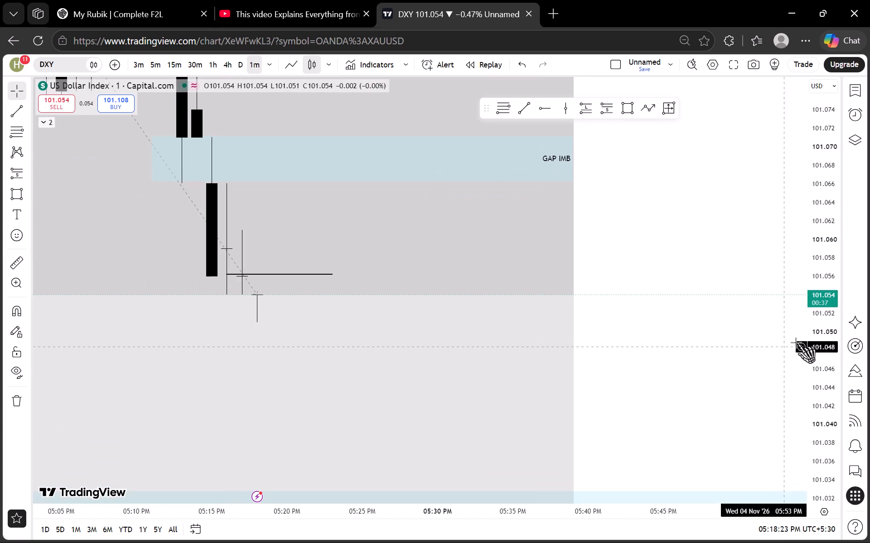
{"action": "scroll", "coordinate": [817, 329], "scroll_direction": "up", "scroll_amount": 20}
{"action": "scroll", "coordinate": [817, 329], "scroll_direction": "up", "scroll_amount": 1}
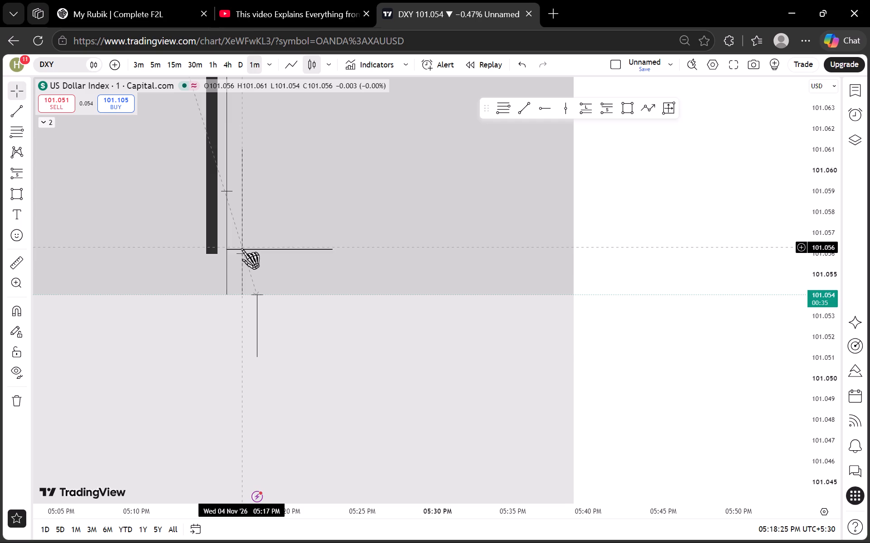
{"action": "scroll", "coordinate": [812, 235], "scroll_direction": "down", "scroll_amount": 10}
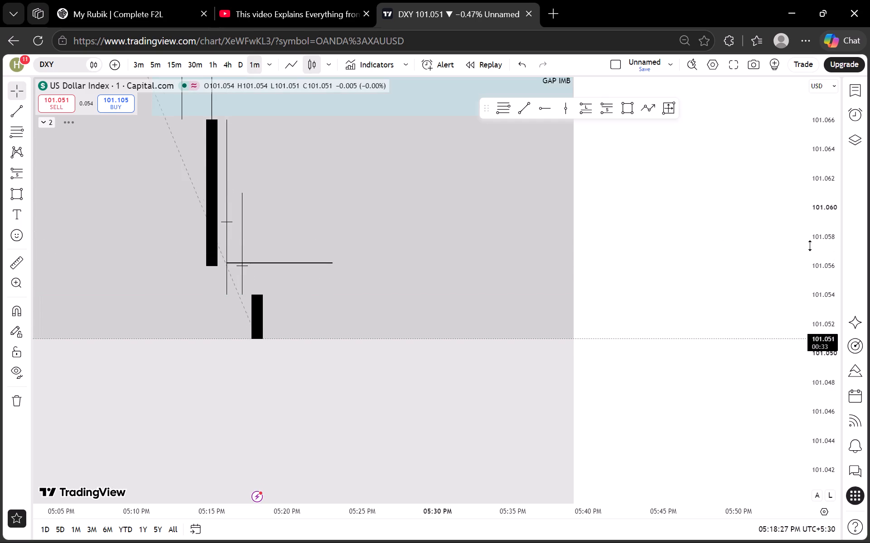
{"action": "scroll", "coordinate": [810, 246], "scroll_direction": "down", "scroll_amount": 20}
{"action": "scroll", "coordinate": [810, 246], "scroll_direction": "down", "scroll_amount": 20}
{"action": "scroll", "coordinate": [810, 246], "scroll_direction": "down", "scroll_amount": 6}
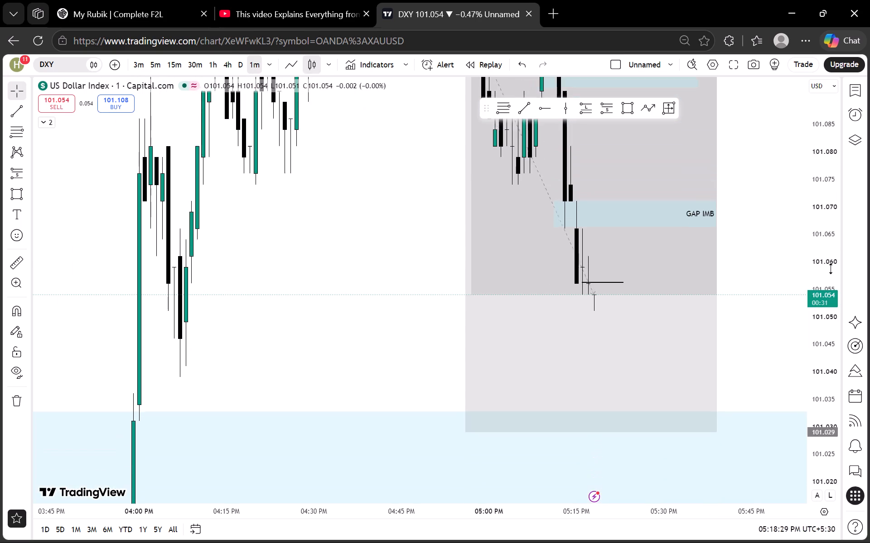
{"action": "scroll", "coordinate": [831, 269], "scroll_direction": "down", "scroll_amount": 2}
{"action": "scroll", "coordinate": [791, 280], "scroll_direction": "up", "scroll_amount": 5}
{"action": "scroll", "coordinate": [798, 260], "scroll_direction": "down", "scroll_amount": 18}
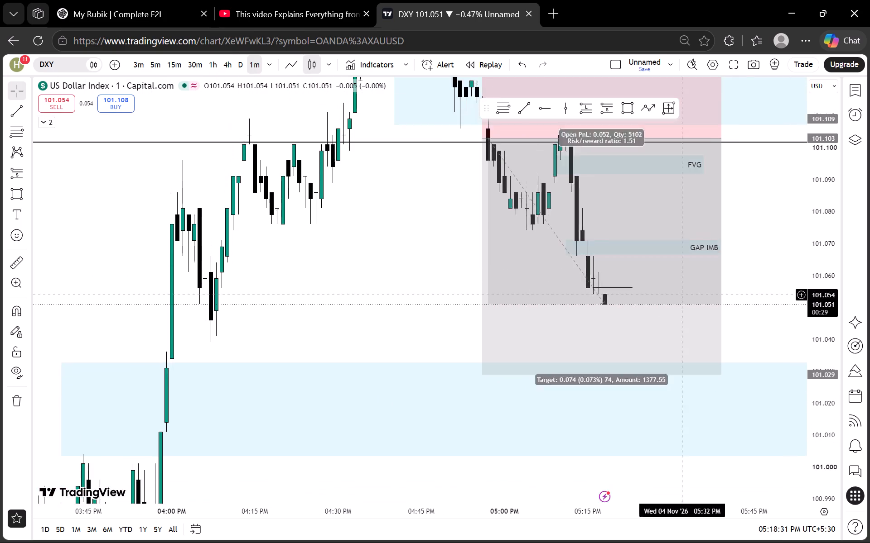
{"action": "scroll", "coordinate": [507, 295], "scroll_direction": "down", "scroll_amount": 4}
{"action": "left_click_drag", "start_coordinate": [457, 273], "coordinate": [297, 307]}
{"action": "left_click_drag", "start_coordinate": [280, 294], "coordinate": [193, 316]}
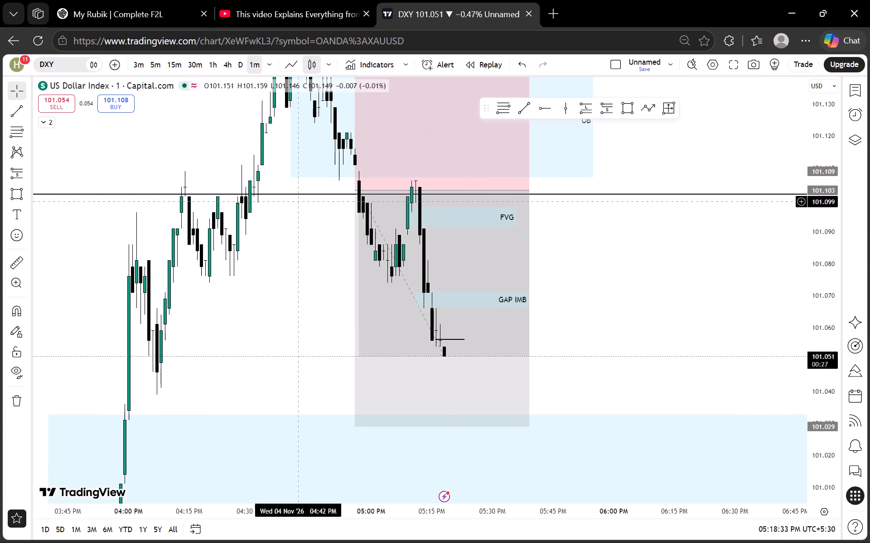
Switch DXY to the 3-minute timeframe and examine the decline relative to the OB, FVG and GAP IMB zones.
{"action": "left_click", "coordinate": [140, 65]}
{"action": "scroll", "coordinate": [469, 265], "scroll_direction": "up", "scroll_amount": 4}
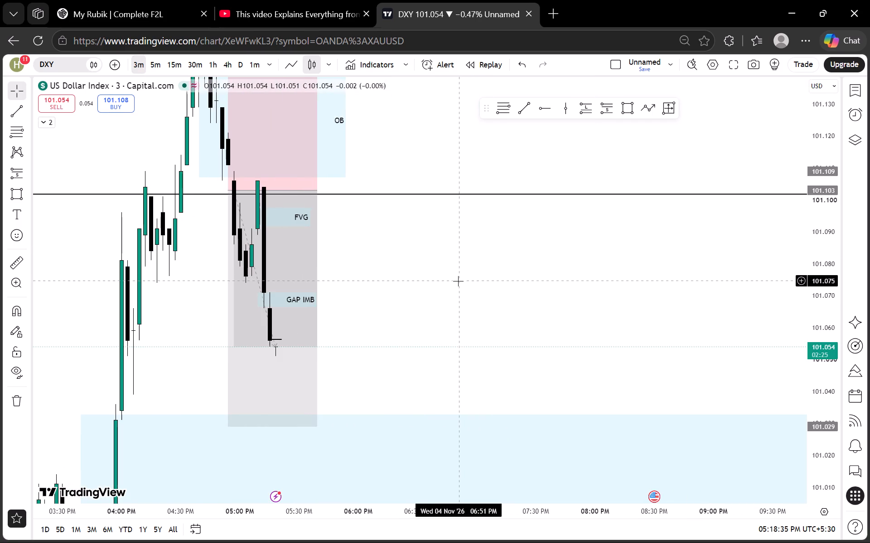
{"action": "left_click_drag", "start_coordinate": [492, 304], "coordinate": [517, 291]}
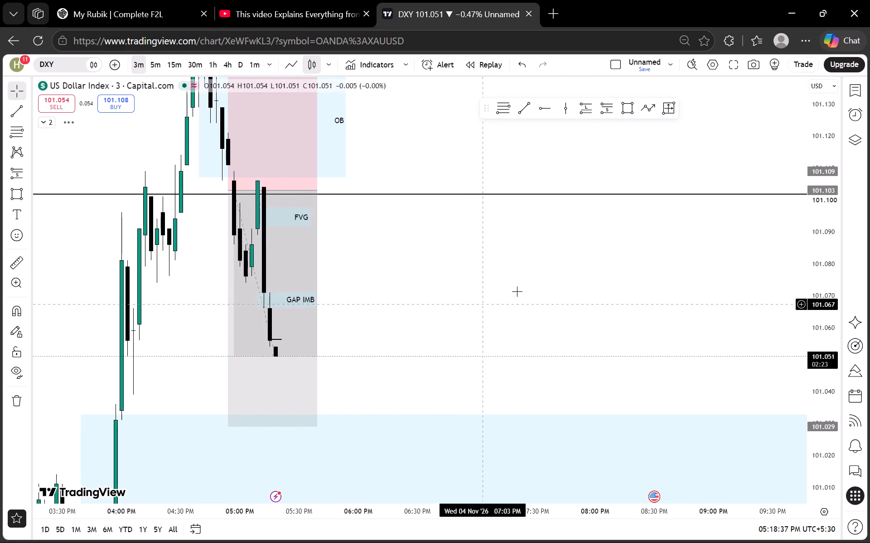
{"action": "left_click_drag", "start_coordinate": [517, 291], "coordinate": [554, 259]}
{"action": "scroll", "coordinate": [838, 263], "scroll_direction": "down", "scroll_amount": 18}
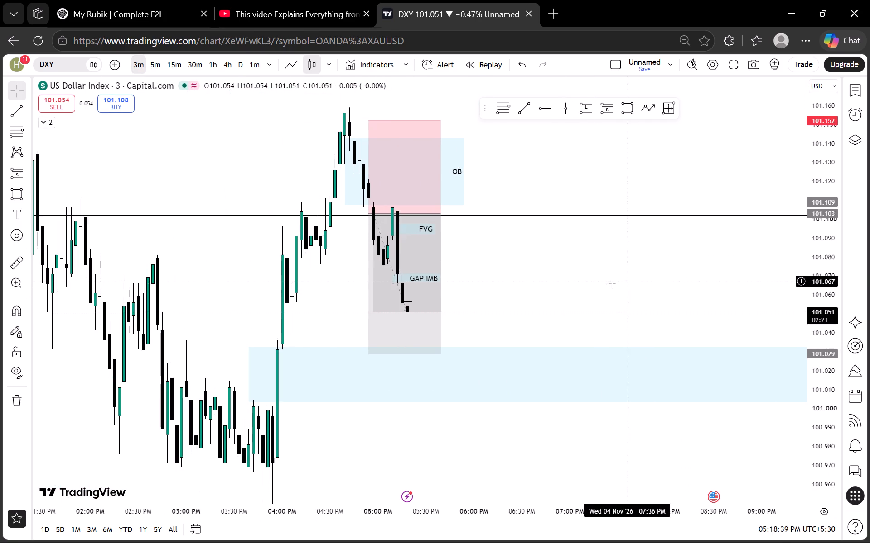
{"action": "scroll", "coordinate": [831, 303], "scroll_direction": "up", "scroll_amount": 9}
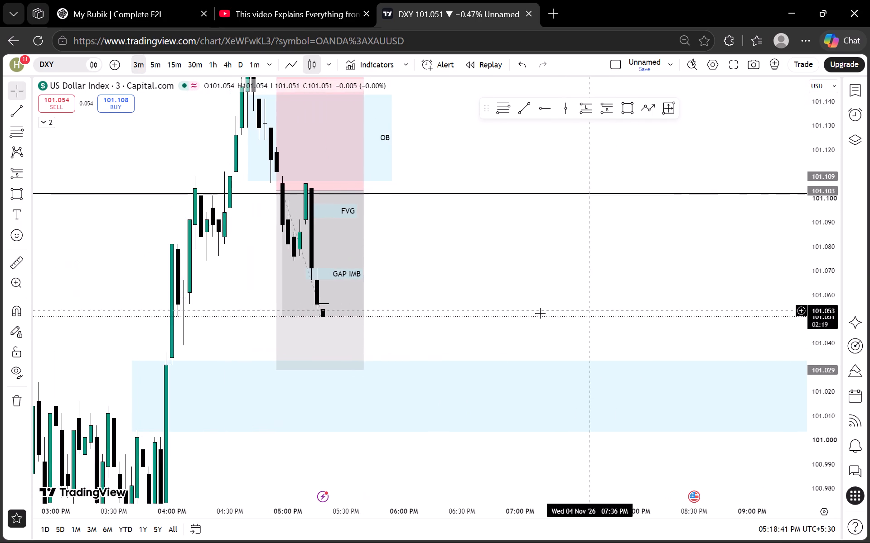
{"action": "left_click_drag", "start_coordinate": [506, 313], "coordinate": [586, 305]}
{"action": "scroll", "coordinate": [821, 254], "scroll_direction": "down", "scroll_amount": 2}
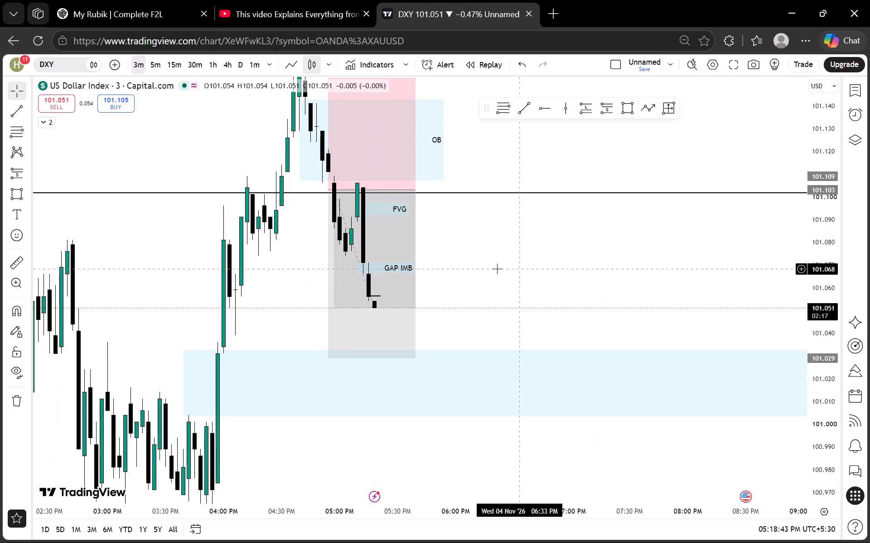
{"action": "left_click_drag", "start_coordinate": [490, 268], "coordinate": [551, 320]}
Unlock the DXY short position, lower its stop level to 101.125, and lock it again.
{"action": "left_click", "coordinate": [389, 123]}
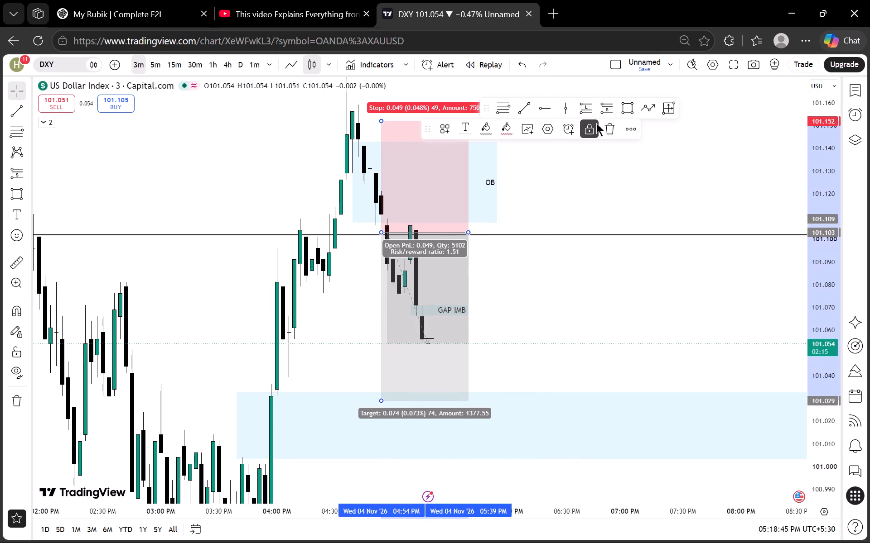
{"action": "left_click", "coordinate": [593, 127]}
{"action": "left_click_drag", "start_coordinate": [381, 120], "coordinate": [360, 157]}
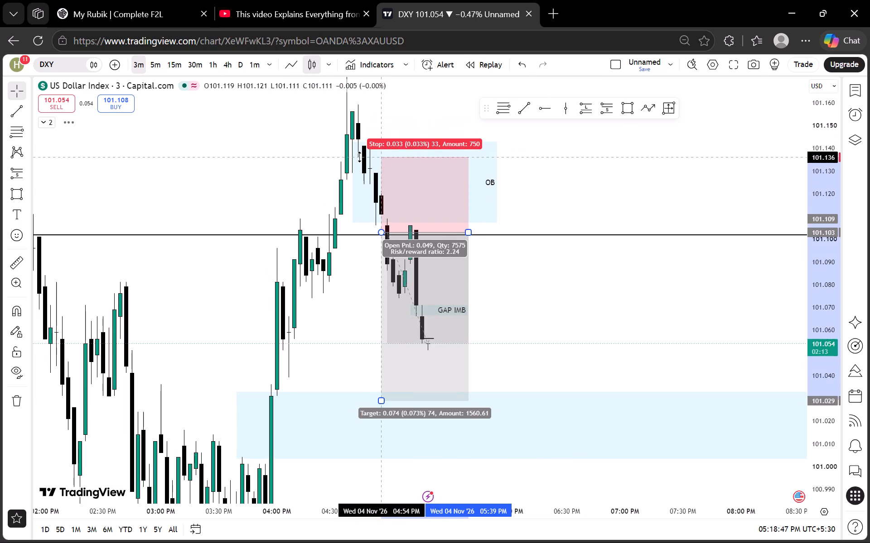
{"action": "left_click_drag", "start_coordinate": [360, 157], "coordinate": [361, 183]}
{"action": "left_click", "coordinate": [586, 129]}
{"action": "left_click", "coordinate": [557, 250]}
Examine the 3-minute DXY price action against the short position, its target and the lower blue zone.
{"action": "left_click_drag", "start_coordinate": [554, 325], "coordinate": [605, 280]}
{"action": "scroll", "coordinate": [827, 295], "scroll_direction": "up", "scroll_amount": 2}
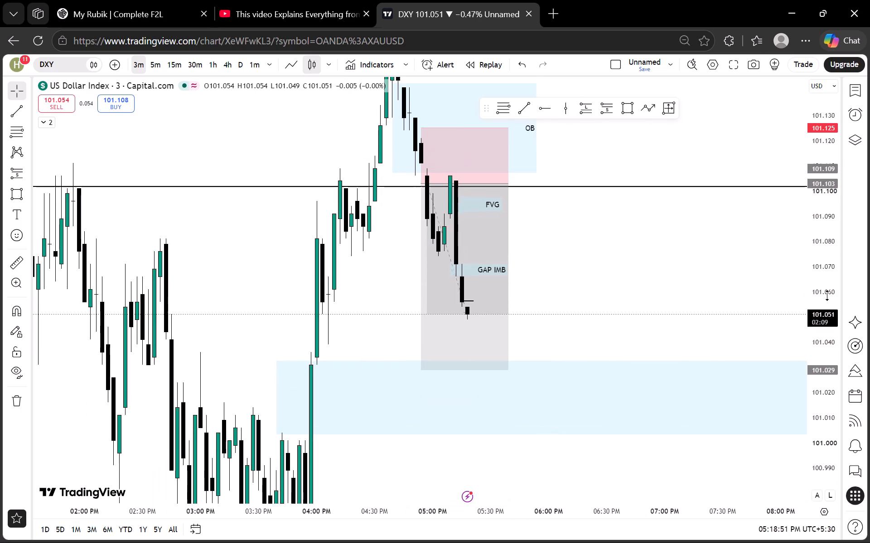
{"action": "scroll", "coordinate": [827, 295], "scroll_direction": "up", "scroll_amount": 10}
{"action": "left_click_drag", "start_coordinate": [571, 288], "coordinate": [657, 286]}
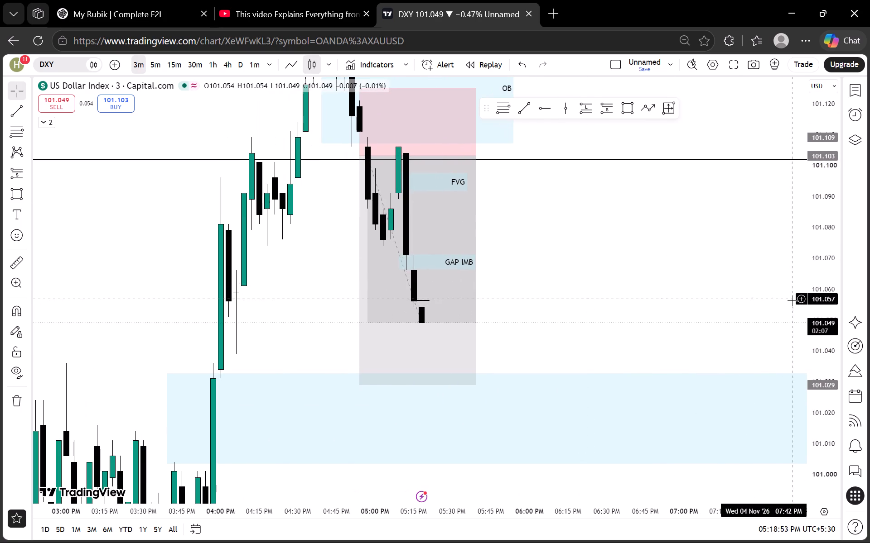
{"action": "scroll", "coordinate": [831, 300], "scroll_direction": "up", "scroll_amount": 6}
{"action": "scroll", "coordinate": [610, 266], "scroll_direction": "up", "scroll_amount": 2}
{"action": "left_click_drag", "start_coordinate": [550, 267], "coordinate": [634, 273]}
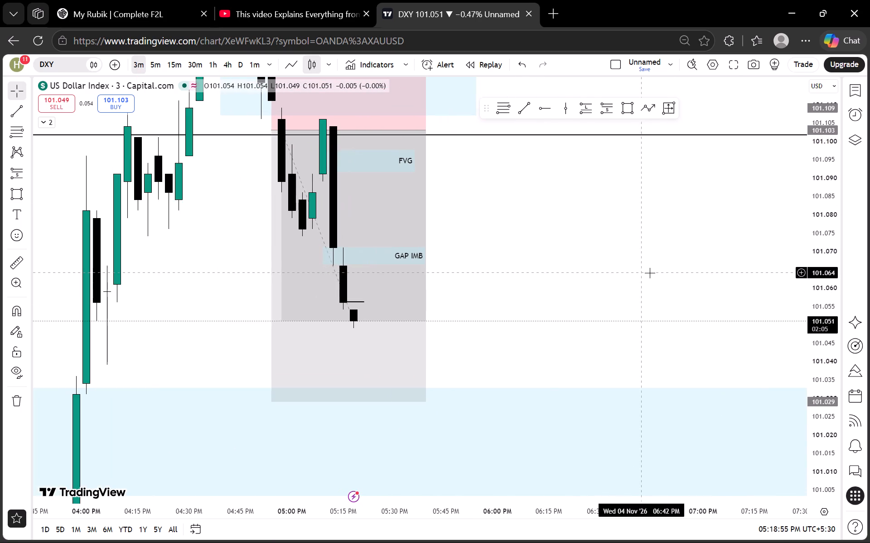
{"action": "scroll", "coordinate": [822, 253], "scroll_direction": "down", "scroll_amount": 18}
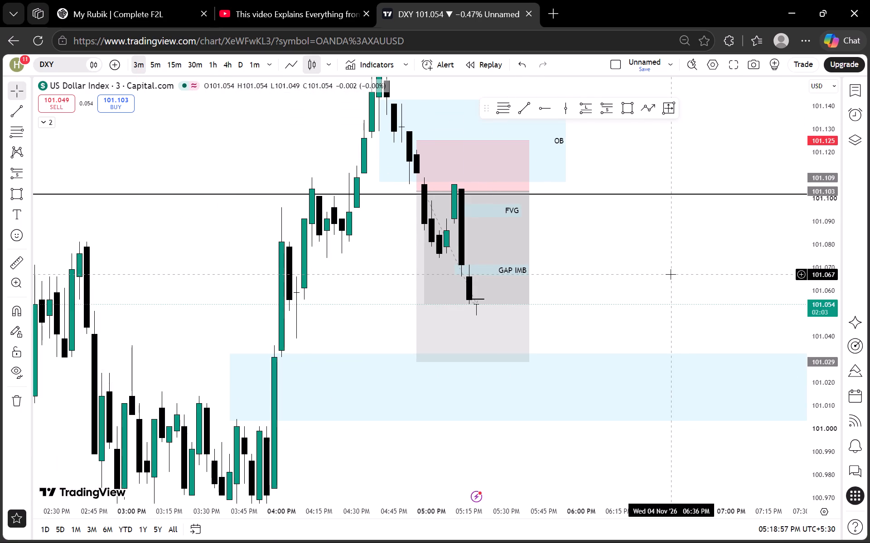
{"action": "scroll", "coordinate": [809, 269], "scroll_direction": "down", "scroll_amount": 11}
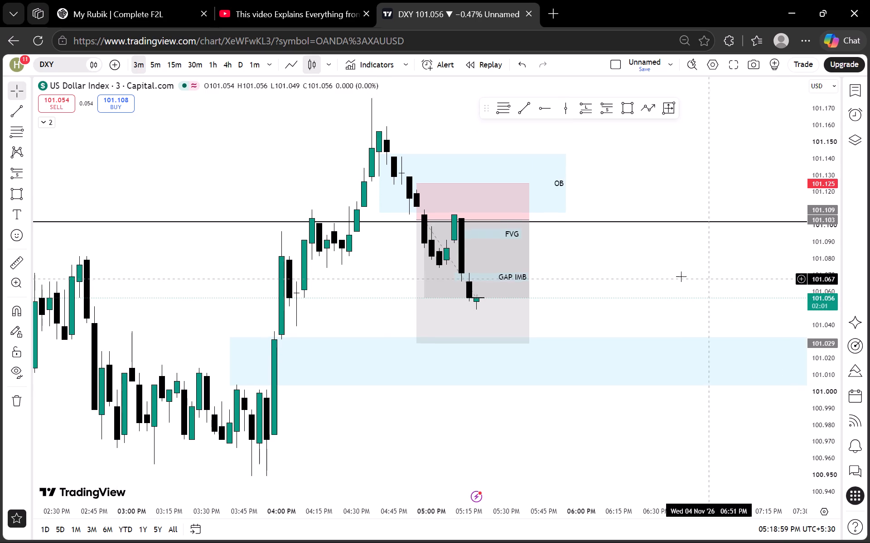
{"action": "scroll", "coordinate": [680, 276], "scroll_direction": "down", "scroll_amount": 2}
{"action": "left_click_drag", "start_coordinate": [738, 272], "coordinate": [649, 294]}
{"action": "scroll", "coordinate": [649, 294], "scroll_direction": "up", "scroll_amount": 2}
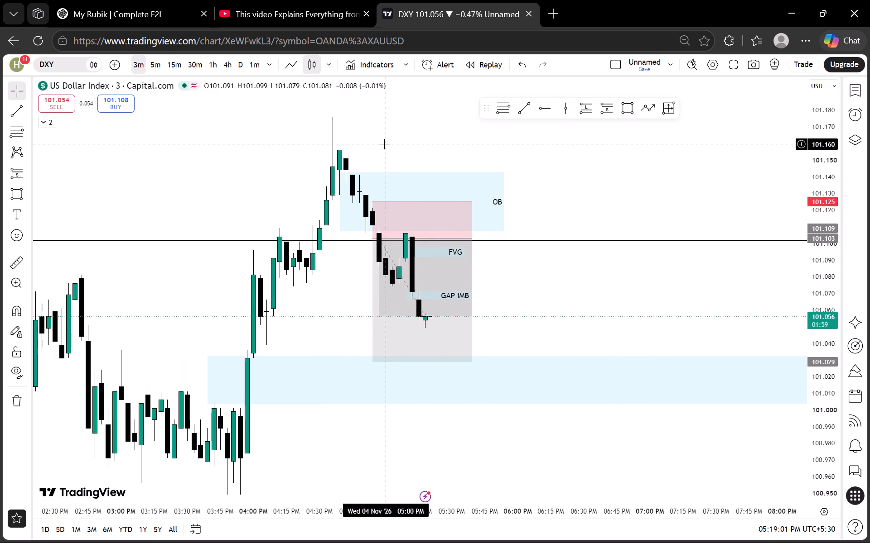
Switch DXY to the 1-day timeframe, reset the chart view, and examine recent price against the upper and lower blue zones.
{"action": "left_click", "coordinate": [266, 57]}
{"action": "scroll", "coordinate": [312, 300], "scroll_direction": "down", "scroll_amount": 4}
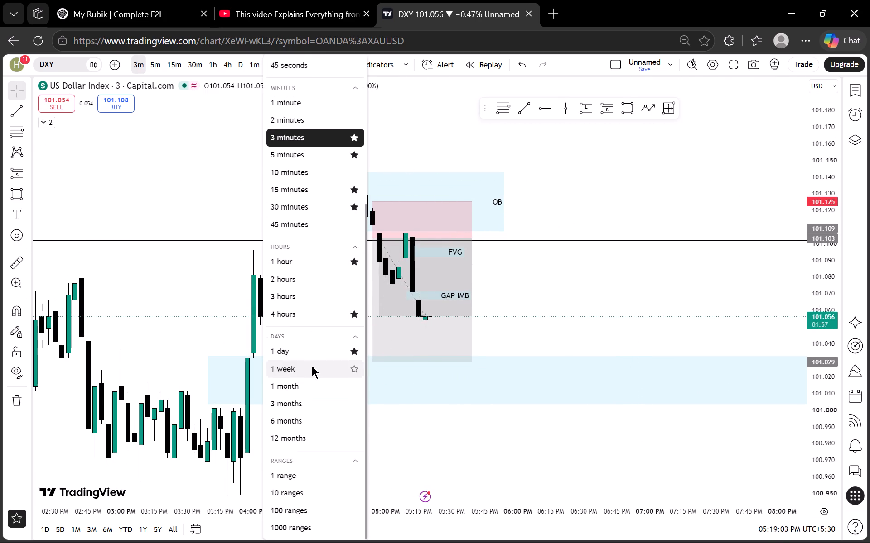
{"action": "left_click", "coordinate": [296, 360]}
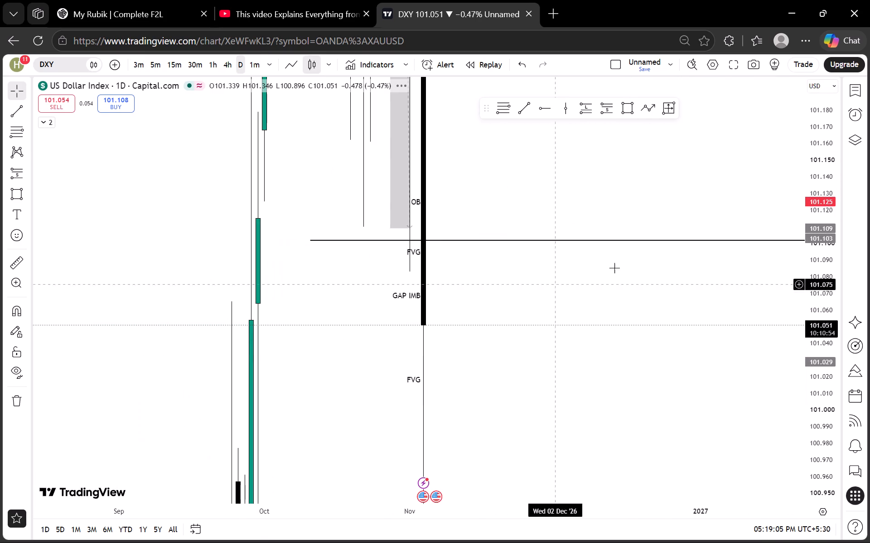
{"action": "left_click", "coordinate": [458, 480]}
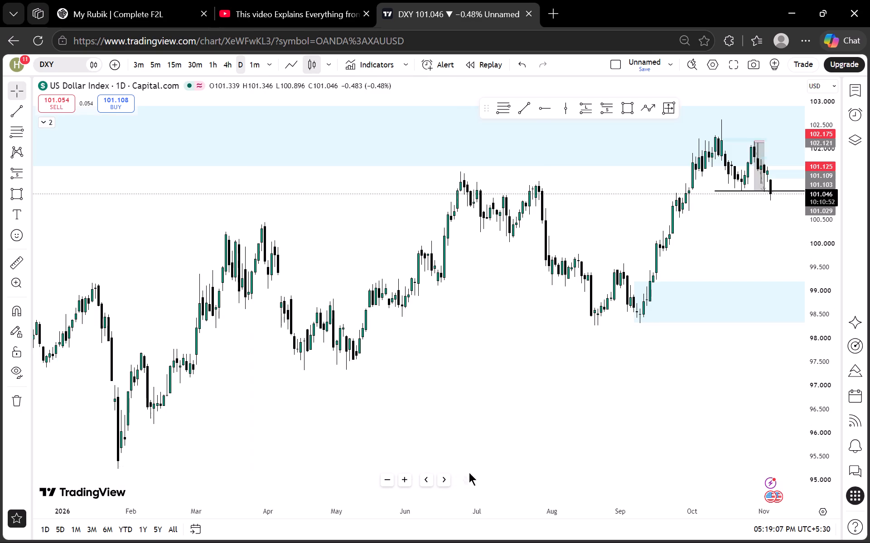
{"action": "scroll", "coordinate": [539, 370], "scroll_direction": "down", "scroll_amount": 3}
{"action": "left_click_drag", "start_coordinate": [546, 362], "coordinate": [304, 438]}
{"action": "scroll", "coordinate": [816, 265], "scroll_direction": "up", "scroll_amount": 10}
{"action": "left_click_drag", "start_coordinate": [683, 238], "coordinate": [682, 239]}
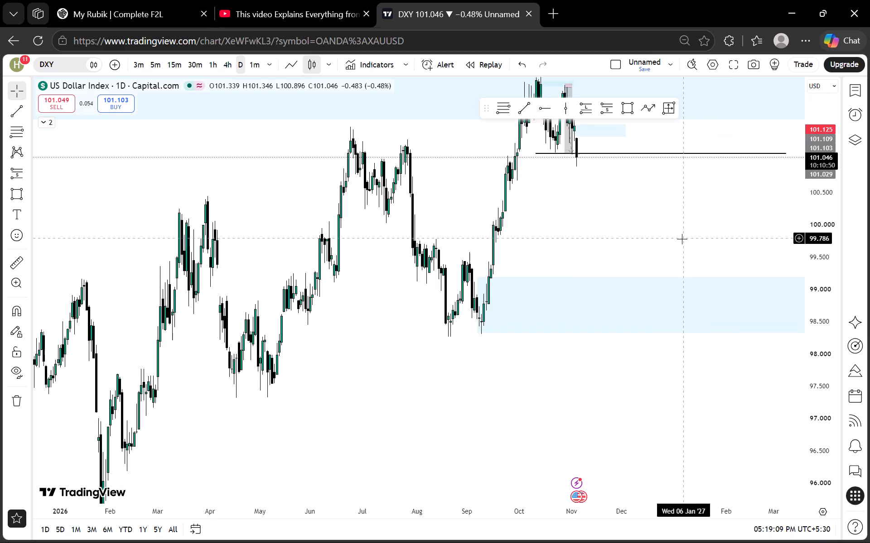
{"action": "left_click_drag", "start_coordinate": [682, 239], "coordinate": [641, 386]}
{"action": "scroll", "coordinate": [543, 346], "scroll_direction": "up", "scroll_amount": 3}
{"action": "scroll", "coordinate": [383, 353], "scroll_direction": "up", "scroll_amount": 3}
{"action": "left_click_drag", "start_coordinate": [375, 356], "coordinate": [407, 406]}
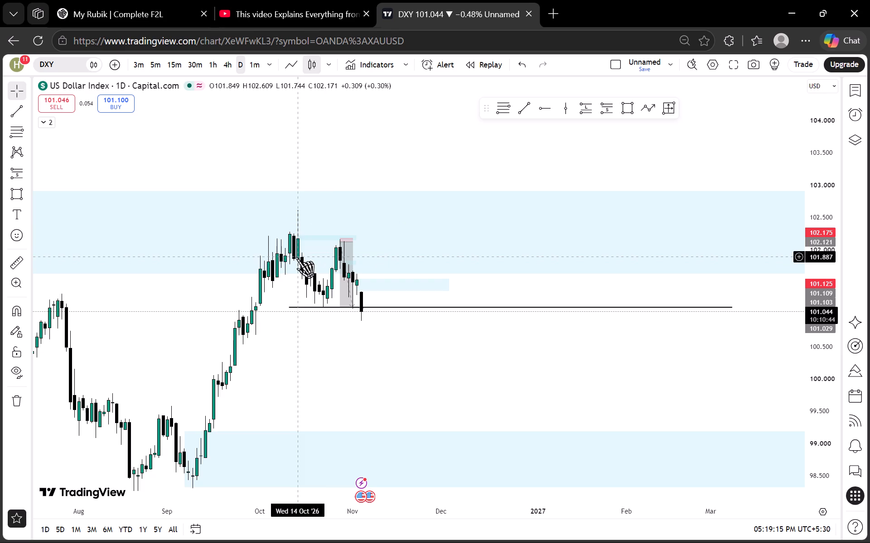
Switch DXY to the 1-month timeframe and examine the long-term structure around the upper and lower blue zones.
{"action": "left_click", "coordinate": [267, 66]}
{"action": "scroll", "coordinate": [328, 325], "scroll_direction": "down", "scroll_amount": 5}
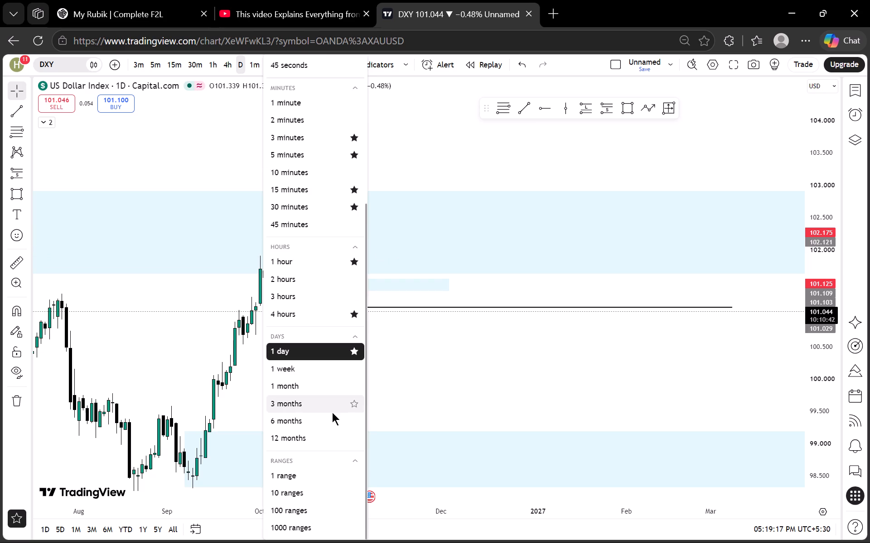
{"action": "left_click", "coordinate": [313, 388]}
{"action": "scroll", "coordinate": [819, 311], "scroll_direction": "down", "scroll_amount": 16}
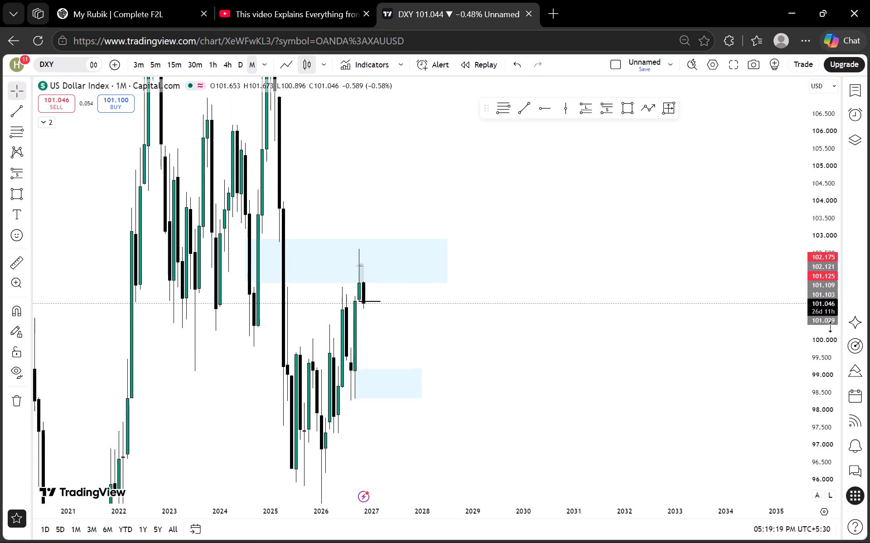
{"action": "scroll", "coordinate": [831, 327], "scroll_direction": "down", "scroll_amount": 20}
{"action": "scroll", "coordinate": [831, 327], "scroll_direction": "down", "scroll_amount": 8}
{"action": "left_click_drag", "start_coordinate": [423, 226], "coordinate": [497, 237]}
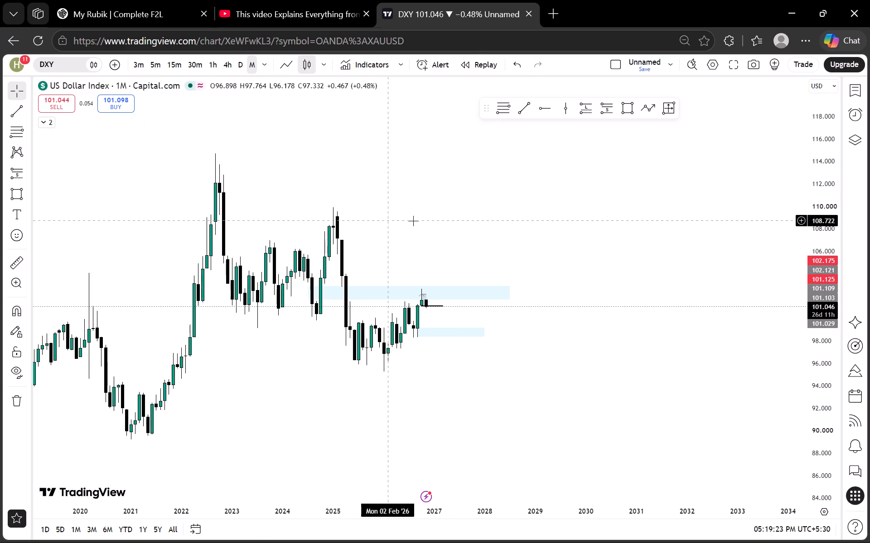
{"action": "left_click_drag", "start_coordinate": [462, 221], "coordinate": [498, 194]}
{"action": "scroll", "coordinate": [827, 340], "scroll_direction": "up", "scroll_amount": 6}
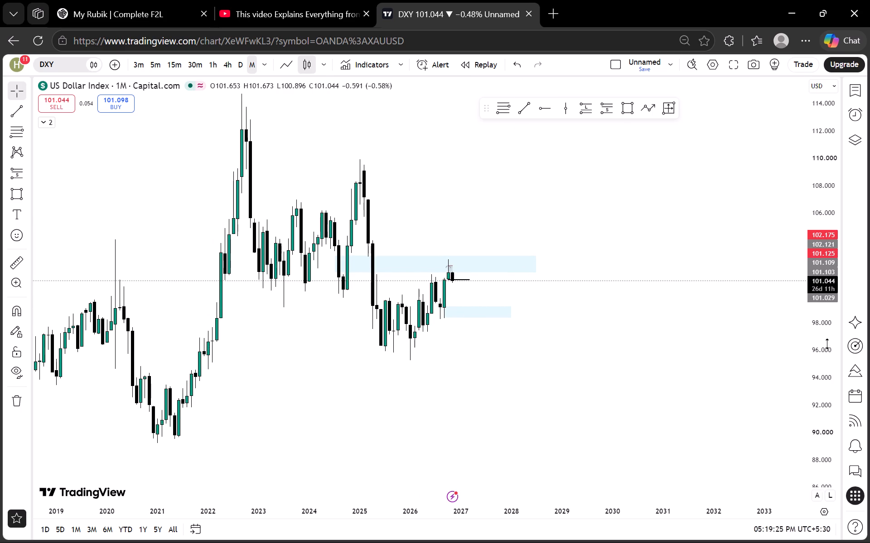
Draw a horizontal trend line at 91.876 on monthly DXY, from the November 2020 candle to July 2028.
{"action": "scroll", "coordinate": [827, 344], "scroll_direction": "up", "scroll_amount": 6}
{"action": "scroll", "coordinate": [225, 385], "scroll_direction": "down", "scroll_amount": 3}
{"action": "left_click_drag", "start_coordinate": [248, 387], "coordinate": [324, 366]}
{"action": "scroll", "coordinate": [324, 366], "scroll_direction": "up", "scroll_amount": 2}
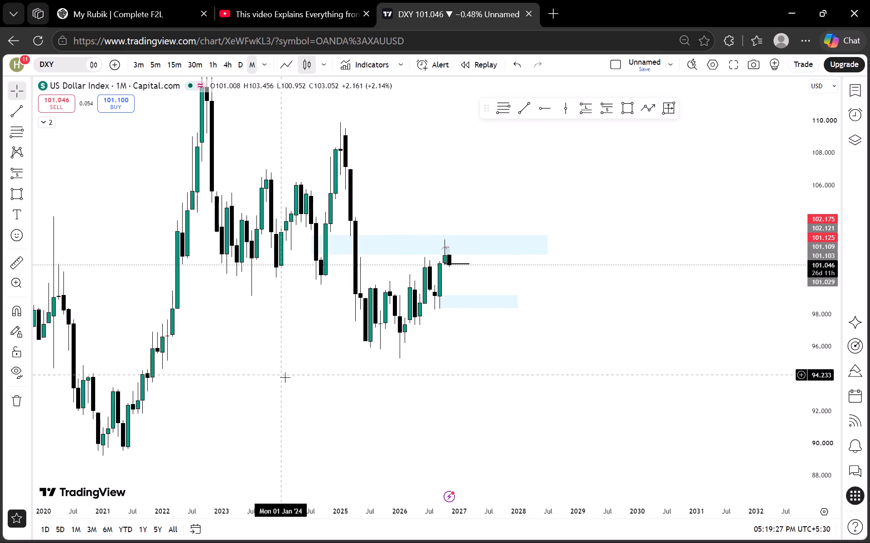
{"action": "left_click_drag", "start_coordinate": [183, 427], "coordinate": [248, 410]}
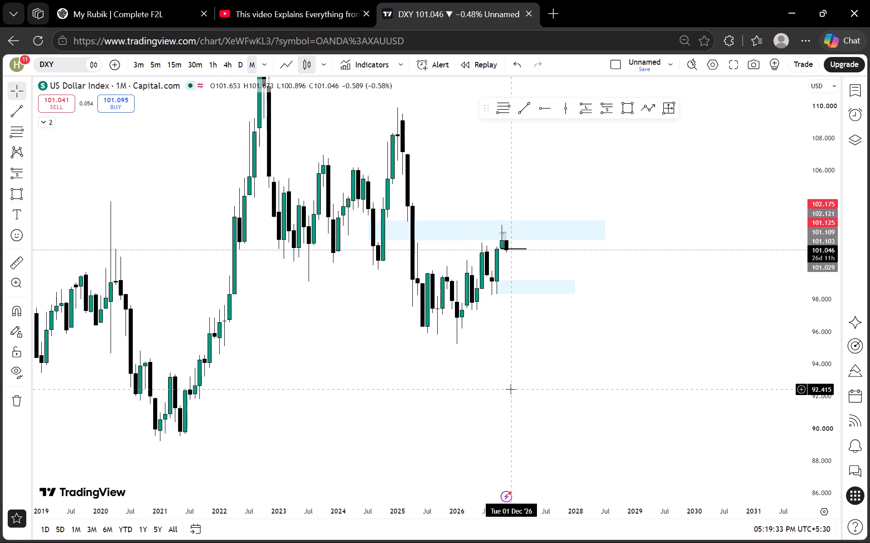
{"action": "left_click_drag", "start_coordinate": [430, 394], "coordinate": [429, 367]}
{"action": "left_click_drag", "start_coordinate": [334, 391], "coordinate": [396, 345]}
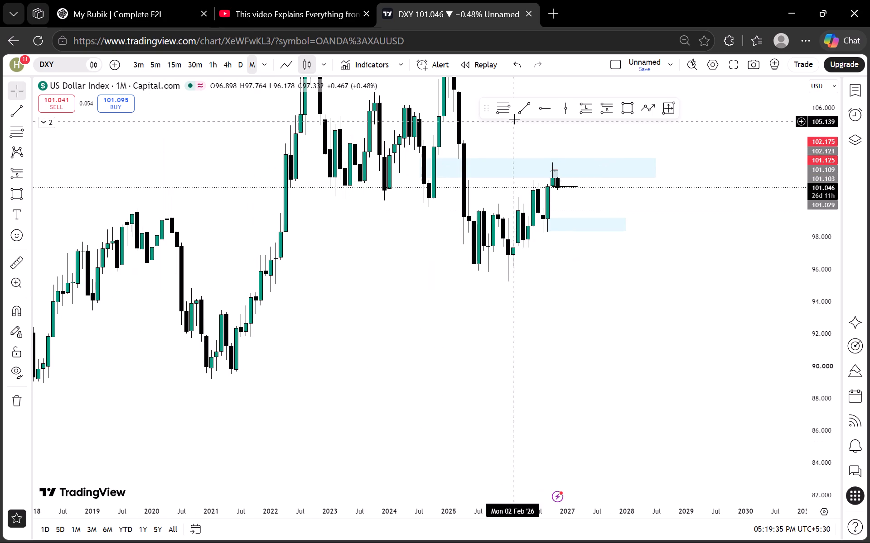
{"action": "left_click", "coordinate": [523, 108]}
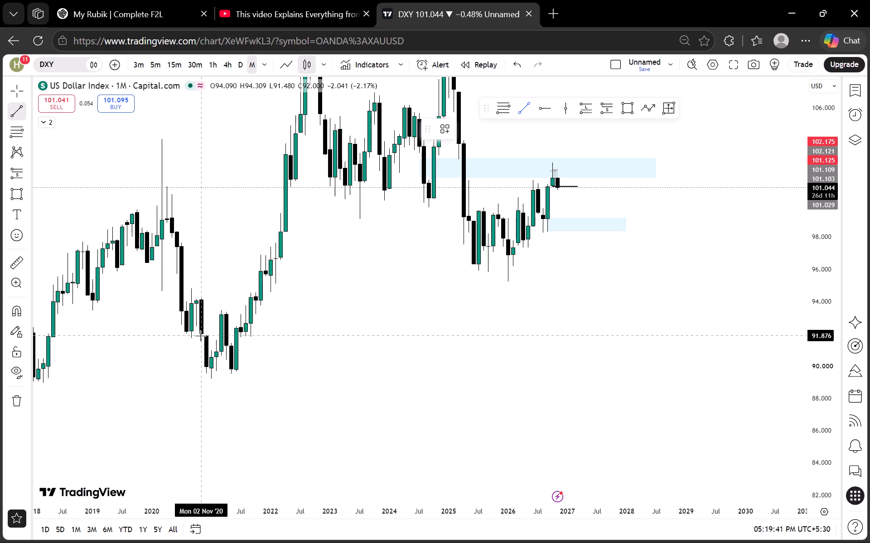
{"action": "left_click", "coordinate": [200, 336]}
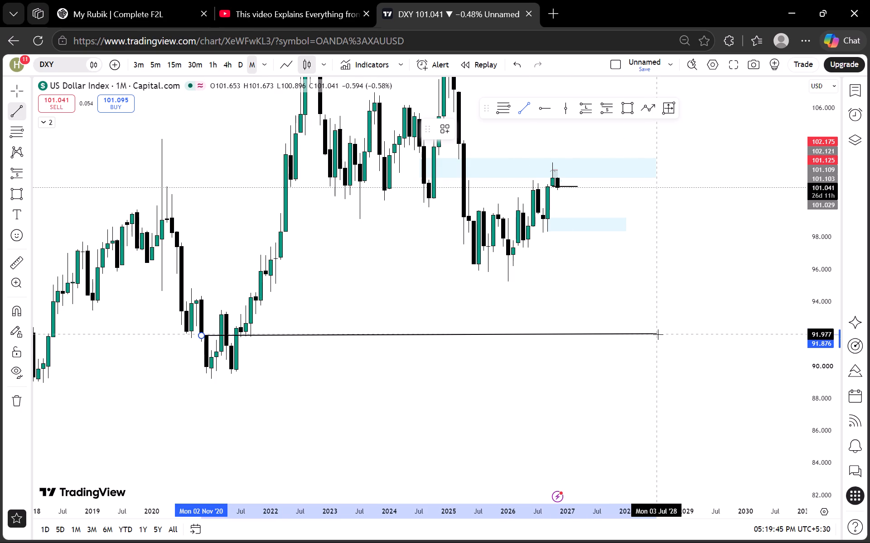
{"action": "left_click", "coordinate": [658, 336]}
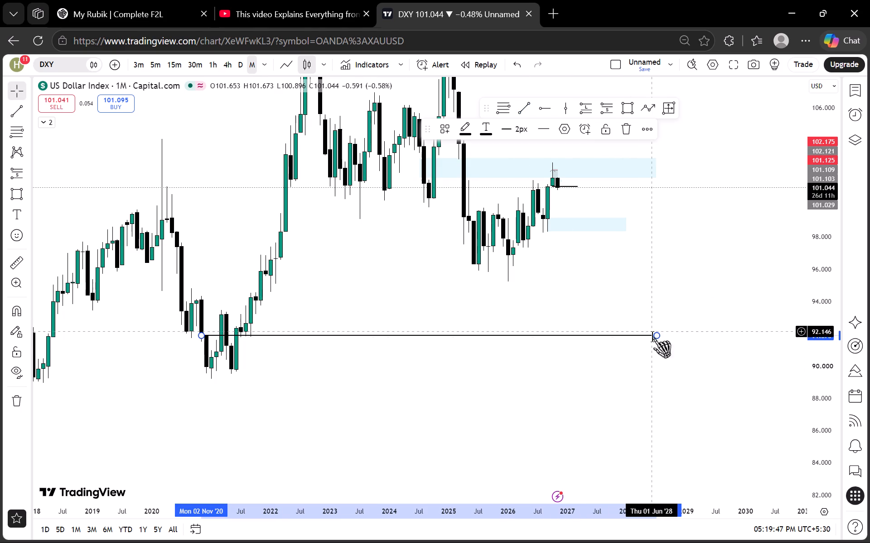
Label the 91.876 line with the text INSTITUATION ORDER FLOW.
{"action": "left_click", "coordinate": [644, 334]}
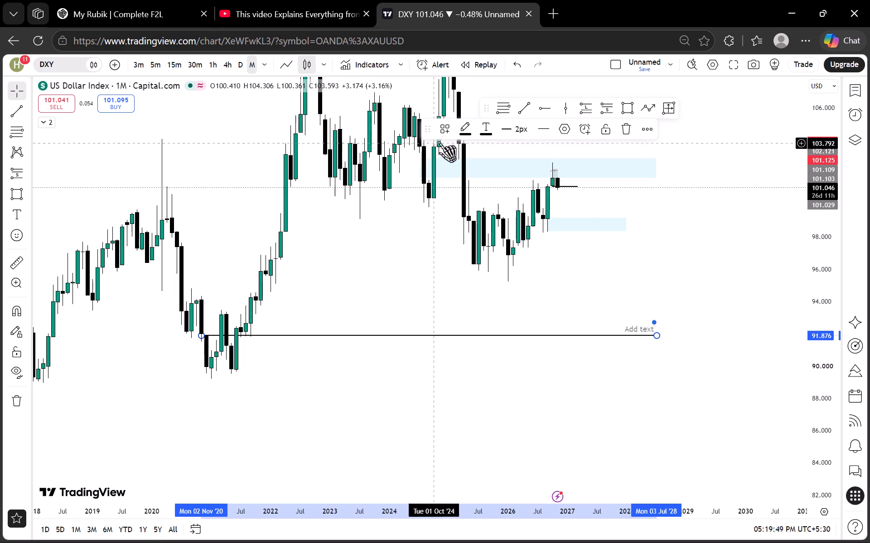
{"action": "left_click", "coordinate": [435, 130]}
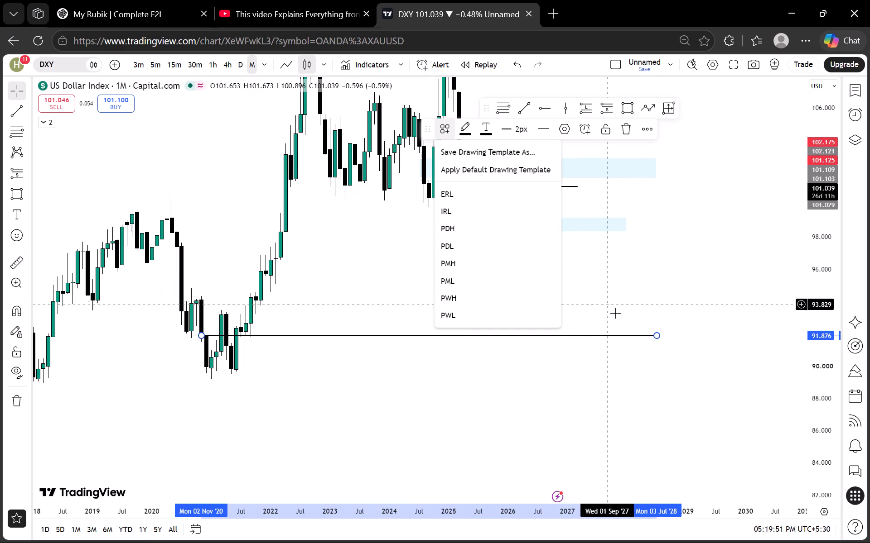
{"action": "left_click", "coordinate": [634, 335]}
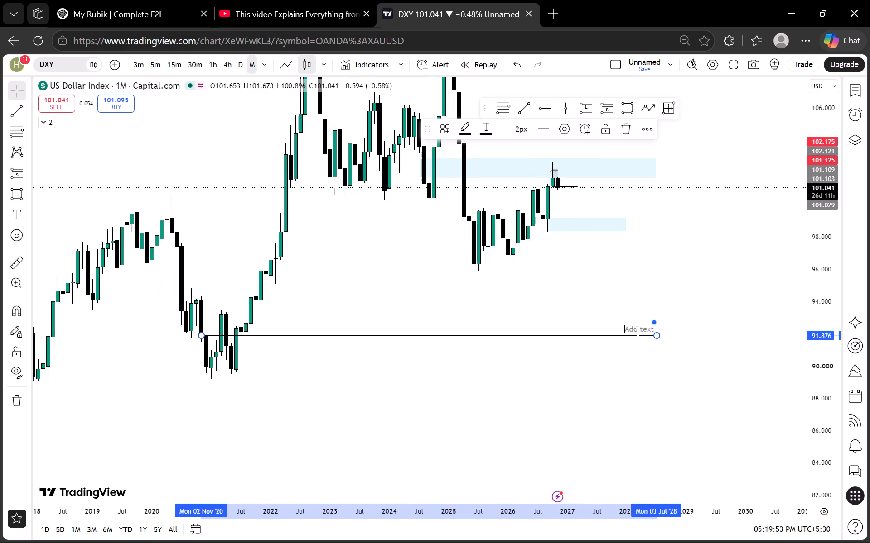
{"action": "type", "text": "IN"}
{"action": "key", "text": "shift+s"}
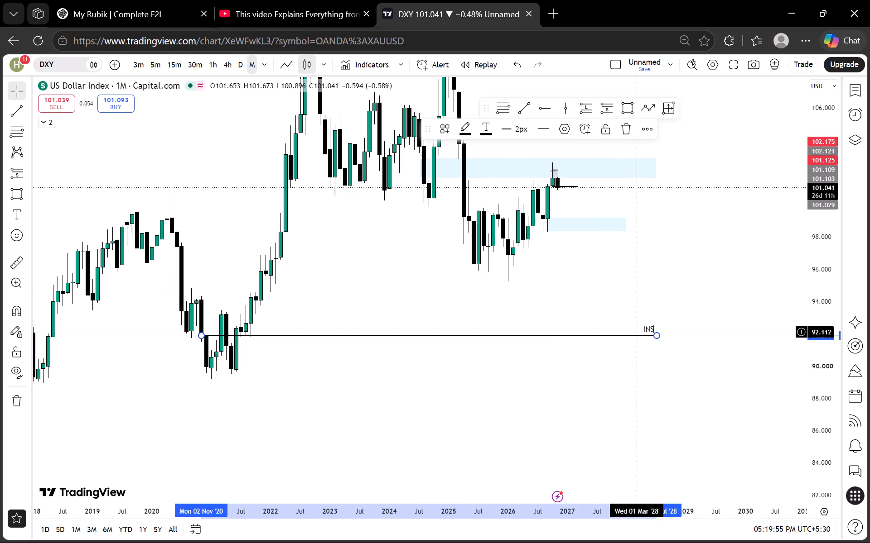
{"action": "key", "text": "shift+t"}
{"action": "type", "text": "ITUA"}
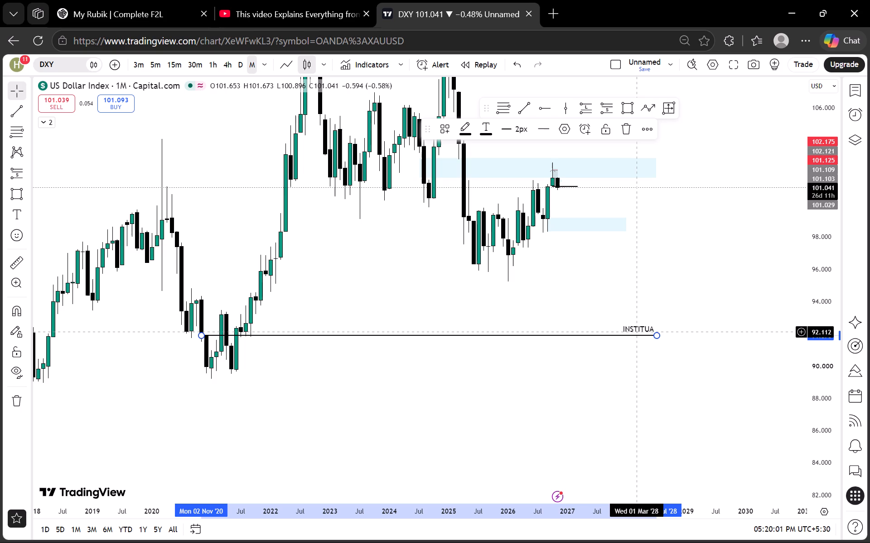
{"action": "key", "text": "t"}
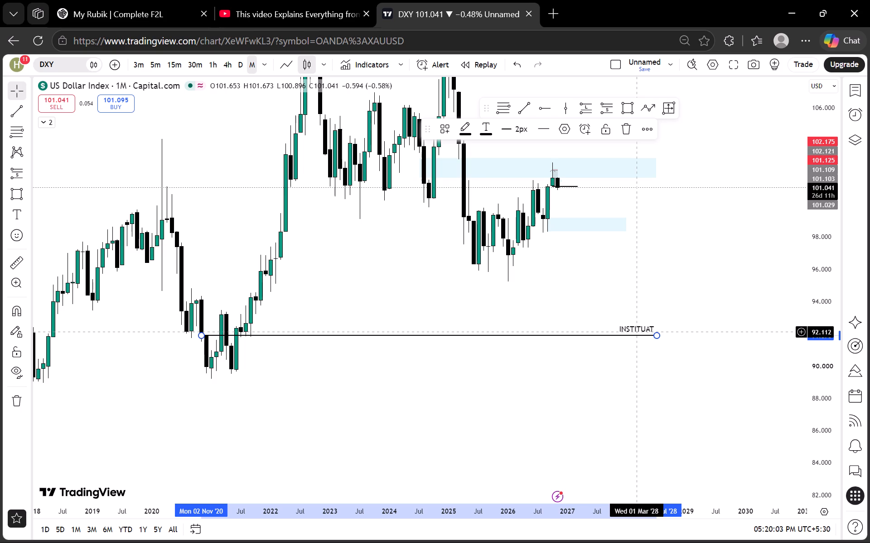
{"action": "type", "text": "ION"}
{"action": "key", "text": "space"}
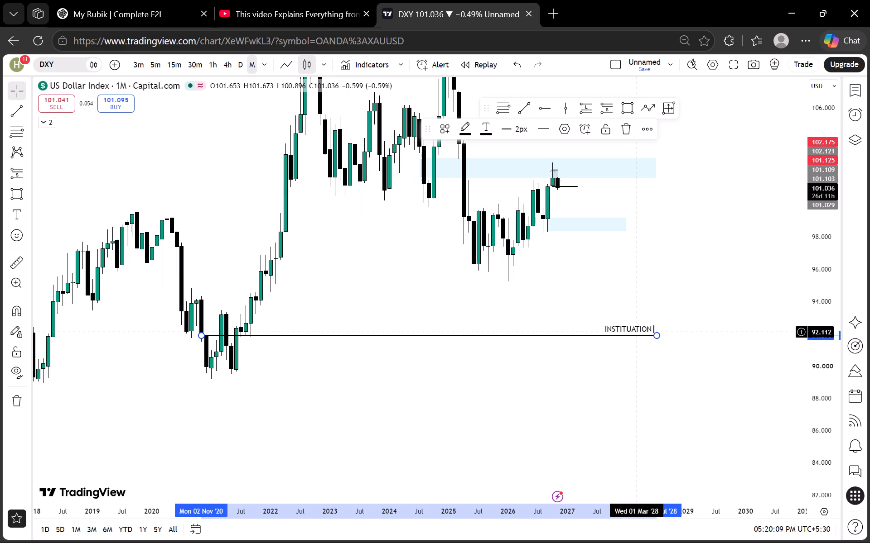
{"action": "type", "text": "ORDER FO"}
{"action": "key", "text": "BackSpace"}
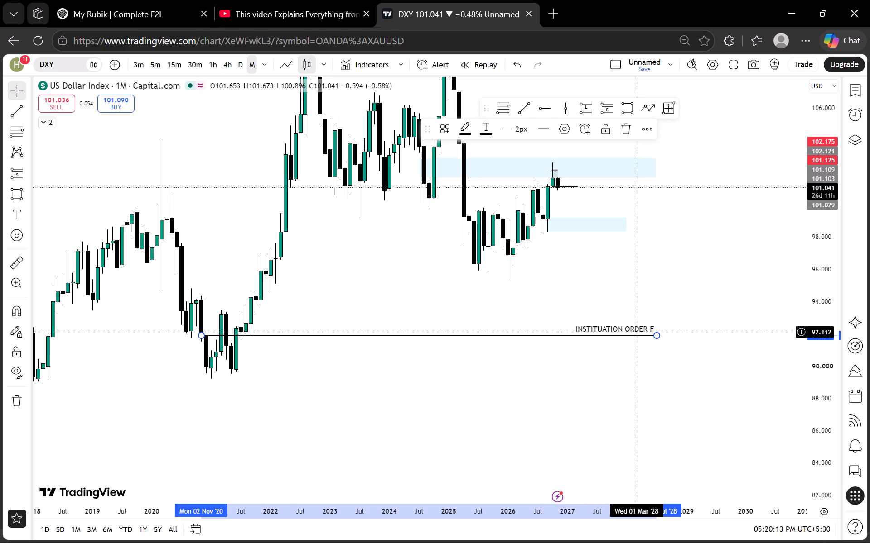
{"action": "type", "text": "LOW"}
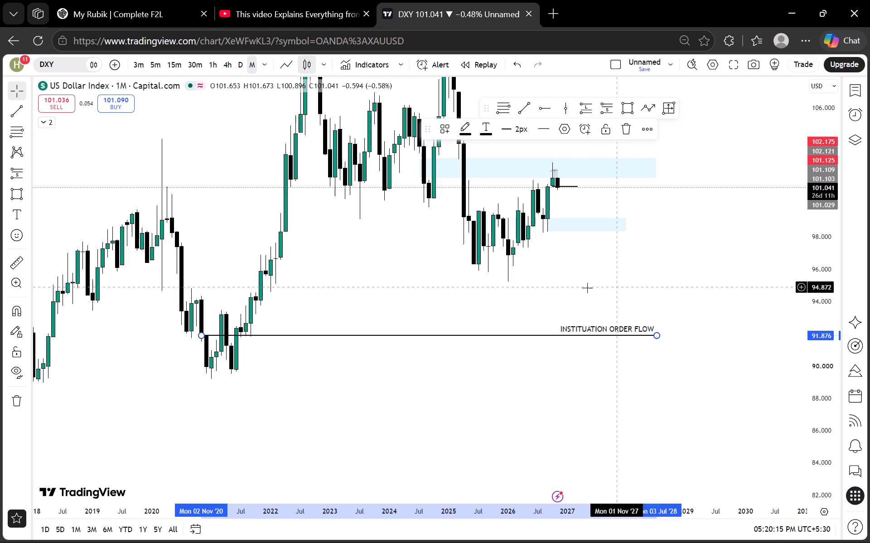
{"action": "left_click", "coordinate": [624, 270]}
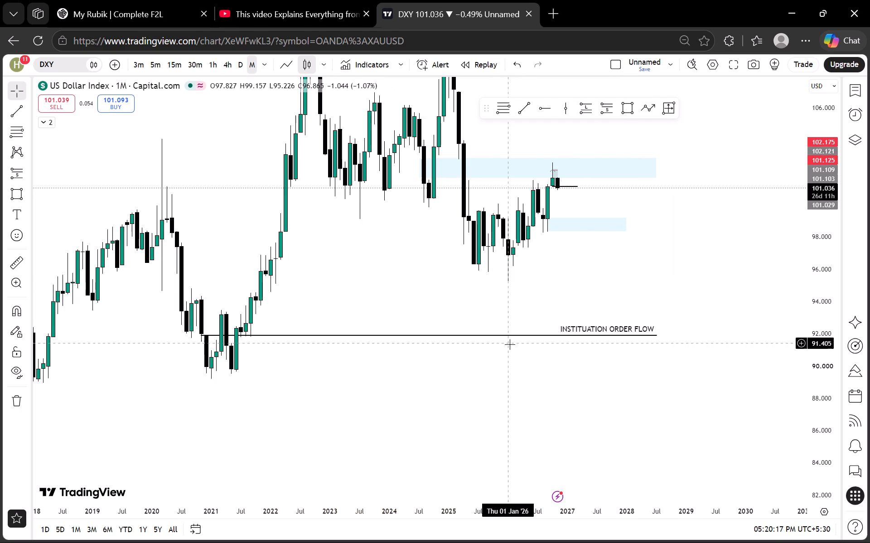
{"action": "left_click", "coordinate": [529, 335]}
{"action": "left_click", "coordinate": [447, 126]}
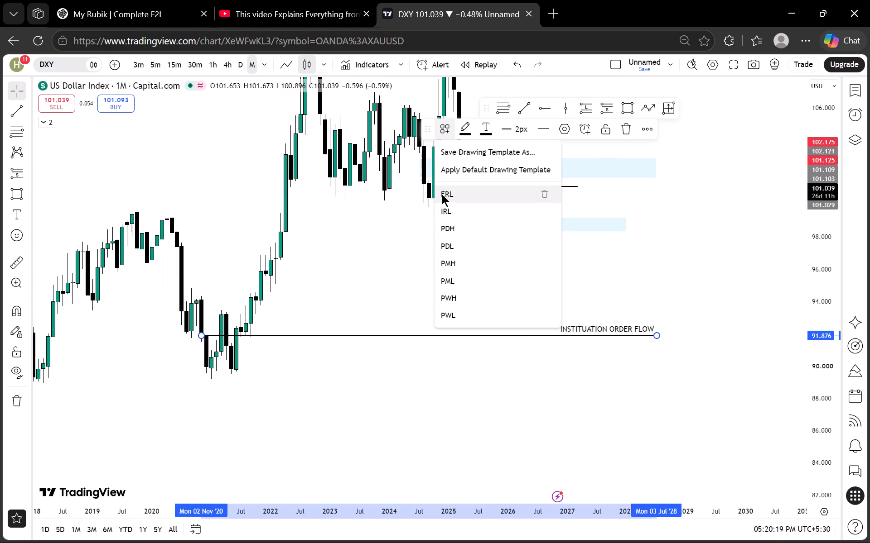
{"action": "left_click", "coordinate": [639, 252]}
Lock the INSTITUATION ORDER FLOW line at 91.876.
{"action": "left_click", "coordinate": [553, 336]}
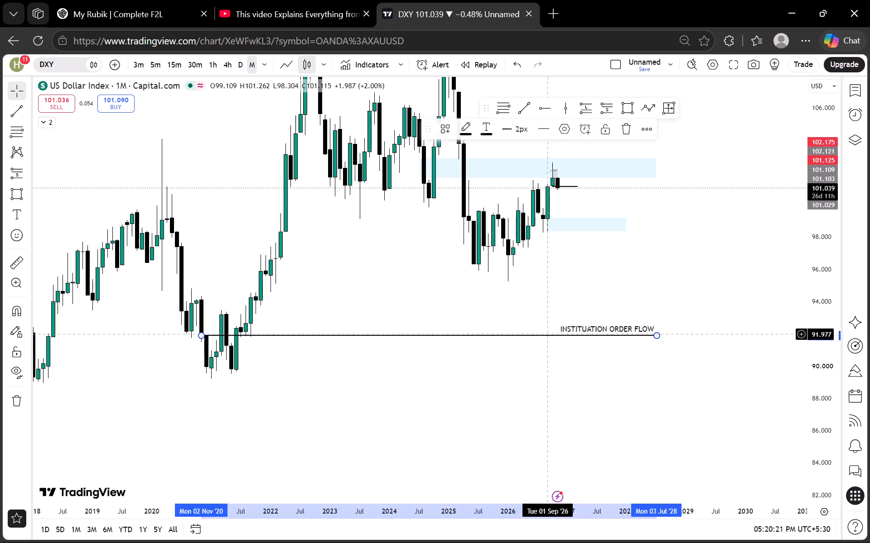
{"action": "left_click", "coordinate": [606, 131]}
{"action": "left_click", "coordinate": [653, 253]}
Draw a horizontal trend line at 105.513 above the upper blue zone, from the November 2024 candle to October 2028.
{"action": "scroll", "coordinate": [834, 296], "scroll_direction": "up", "scroll_amount": 12}
{"action": "left_click_drag", "start_coordinate": [649, 254], "coordinate": [657, 282]}
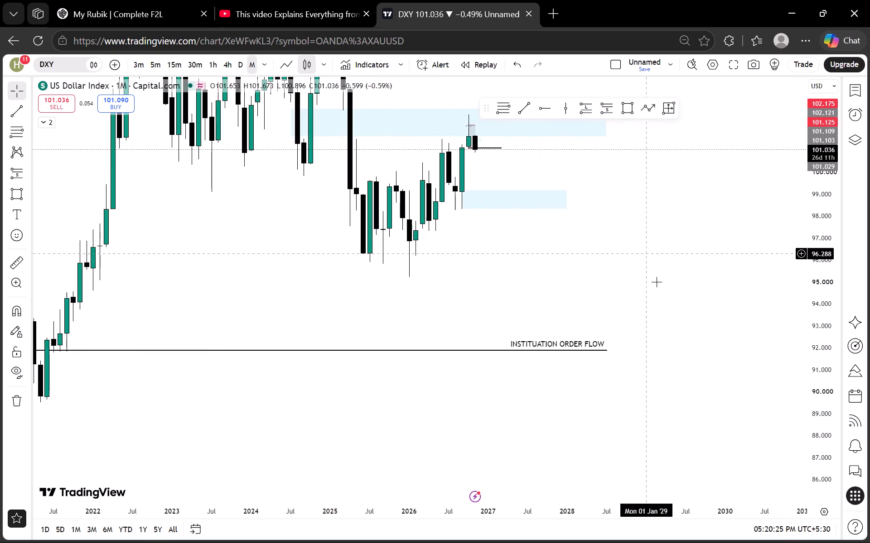
{"action": "left_click_drag", "start_coordinate": [657, 282], "coordinate": [661, 356]}
{"action": "scroll", "coordinate": [617, 261], "scroll_direction": "down", "scroll_amount": 1}
{"action": "left_click_drag", "start_coordinate": [668, 243], "coordinate": [635, 348]}
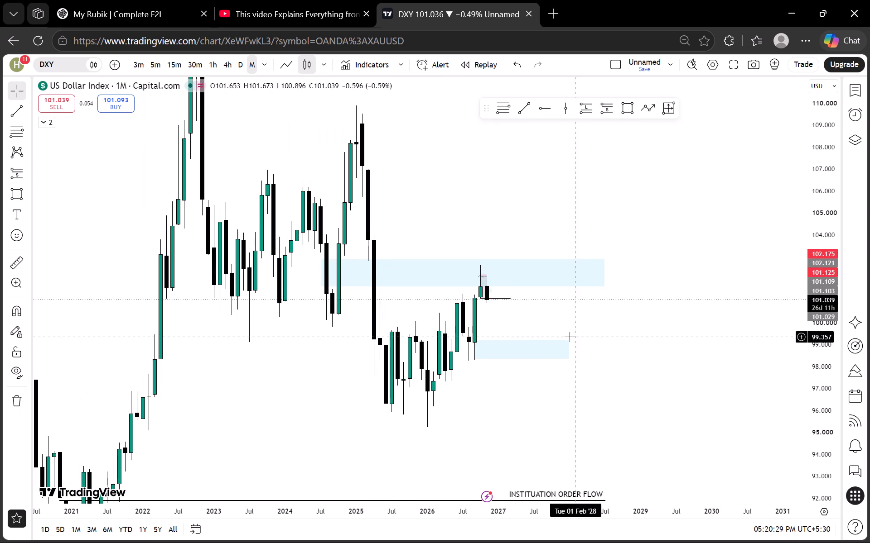
{"action": "left_click_drag", "start_coordinate": [563, 172], "coordinate": [553, 267]}
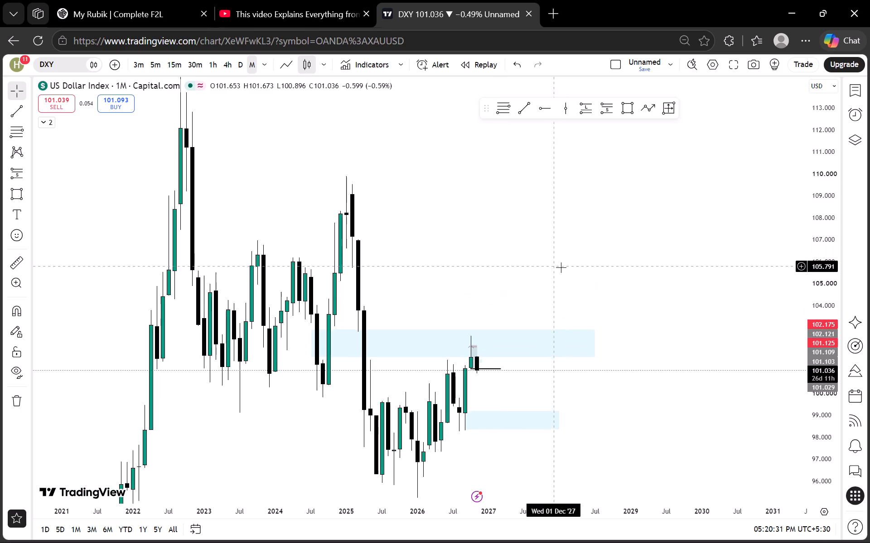
{"action": "scroll", "coordinate": [790, 249], "scroll_direction": "down", "scroll_amount": 7}
{"action": "scroll", "coordinate": [780, 279], "scroll_direction": "up", "scroll_amount": 5}
{"action": "left_click_drag", "start_coordinate": [621, 248], "coordinate": [633, 155]}
{"action": "scroll", "coordinate": [401, 339], "scroll_direction": "down", "scroll_amount": 1}
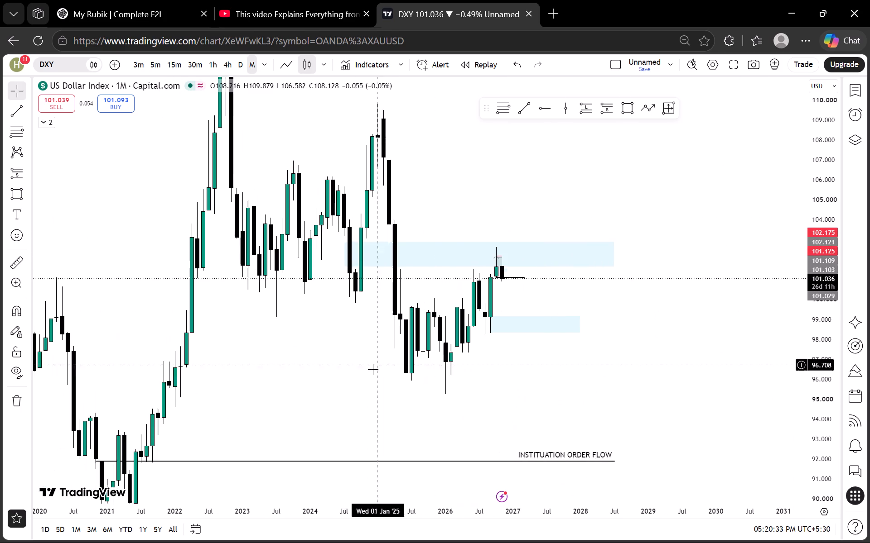
{"action": "left_click_drag", "start_coordinate": [358, 358], "coordinate": [363, 405]}
{"action": "scroll", "coordinate": [459, 231], "scroll_direction": "up", "scroll_amount": 4}
{"action": "left_click_drag", "start_coordinate": [458, 202], "coordinate": [548, 245]}
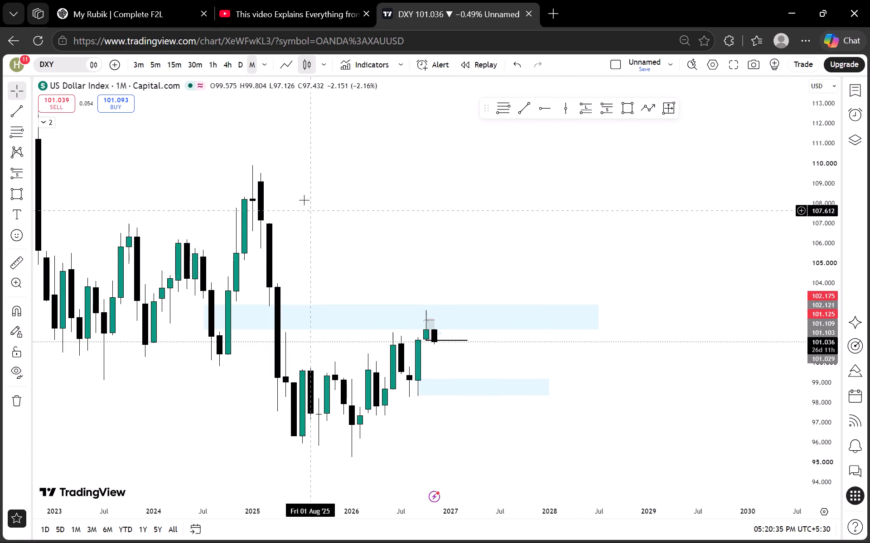
{"action": "scroll", "coordinate": [365, 204], "scroll_direction": "down", "scroll_amount": 3}
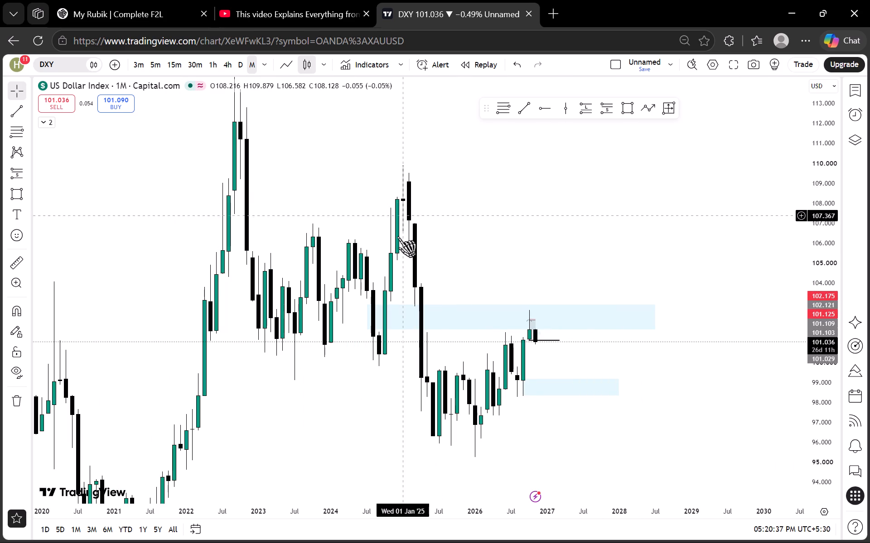
{"action": "left_click", "coordinate": [526, 102]}
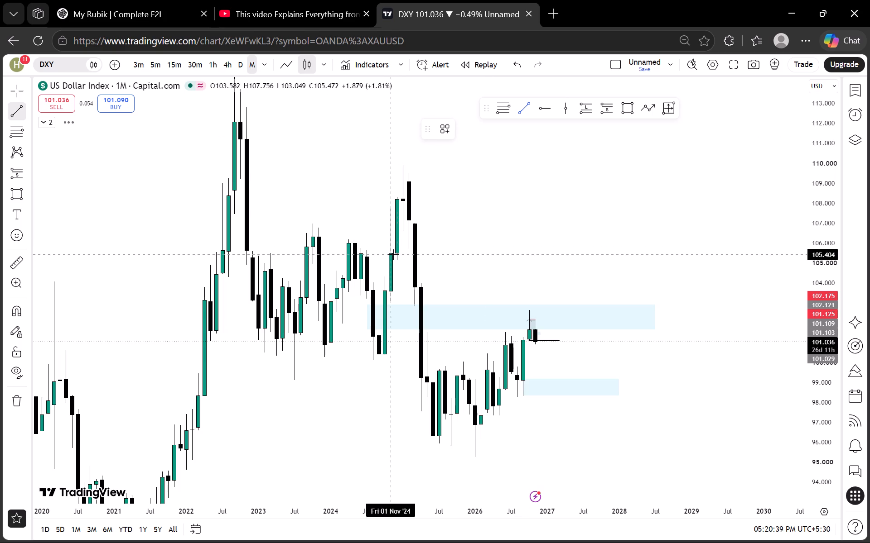
{"action": "left_click", "coordinate": [393, 253]}
{"action": "left_click", "coordinate": [676, 252]}
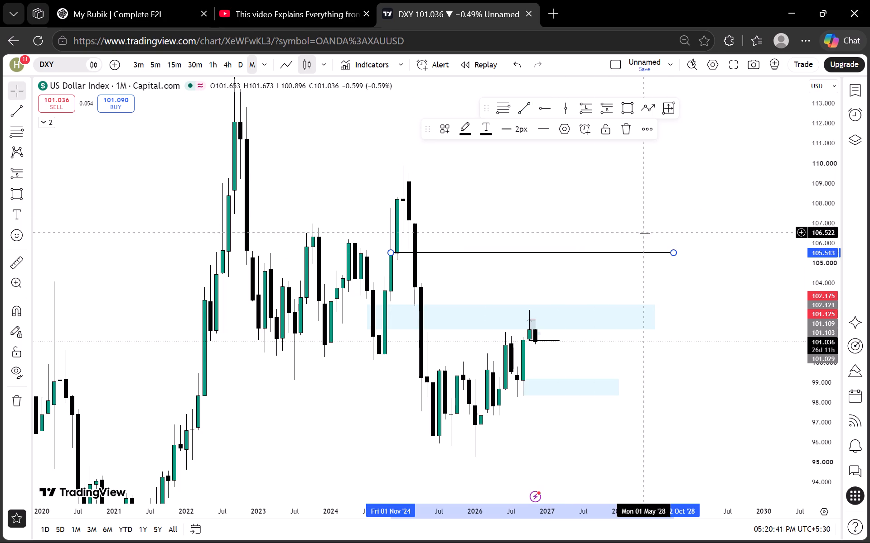
Start the text label of the 105.513 line with the letter I.
{"action": "left_click", "coordinate": [652, 251]}
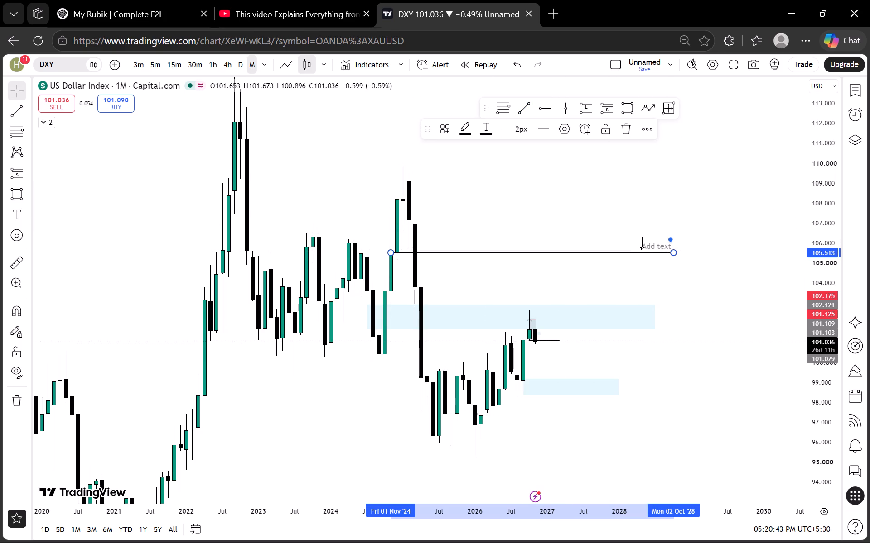
{"action": "key", "text": "shift+i"}
Open the watchlist, switch to XAUUSD and examine its monthly INSTITUTION ORDER FLOW line and label.
{"action": "left_click", "coordinate": [859, 86]}
{"action": "left_click", "coordinate": [768, 131]}
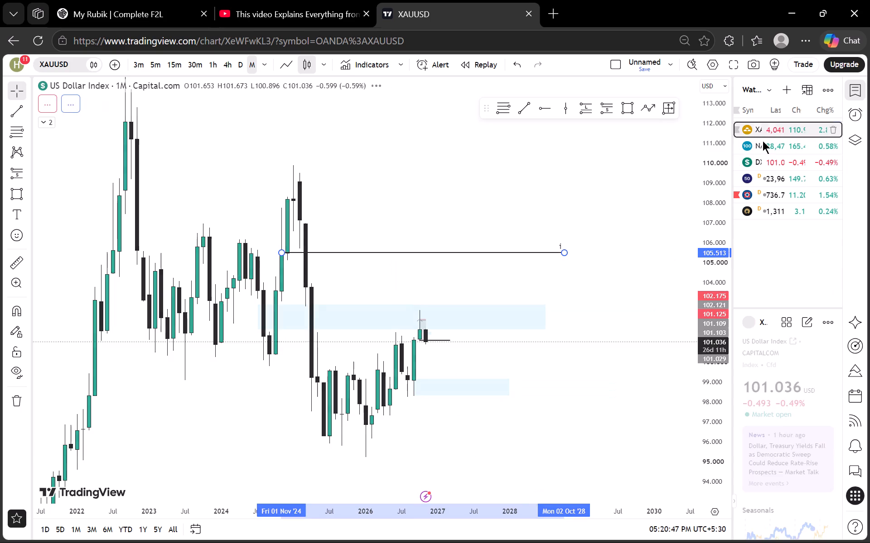
{"action": "scroll", "coordinate": [559, 233], "scroll_direction": "up", "scroll_amount": 6}
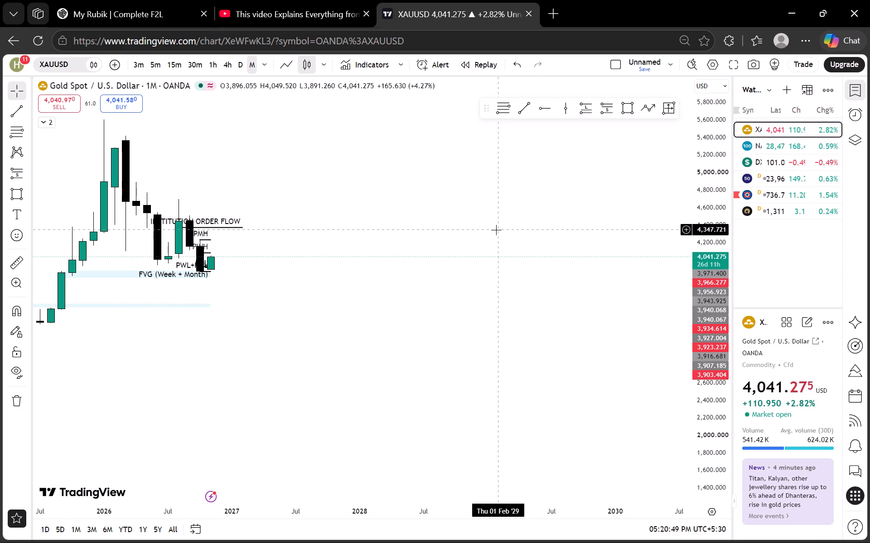
{"action": "scroll", "coordinate": [491, 233], "scroll_direction": "up", "scroll_amount": 6}
{"action": "scroll", "coordinate": [304, 330], "scroll_direction": "up", "scroll_amount": 4}
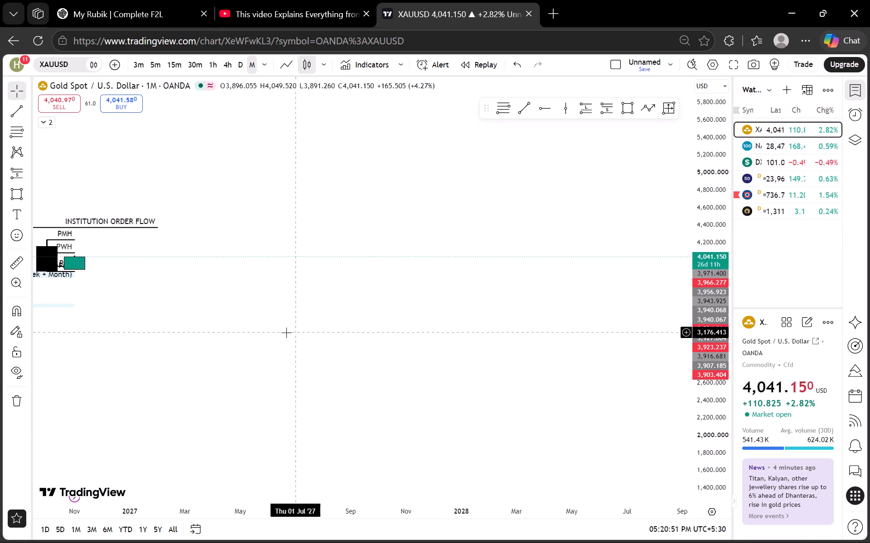
{"action": "left_click_drag", "start_coordinate": [287, 333], "coordinate": [462, 335]}
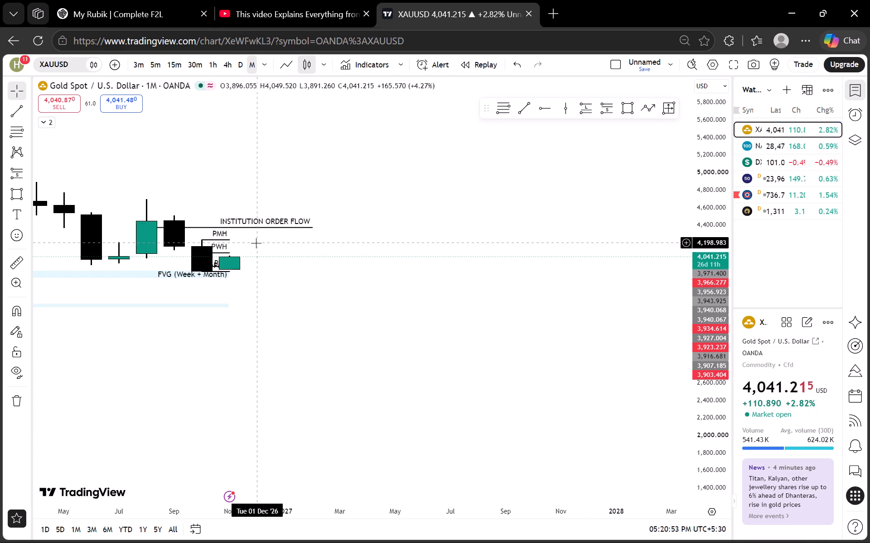
View the monthly NAS100USD chart briefly and return to DXY.
{"action": "left_click", "coordinate": [777, 147]}
{"action": "scroll", "coordinate": [670, 250], "scroll_direction": "down", "scroll_amount": 12}
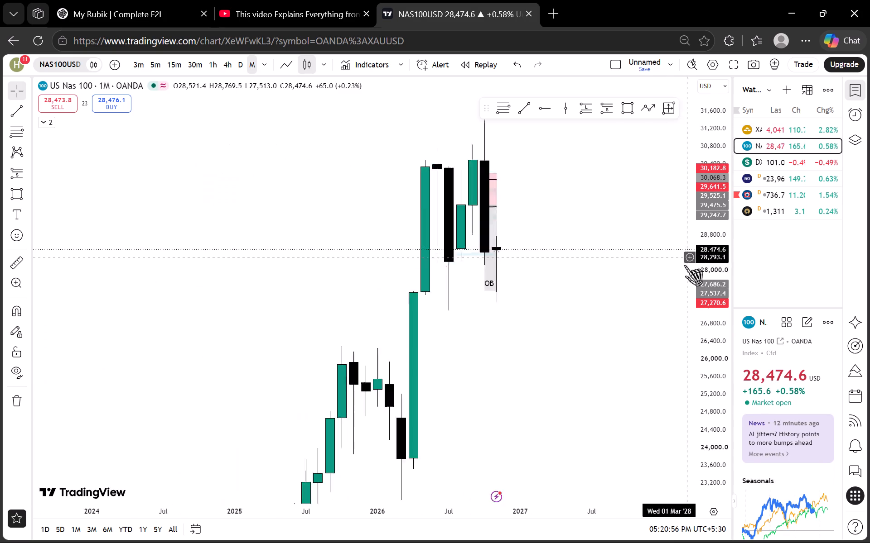
{"action": "scroll", "coordinate": [684, 265], "scroll_direction": "down", "scroll_amount": 17}
{"action": "left_click", "coordinate": [793, 158]}
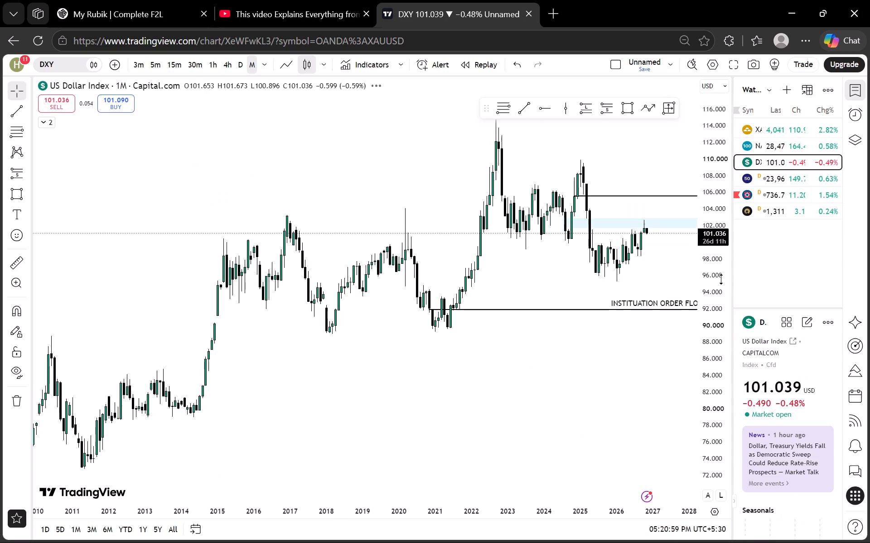
Open the text settings of the monthly DXY order flow line near 92 and copy the word INSTITUATION from its label.
{"action": "scroll", "coordinate": [722, 275], "scroll_direction": "up", "scroll_amount": 12}
{"action": "left_click_drag", "start_coordinate": [478, 276], "coordinate": [313, 328]}
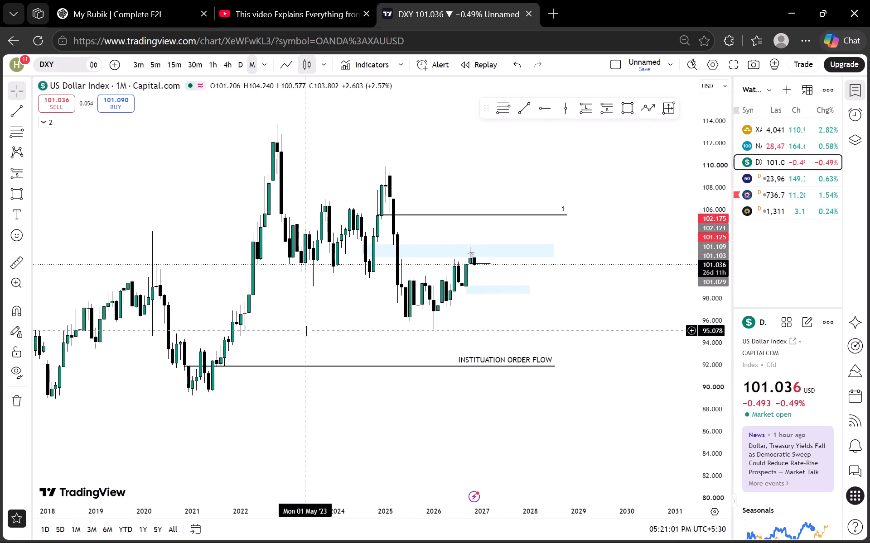
{"action": "left_click", "coordinate": [484, 365]}
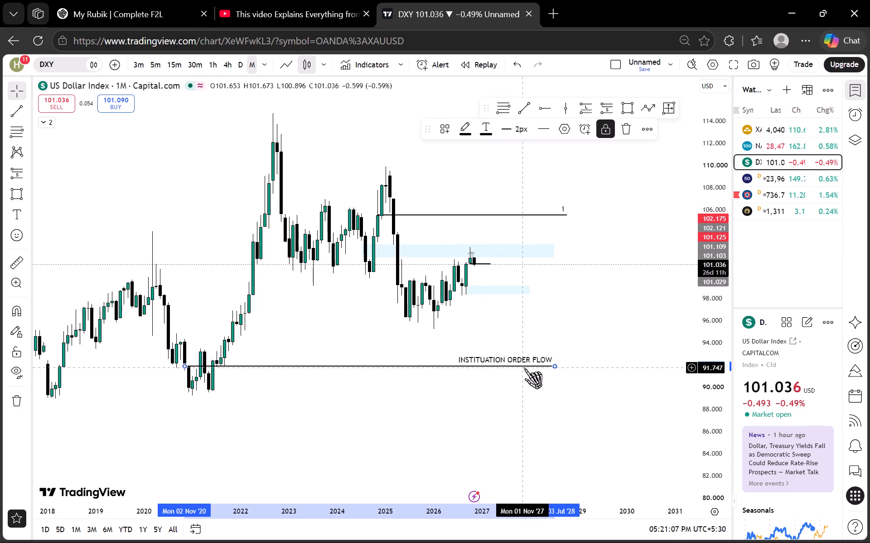
{"action": "double_click", "coordinate": [524, 367]}
{"action": "left_click", "coordinate": [446, 289]}
{"action": "left_click_drag", "start_coordinate": [452, 287], "coordinate": [358, 308]}
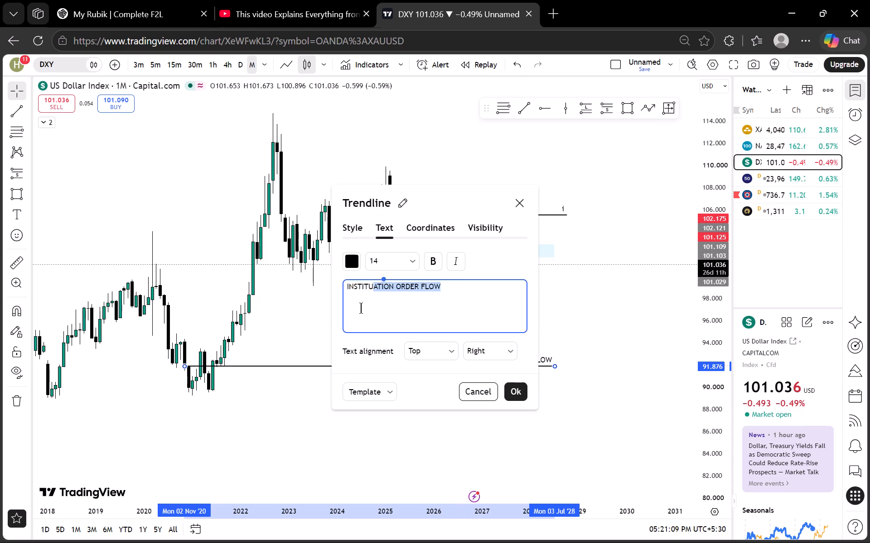
{"action": "left_click_drag", "start_coordinate": [358, 308], "coordinate": [332, 314]}
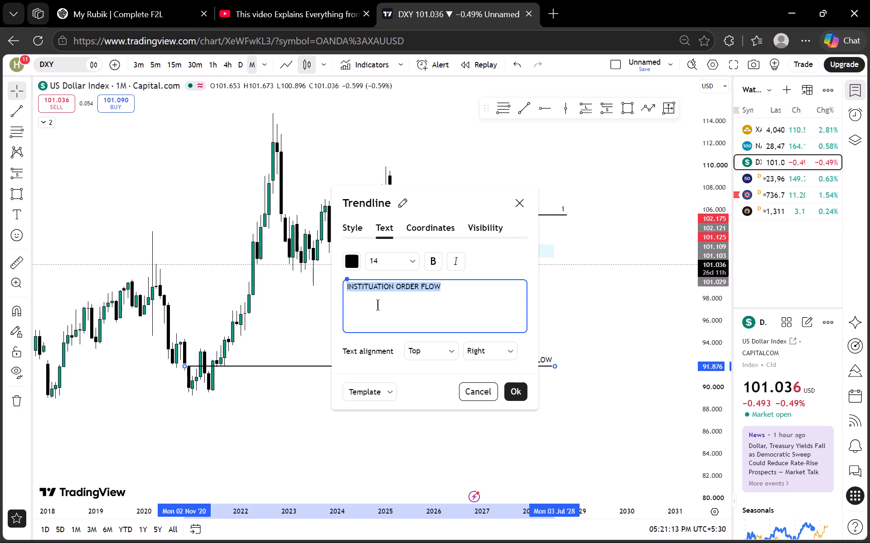
{"action": "key", "text": "ctrl+c"}
{"action": "left_click", "coordinate": [440, 299]}
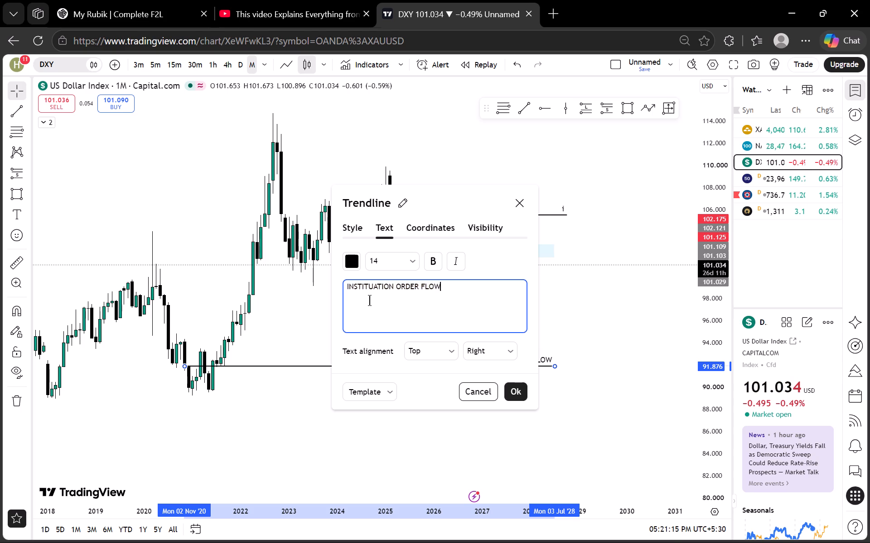
{"action": "double_click", "coordinate": [389, 287]}
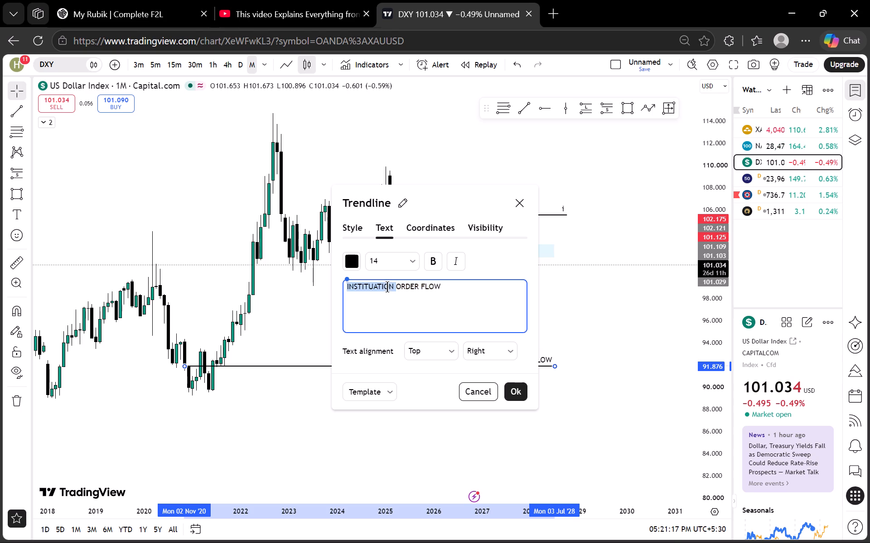
{"action": "key", "text": "ctrl+c"}
Search the web in a new tab for INSTITUATION and copy the suggested spelling INSTITUTION.
{"action": "left_click", "coordinate": [563, 12]}
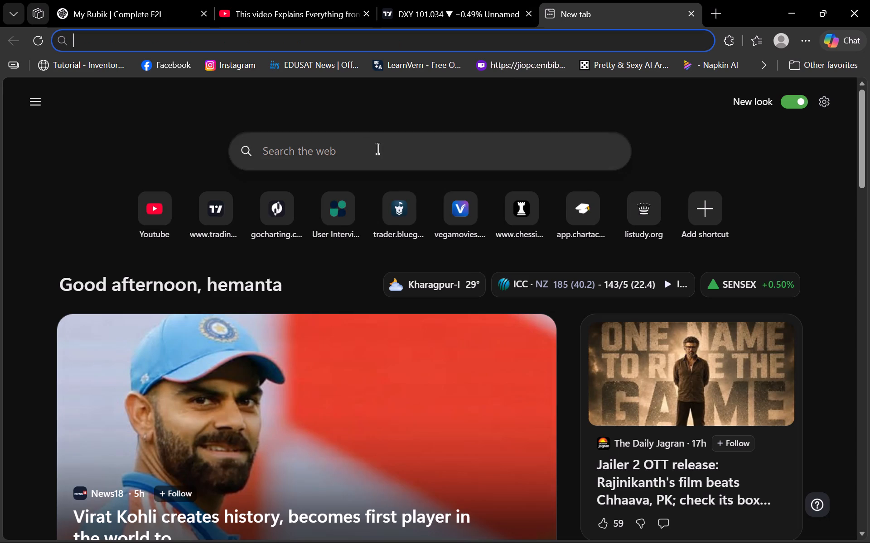
{"action": "key", "text": "ctrl+v"}
{"action": "key", "text": "Return"}
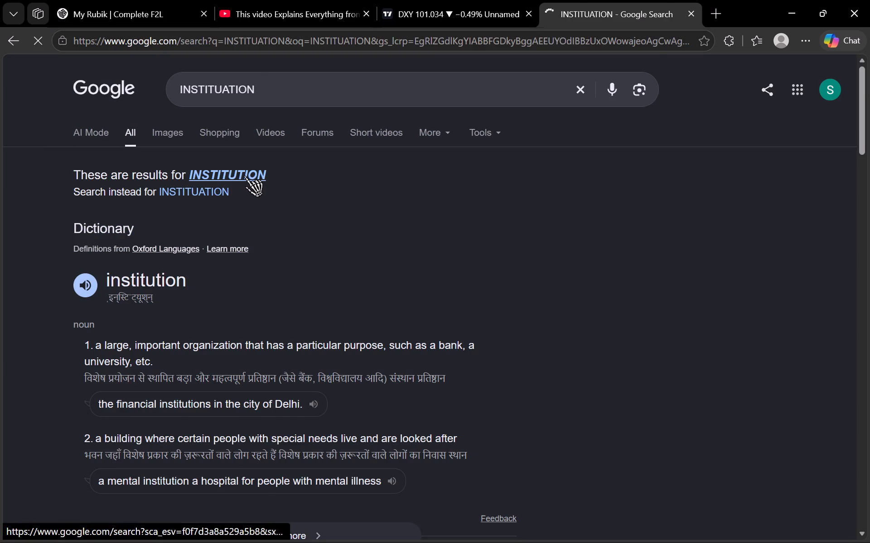
{"action": "left_click", "coordinate": [244, 176]}
{"action": "double_click", "coordinate": [219, 92]}
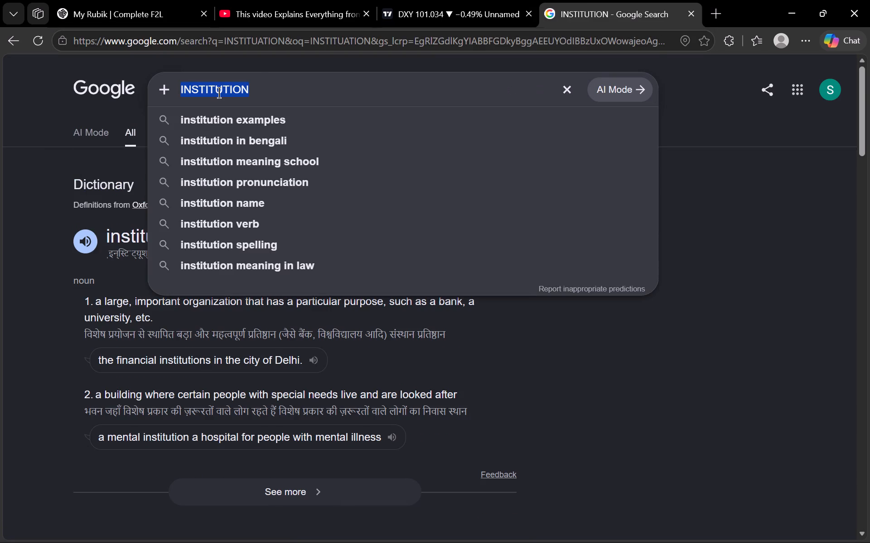
{"action": "key", "text": "ctrl+c"}
Correct the lower DXY line's label text to INSTITUTION ORDER FLOW.
{"action": "left_click", "coordinate": [417, 0]}
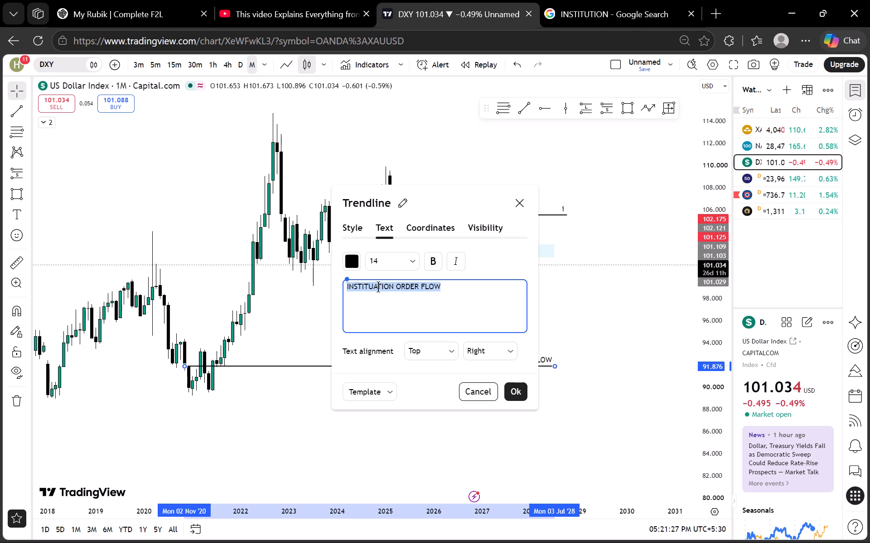
{"action": "triple_click", "coordinate": [375, 285]}
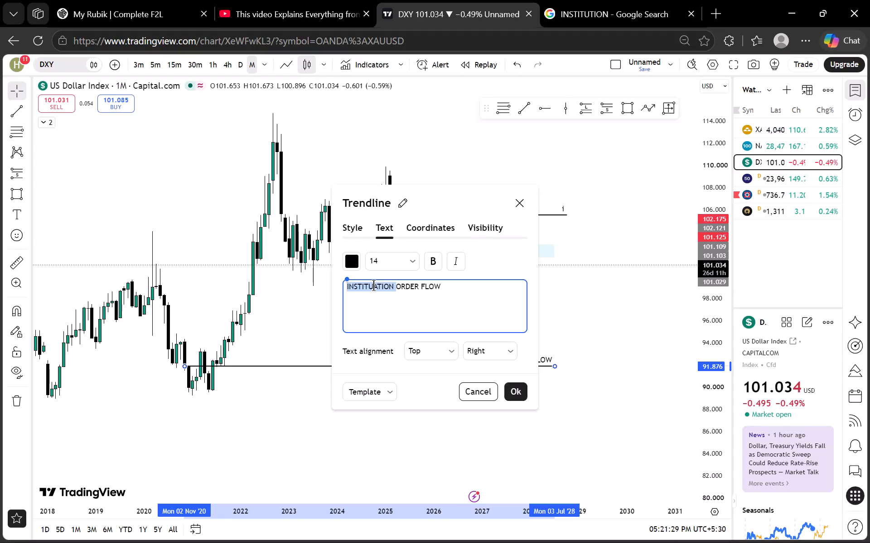
{"action": "key", "text": "ctrl+v"}
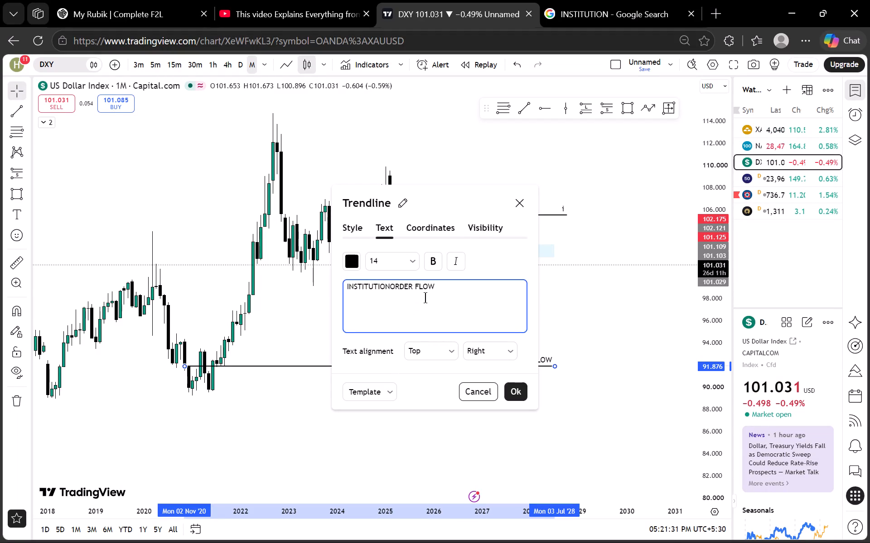
{"action": "key", "text": "space"}
Save the lower line's settings as a drawing template named INSTITUTION ORDER FLOW and accept the trend line changes.
{"action": "left_click_drag", "start_coordinate": [440, 281], "coordinate": [330, 299]}
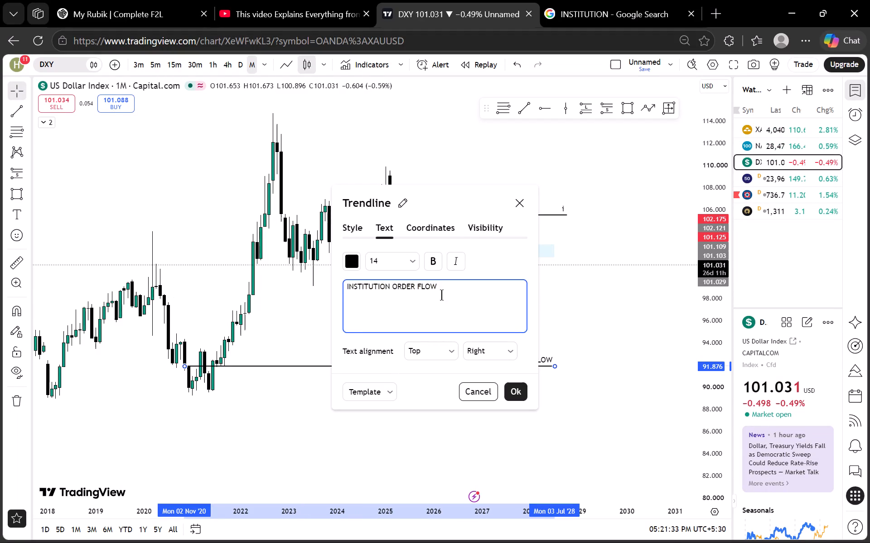
{"action": "left_click_drag", "start_coordinate": [445, 293], "coordinate": [345, 308]}
{"action": "key", "text": "ctrl+c"}
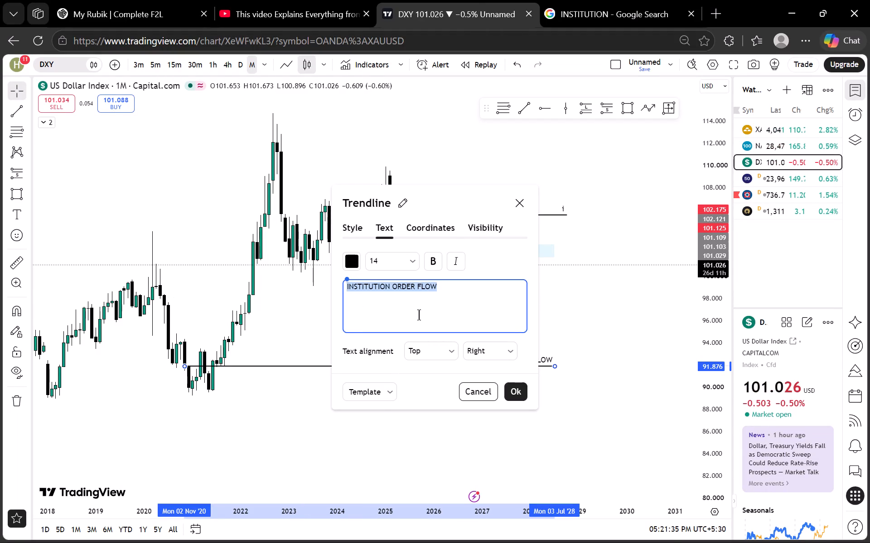
{"action": "left_click", "coordinate": [423, 314]}
{"action": "left_click", "coordinate": [384, 391]}
{"action": "left_click", "coordinate": [355, 208]}
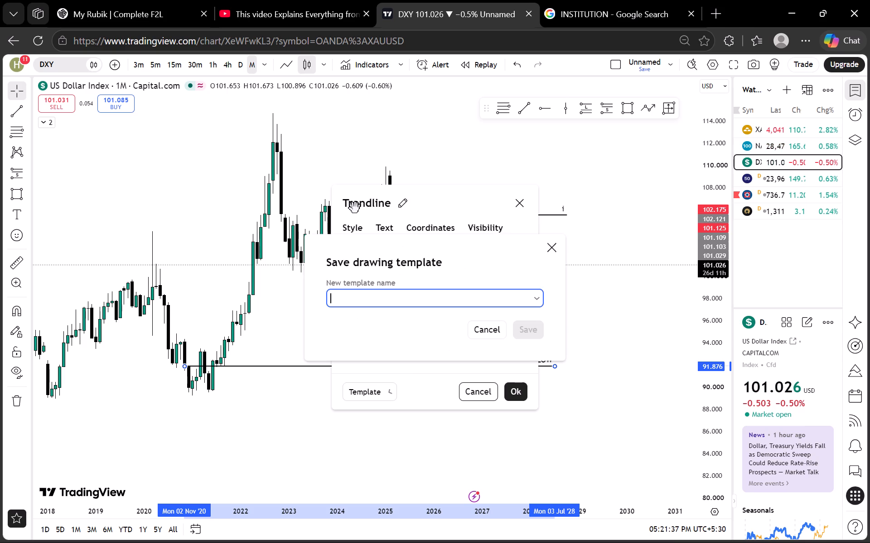
{"action": "key", "text": "ctrl+v"}
{"action": "left_click", "coordinate": [528, 325]}
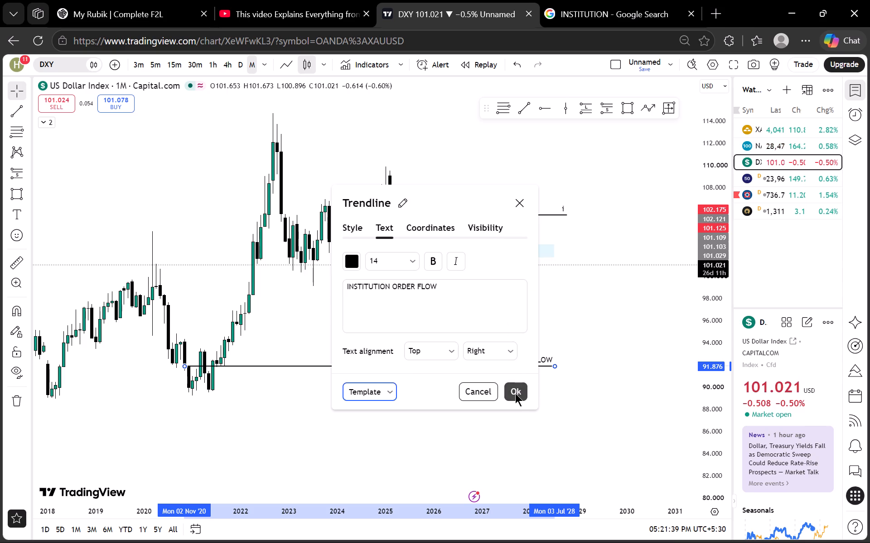
{"action": "left_click", "coordinate": [515, 393]}
{"action": "left_click", "coordinate": [599, 293]}
Apply the INSTITUTION ORDER FLOW template to the 105.513 trend line above the upper blue zone.
{"action": "scroll", "coordinate": [719, 286], "scroll_direction": "up", "scroll_amount": 7}
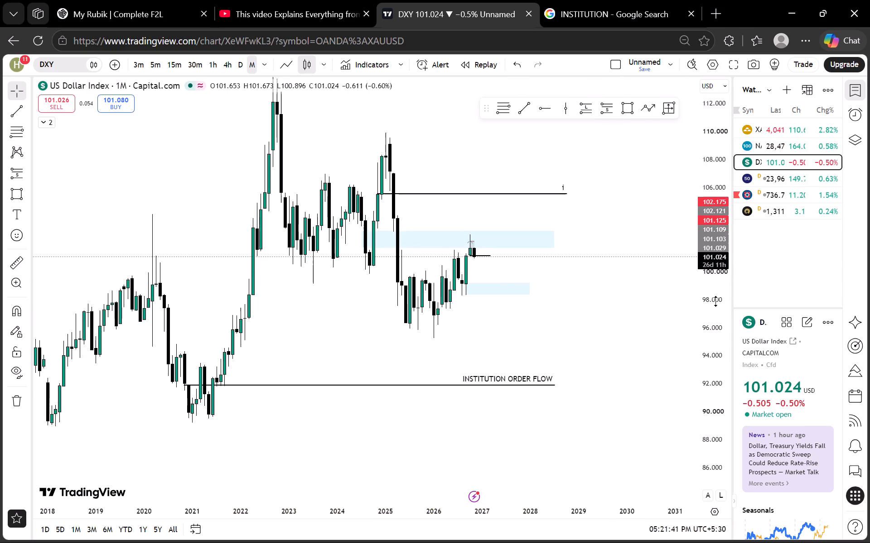
{"action": "scroll", "coordinate": [716, 301], "scroll_direction": "up", "scroll_amount": 10}
{"action": "left_click_drag", "start_coordinate": [568, 271], "coordinate": [537, 323]}
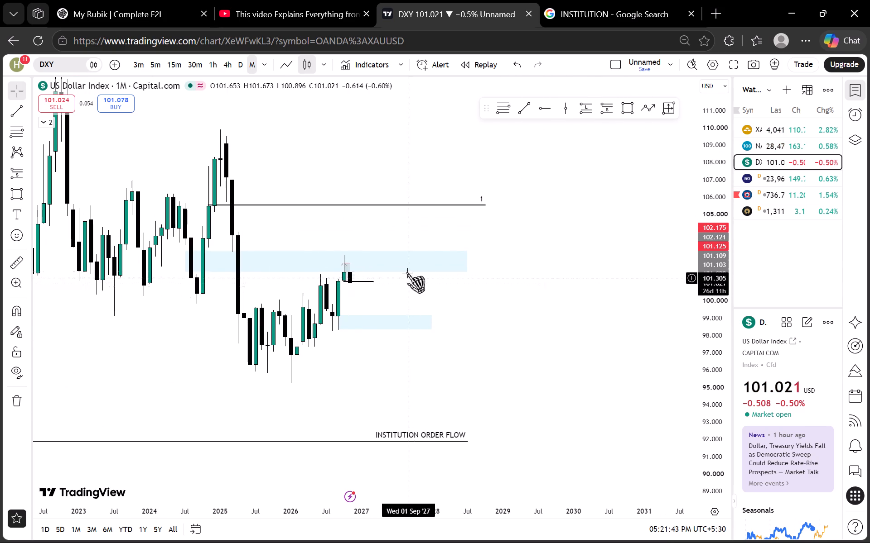
{"action": "left_click", "coordinate": [483, 204]}
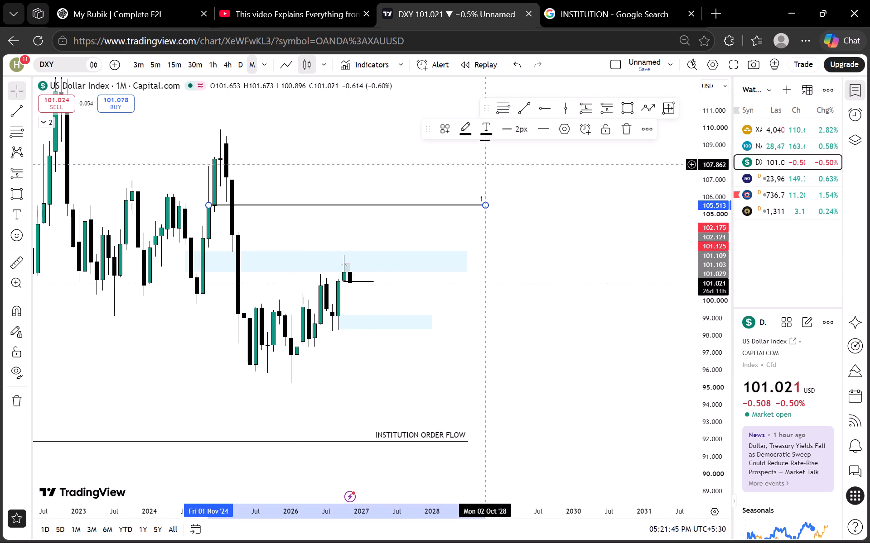
{"action": "left_click", "coordinate": [453, 119]}
{"action": "left_click", "coordinate": [459, 207]}
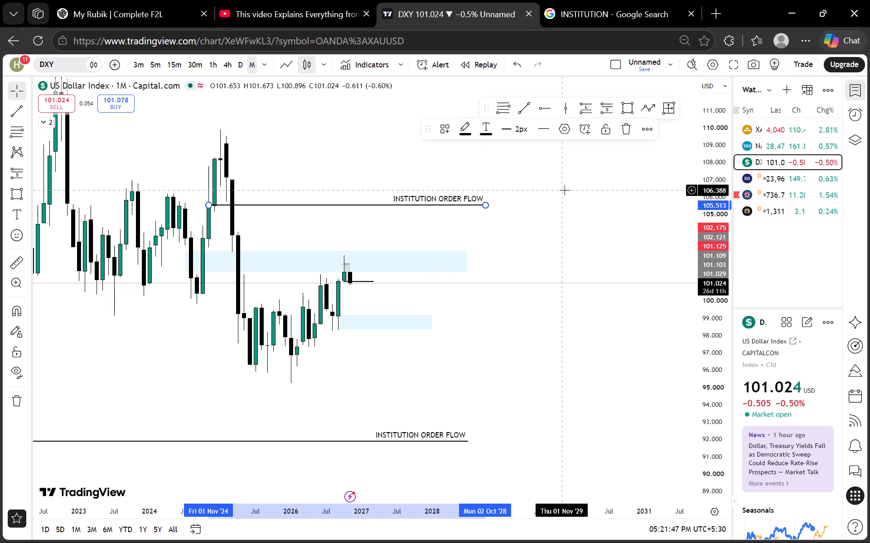
{"action": "left_click", "coordinate": [565, 190]}
Lock the 105.513 INSTITUTION ORDER FLOW line against changes.
{"action": "scroll", "coordinate": [713, 195], "scroll_direction": "down", "scroll_amount": 7}
{"action": "scroll", "coordinate": [604, 194], "scroll_direction": "down", "scroll_amount": 4}
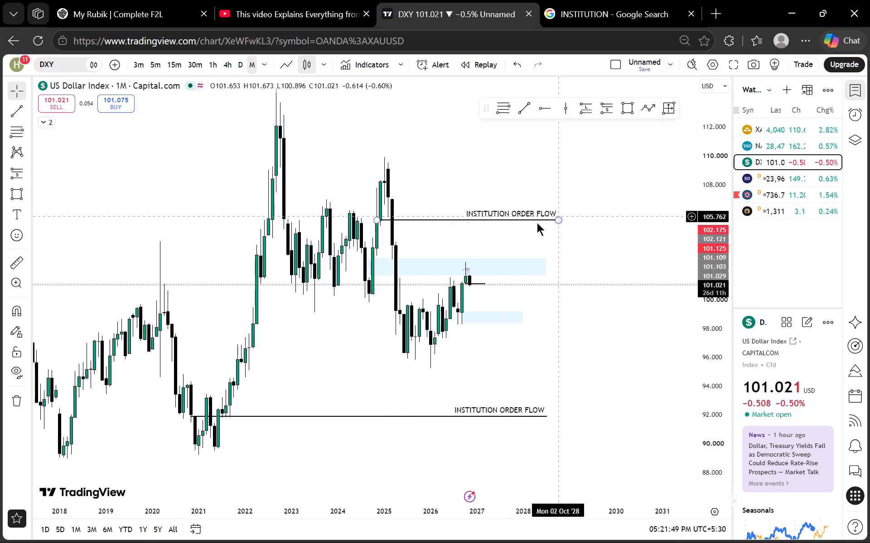
{"action": "left_click", "coordinate": [451, 219]}
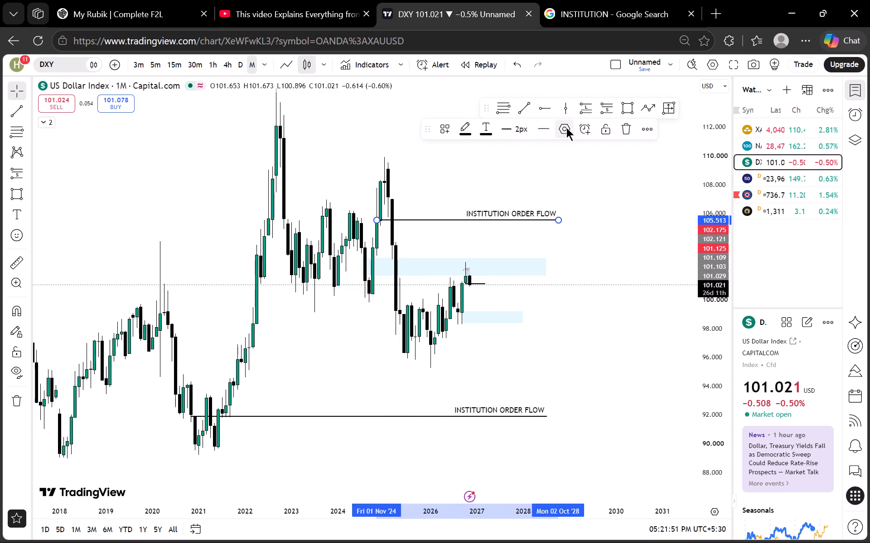
{"action": "left_click", "coordinate": [597, 128]}
{"action": "left_click", "coordinate": [613, 173]}
Examine the monthly DXY history back to 2008 against the two INSTITUTION ORDER FLOW lines and blue zones.
{"action": "scroll", "coordinate": [717, 205], "scroll_direction": "down", "scroll_amount": 15}
{"action": "left_click_drag", "start_coordinate": [658, 368], "coordinate": [667, 252]}
{"action": "scroll", "coordinate": [566, 379], "scroll_direction": "down", "scroll_amount": 3}
{"action": "left_click_drag", "start_coordinate": [512, 401], "coordinate": [517, 266]}
{"action": "left_click_drag", "start_coordinate": [486, 372], "coordinate": [489, 248]}
{"action": "left_click_drag", "start_coordinate": [475, 294], "coordinate": [492, 349]}
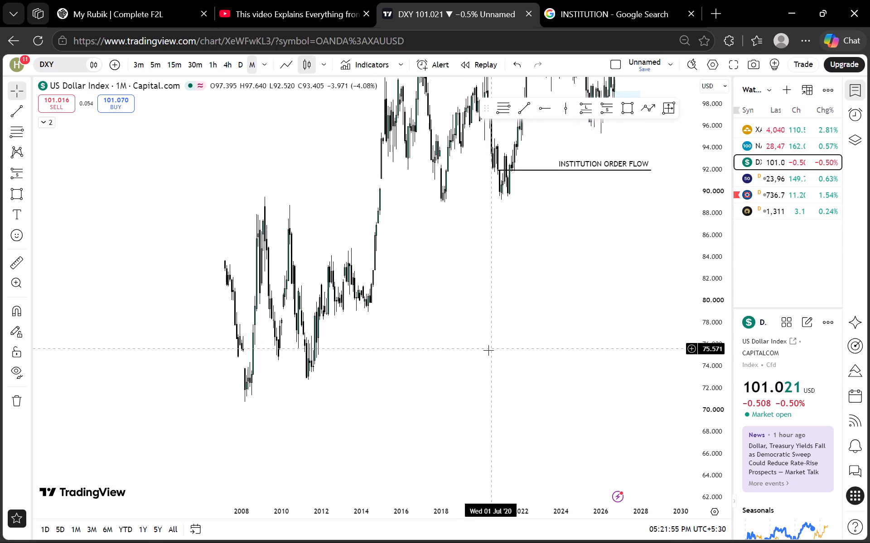
{"action": "left_click_drag", "start_coordinate": [474, 351], "coordinate": [505, 405]}
{"action": "left_click_drag", "start_coordinate": [496, 310], "coordinate": [476, 416]}
{"action": "scroll", "coordinate": [490, 400], "scroll_direction": "up", "scroll_amount": 8}
{"action": "left_click_drag", "start_coordinate": [477, 382], "coordinate": [437, 458]}
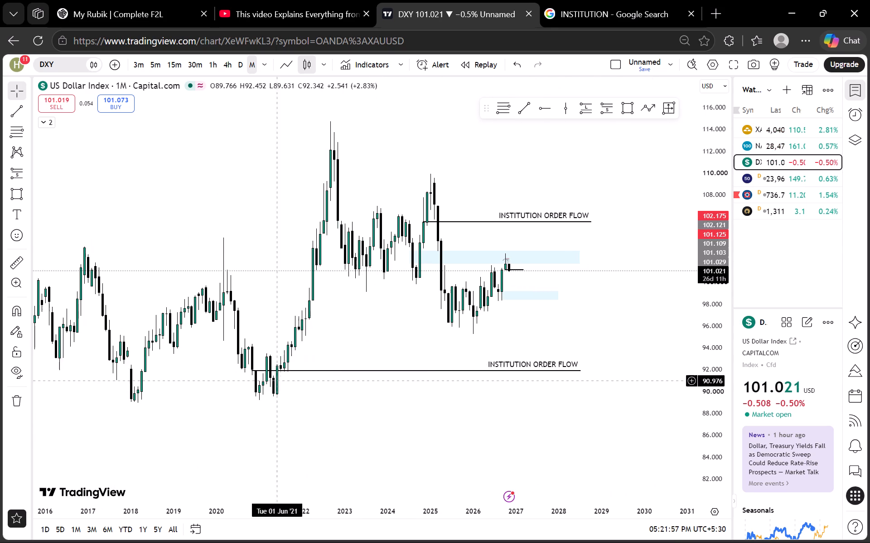
{"action": "scroll", "coordinate": [352, 374], "scroll_direction": "down", "scroll_amount": 3}
{"action": "scroll", "coordinate": [346, 235], "scroll_direction": "up", "scroll_amount": 2}
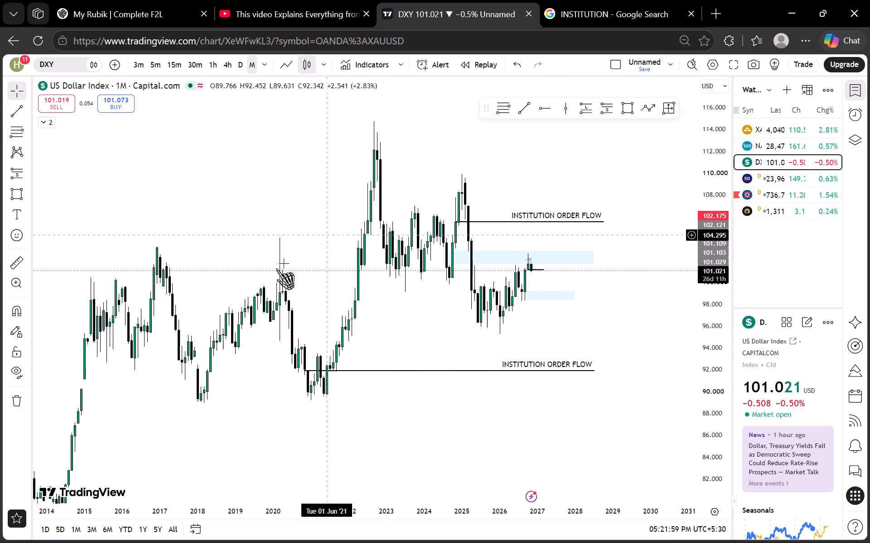
{"action": "left_click_drag", "start_coordinate": [668, 298], "coordinate": [584, 256]}
{"action": "scroll", "coordinate": [741, 311], "scroll_direction": "up", "scroll_amount": 5}
{"action": "scroll", "coordinate": [696, 290], "scroll_direction": "down", "scroll_amount": 5}
{"action": "left_click_drag", "start_coordinate": [358, 170], "coordinate": [333, 257]}
{"action": "scroll", "coordinate": [380, 262], "scroll_direction": "up", "scroll_amount": 6}
{"action": "left_click_drag", "start_coordinate": [598, 381], "coordinate": [629, 269]}
{"action": "left_click_drag", "start_coordinate": [598, 265], "coordinate": [574, 359]}
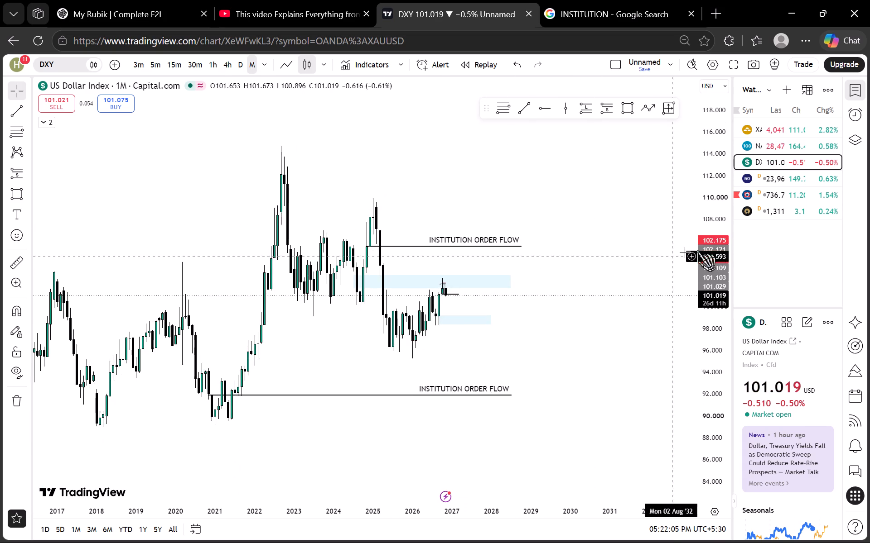
{"action": "scroll", "coordinate": [704, 248], "scroll_direction": "up", "scroll_amount": 2}
Check the monthly XAUUSD and NAS100USD charts and return to the monthly DXY chart.
{"action": "left_click", "coordinate": [776, 126]}
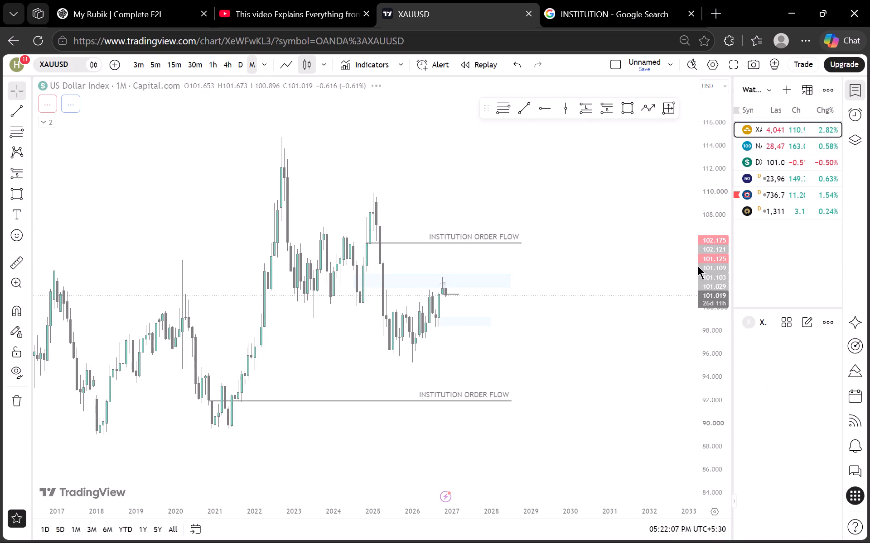
{"action": "scroll", "coordinate": [702, 263], "scroll_direction": "down", "scroll_amount": 4}
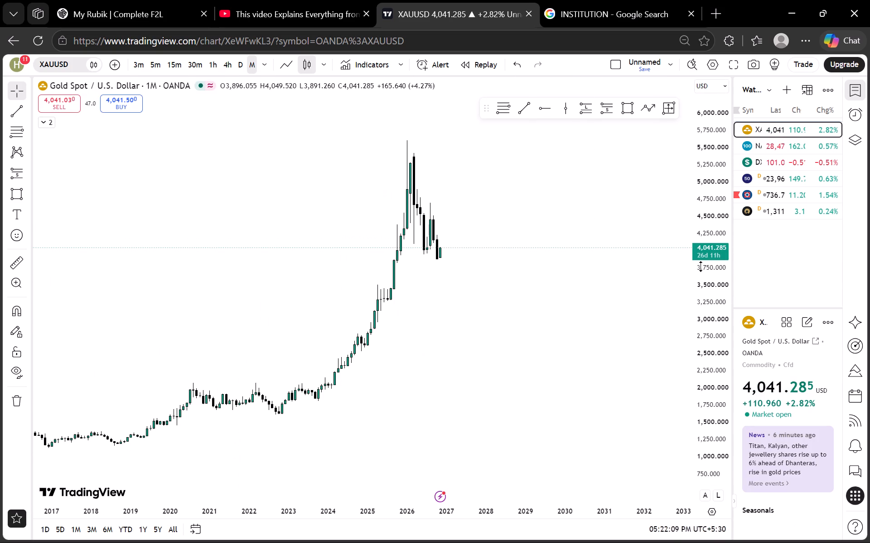
{"action": "scroll", "coordinate": [701, 267], "scroll_direction": "up", "scroll_amount": 8}
{"action": "left_click", "coordinate": [768, 145]}
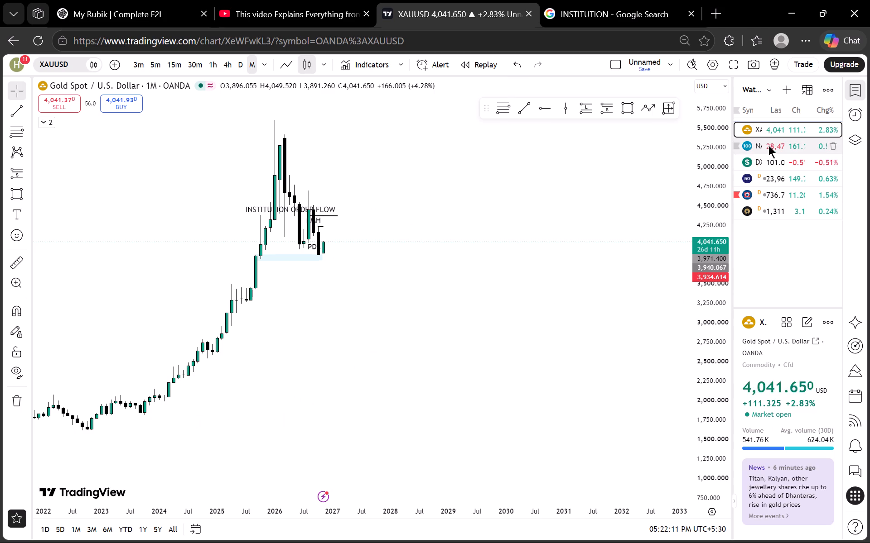
{"action": "left_click", "coordinate": [761, 162]}
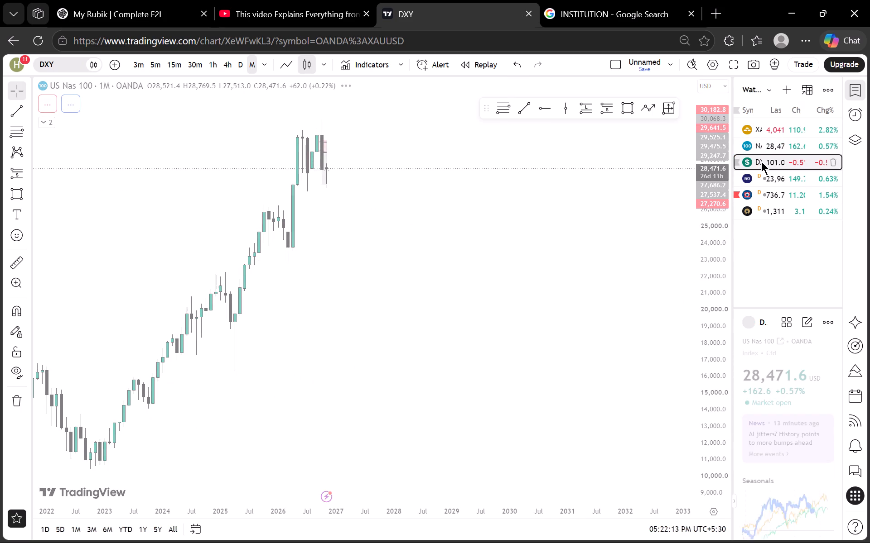
{"action": "scroll", "coordinate": [697, 253], "scroll_direction": "down", "scroll_amount": 4}
{"action": "scroll", "coordinate": [595, 308], "scroll_direction": "down", "scroll_amount": 2}
{"action": "left_click_drag", "start_coordinate": [555, 388], "coordinate": [581, 339]}
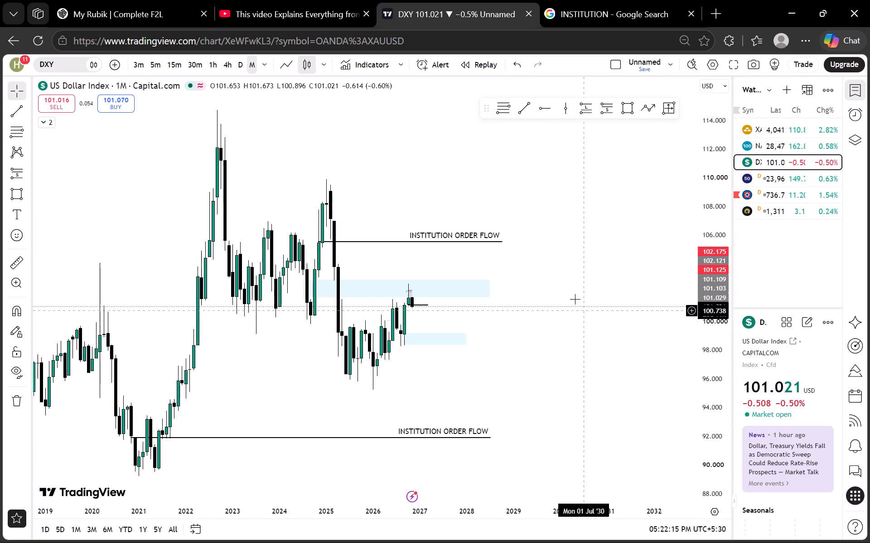
Switch DXY to the 3-minute timeframe and examine price around the short position, OB, FVG and lower blue zone.
{"action": "left_click", "coordinate": [134, 67]}
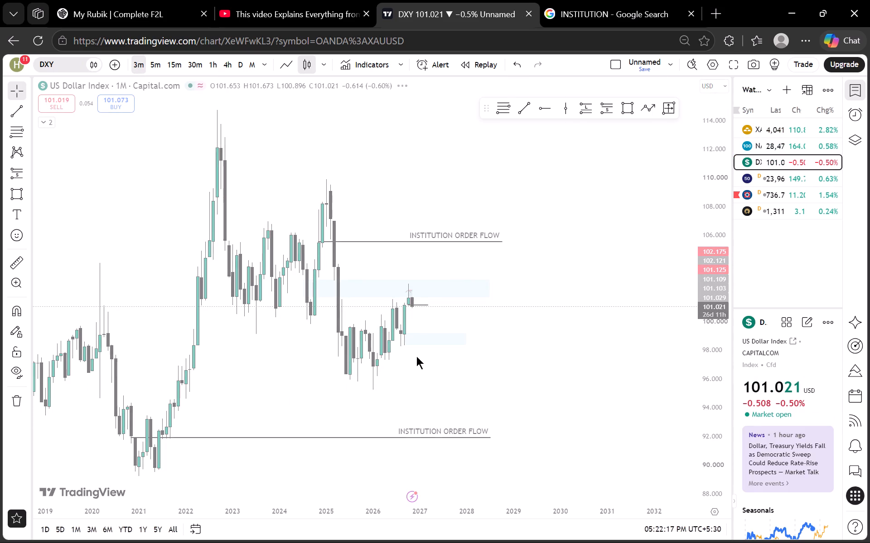
{"action": "left_click", "coordinate": [413, 480]}
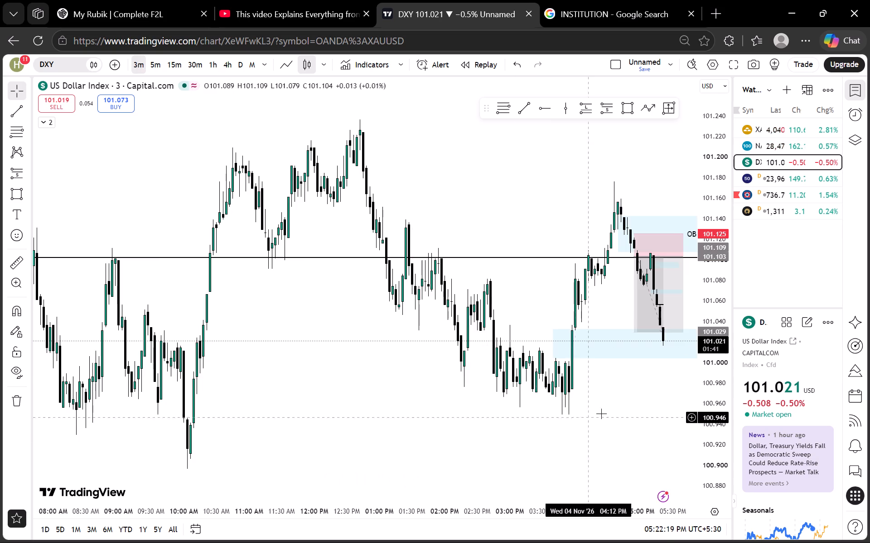
{"action": "left_click_drag", "start_coordinate": [614, 410], "coordinate": [471, 410]}
{"action": "scroll", "coordinate": [709, 330], "scroll_direction": "up", "scroll_amount": 8}
{"action": "scroll", "coordinate": [606, 286], "scroll_direction": "up", "scroll_amount": 3}
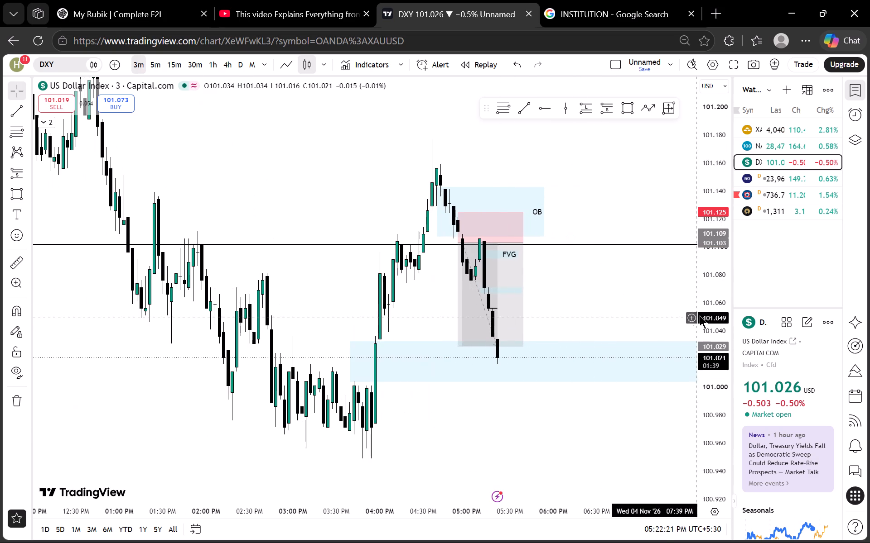
{"action": "scroll", "coordinate": [723, 310], "scroll_direction": "up", "scroll_amount": 9}
{"action": "scroll", "coordinate": [728, 291], "scroll_direction": "down", "scroll_amount": 6}
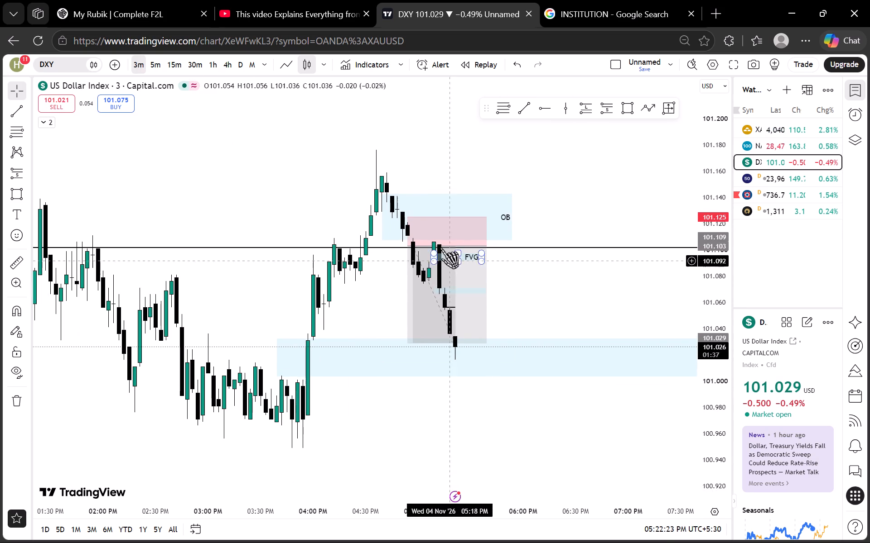
Resize the lower blue zone on the 3-minute DXY chart to span about 101.022 to 101.010, starting at 3:24 PM.
{"action": "left_click_drag", "start_coordinate": [525, 277], "coordinate": [507, 281]}
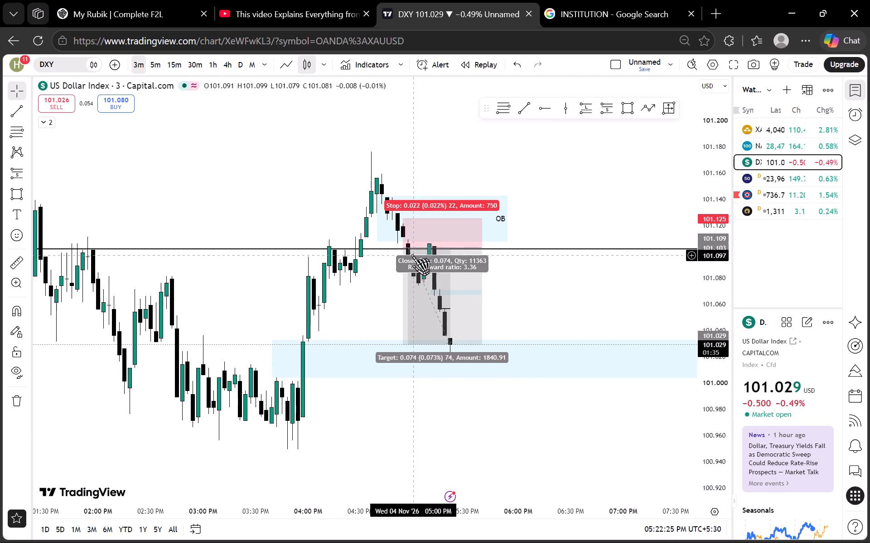
{"action": "left_click_drag", "start_coordinate": [575, 267], "coordinate": [527, 267]}
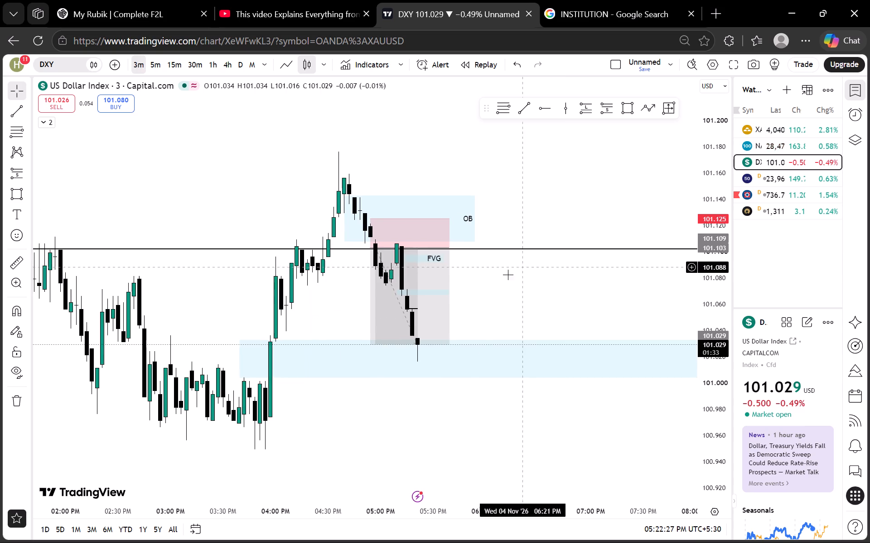
{"action": "left_click_drag", "start_coordinate": [243, 341], "coordinate": [211, 354]}
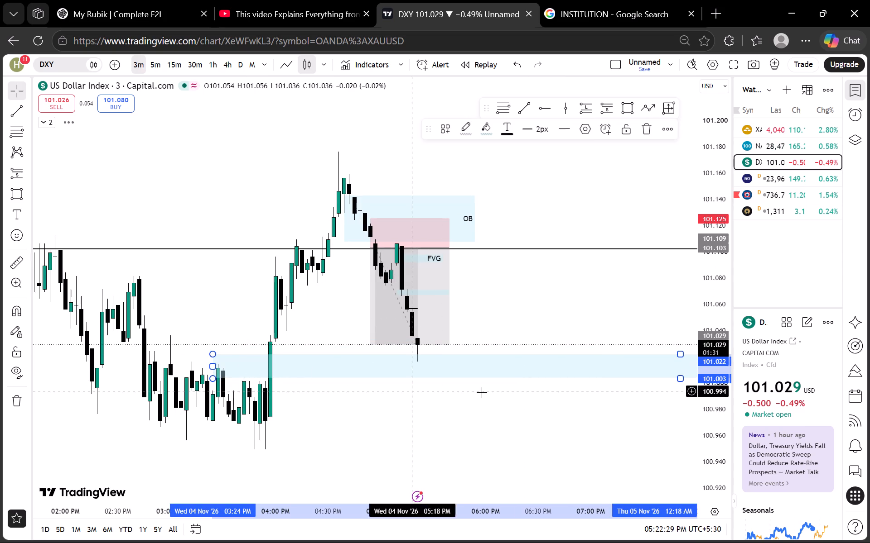
{"action": "left_click_drag", "start_coordinate": [679, 381], "coordinate": [673, 368]}
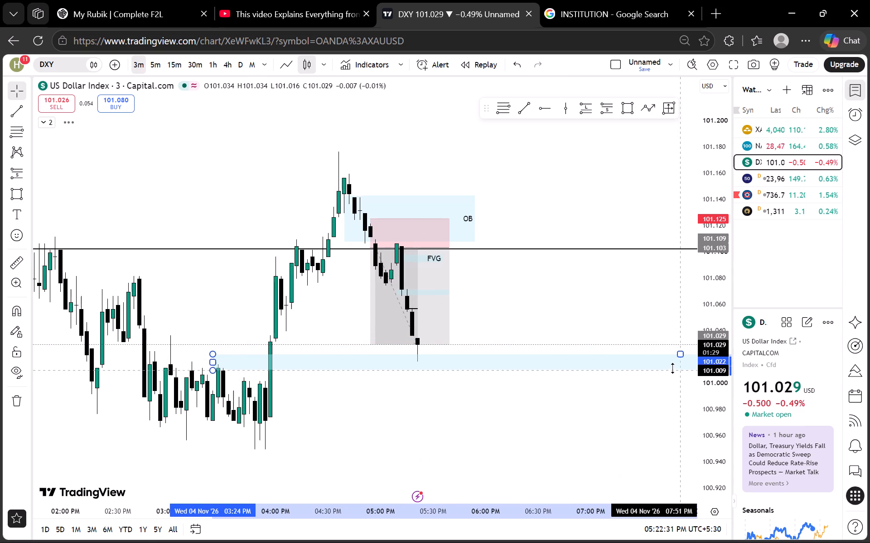
{"action": "left_click_drag", "start_coordinate": [673, 368], "coordinate": [672, 368]}
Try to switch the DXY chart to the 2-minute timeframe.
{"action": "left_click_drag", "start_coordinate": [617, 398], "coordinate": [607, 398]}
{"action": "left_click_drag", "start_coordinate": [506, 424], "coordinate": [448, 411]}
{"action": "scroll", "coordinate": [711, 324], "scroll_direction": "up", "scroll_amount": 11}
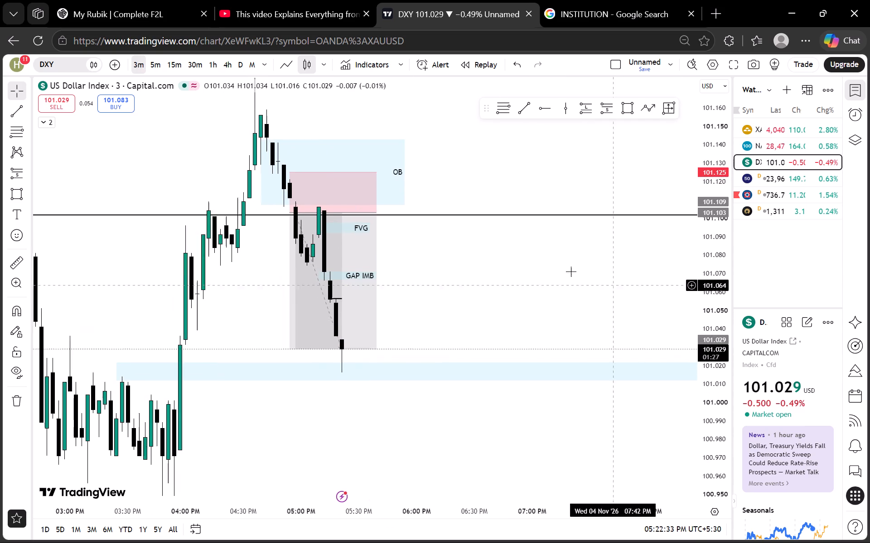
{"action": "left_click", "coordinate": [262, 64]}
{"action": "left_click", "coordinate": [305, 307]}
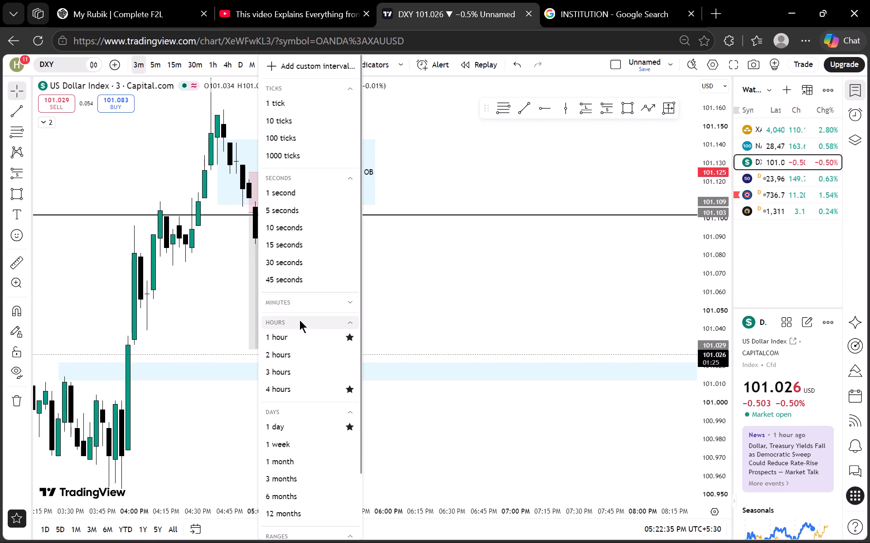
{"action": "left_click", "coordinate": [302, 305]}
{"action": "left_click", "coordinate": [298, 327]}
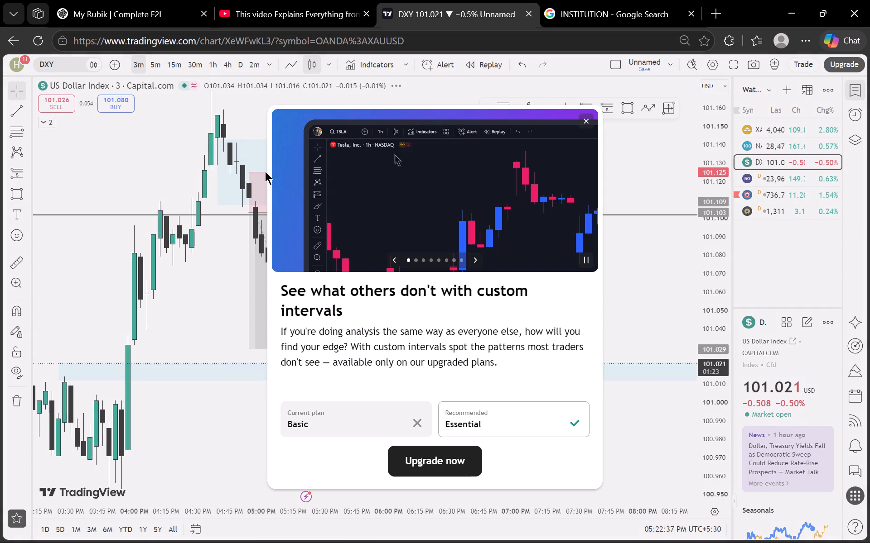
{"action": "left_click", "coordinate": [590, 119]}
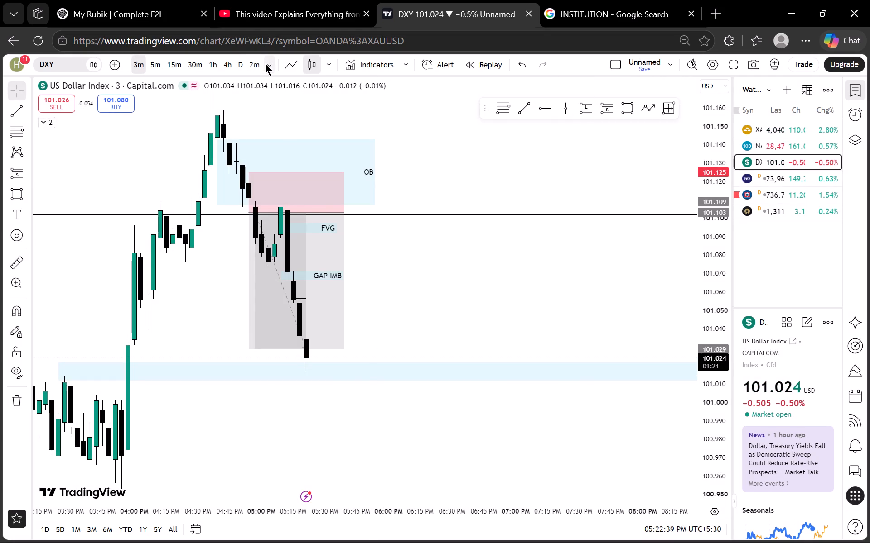
Switch DXY to the 1-minute timeframe and shorten the lower FVG zone so it ends just before 9:00 PM.
{"action": "left_click", "coordinate": [265, 63]}
{"action": "left_click", "coordinate": [277, 318]}
{"action": "scroll", "coordinate": [458, 306], "scroll_direction": "down", "scroll_amount": 5}
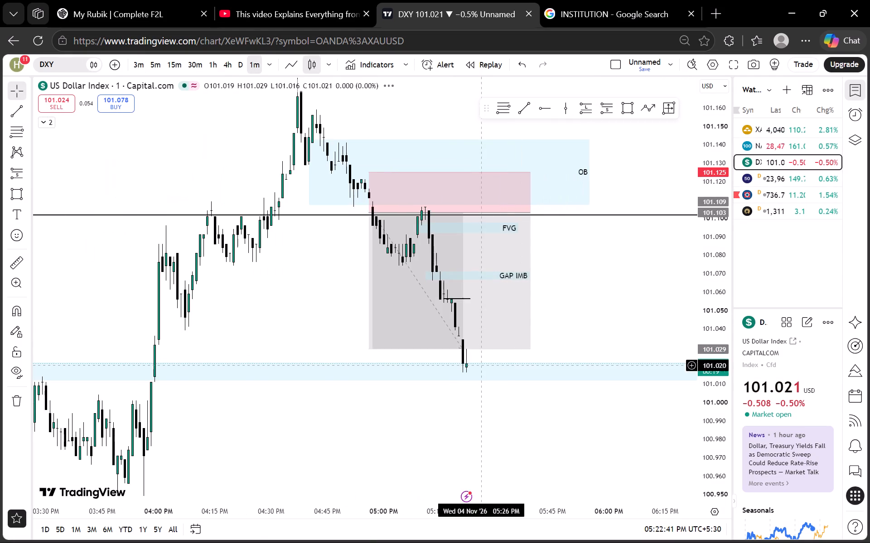
{"action": "left_click_drag", "start_coordinate": [472, 426], "coordinate": [450, 343]}
{"action": "scroll", "coordinate": [364, 351], "scroll_direction": "down", "scroll_amount": 2}
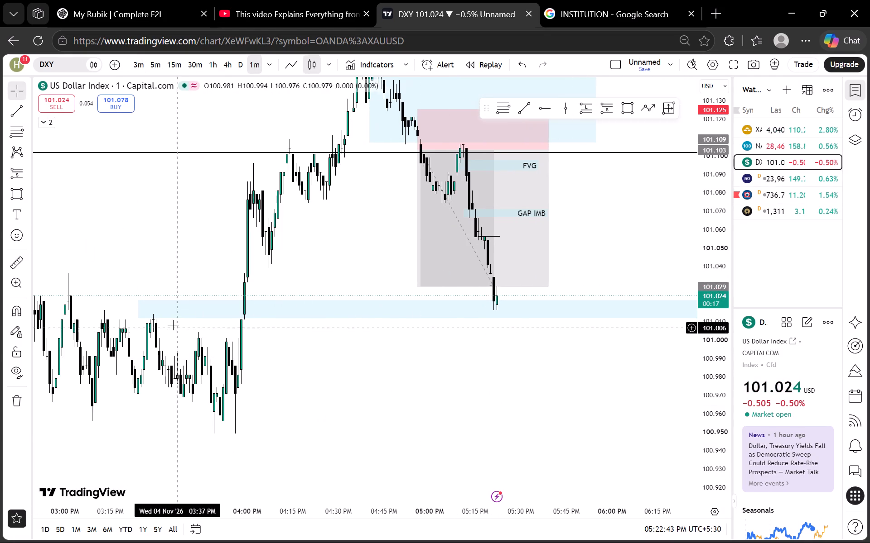
{"action": "scroll", "coordinate": [734, 309], "scroll_direction": "up", "scroll_amount": 2}
{"action": "scroll", "coordinate": [733, 309], "scroll_direction": "down", "scroll_amount": 9}
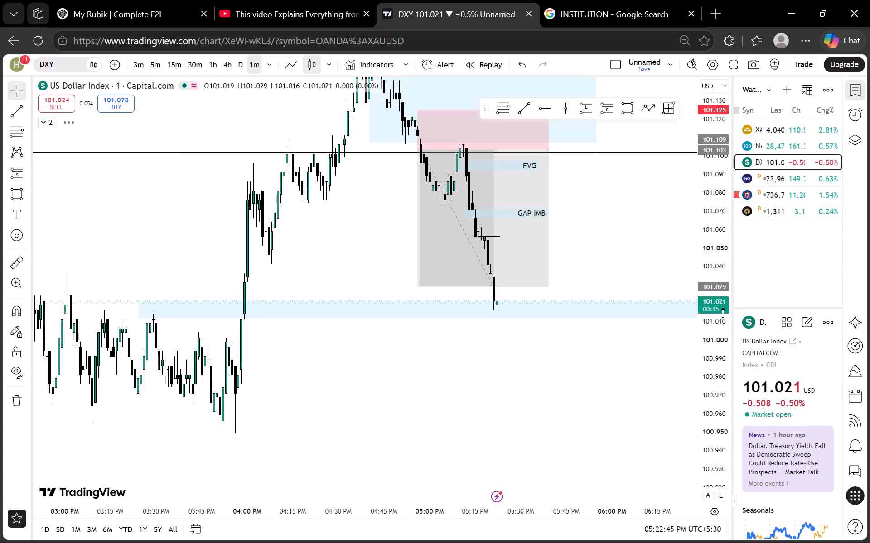
{"action": "scroll", "coordinate": [723, 313], "scroll_direction": "down", "scroll_amount": 18}
{"action": "left_click_drag", "start_coordinate": [614, 352], "coordinate": [421, 402]}
{"action": "scroll", "coordinate": [590, 377], "scroll_direction": "down", "scroll_amount": 3}
{"action": "left_click_drag", "start_coordinate": [637, 396], "coordinate": [425, 396]}
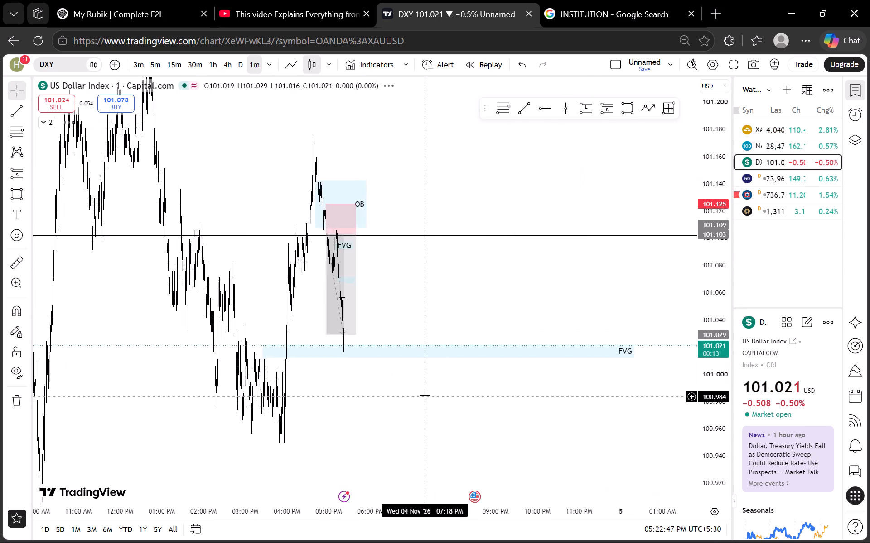
{"action": "scroll", "coordinate": [584, 376], "scroll_direction": "up", "scroll_amount": 4}
{"action": "left_click_drag", "start_coordinate": [609, 350], "coordinate": [392, 350]}
Switch DXY to the 5-minute timeframe and examine price around the short position, OB, lower FVG zone and earlier swings.
{"action": "left_click_drag", "start_coordinate": [363, 392], "coordinate": [518, 379]}
{"action": "left_click_drag", "start_coordinate": [348, 410], "coordinate": [467, 383]}
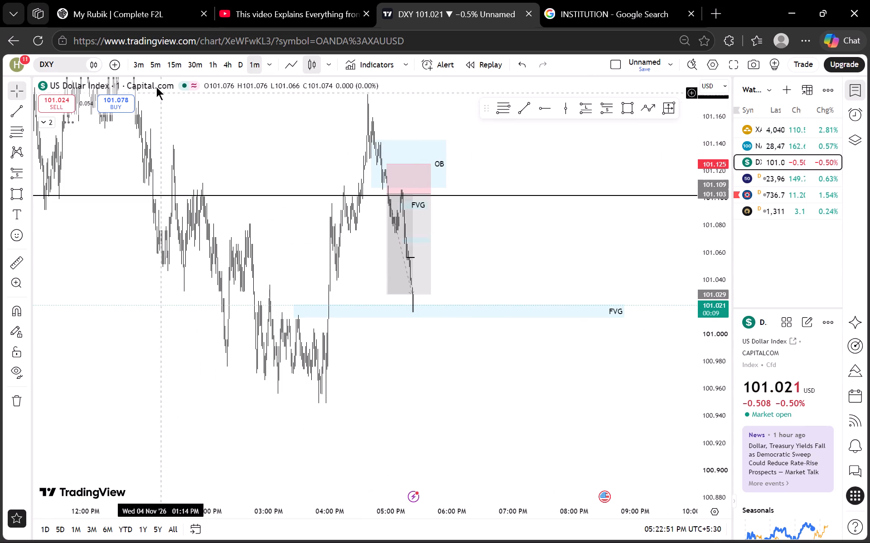
{"action": "left_click", "coordinate": [152, 71]}
{"action": "scroll", "coordinate": [503, 331], "scroll_direction": "up", "scroll_amount": 14}
{"action": "left_click_drag", "start_coordinate": [369, 381], "coordinate": [528, 381]}
{"action": "left_click_drag", "start_coordinate": [389, 386], "coordinate": [599, 370]}
{"action": "scroll", "coordinate": [703, 309], "scroll_direction": "down", "scroll_amount": 7}
{"action": "scroll", "coordinate": [351, 401], "scroll_direction": "up", "scroll_amount": 2}
{"action": "left_click_drag", "start_coordinate": [327, 403], "coordinate": [495, 403]}
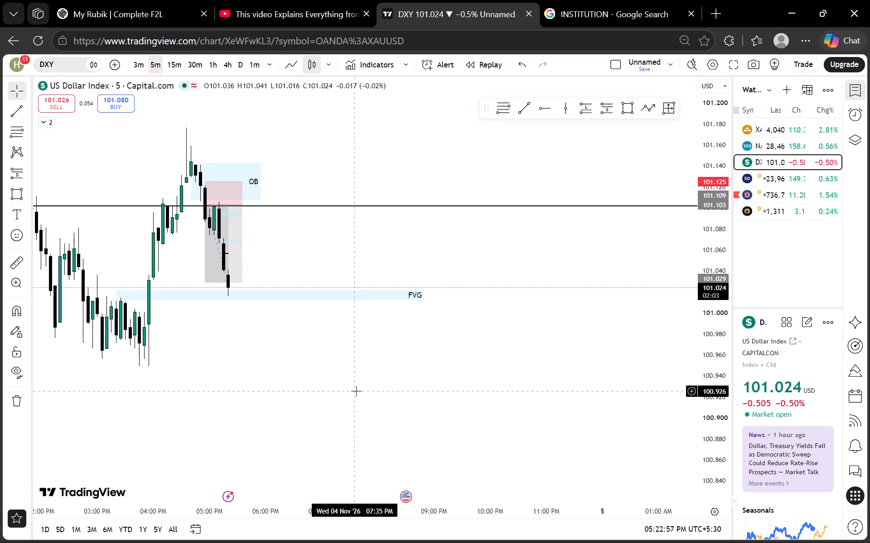
{"action": "scroll", "coordinate": [706, 285], "scroll_direction": "down", "scroll_amount": 6}
{"action": "scroll", "coordinate": [406, 373], "scroll_direction": "down", "scroll_amount": 3}
{"action": "left_click_drag", "start_coordinate": [404, 378], "coordinate": [456, 376]}
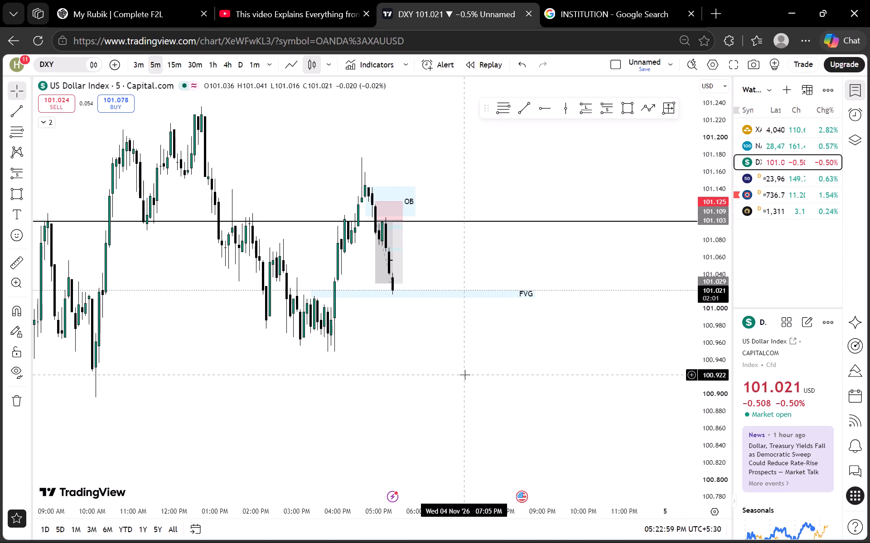
{"action": "scroll", "coordinate": [430, 365], "scroll_direction": "down", "scroll_amount": 3}
{"action": "scroll", "coordinate": [714, 276], "scroll_direction": "down", "scroll_amount": 10}
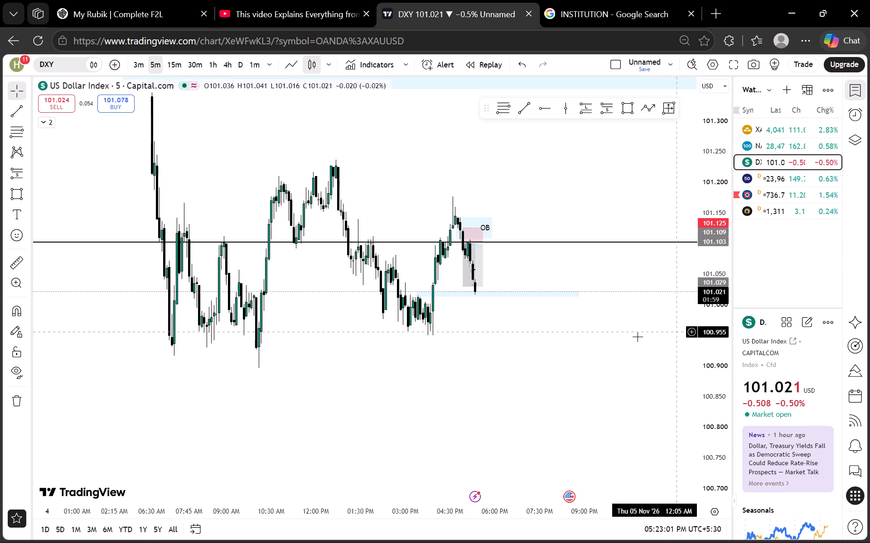
{"action": "scroll", "coordinate": [630, 337], "scroll_direction": "down", "scroll_amount": 4}
{"action": "left_click_drag", "start_coordinate": [474, 350], "coordinate": [387, 447]}
{"action": "left_click_drag", "start_coordinate": [522, 234], "coordinate": [512, 161]}
{"action": "scroll", "coordinate": [574, 333], "scroll_direction": "up", "scroll_amount": 5}
{"action": "left_click_drag", "start_coordinate": [473, 369], "coordinate": [603, 399]}
{"action": "scroll", "coordinate": [707, 326], "scroll_direction": "up", "scroll_amount": 11}
{"action": "scroll", "coordinate": [707, 329], "scroll_direction": "down", "scroll_amount": 1}
{"action": "scroll", "coordinate": [706, 329], "scroll_direction": "up", "scroll_amount": 6}
{"action": "left_click_drag", "start_coordinate": [400, 428], "coordinate": [514, 375]}
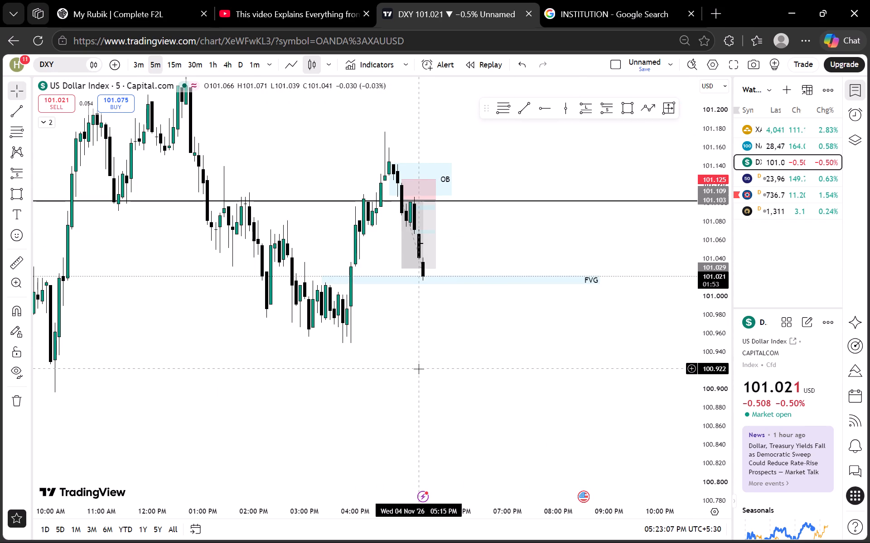
{"action": "left_click_drag", "start_coordinate": [414, 343], "coordinate": [593, 306]}
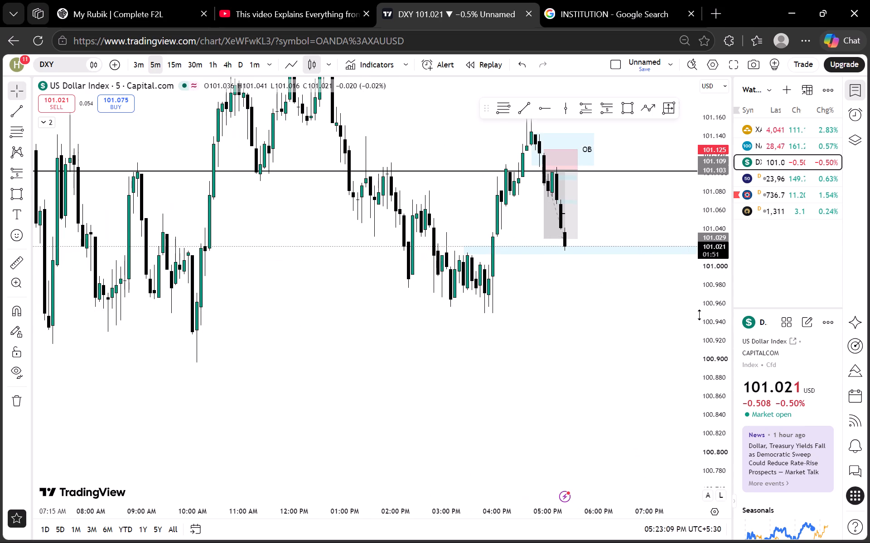
{"action": "scroll", "coordinate": [709, 313], "scroll_direction": "up", "scroll_amount": 20}
{"action": "scroll", "coordinate": [709, 313], "scroll_direction": "up", "scroll_amount": 6}
{"action": "scroll", "coordinate": [391, 315], "scroll_direction": "up", "scroll_amount": 3}
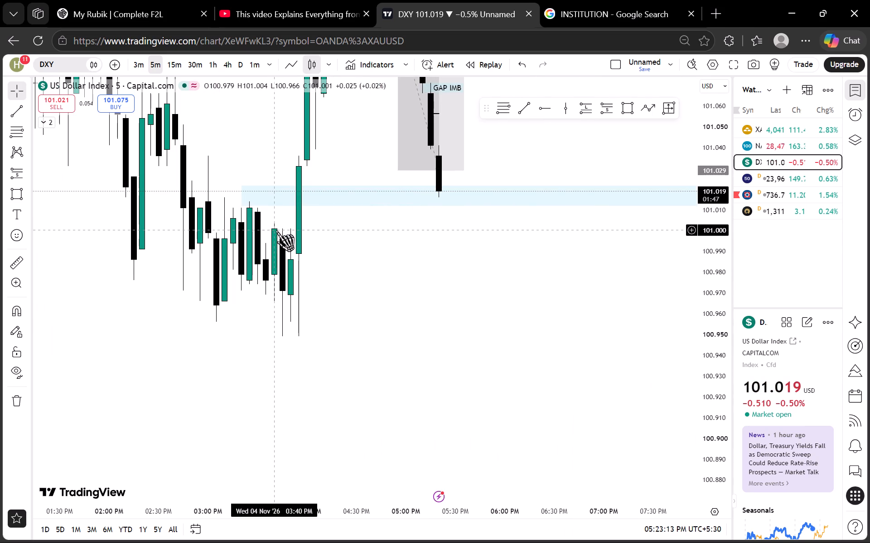
{"action": "left_click_drag", "start_coordinate": [398, 257], "coordinate": [411, 338]}
{"action": "scroll", "coordinate": [712, 263], "scroll_direction": "down", "scroll_amount": 18}
{"action": "left_click_drag", "start_coordinate": [574, 313], "coordinate": [547, 319]}
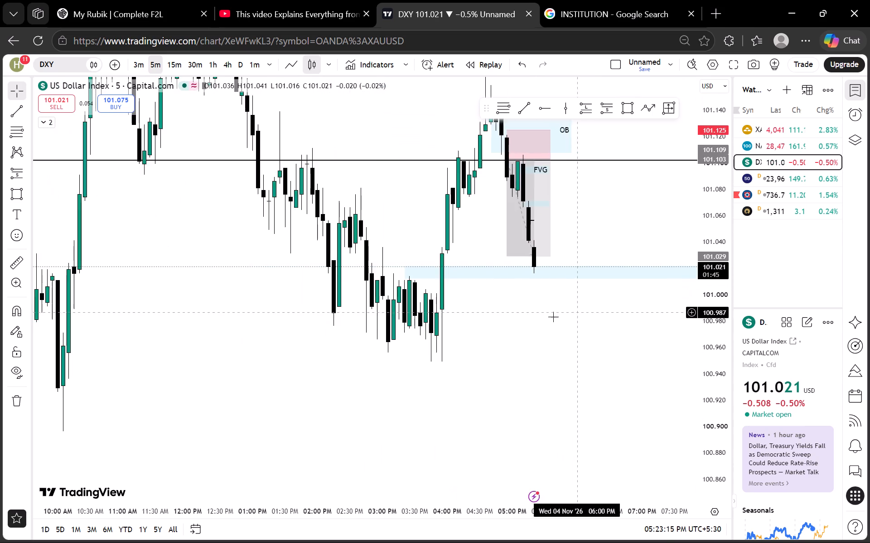
{"action": "left_click_drag", "start_coordinate": [547, 319], "coordinate": [463, 323]}
Return DXY to the 1-minute timeframe and examine the drop from the OB through the short position into the lower FVG.
{"action": "left_click", "coordinate": [255, 63]}
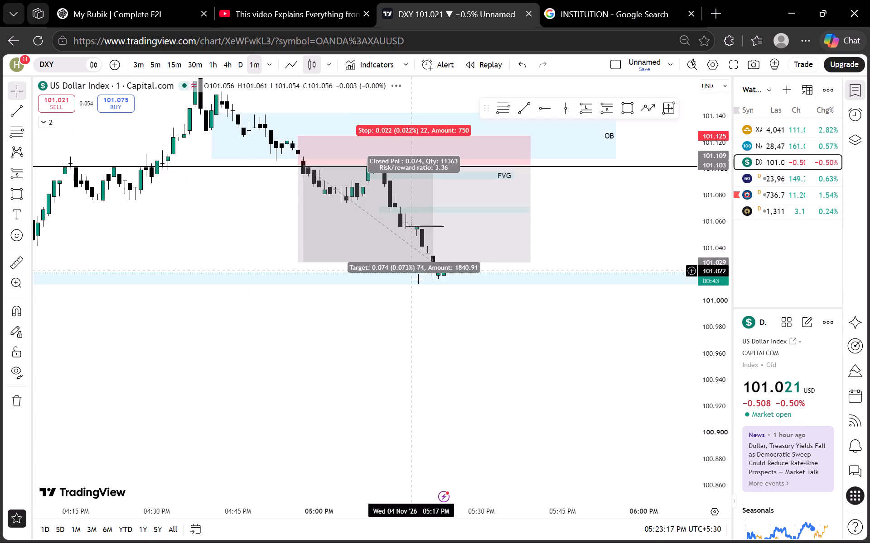
{"action": "scroll", "coordinate": [438, 302], "scroll_direction": "down", "scroll_amount": 6}
{"action": "left_click_drag", "start_coordinate": [551, 311], "coordinate": [434, 342]}
{"action": "scroll", "coordinate": [737, 329], "scroll_direction": "up", "scroll_amount": 14}
{"action": "scroll", "coordinate": [480, 307], "scroll_direction": "down", "scroll_amount": 3}
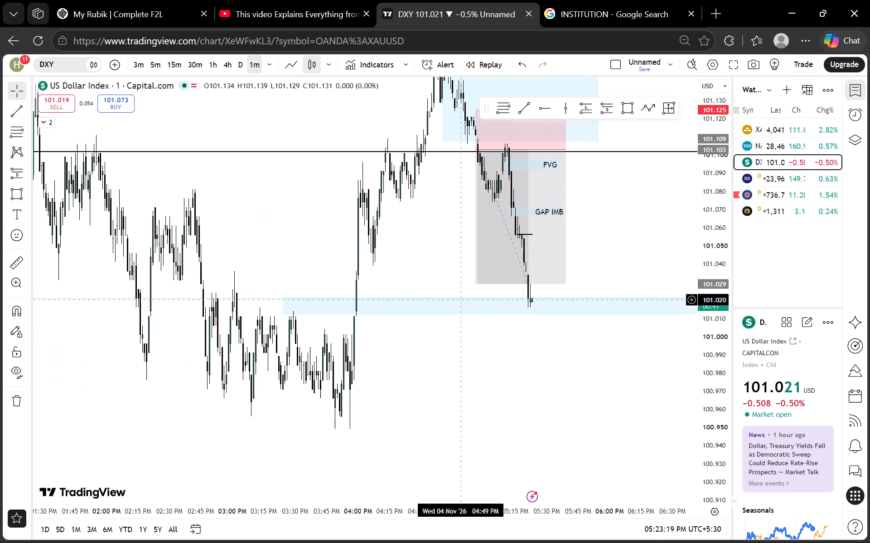
{"action": "left_click_drag", "start_coordinate": [525, 343], "coordinate": [416, 344]}
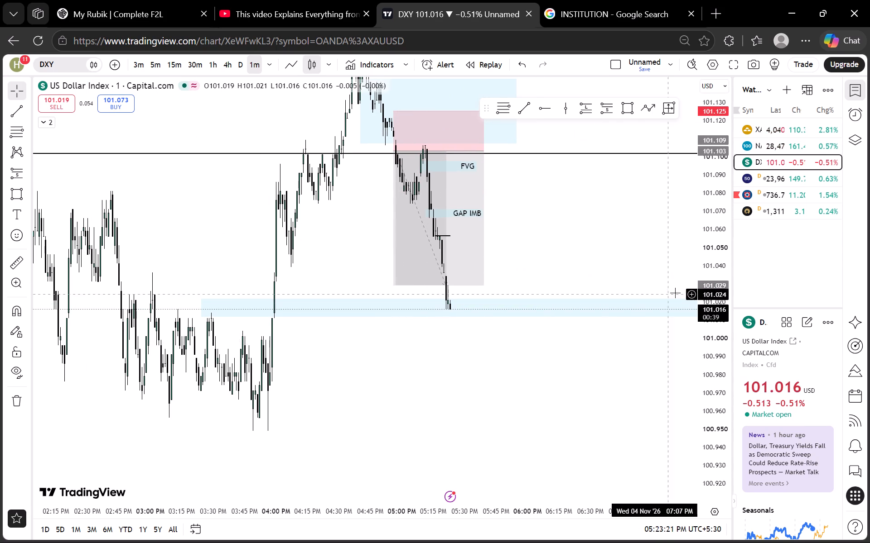
{"action": "scroll", "coordinate": [711, 284], "scroll_direction": "down", "scroll_amount": 12}
{"action": "left_click_drag", "start_coordinate": [569, 328], "coordinate": [468, 356]}
{"action": "scroll", "coordinate": [465, 357], "scroll_direction": "up", "scroll_amount": 3}
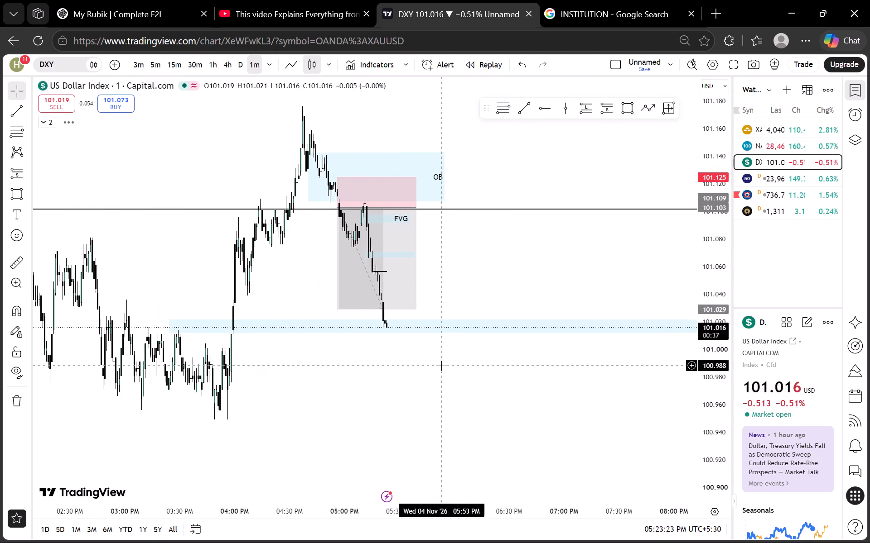
{"action": "scroll", "coordinate": [434, 366], "scroll_direction": "up", "scroll_amount": 2}
{"action": "left_click_drag", "start_coordinate": [329, 386], "coordinate": [370, 372]}
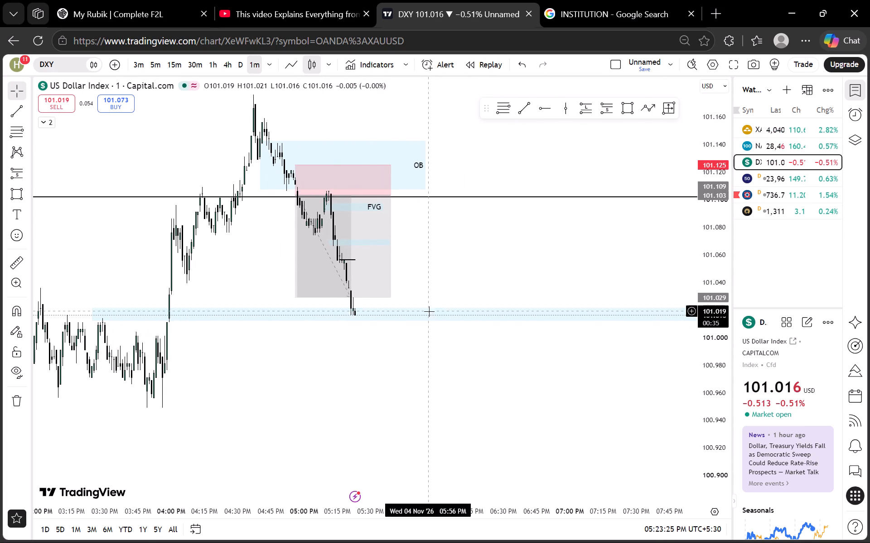
{"action": "left_click_drag", "start_coordinate": [511, 234], "coordinate": [522, 269]}
{"action": "scroll", "coordinate": [722, 259], "scroll_direction": "down", "scroll_amount": 18}
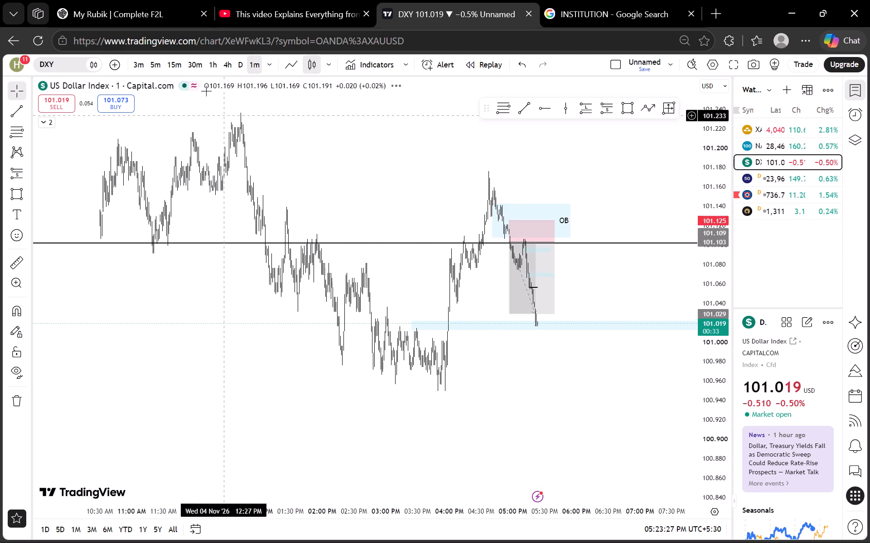
Check the 3-minute DXY chart around the lower FVG and the larger blue zone above price.
{"action": "left_click", "coordinate": [131, 61]}
{"action": "scroll", "coordinate": [537, 348], "scroll_direction": "up", "scroll_amount": 9}
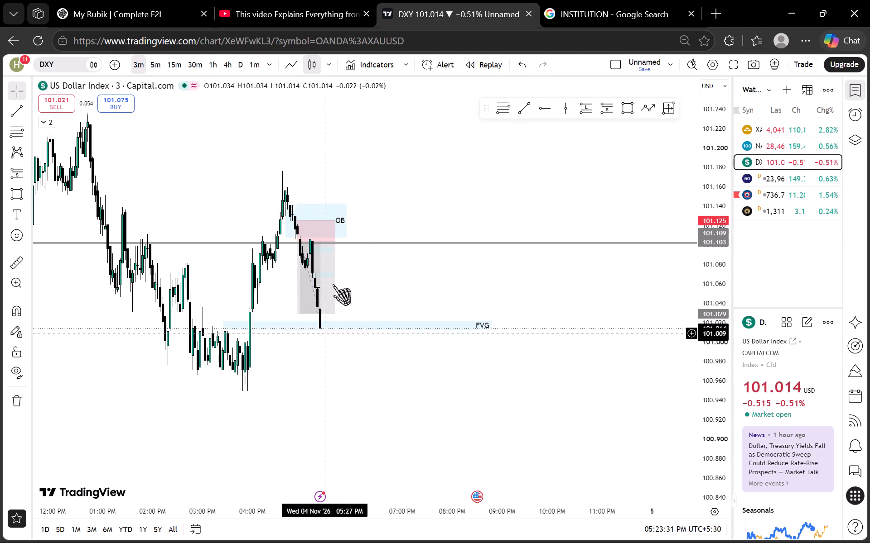
{"action": "left_click_drag", "start_coordinate": [465, 169], "coordinate": [470, 252]}
{"action": "scroll", "coordinate": [705, 262], "scroll_direction": "down", "scroll_amount": 17}
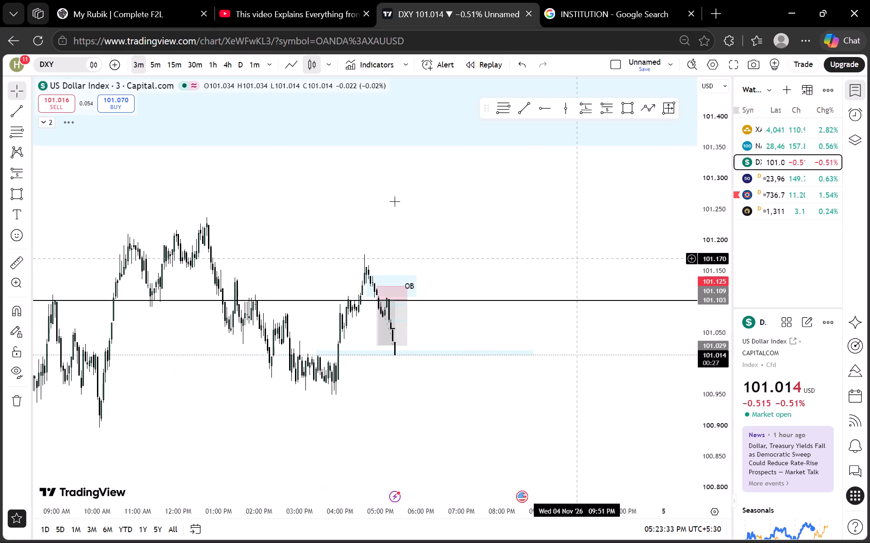
{"action": "scroll", "coordinate": [385, 199], "scroll_direction": "down", "scroll_amount": 3}
{"action": "left_click_drag", "start_coordinate": [416, 210], "coordinate": [407, 147]}
{"action": "scroll", "coordinate": [364, 358], "scroll_direction": "up", "scroll_amount": 3}
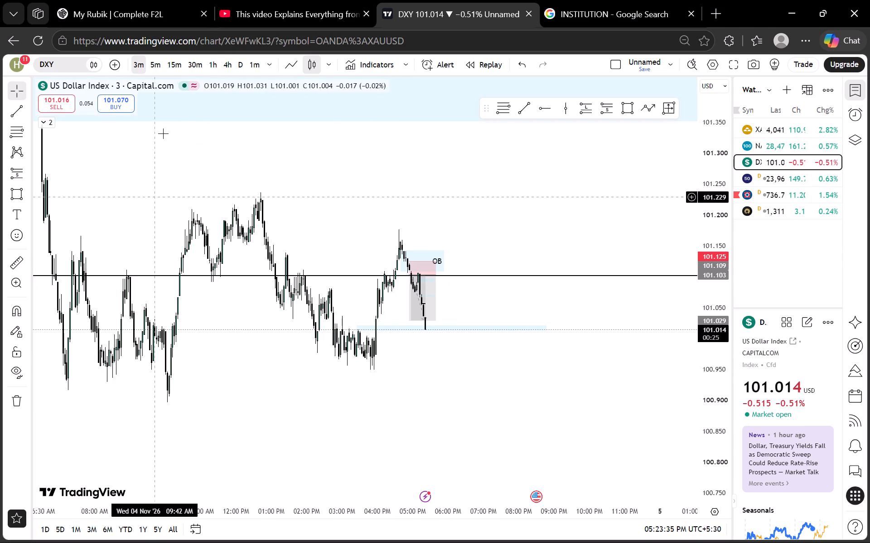
Switch DXY to the 1-hour timeframe and examine recent candles around the black horizontal level and the OB.
{"action": "left_click", "coordinate": [212, 52]}
{"action": "left_click", "coordinate": [212, 55]}
{"action": "scroll", "coordinate": [483, 279], "scroll_direction": "up", "scroll_amount": 9}
{"action": "left_click_drag", "start_coordinate": [320, 384], "coordinate": [435, 367]}
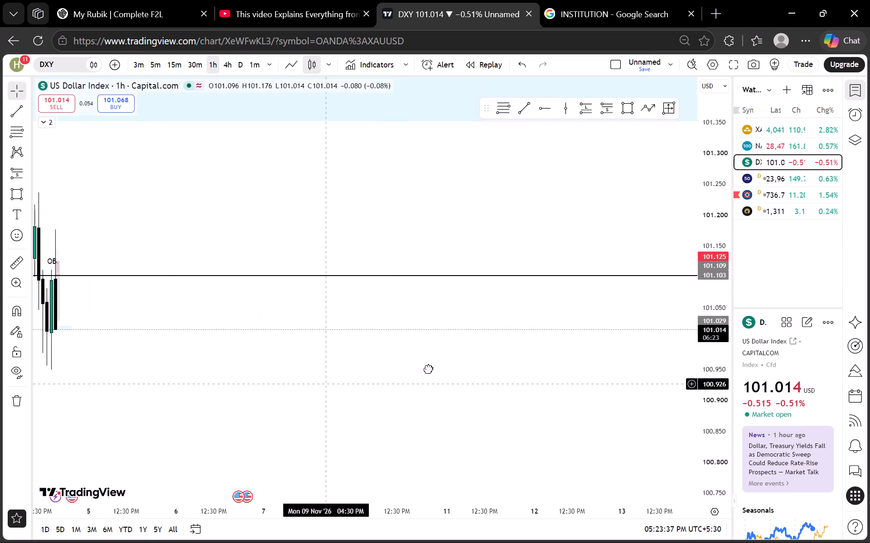
{"action": "left_click_drag", "start_coordinate": [435, 367], "coordinate": [458, 361]}
{"action": "scroll", "coordinate": [314, 363], "scroll_direction": "up", "scroll_amount": 2}
{"action": "left_click_drag", "start_coordinate": [335, 367], "coordinate": [614, 340]}
{"action": "scroll", "coordinate": [704, 305], "scroll_direction": "down", "scroll_amount": 5}
{"action": "scroll", "coordinate": [610, 347], "scroll_direction": "up", "scroll_amount": 5}
{"action": "left_click_drag", "start_coordinate": [383, 378], "coordinate": [579, 383]}
{"action": "scroll", "coordinate": [677, 330], "scroll_direction": "down", "scroll_amount": 3}
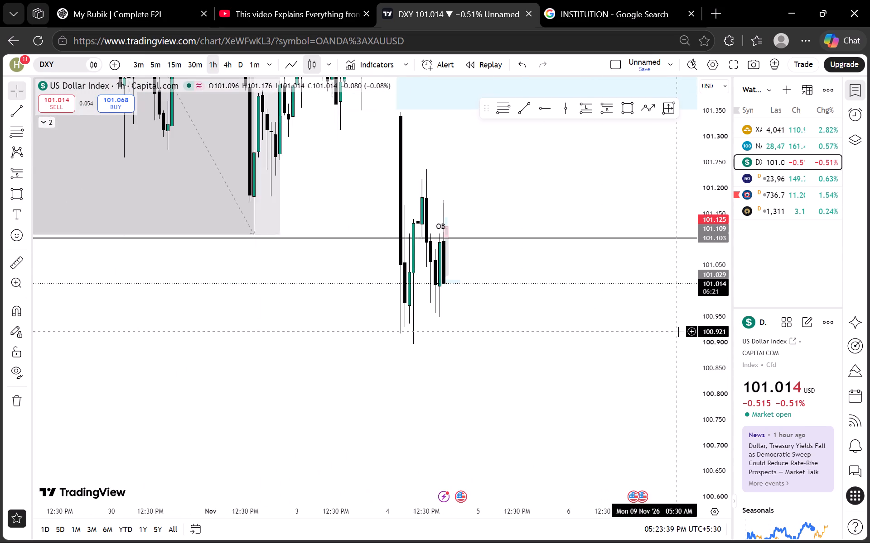
{"action": "scroll", "coordinate": [678, 332], "scroll_direction": "down", "scroll_amount": 4}
Switch DXY to the daily timeframe and examine the latest candles against the black horizontal level and the blue zones.
{"action": "left_click", "coordinate": [241, 61]}
{"action": "scroll", "coordinate": [561, 299], "scroll_direction": "up", "scroll_amount": 2}
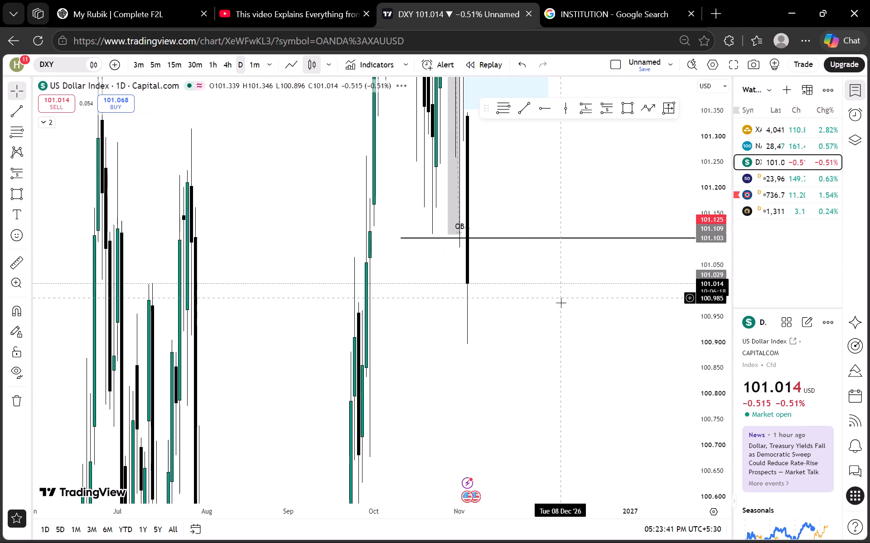
{"action": "scroll", "coordinate": [561, 303], "scroll_direction": "up", "scroll_amount": 7}
{"action": "left_click_drag", "start_coordinate": [387, 341], "coordinate": [573, 323]}
{"action": "scroll", "coordinate": [691, 279], "scroll_direction": "down", "scroll_amount": 20}
{"action": "scroll", "coordinate": [691, 279], "scroll_direction": "down", "scroll_amount": 5}
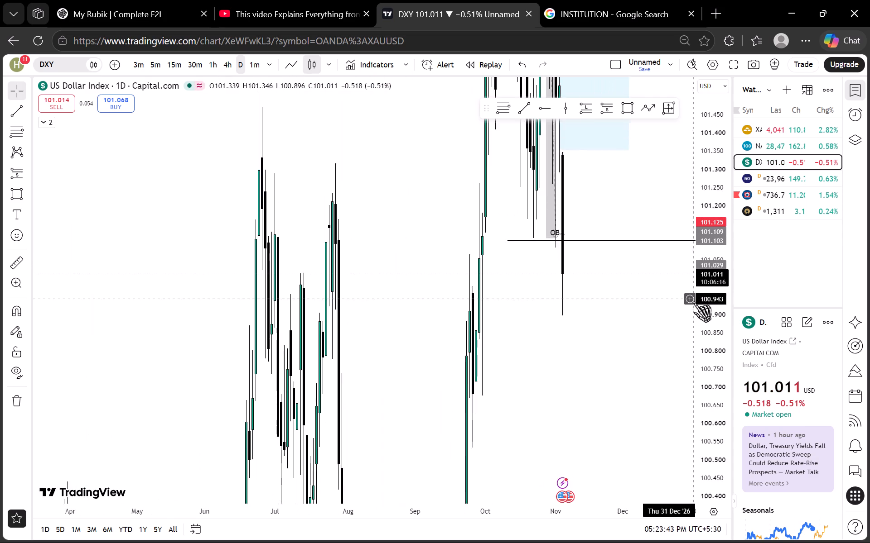
{"action": "scroll", "coordinate": [693, 301], "scroll_direction": "down", "scroll_amount": 20}
{"action": "scroll", "coordinate": [693, 301], "scroll_direction": "down", "scroll_amount": 3}
{"action": "scroll", "coordinate": [694, 318], "scroll_direction": "up", "scroll_amount": 15}
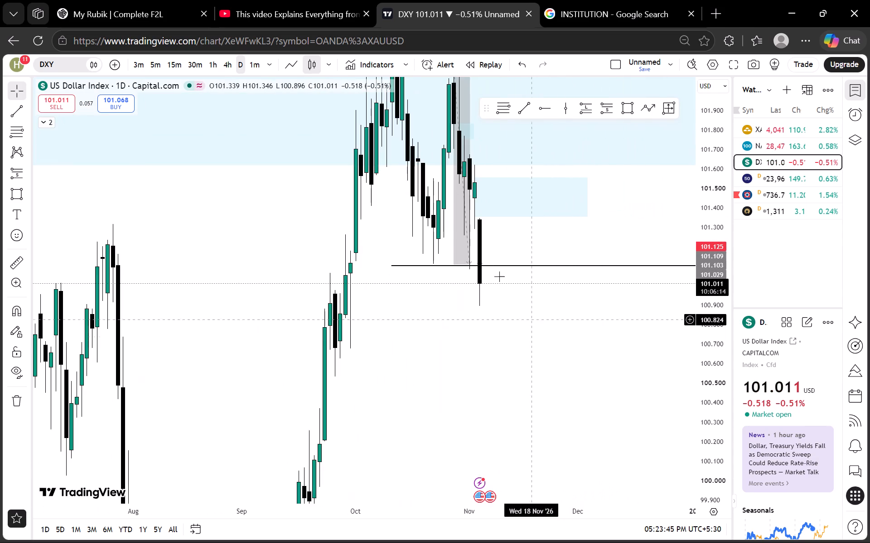
{"action": "scroll", "coordinate": [720, 284], "scroll_direction": "down", "scroll_amount": 4}
{"action": "scroll", "coordinate": [618, 318], "scroll_direction": "up", "scroll_amount": 3}
{"action": "left_click_drag", "start_coordinate": [432, 354], "coordinate": [477, 367]}
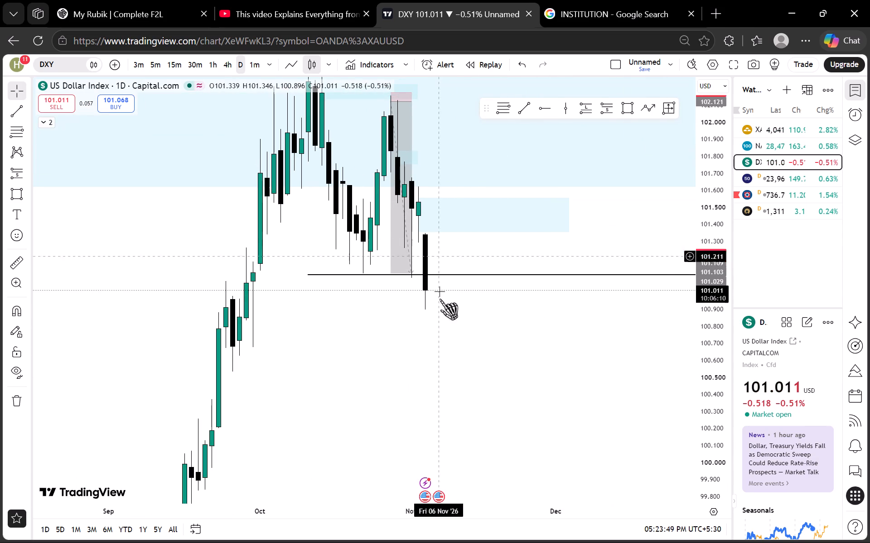
Check DXY on the 4-hour and 1-hour timeframes around the short position, the black horizontal level and the latest candles.
{"action": "left_click", "coordinate": [230, 62]}
{"action": "scroll", "coordinate": [377, 271], "scroll_direction": "down", "scroll_amount": 4}
{"action": "left_click_drag", "start_coordinate": [445, 316], "coordinate": [348, 332]}
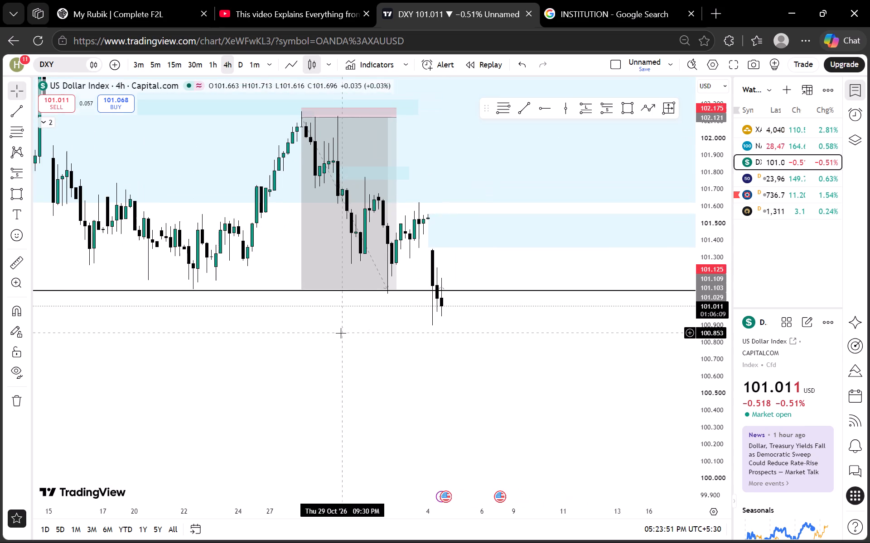
{"action": "left_click", "coordinate": [209, 66]}
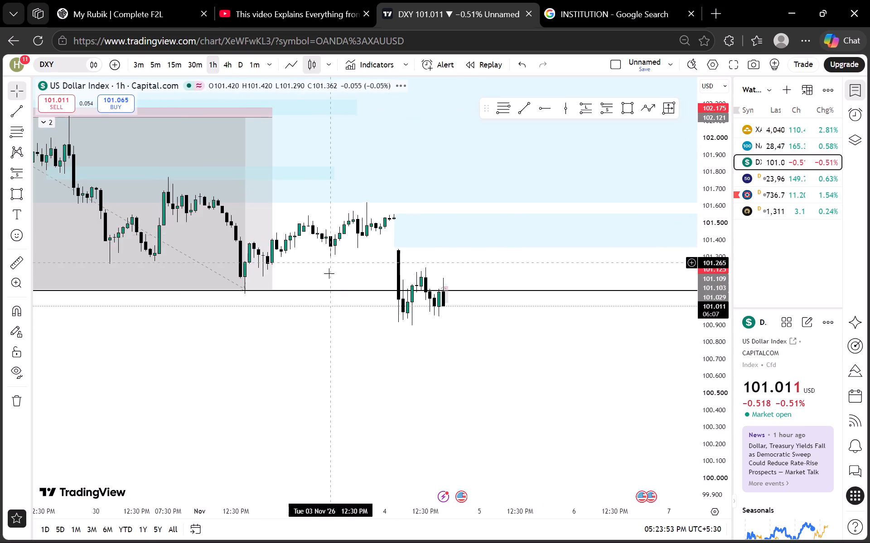
{"action": "scroll", "coordinate": [322, 292], "scroll_direction": "down", "scroll_amount": 5}
{"action": "left_click_drag", "start_coordinate": [411, 319], "coordinate": [350, 319]}
Switch DXY to the 15-minute timeframe and examine price between the large blue gap zone, the OB and the black horizontal level.
{"action": "left_click", "coordinate": [174, 60]}
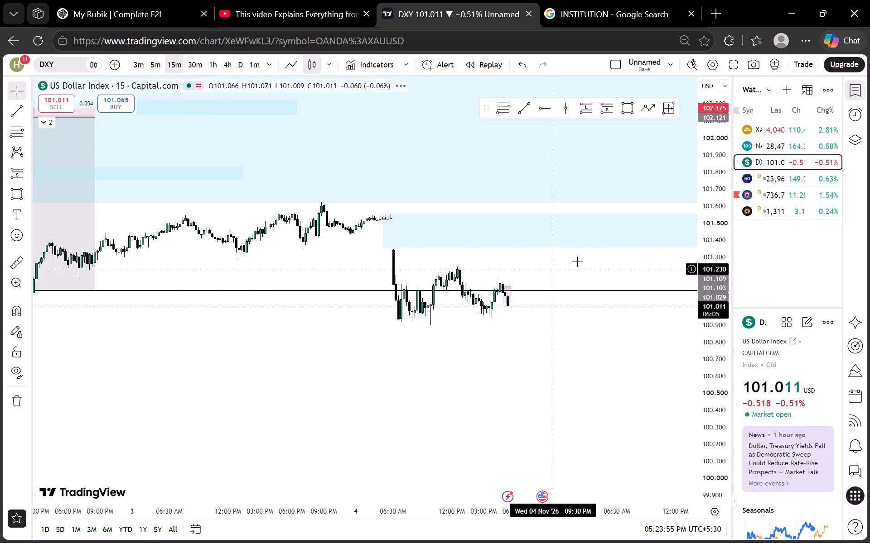
{"action": "scroll", "coordinate": [673, 317], "scroll_direction": "up", "scroll_amount": 16}
{"action": "scroll", "coordinate": [693, 326], "scroll_direction": "down", "scroll_amount": 4}
{"action": "scroll", "coordinate": [701, 329], "scroll_direction": "up", "scroll_amount": 12}
{"action": "scroll", "coordinate": [525, 317], "scroll_direction": "down", "scroll_amount": 7}
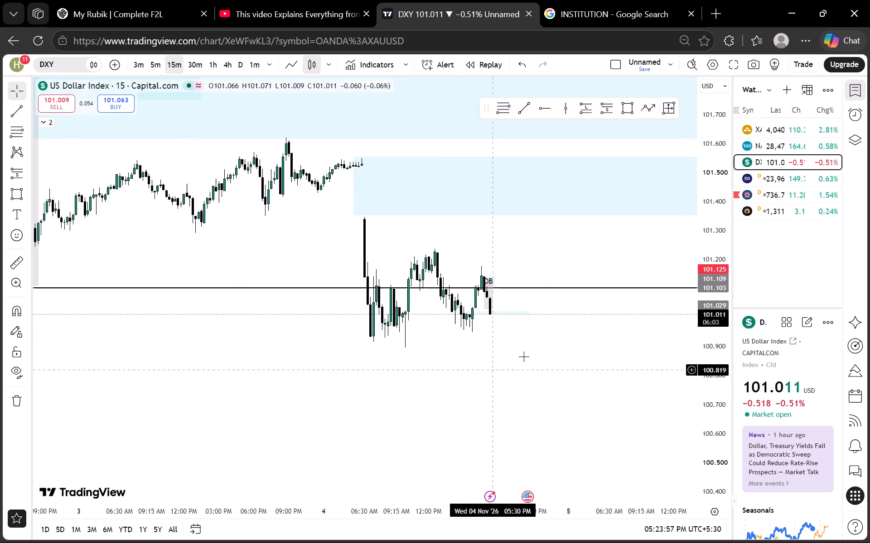
{"action": "left_click_drag", "start_coordinate": [535, 350], "coordinate": [437, 372]}
{"action": "scroll", "coordinate": [681, 353], "scroll_direction": "up", "scroll_amount": 20}
{"action": "scroll", "coordinate": [681, 353], "scroll_direction": "up", "scroll_amount": 2}
{"action": "scroll", "coordinate": [551, 331], "scroll_direction": "down", "scroll_amount": 7}
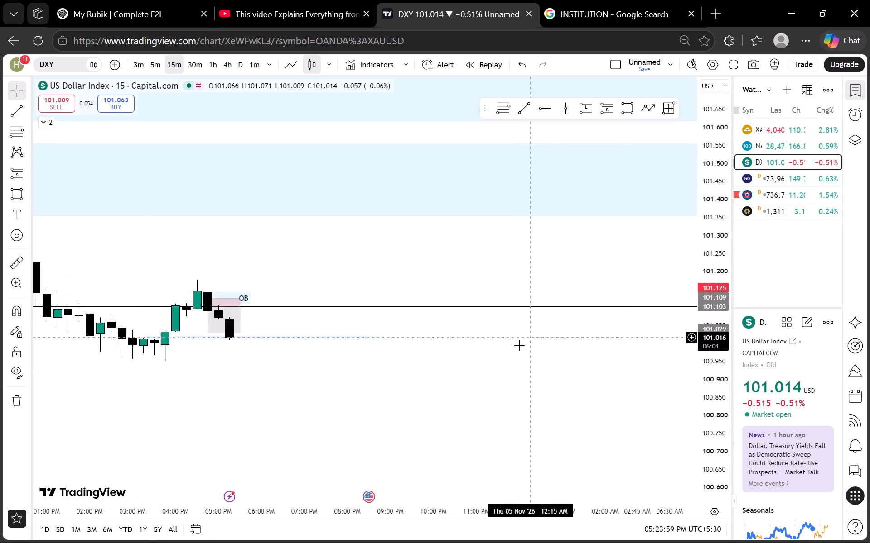
{"action": "scroll", "coordinate": [722, 362], "scroll_direction": "up", "scroll_amount": 14}
{"action": "scroll", "coordinate": [565, 332], "scroll_direction": "down", "scroll_amount": 5}
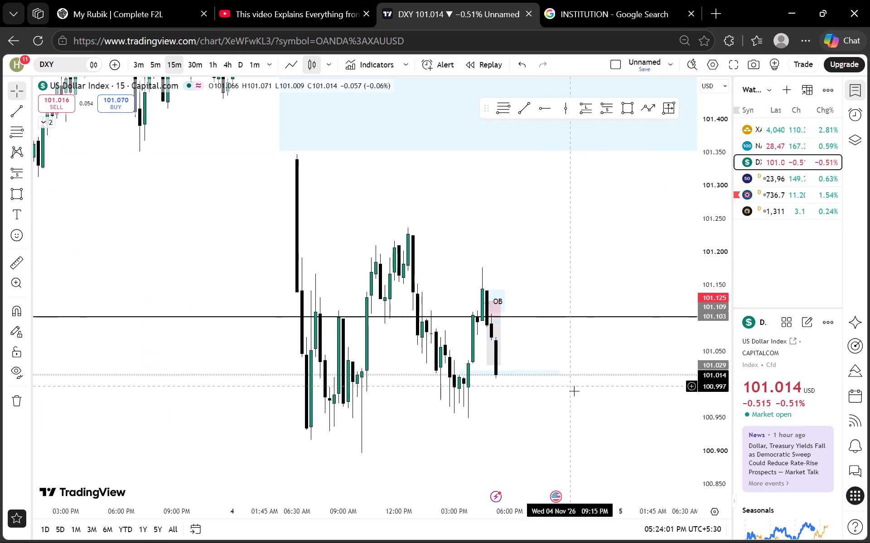
{"action": "left_click_drag", "start_coordinate": [582, 406], "coordinate": [459, 373]}
{"action": "scroll", "coordinate": [406, 364], "scroll_direction": "down", "scroll_amount": 1}
{"action": "left_click_drag", "start_coordinate": [497, 300], "coordinate": [443, 332]}
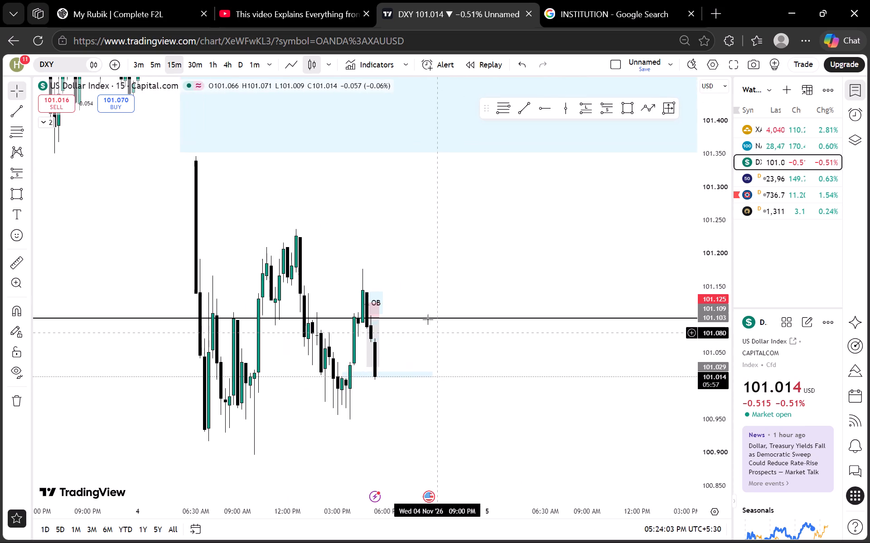
{"action": "left_click_drag", "start_coordinate": [437, 225], "coordinate": [417, 301]}
{"action": "left_click_drag", "start_coordinate": [383, 284], "coordinate": [406, 349]}
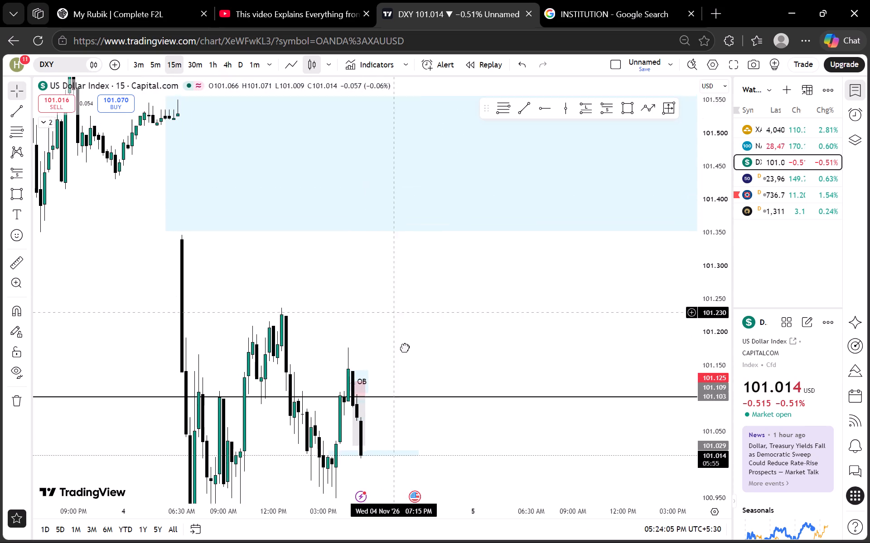
{"action": "left_click_drag", "start_coordinate": [406, 349], "coordinate": [407, 353]}
Extend the blue gap zone's left edge to slightly earlier candles and set its lower boundary at about 101.353.
{"action": "scroll", "coordinate": [380, 325], "scroll_direction": "down", "scroll_amount": 3}
{"action": "left_click_drag", "start_coordinate": [435, 322], "coordinate": [420, 381]}
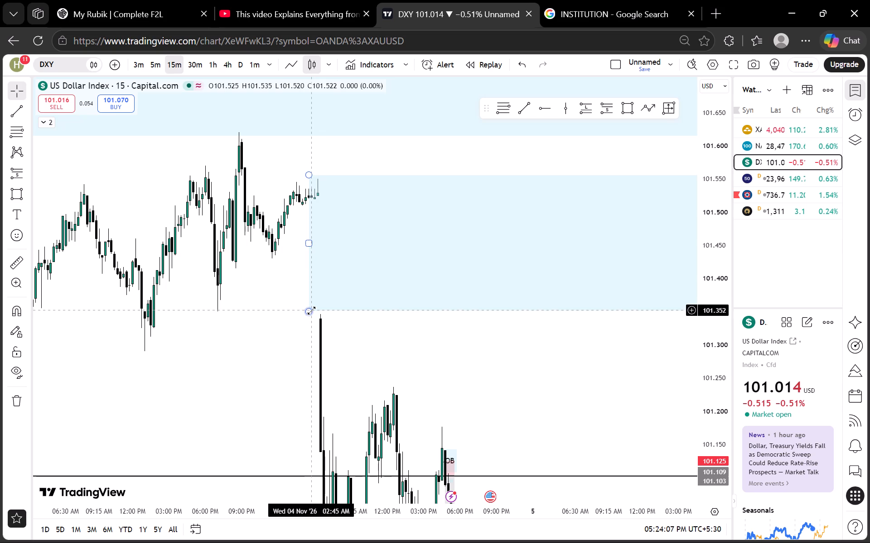
{"action": "left_click_drag", "start_coordinate": [311, 310], "coordinate": [295, 312]}
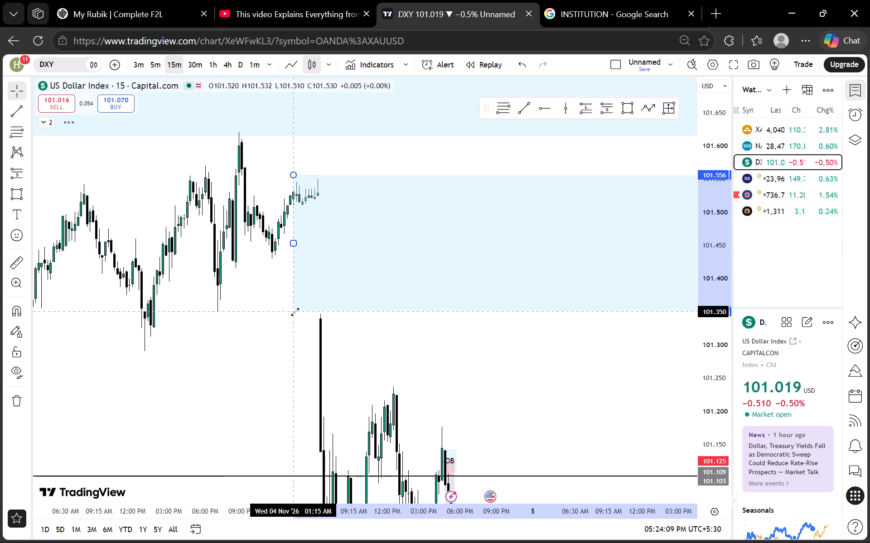
{"action": "left_click_drag", "start_coordinate": [295, 312], "coordinate": [287, 310]}
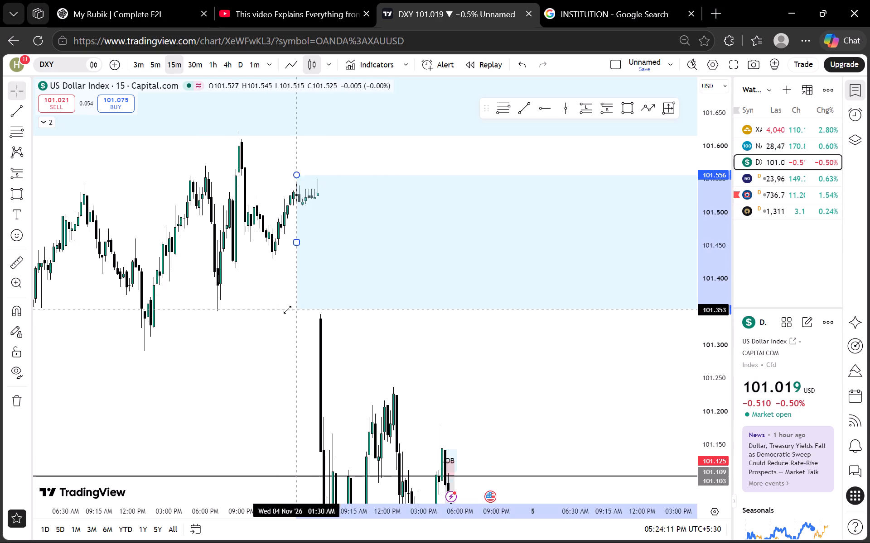
{"action": "left_click_drag", "start_coordinate": [287, 310], "coordinate": [287, 310]}
{"action": "left_click", "coordinate": [459, 329]}
Examine the DXY drop from the OB to the lower FVG on the 5-minute and 3-minute timeframes.
{"action": "left_click_drag", "start_coordinate": [497, 355], "coordinate": [471, 251]}
{"action": "left_click_drag", "start_coordinate": [552, 321], "coordinate": [517, 211]}
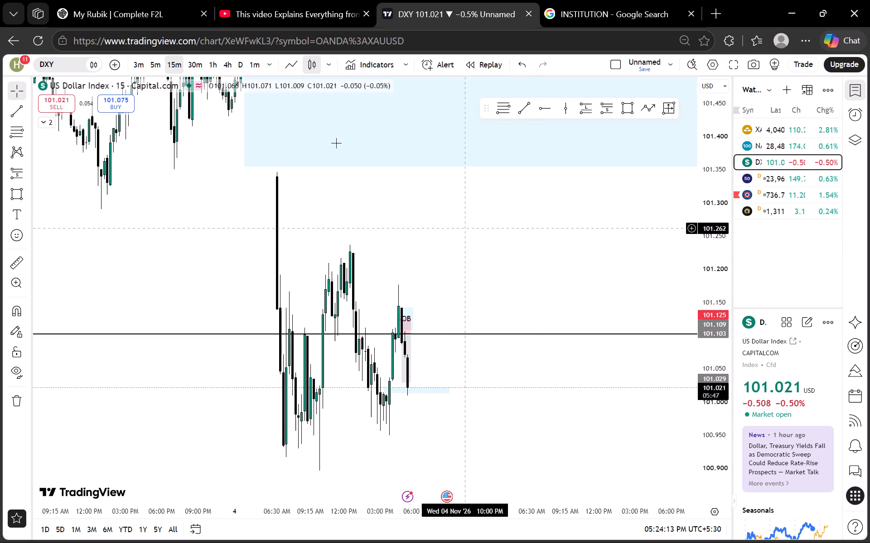
{"action": "left_click", "coordinate": [154, 61]}
{"action": "scroll", "coordinate": [726, 351], "scroll_direction": "up", "scroll_amount": 7}
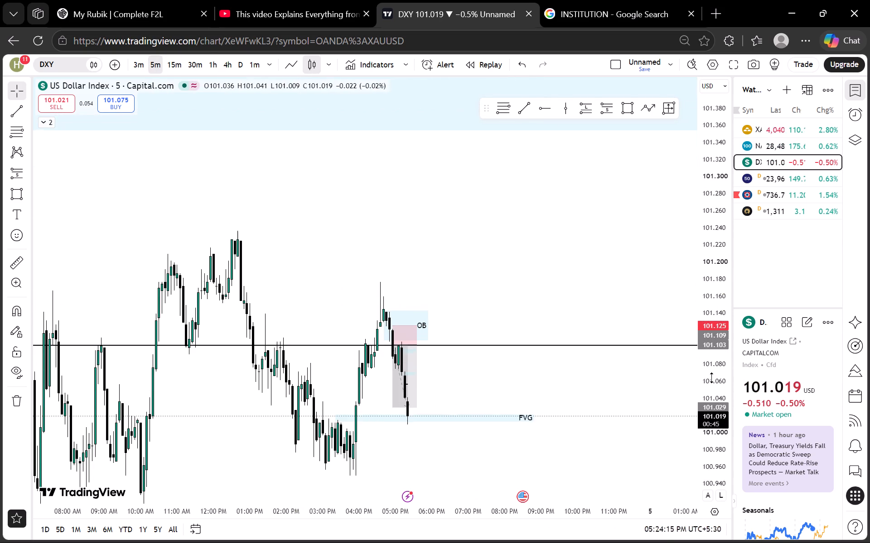
{"action": "scroll", "coordinate": [712, 378], "scroll_direction": "up", "scroll_amount": 3}
{"action": "left_click_drag", "start_coordinate": [532, 252], "coordinate": [530, 148]}
{"action": "scroll", "coordinate": [703, 342], "scroll_direction": "up", "scroll_amount": 9}
{"action": "left_click_drag", "start_coordinate": [522, 315], "coordinate": [533, 239]}
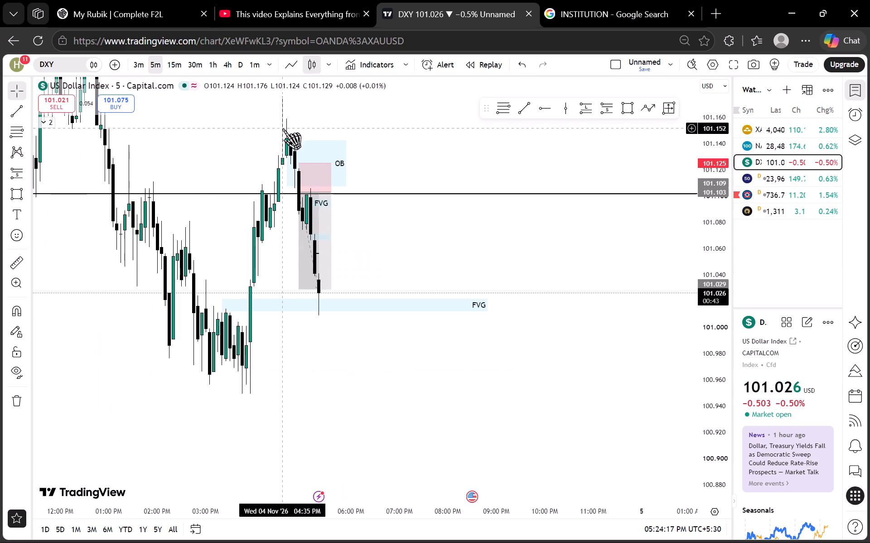
{"action": "left_click", "coordinate": [138, 62]}
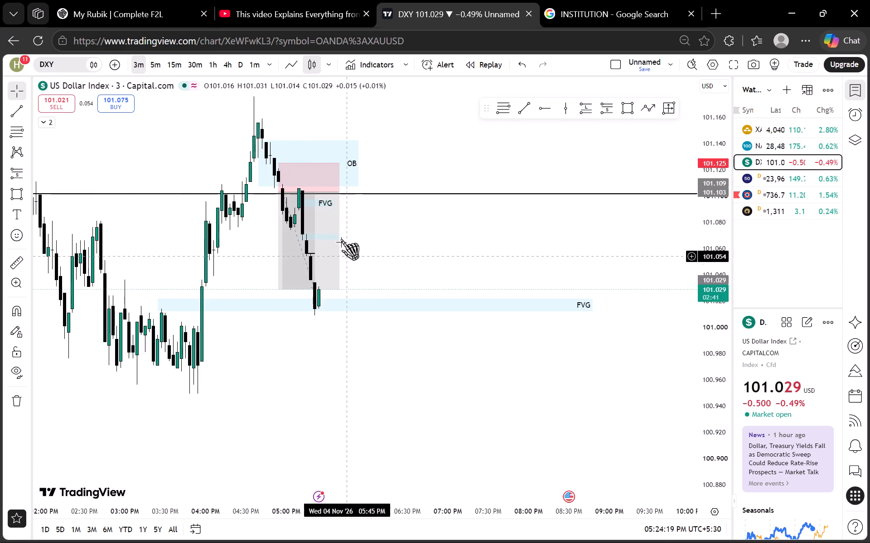
Switch DXY to the 1-minute timeframe and examine price at the lower FVG below the short position, FVG and GAP IMB.
{"action": "left_click", "coordinate": [259, 58]}
{"action": "scroll", "coordinate": [720, 312], "scroll_direction": "up", "scroll_amount": 6}
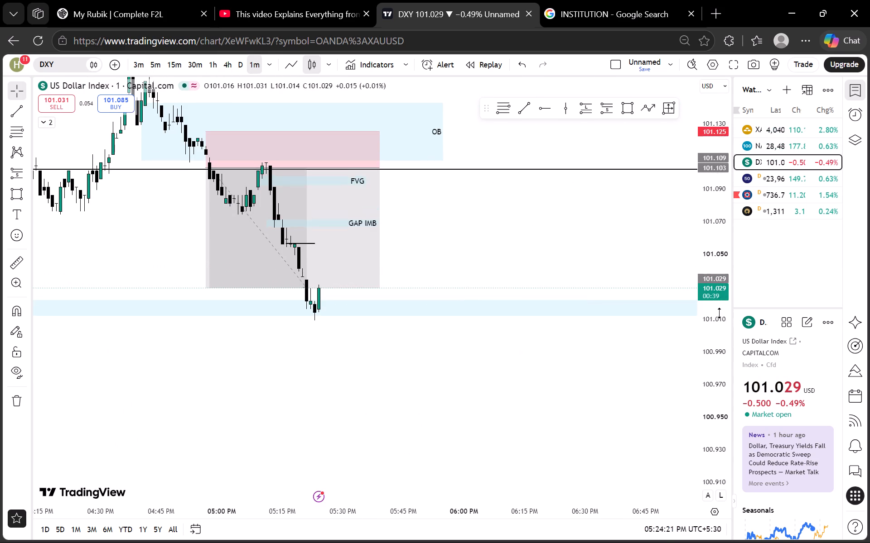
{"action": "scroll", "coordinate": [720, 313], "scroll_direction": "up", "scroll_amount": 2}
{"action": "scroll", "coordinate": [656, 301], "scroll_direction": "down", "scroll_amount": 4}
{"action": "scroll", "coordinate": [719, 333], "scroll_direction": "up", "scroll_amount": 11}
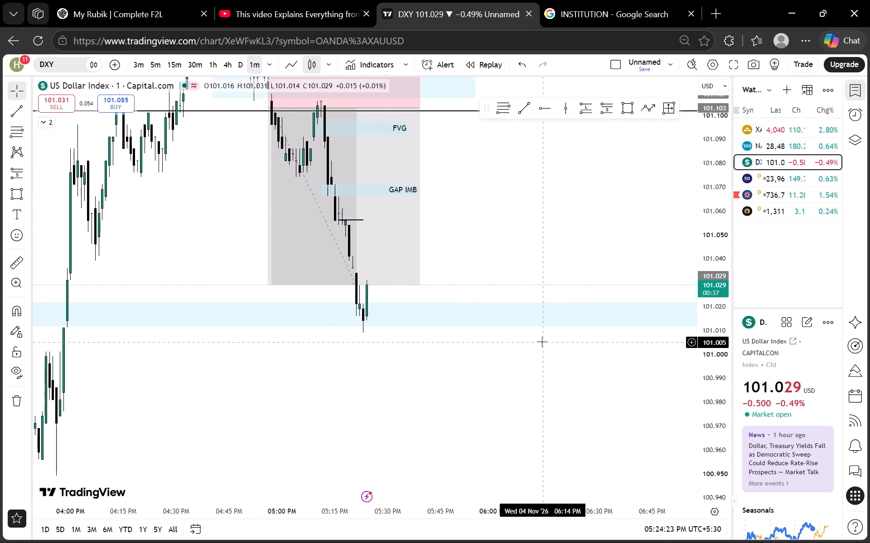
{"action": "scroll", "coordinate": [555, 344], "scroll_direction": "up", "scroll_amount": 1}
{"action": "scroll", "coordinate": [706, 300], "scroll_direction": "down", "scroll_amount": 11}
{"action": "scroll", "coordinate": [455, 372], "scroll_direction": "down", "scroll_amount": 2}
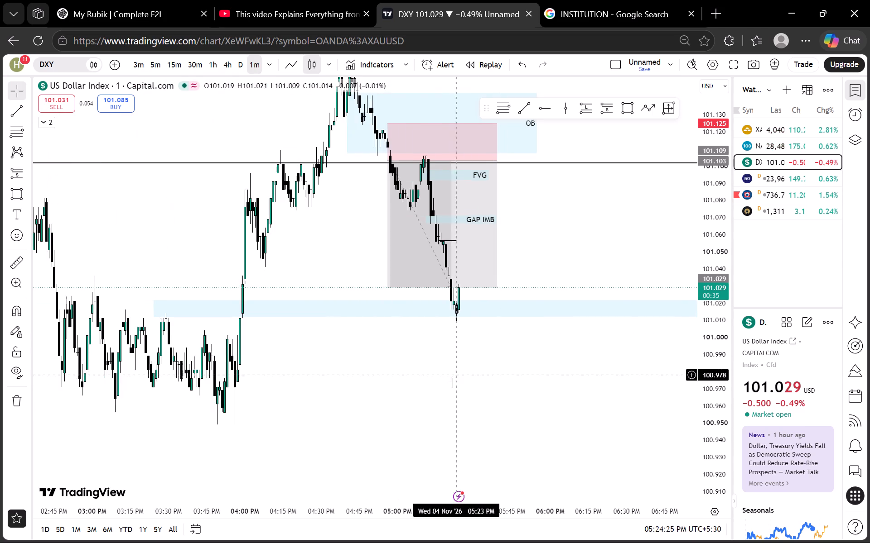
{"action": "left_click_drag", "start_coordinate": [445, 397], "coordinate": [411, 348]}
{"action": "scroll", "coordinate": [718, 300], "scroll_direction": "down", "scroll_amount": 5}
{"action": "scroll", "coordinate": [448, 341], "scroll_direction": "down", "scroll_amount": 1}
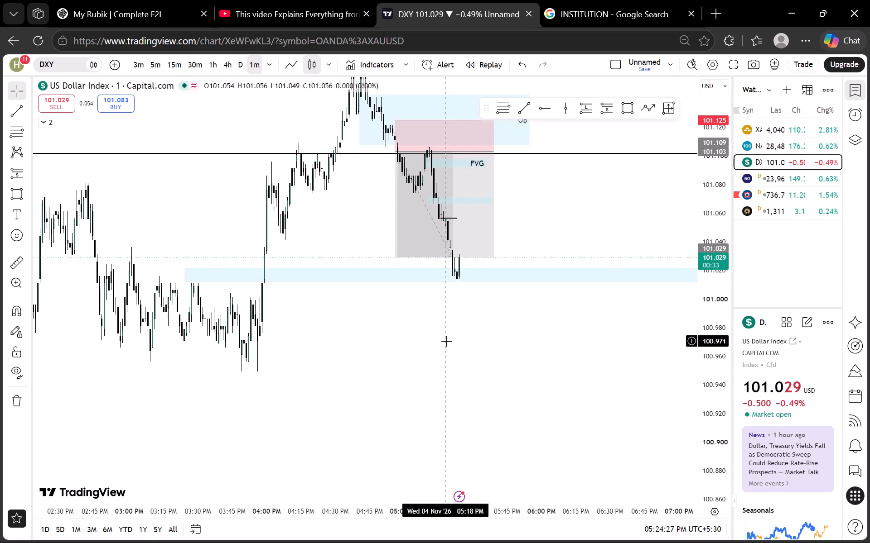
{"action": "left_click_drag", "start_coordinate": [437, 340], "coordinate": [343, 359]}
{"action": "scroll", "coordinate": [375, 354], "scroll_direction": "up", "scroll_amount": 3}
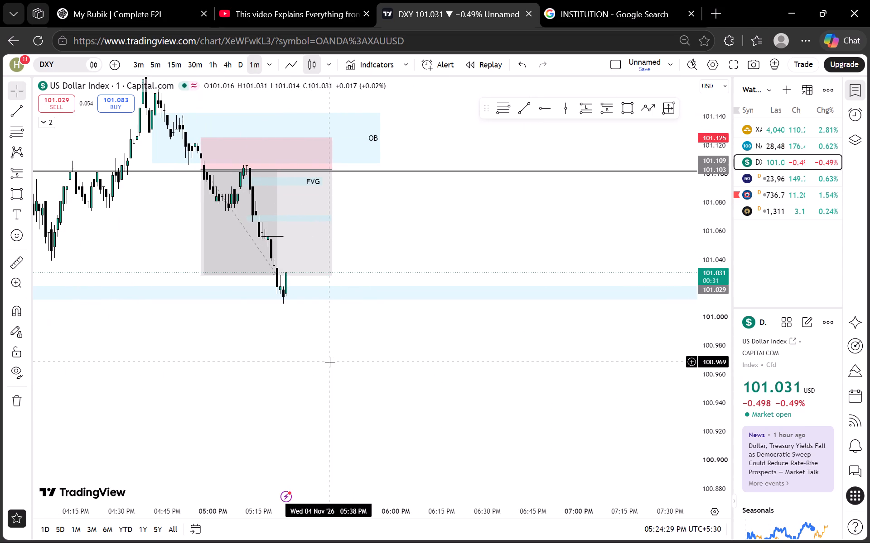
{"action": "scroll", "coordinate": [710, 305], "scroll_direction": "up", "scroll_amount": 6}
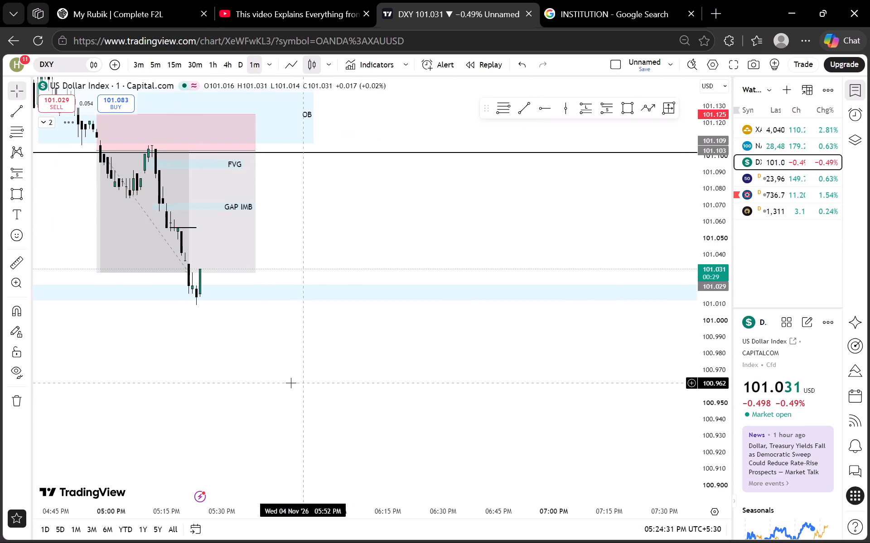
{"action": "left_click_drag", "start_coordinate": [288, 383], "coordinate": [401, 440]}
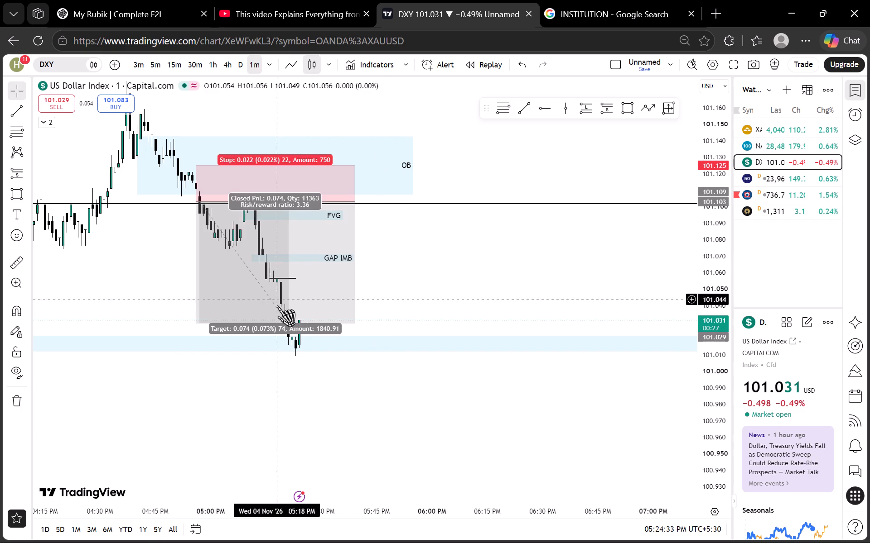
Compare the short position and lower FVG on the 3-minute DXY chart, returning to the 1-minute timeframe.
{"action": "left_click", "coordinate": [140, 63]}
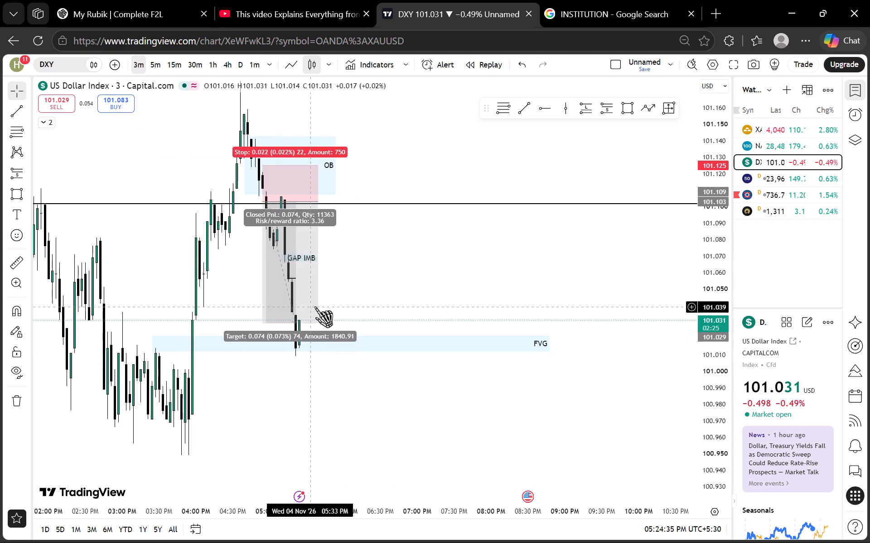
{"action": "left_click_drag", "start_coordinate": [357, 286], "coordinate": [409, 295]}
{"action": "left_click", "coordinate": [258, 57]}
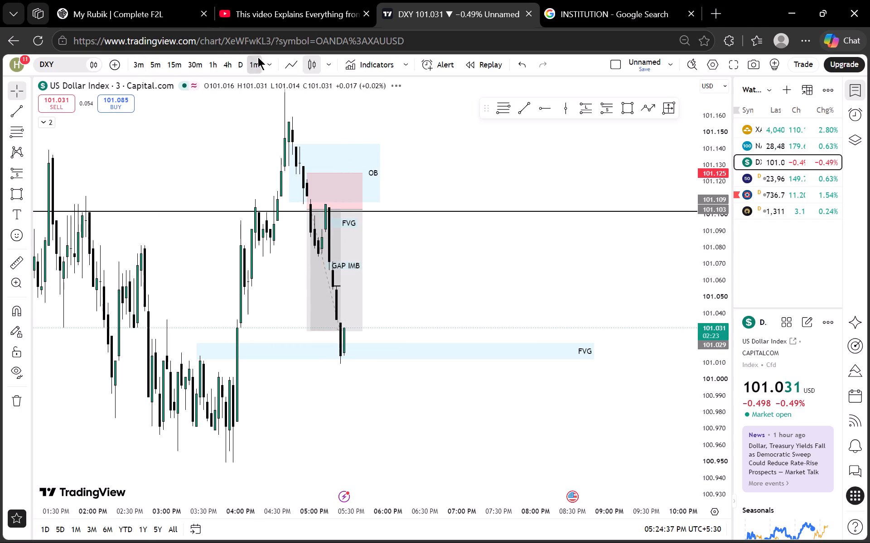
{"action": "left_click_drag", "start_coordinate": [487, 274], "coordinate": [478, 324]}
{"action": "scroll", "coordinate": [710, 243], "scroll_direction": "down", "scroll_amount": 3}
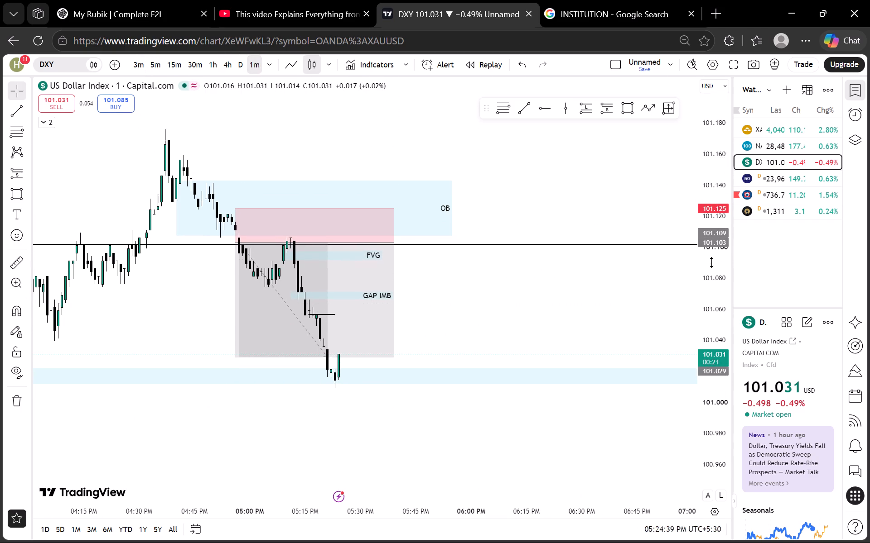
{"action": "scroll", "coordinate": [712, 262], "scroll_direction": "down", "scroll_amount": 5}
{"action": "scroll", "coordinate": [667, 240], "scroll_direction": "up", "scroll_amount": 1}
{"action": "scroll", "coordinate": [598, 190], "scroll_direction": "down", "scroll_amount": 3}
{"action": "left_click_drag", "start_coordinate": [615, 172], "coordinate": [609, 184]}
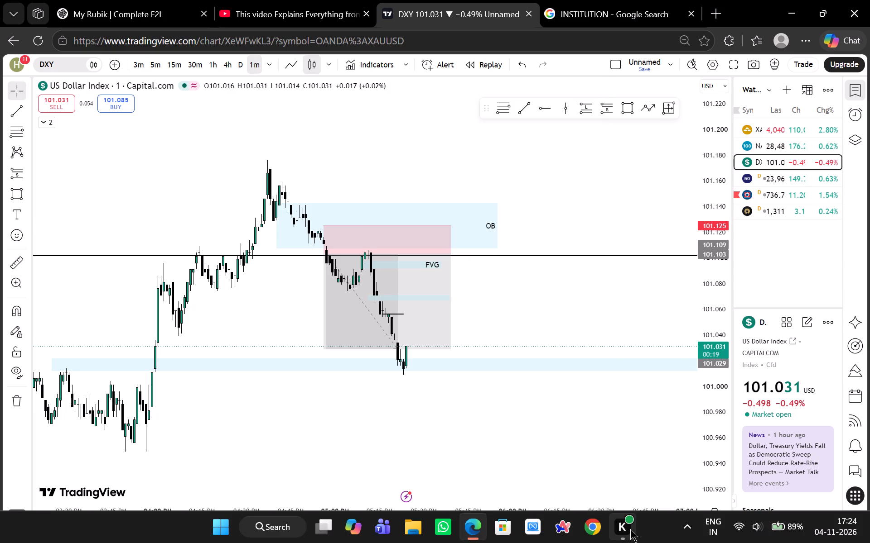